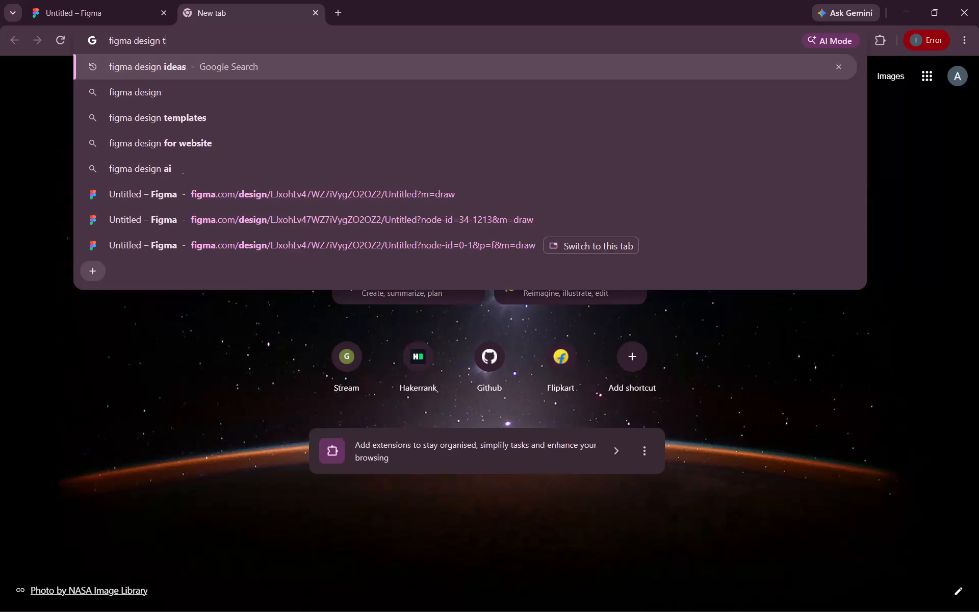
# Search Google for "figma design templates" and show the image results.
pyautogui.press('Right')
pyautogui.press('Return')
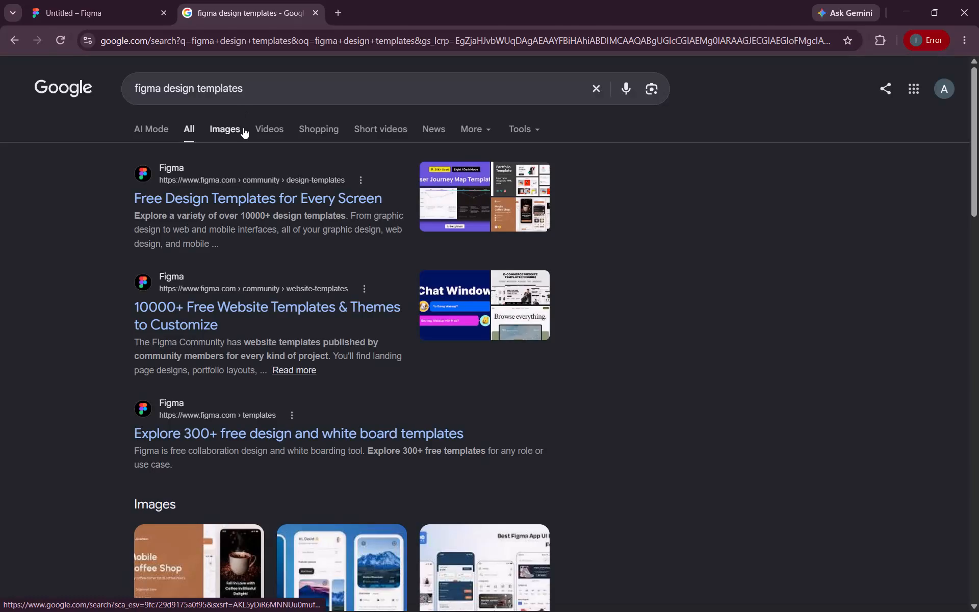
pyautogui.click(236, 127)
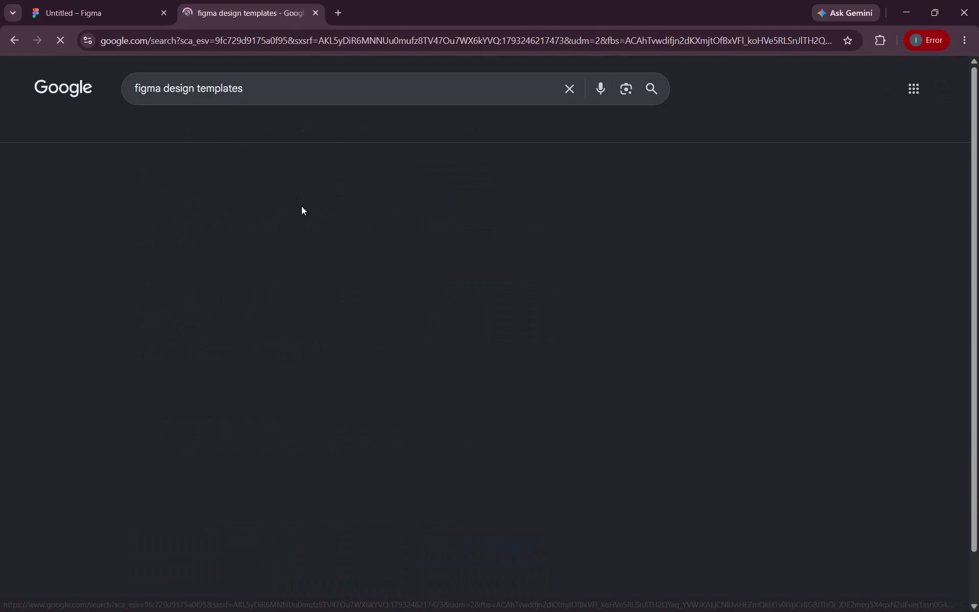
# Browse the template images for a design reference, previewing the UI STORE DESIGN food recipe website template along the way.
pyautogui.scroll(-3, 330, 292)
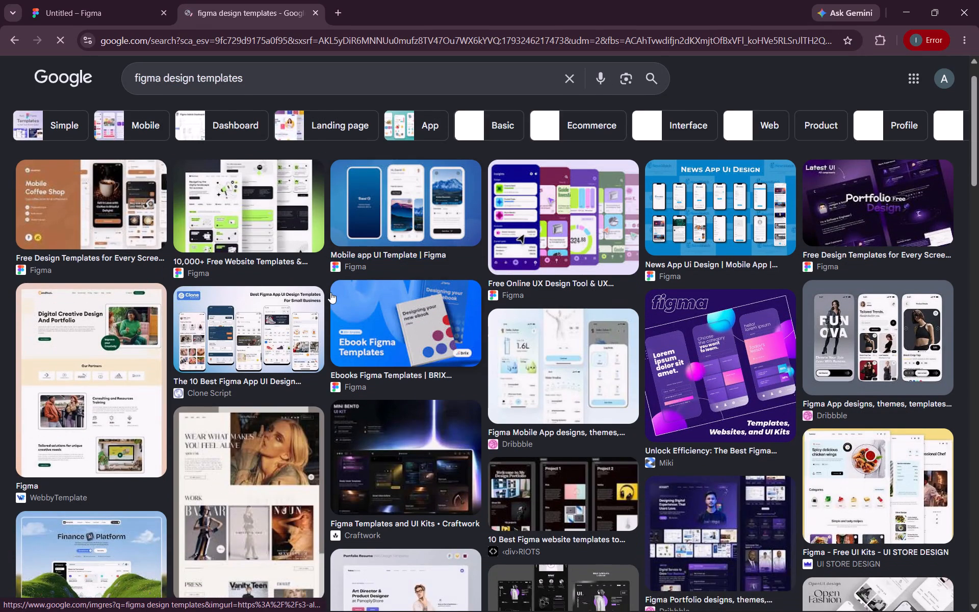
pyautogui.scroll(-2, 330, 292)
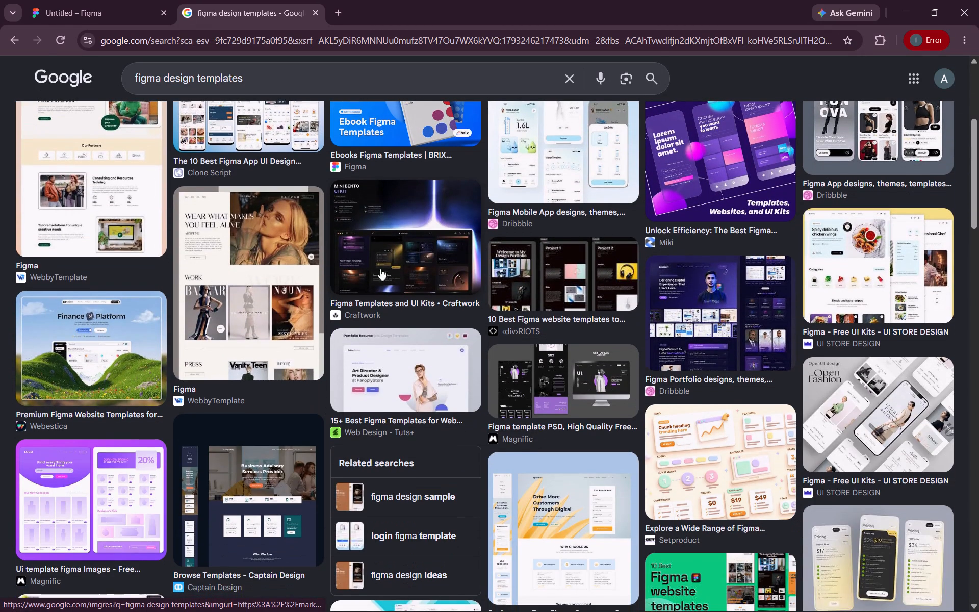
pyautogui.click(850, 257)
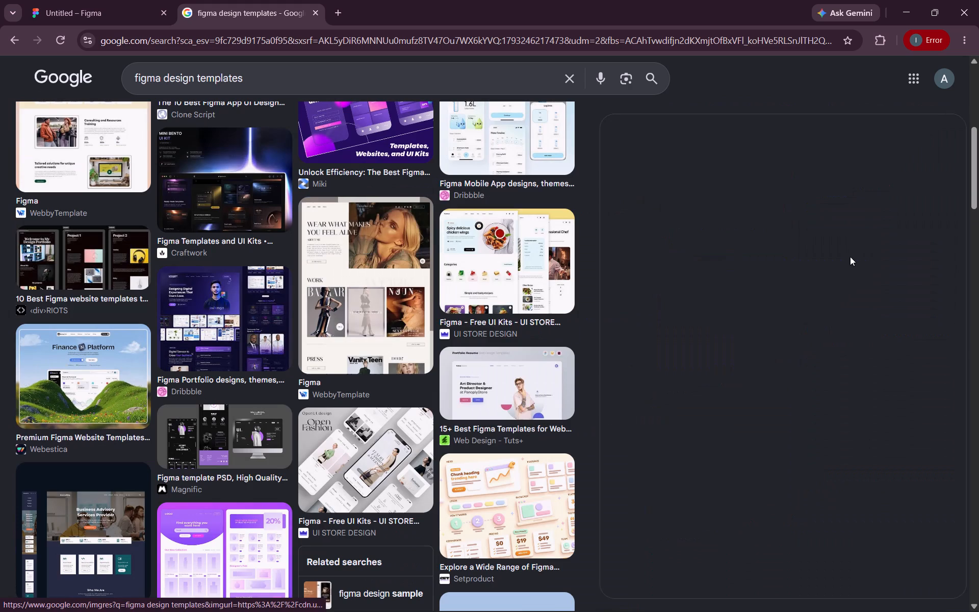
pyautogui.scroll(-3, 455, 384)
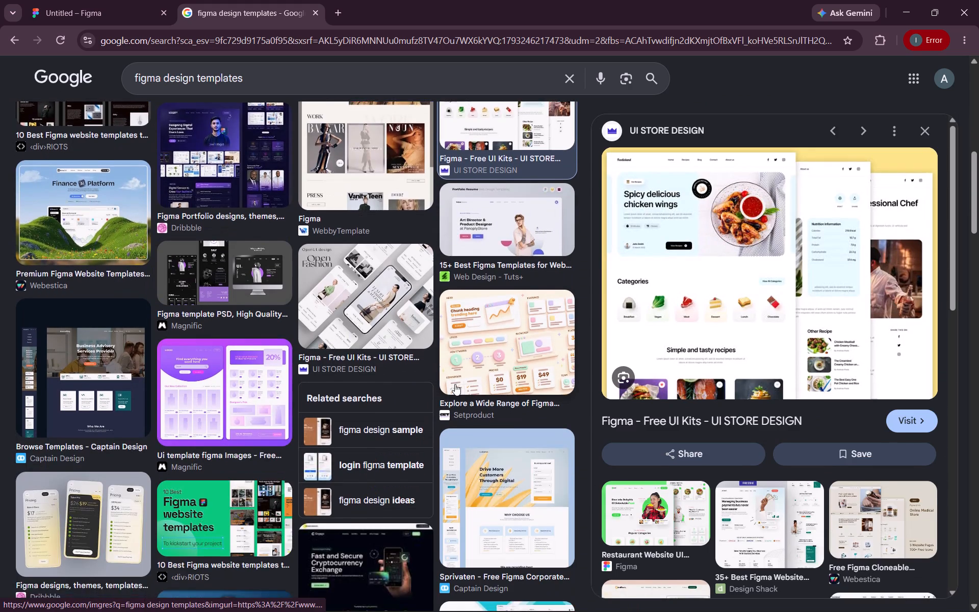
pyautogui.scroll(-6, 455, 384)
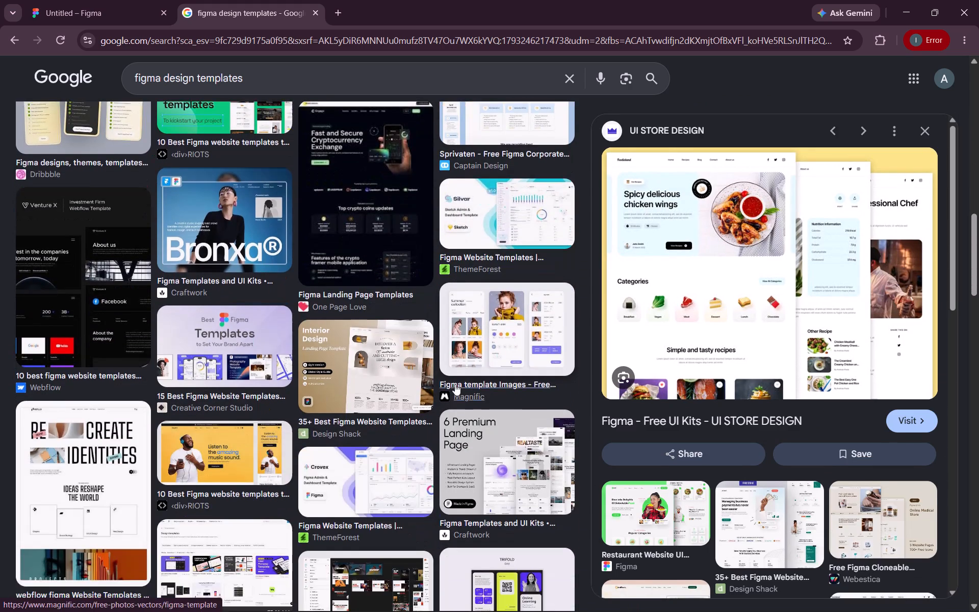
pyautogui.scroll(-2, 455, 384)
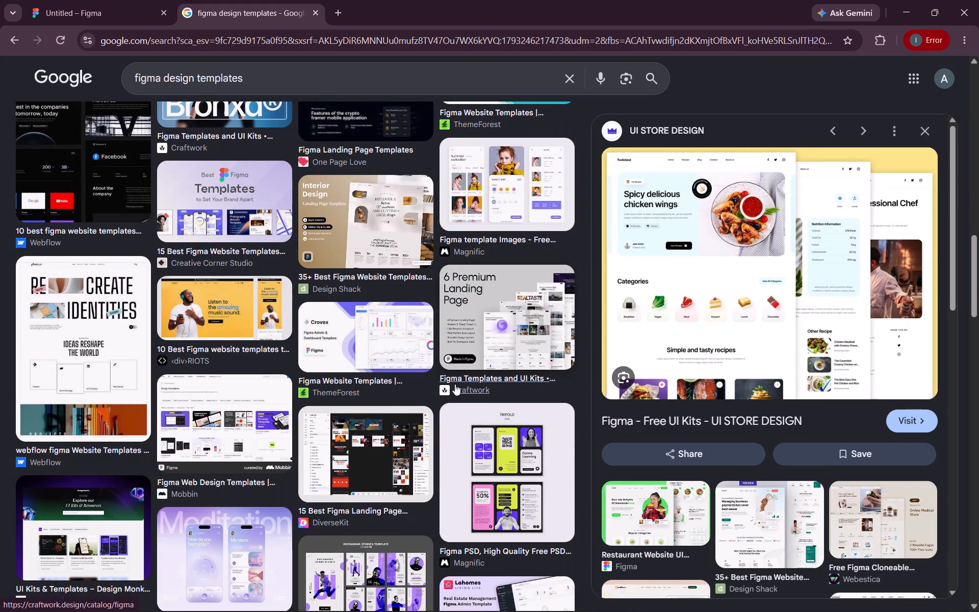
pyautogui.scroll(-3, 455, 384)
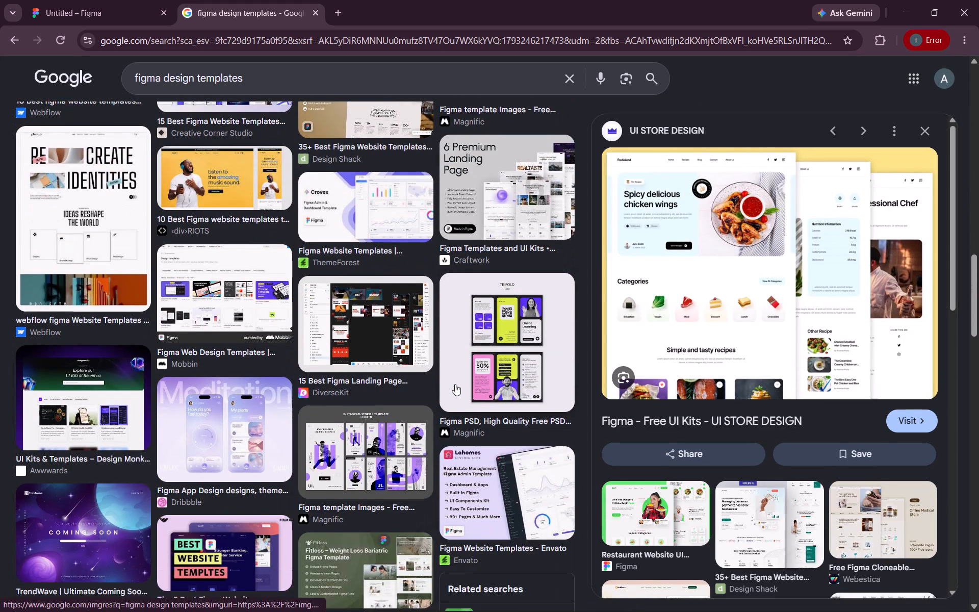
pyautogui.scroll(-1, 455, 384)
# Open the preview of Magnific's Trifold Grid online learning brochure and examine its panel layout up close.
pyautogui.click(514, 288)
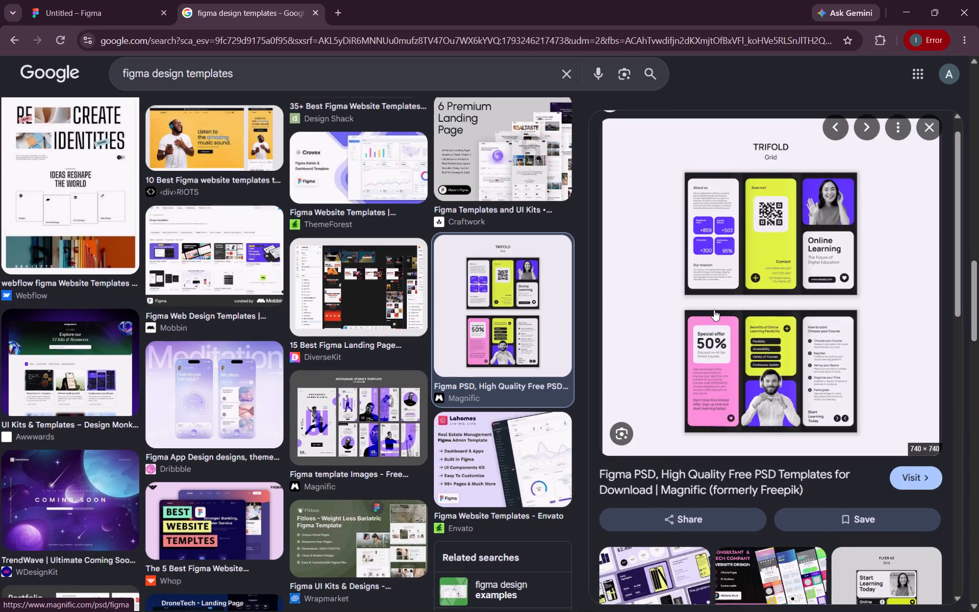
pyautogui.hscroll(-6, 714, 310)
pyautogui.scroll(1, 714, 310)
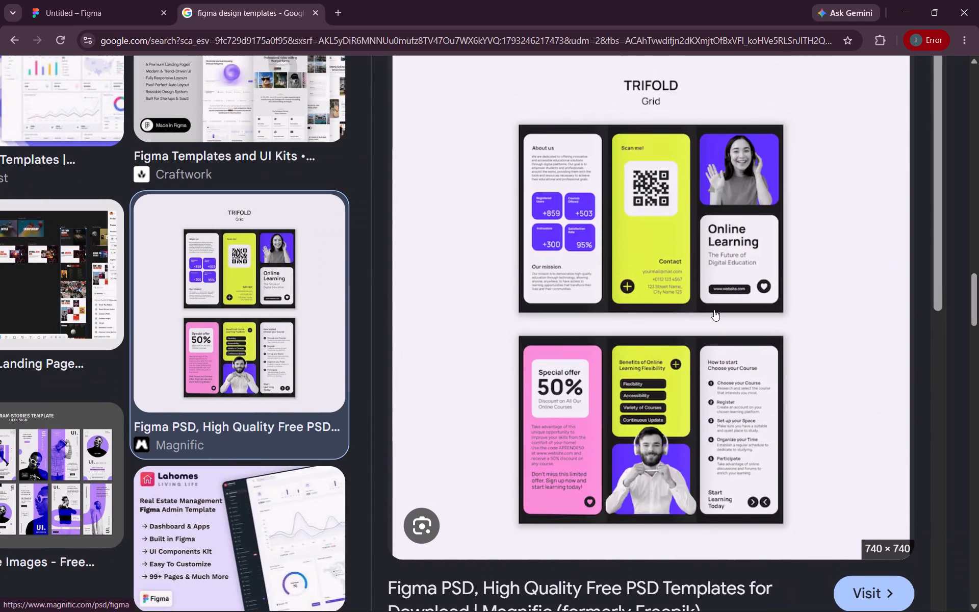
pyautogui.scroll(1, 714, 310)
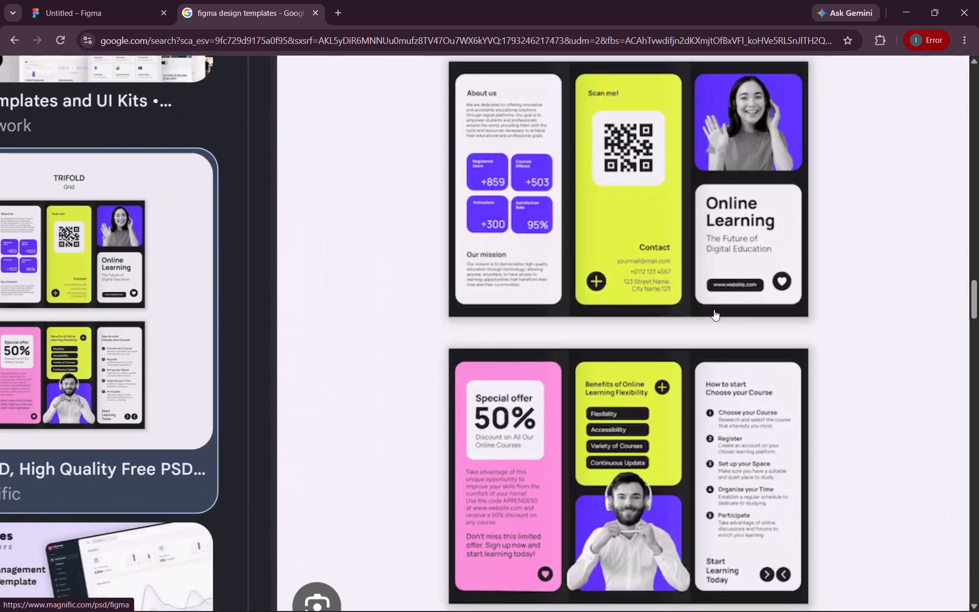
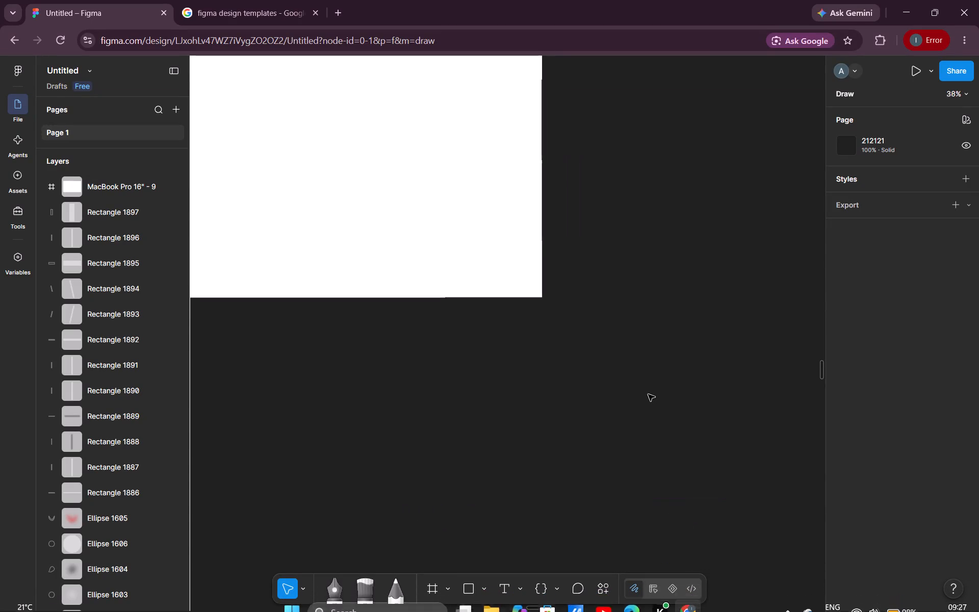
# Draw a tall rectangle about 481 × 886 in the left part of the MacBook Pro 16" - 9 frame, placed at about X 107, Y 116.
pyautogui.hscroll(3, 648, 394)
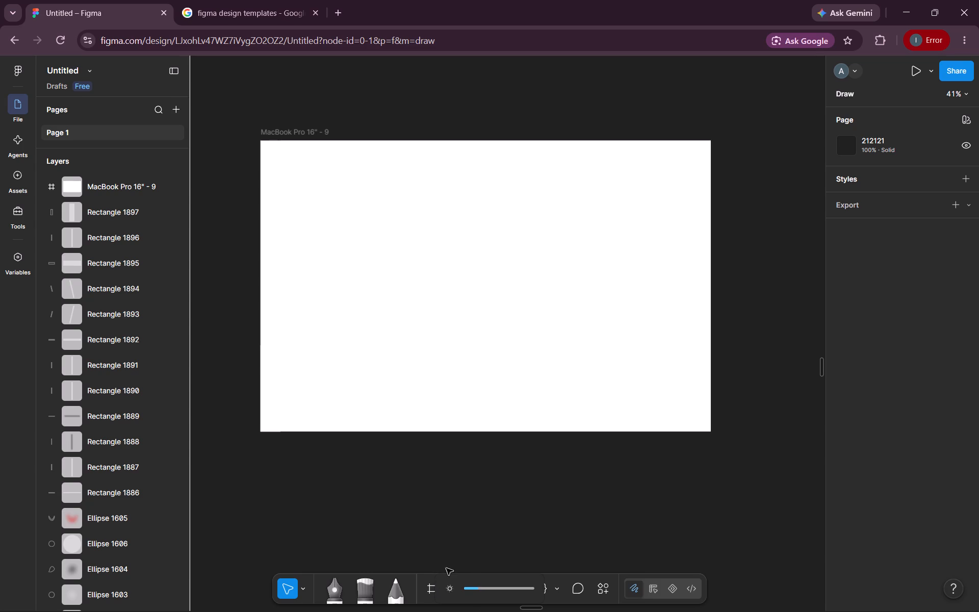
pyautogui.click(476, 559)
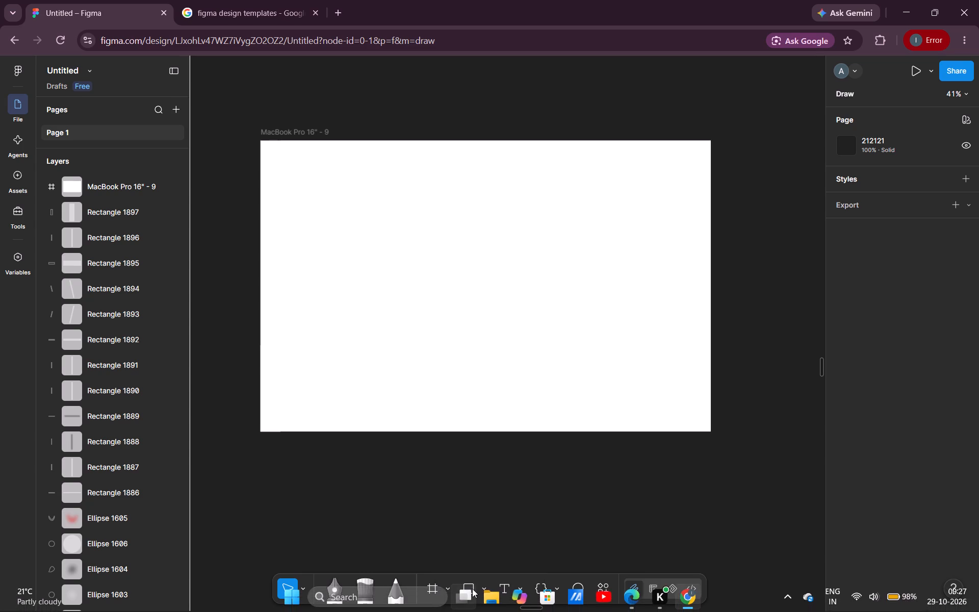
pyautogui.click(472, 582)
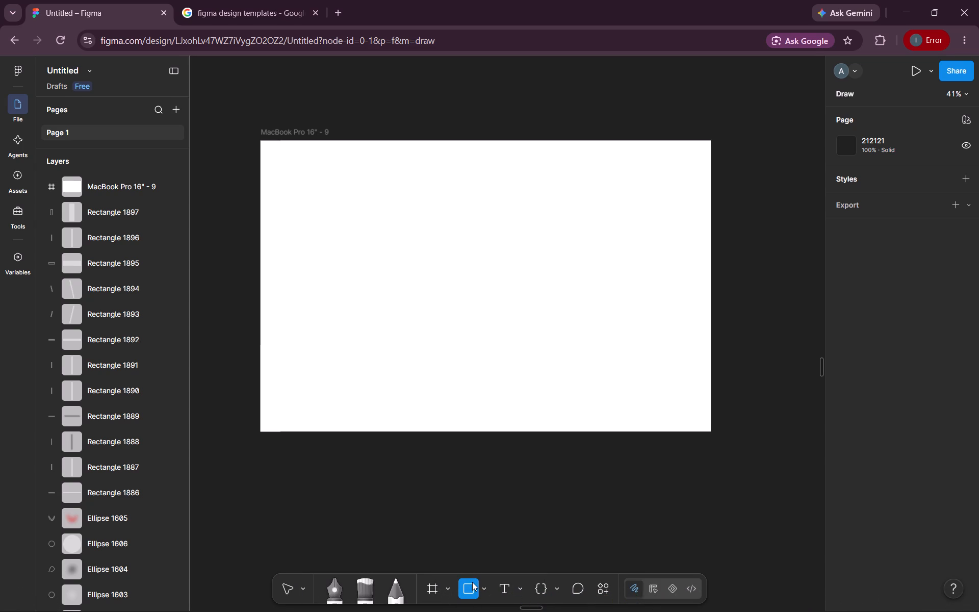
pyautogui.moveTo(286, 164); pyautogui.dragTo(342, 242)
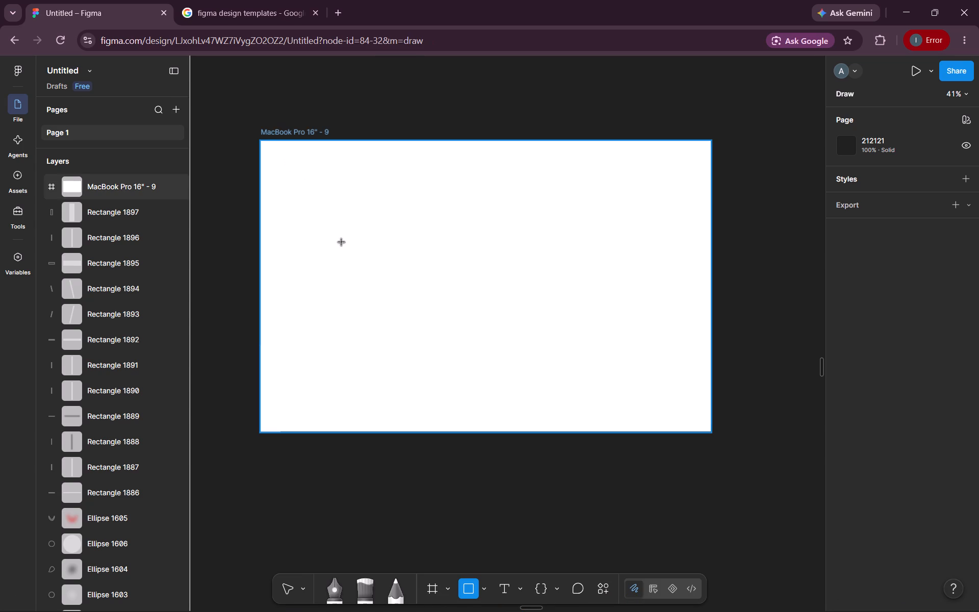
pyautogui.moveTo(342, 242); pyautogui.dragTo(392, 401)
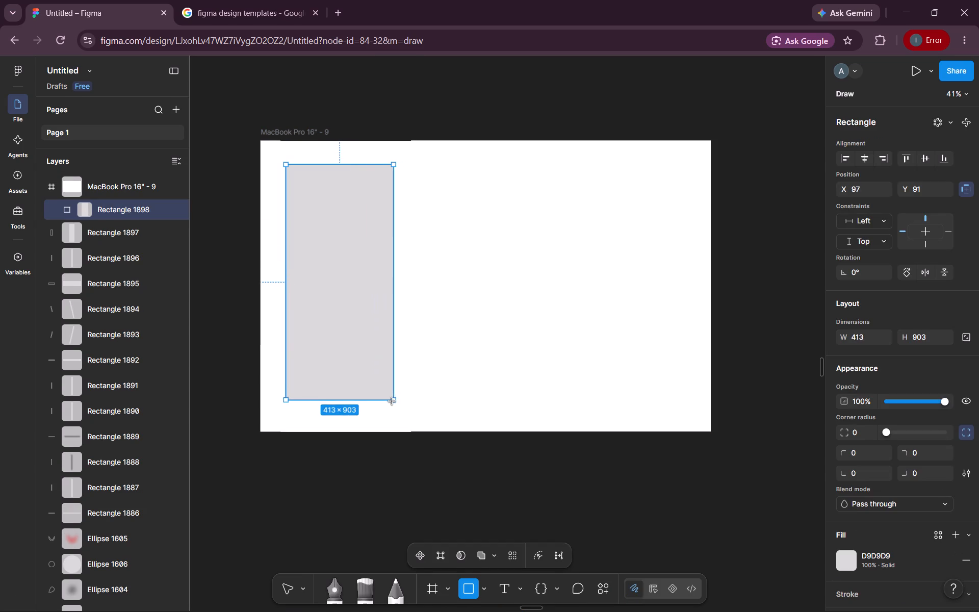
pyautogui.moveTo(392, 401); pyautogui.dragTo(417, 424)
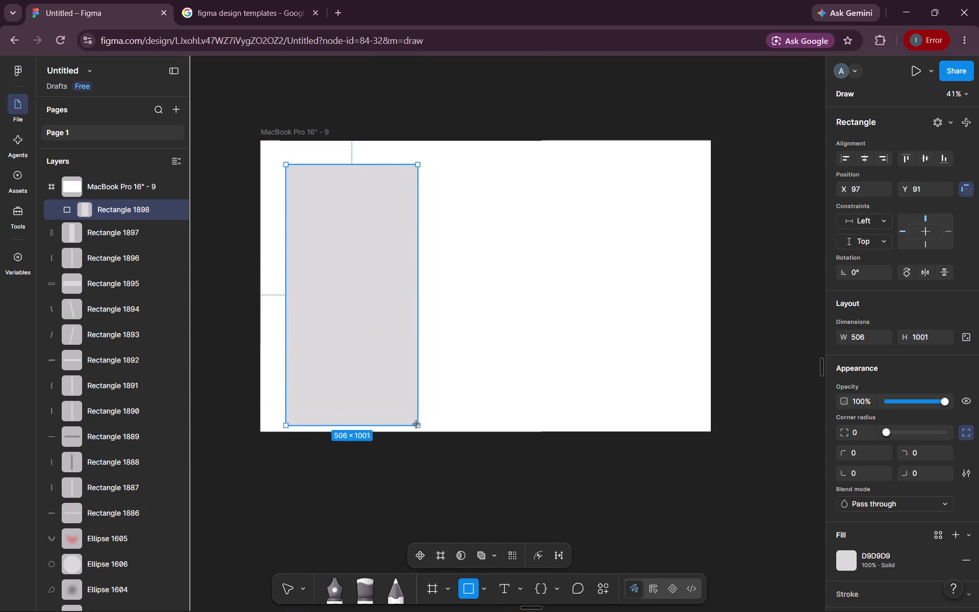
pyautogui.moveTo(417, 424); pyautogui.dragTo(411, 395)
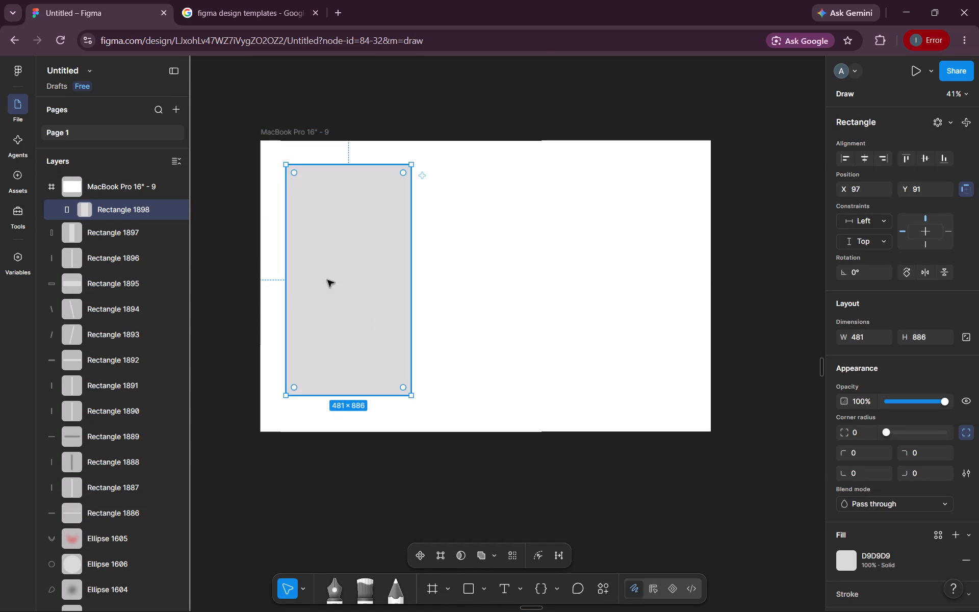
pyautogui.moveTo(327, 280); pyautogui.dragTo(327, 284)
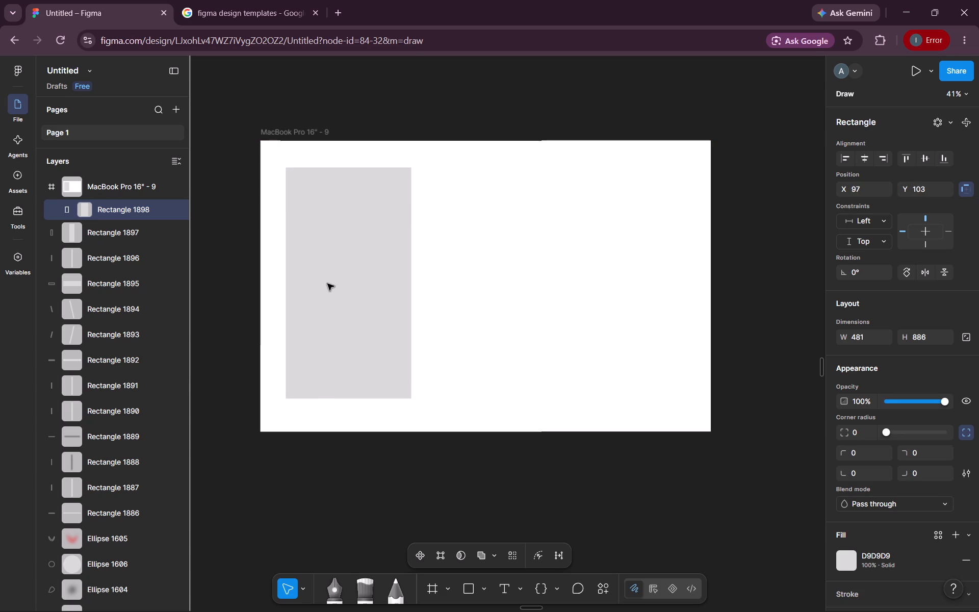
pyautogui.moveTo(327, 284); pyautogui.dragTo(330, 288)
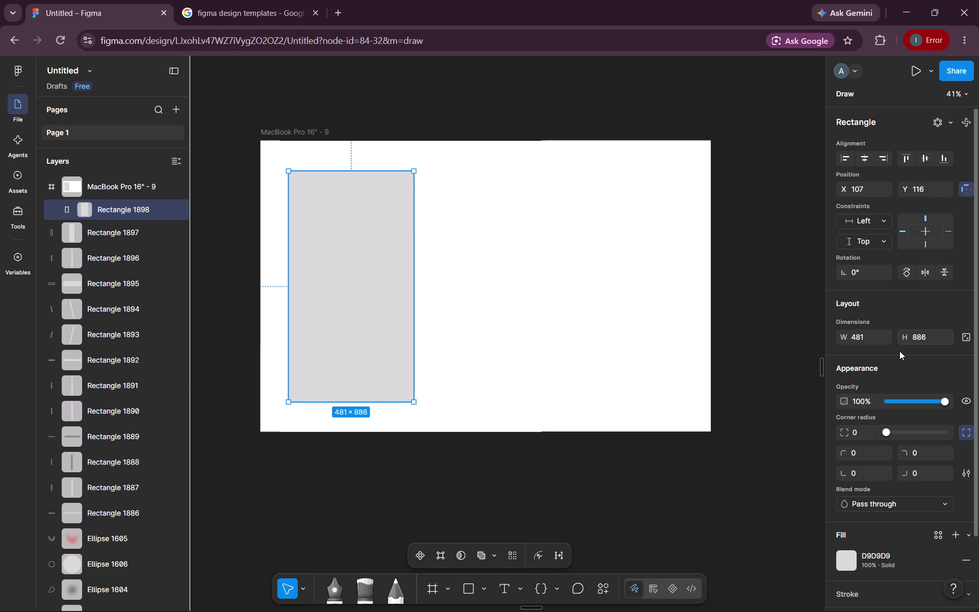
# Open the tall rectangle's width value for editing.
pyautogui.doubleClick(878, 339)
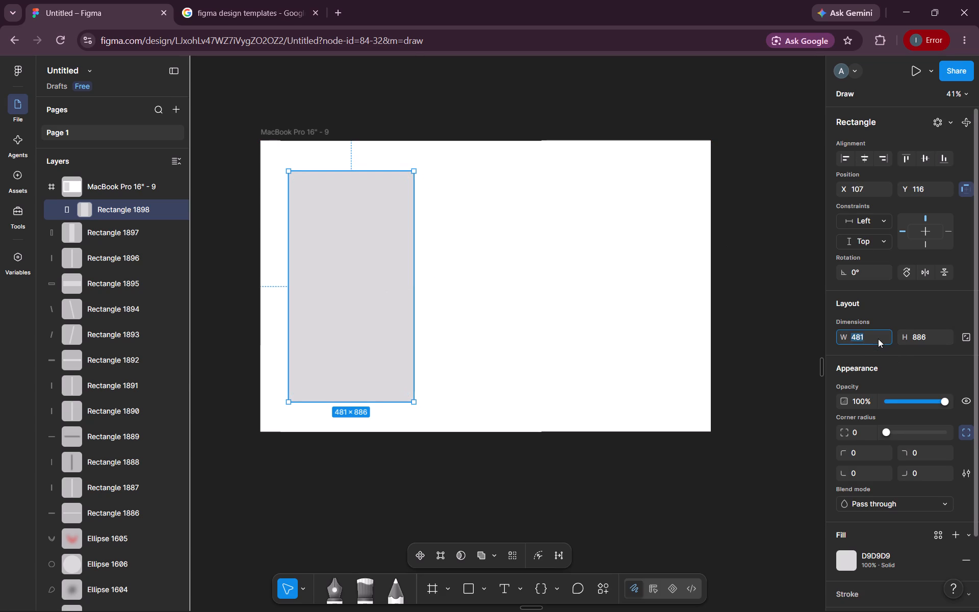
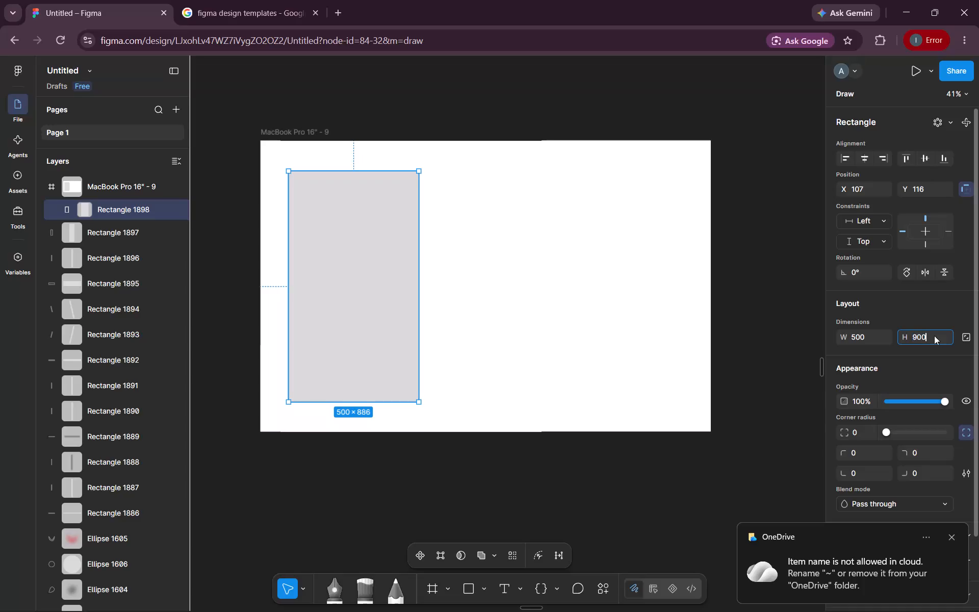
# Set the height of the tall rectangle in the MacBook Pro 16" - 9 frame to 900.
pyautogui.press('Return')
pyautogui.click(363, 289)
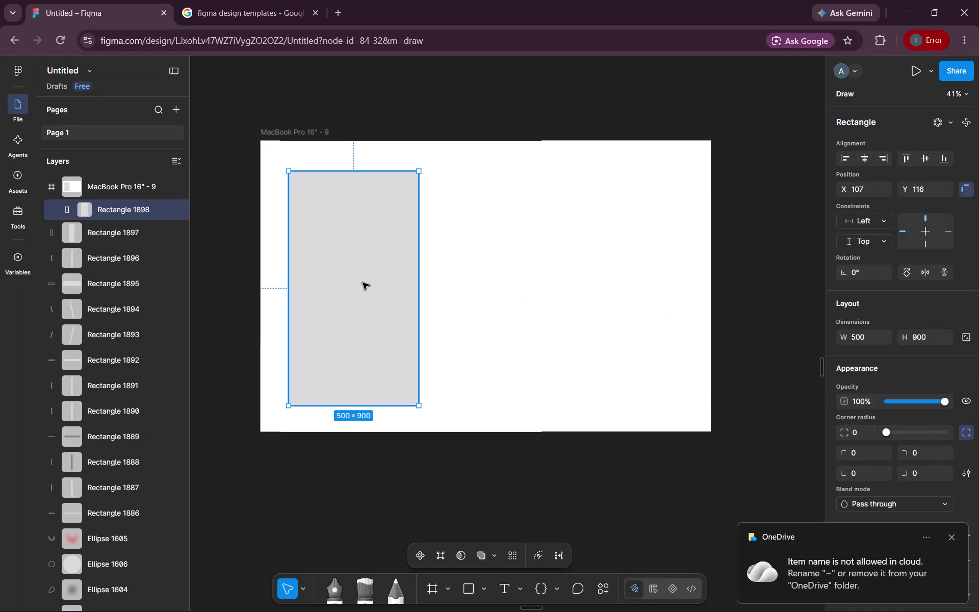
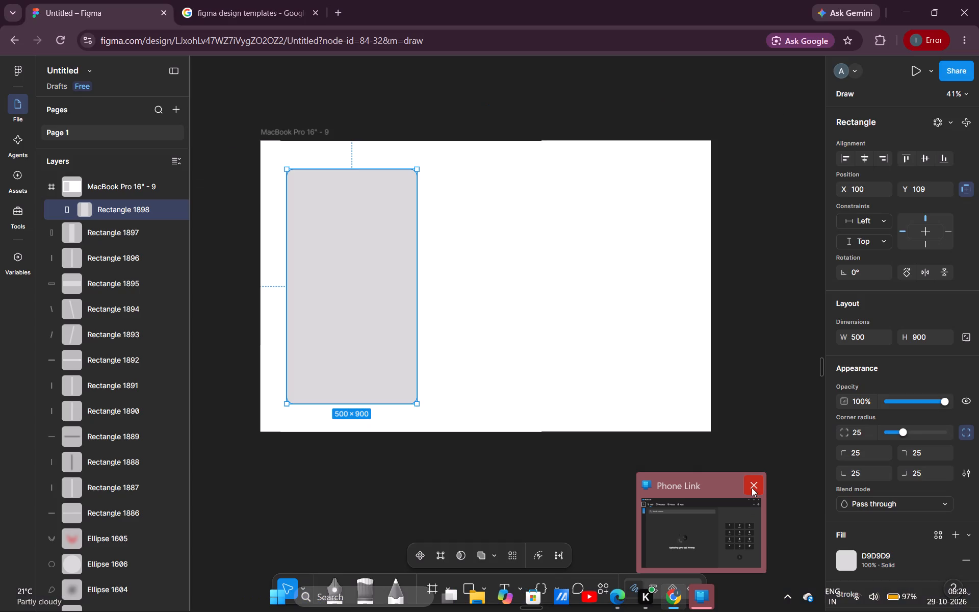
# Close the Phone Link window.
pyautogui.click(752, 488)
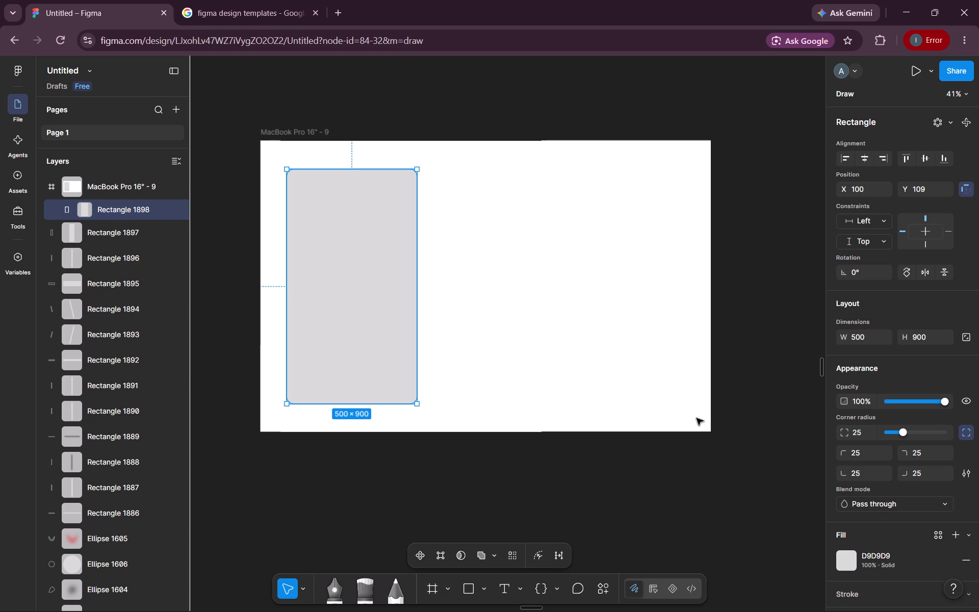
# Set the corner radius of the 500 × 900 rectangle in the MacBook Pro 16" - 9 frame to 40.
pyautogui.click(550, 293)
pyautogui.click(354, 289)
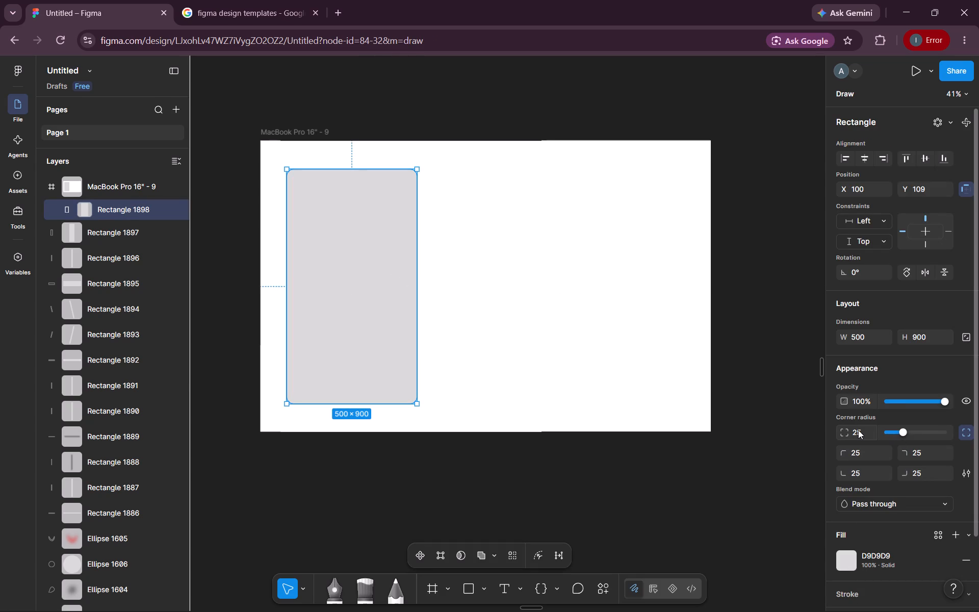
pyautogui.doubleClick(858, 430)
pyautogui.write('40')
pyautogui.press('Return')
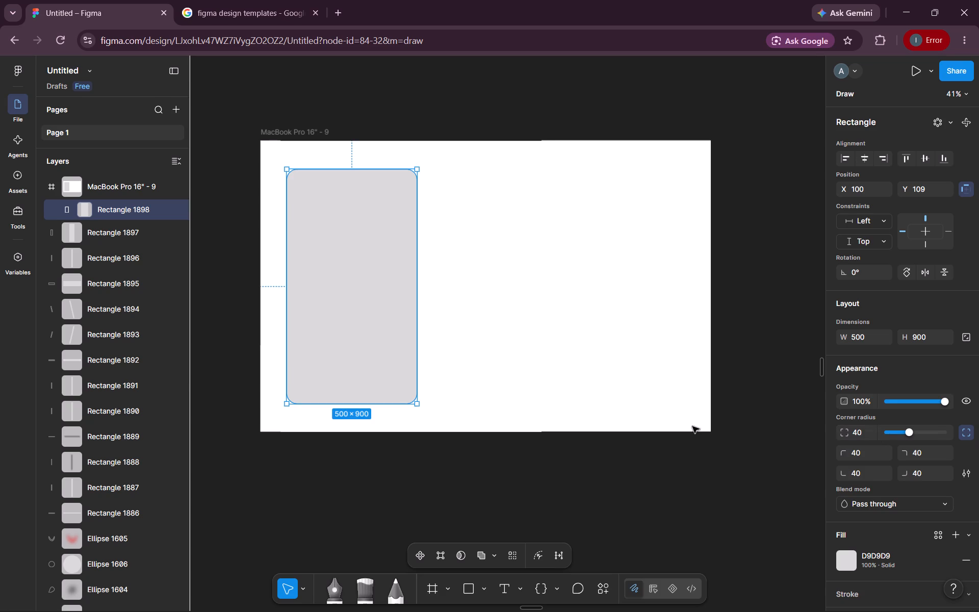
pyautogui.click(745, 458)
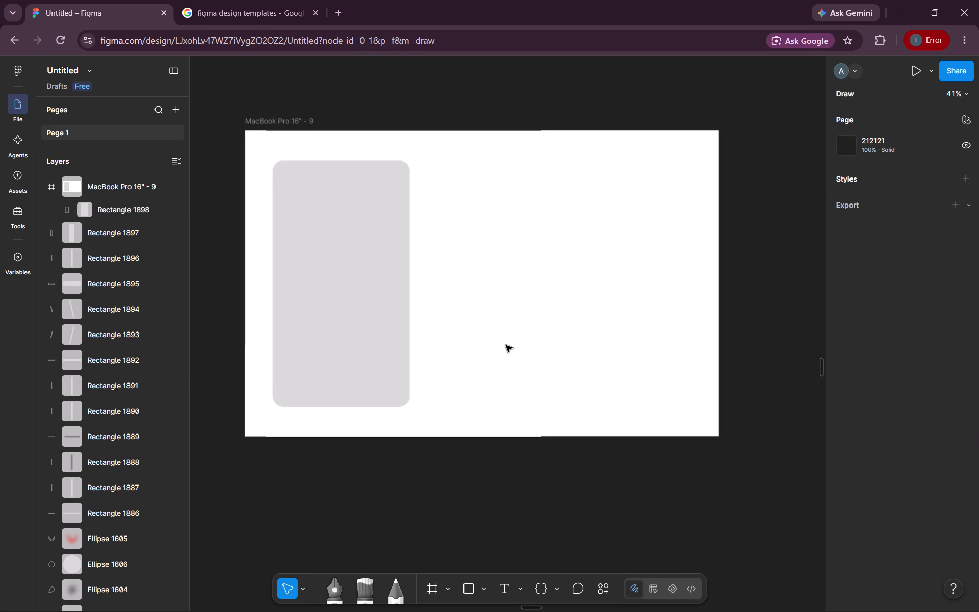
# Copy the trifold online learning brochure image from the Google image results for figma design templates.
pyautogui.hscroll(1, 506, 345)
pyautogui.scroll(1, 506, 345)
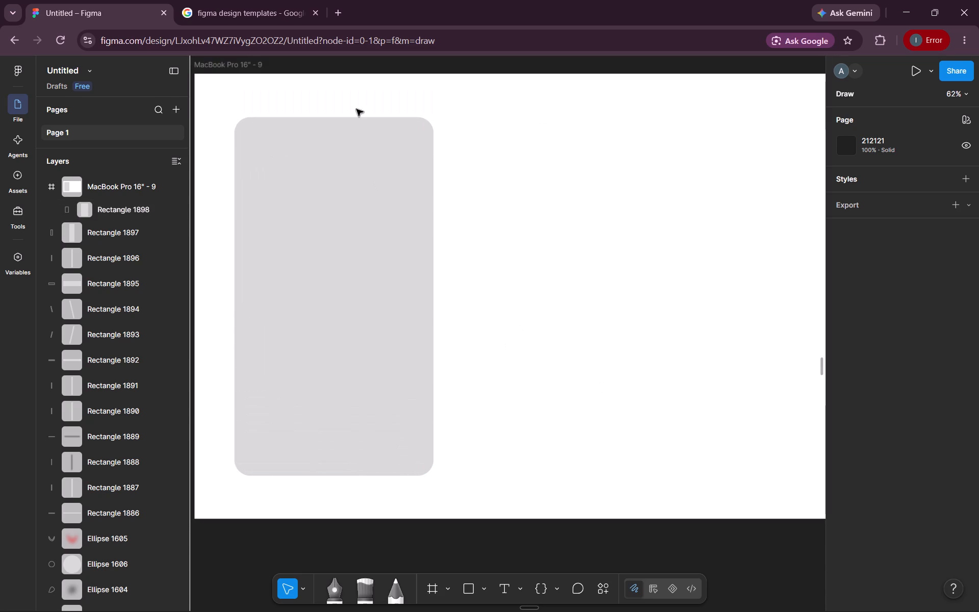
pyautogui.click(268, 0)
pyautogui.moveTo(268, 0); pyautogui.dragTo(280, 0)
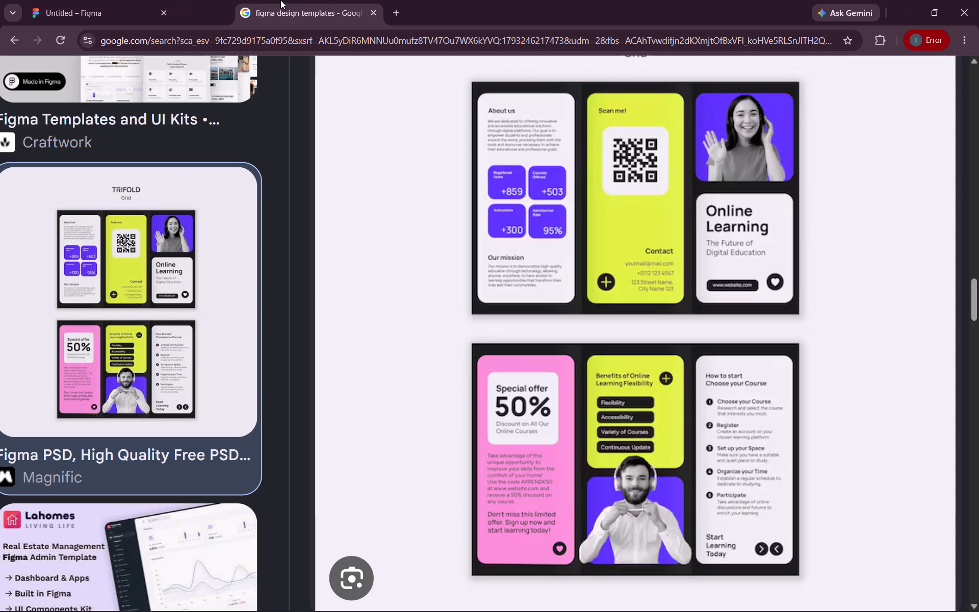
pyautogui.moveTo(280, 0); pyautogui.dragTo(263, 0)
pyautogui.rightClick(567, 261)
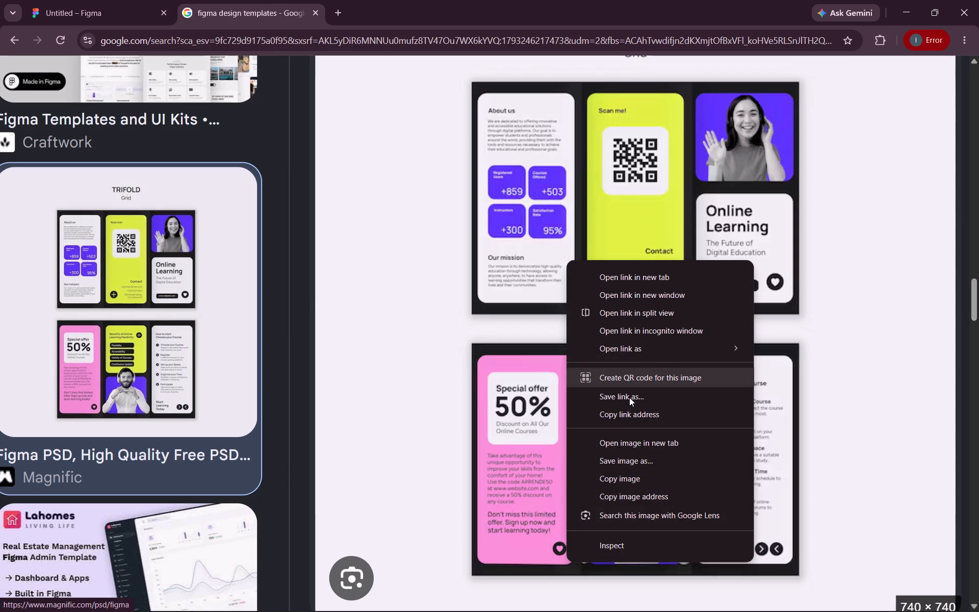
pyautogui.click(624, 479)
# Return to the Figma file and paste the copied brochure image on the empty canvas beside the MacBook Pro 16" - 9 frame.
pyautogui.click(116, 1)
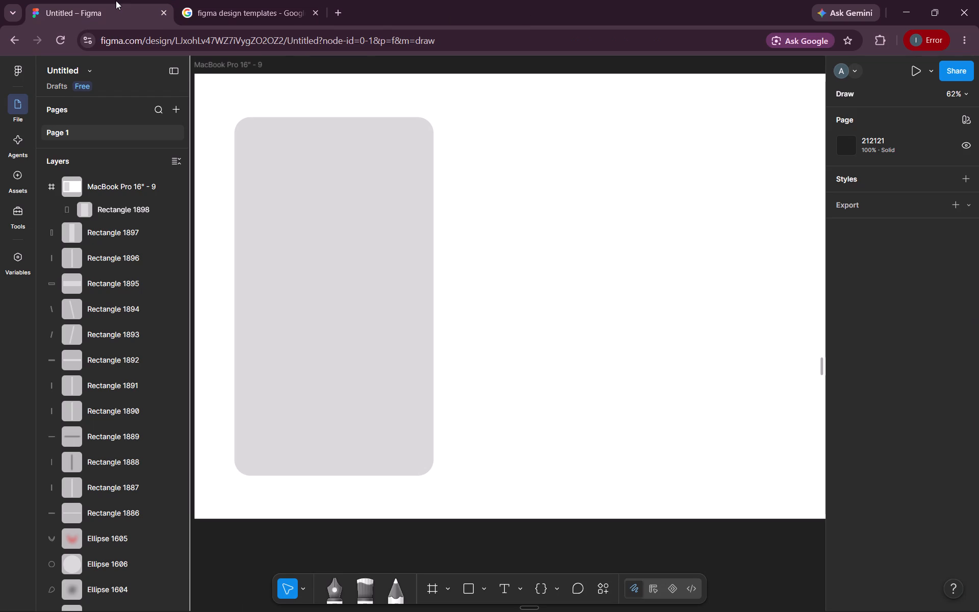
pyautogui.hscroll(-3, 541, 204)
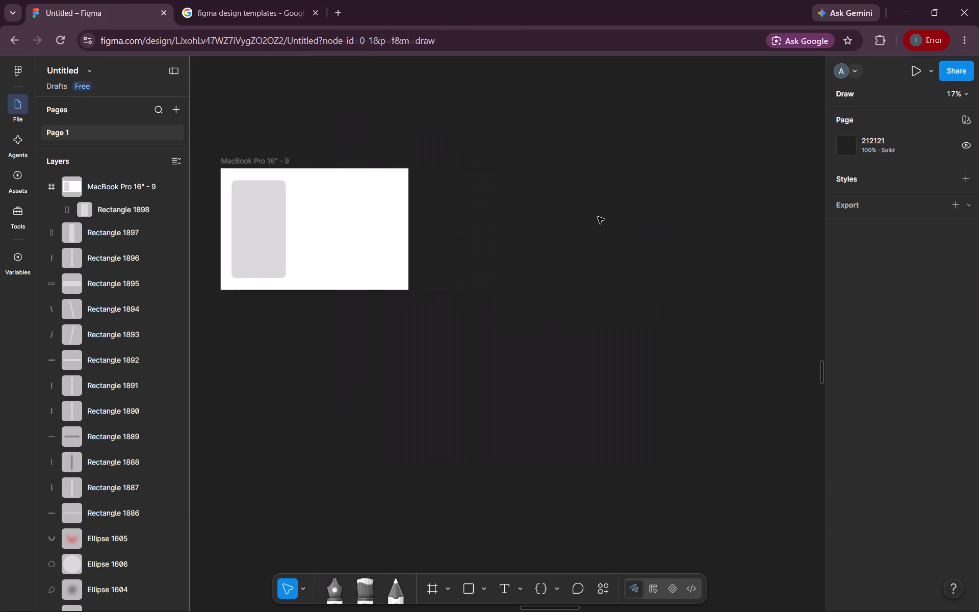
pyautogui.click(598, 217)
pyautogui.rightClick(598, 217)
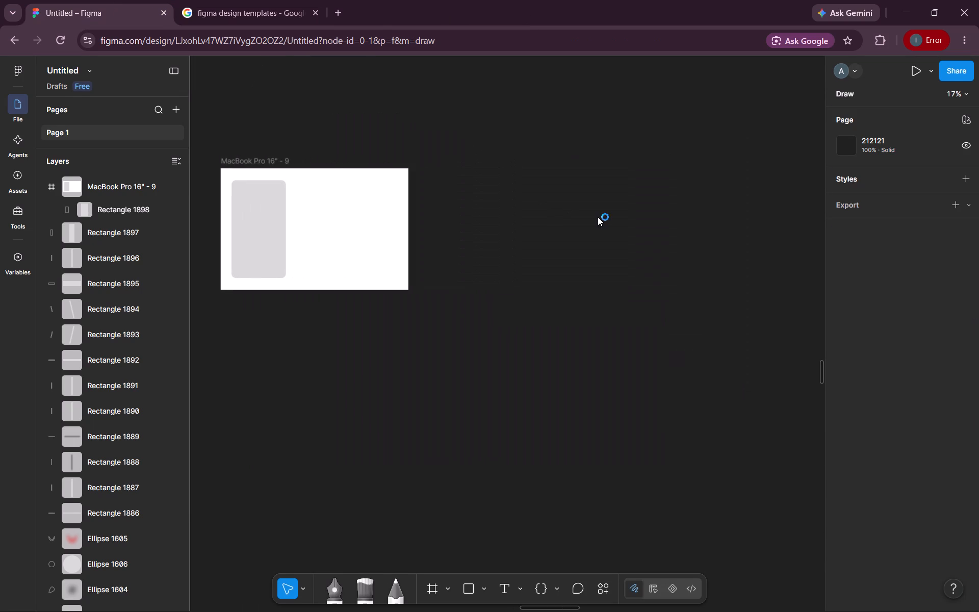
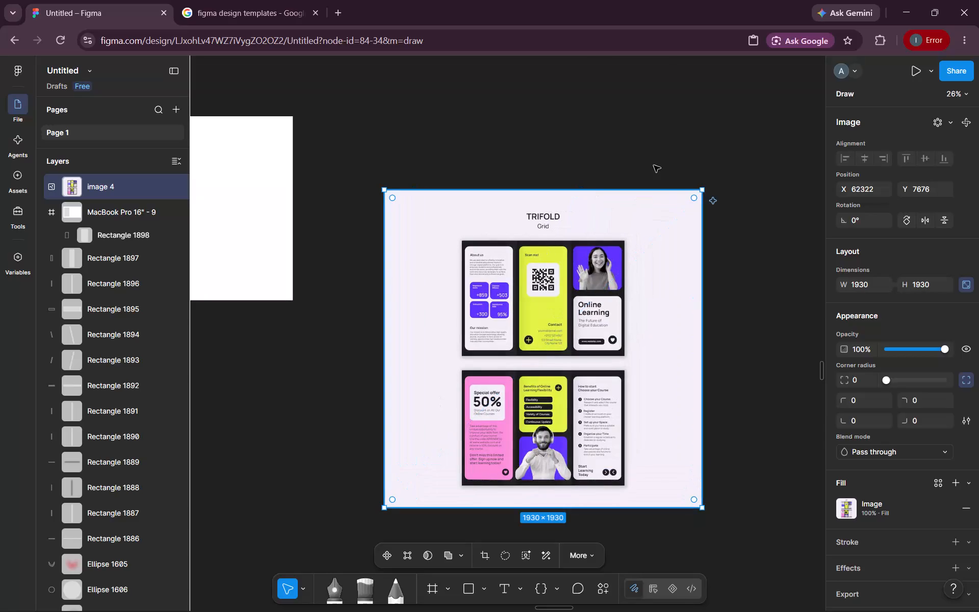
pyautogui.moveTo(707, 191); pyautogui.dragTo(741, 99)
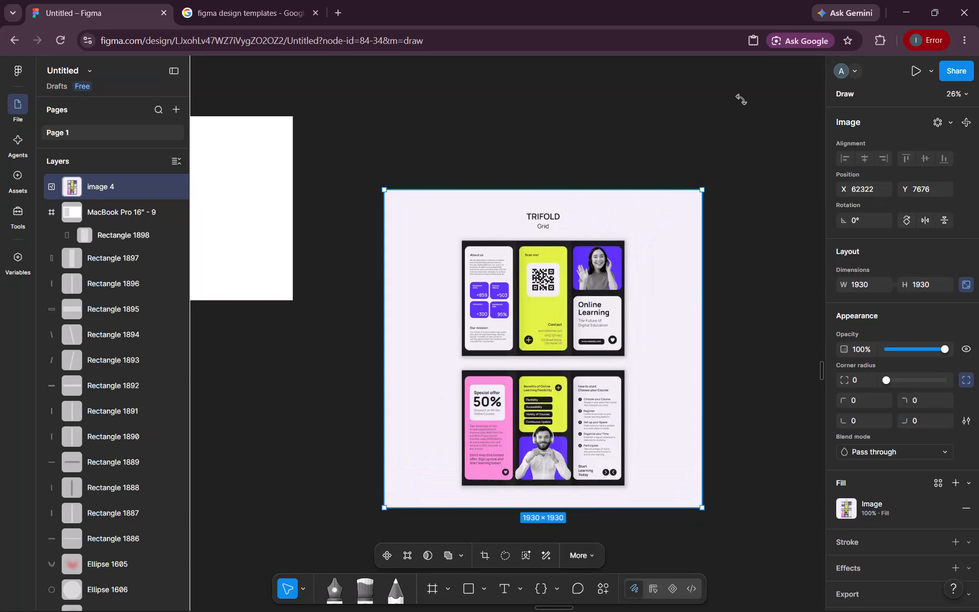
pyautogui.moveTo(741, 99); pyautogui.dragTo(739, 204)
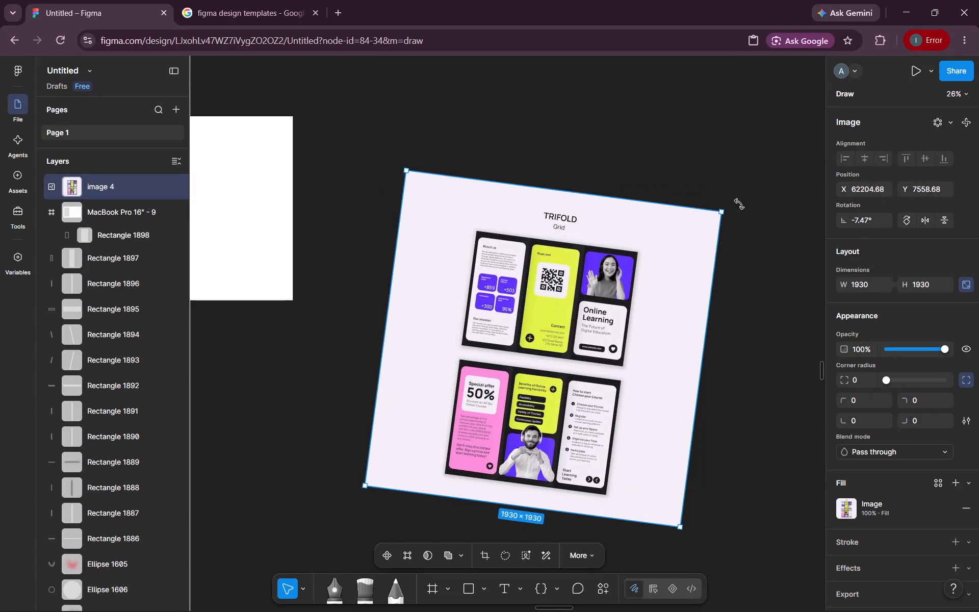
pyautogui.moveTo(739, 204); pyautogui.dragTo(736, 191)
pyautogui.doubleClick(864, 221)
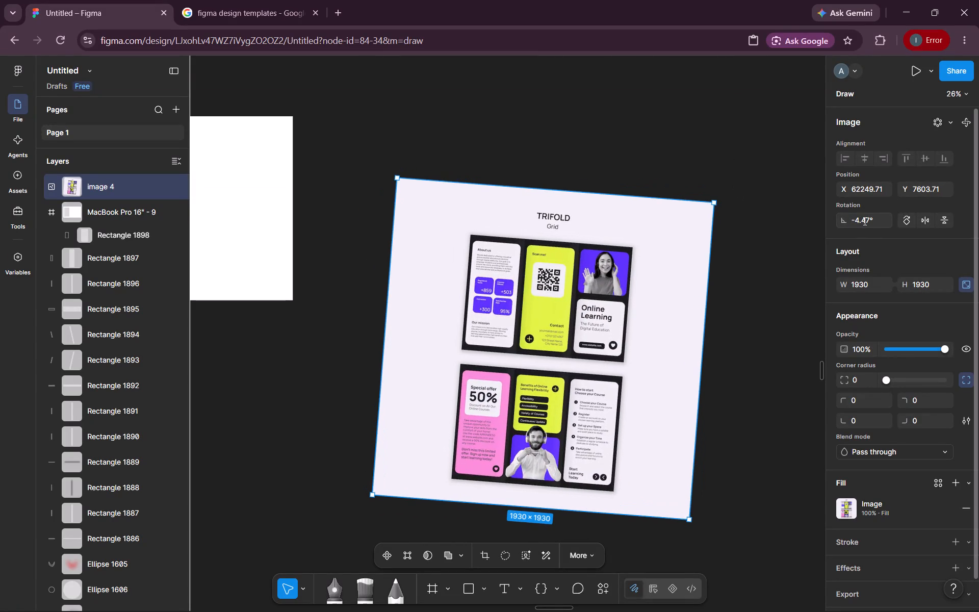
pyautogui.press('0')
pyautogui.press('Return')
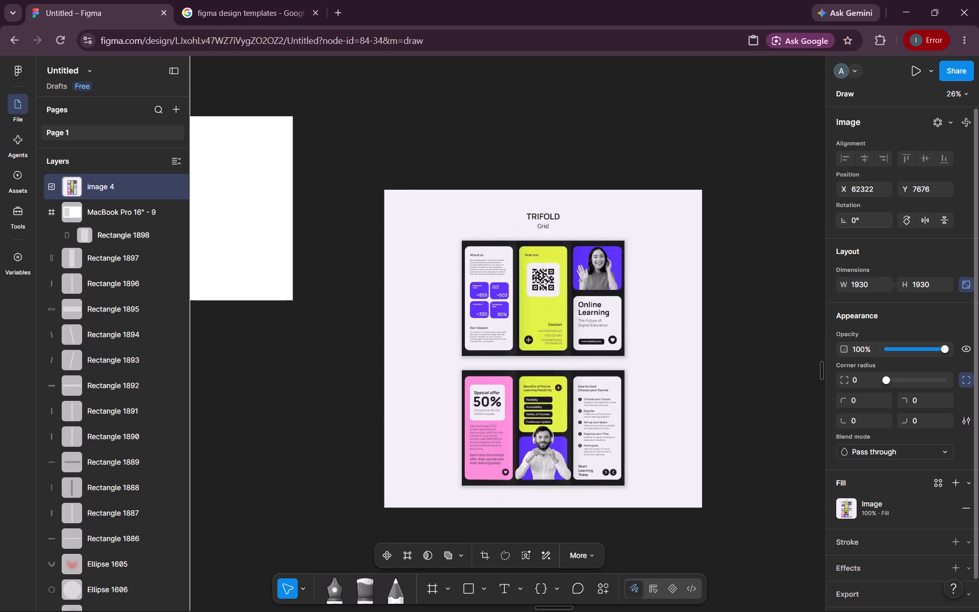
# Move the uncropped brochure image up and slightly right on the canvas, to about X 62477, Y 7230.
pyautogui.moveTo(611, 224); pyautogui.dragTo(638, 151)
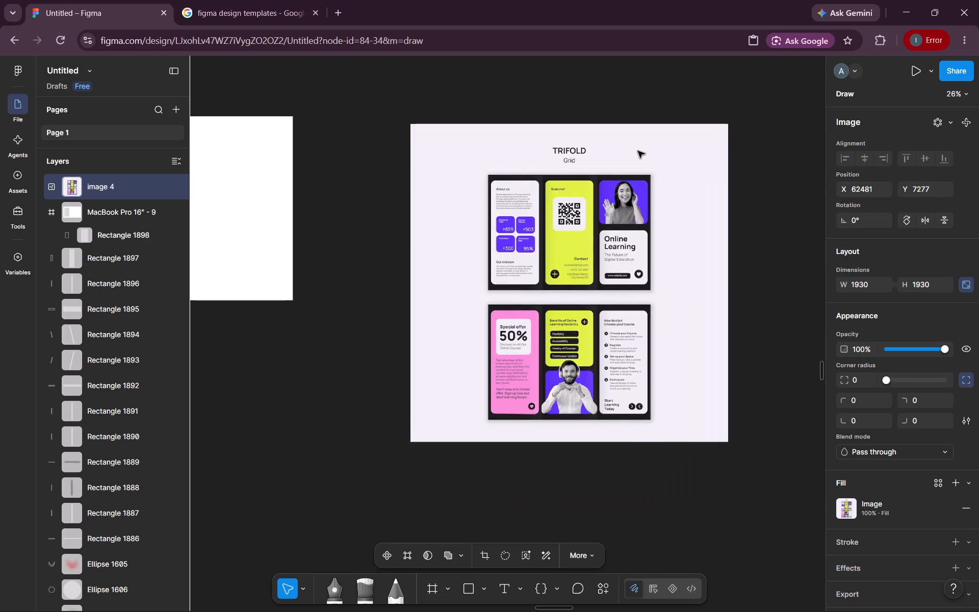
pyautogui.moveTo(638, 151); pyautogui.dragTo(636, 148)
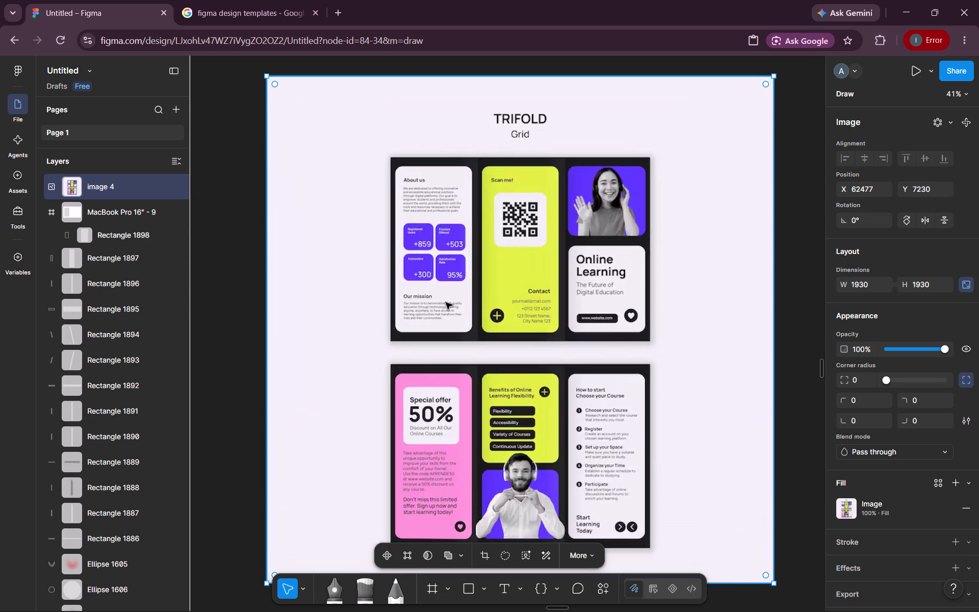
# Crop the brochure image to about 1048 × 1498 around the two trifold spreads, removing the title and outer margins.
pyautogui.scroll(-1, 419, 359)
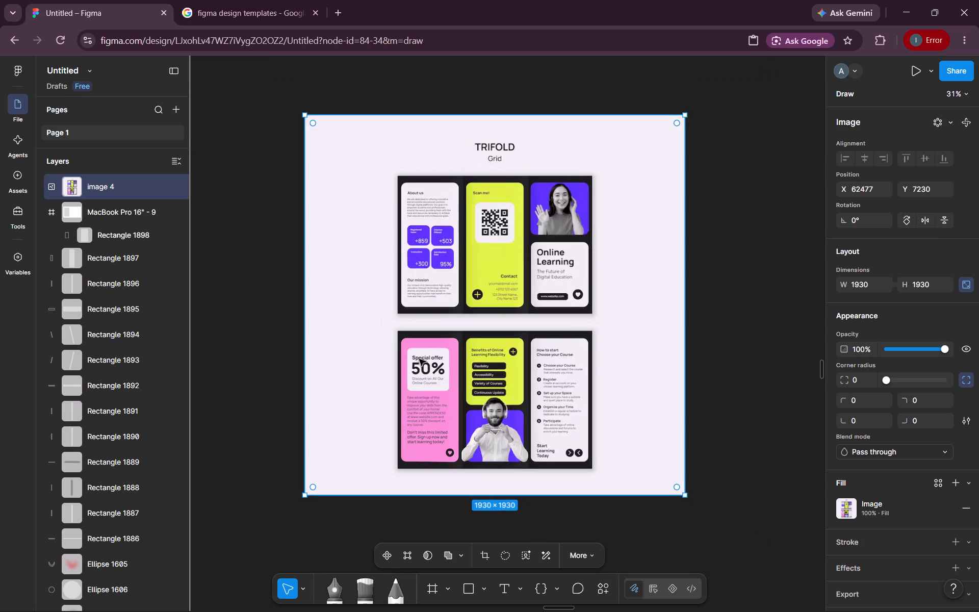
pyautogui.click(479, 557)
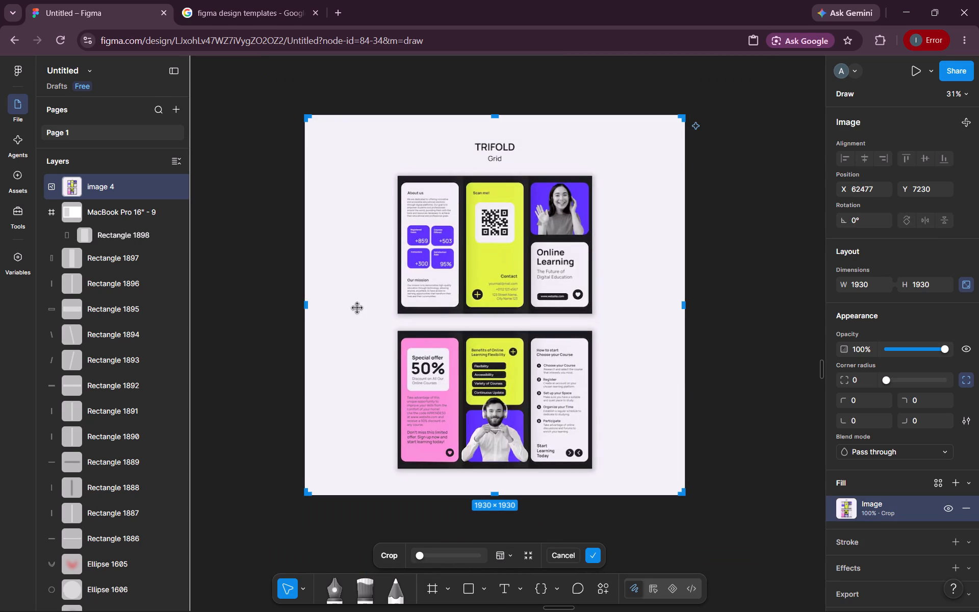
pyautogui.moveTo(305, 307); pyautogui.dragTo(370, 297)
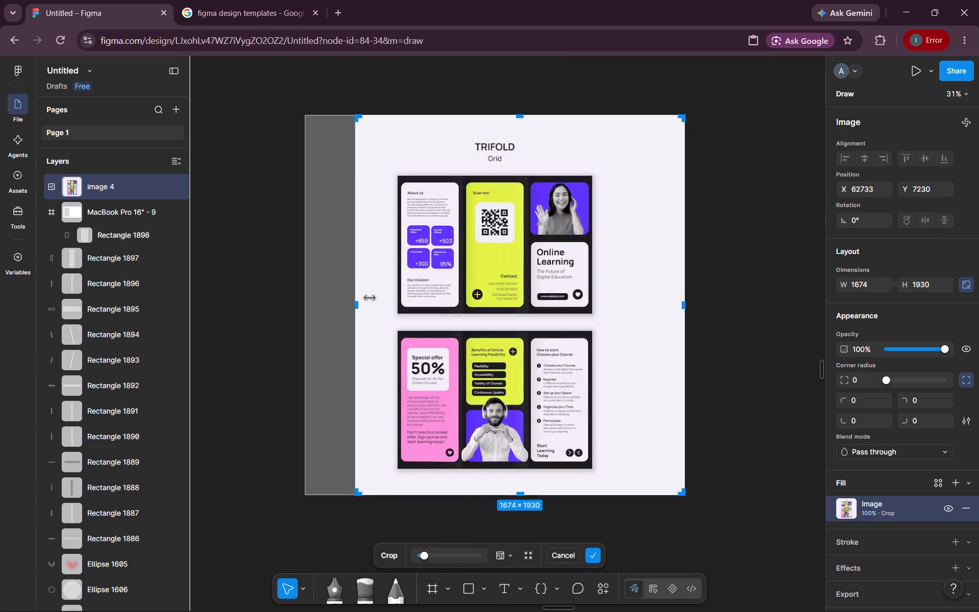
pyautogui.moveTo(370, 297); pyautogui.dragTo(389, 300)
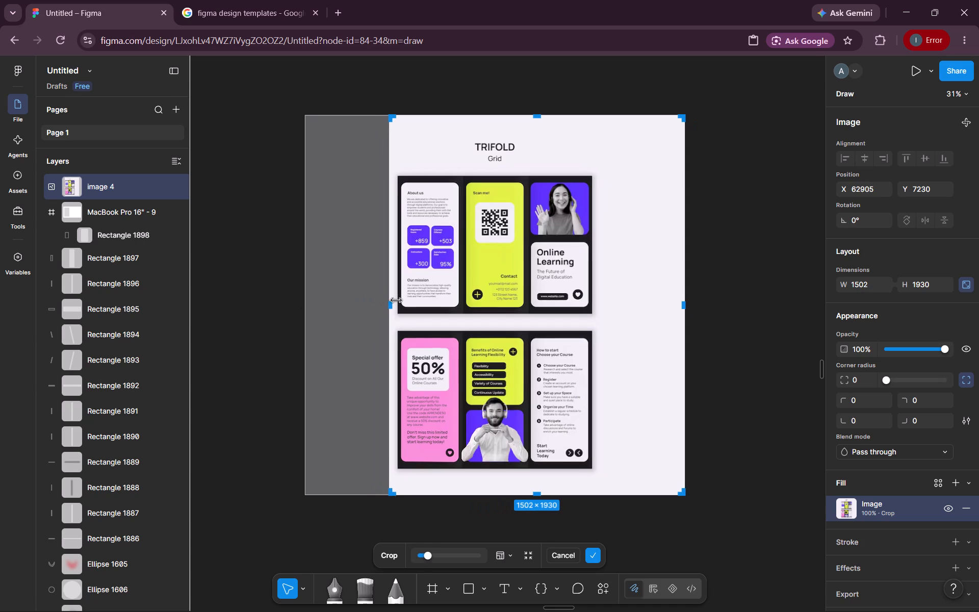
pyautogui.moveTo(684, 307); pyautogui.dragTo(617, 304)
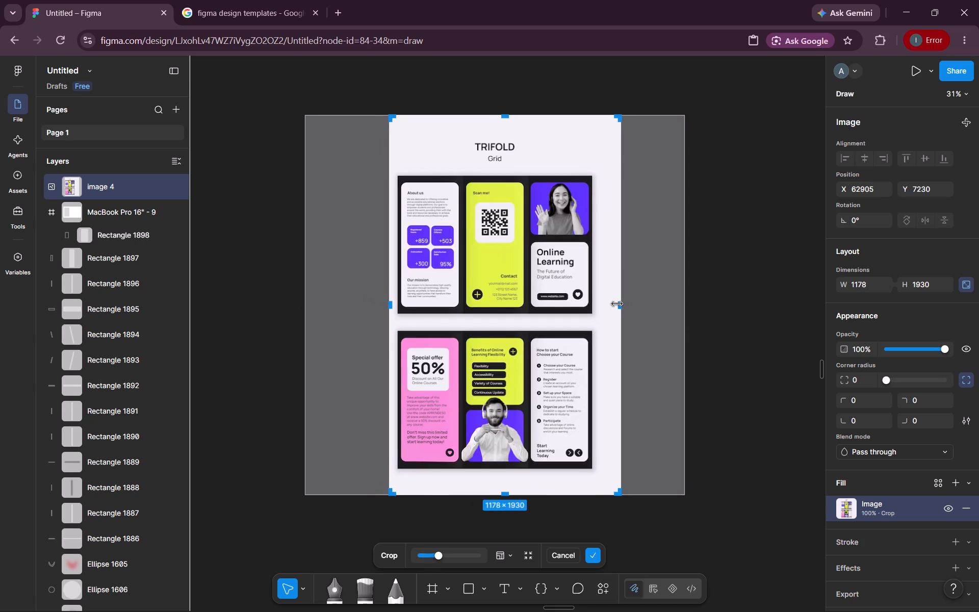
pyautogui.moveTo(617, 304); pyautogui.dragTo(596, 303)
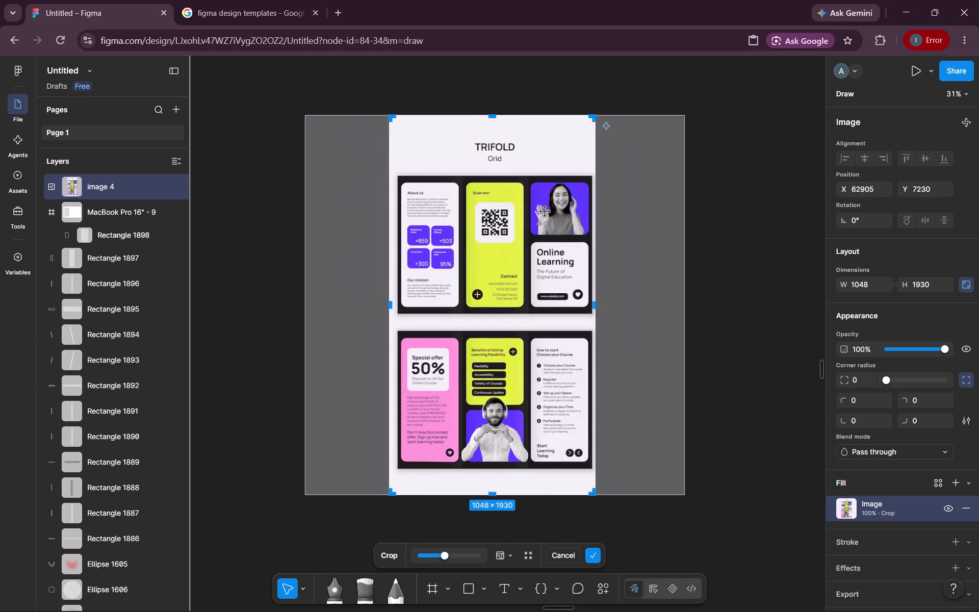
pyautogui.moveTo(496, 119); pyautogui.dragTo(502, 174)
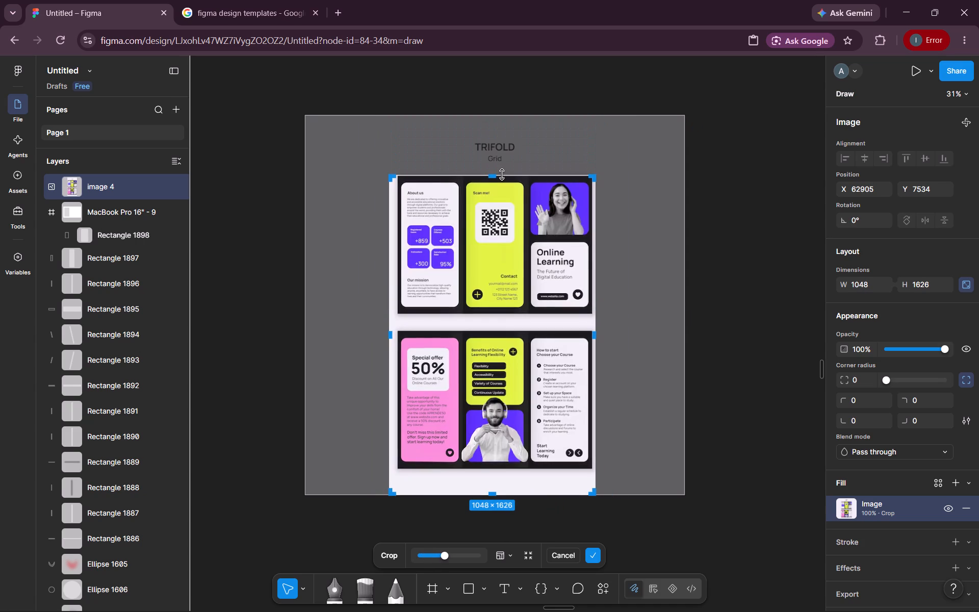
pyautogui.moveTo(502, 174); pyautogui.dragTo(502, 174)
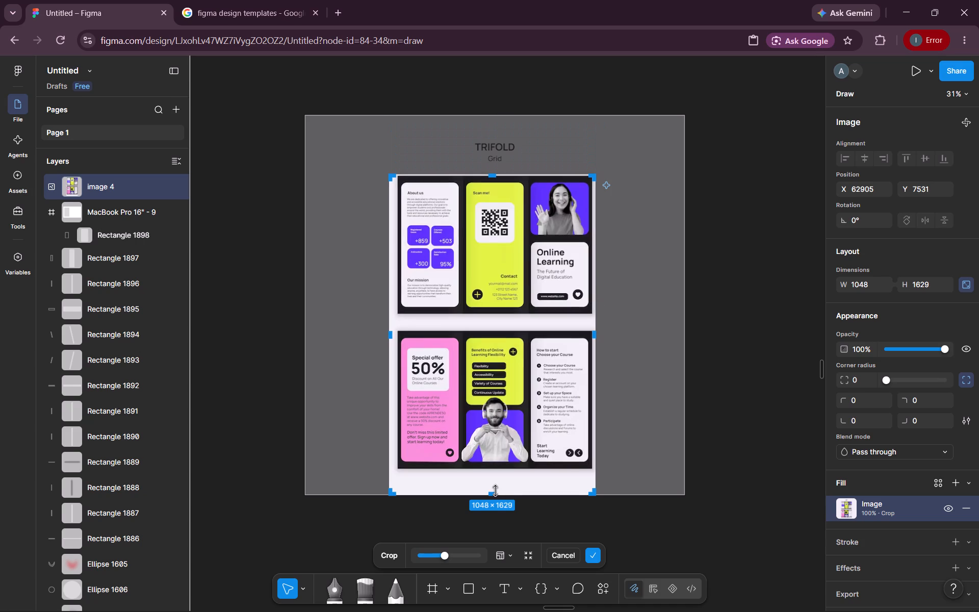
pyautogui.moveTo(494, 492); pyautogui.dragTo(493, 475)
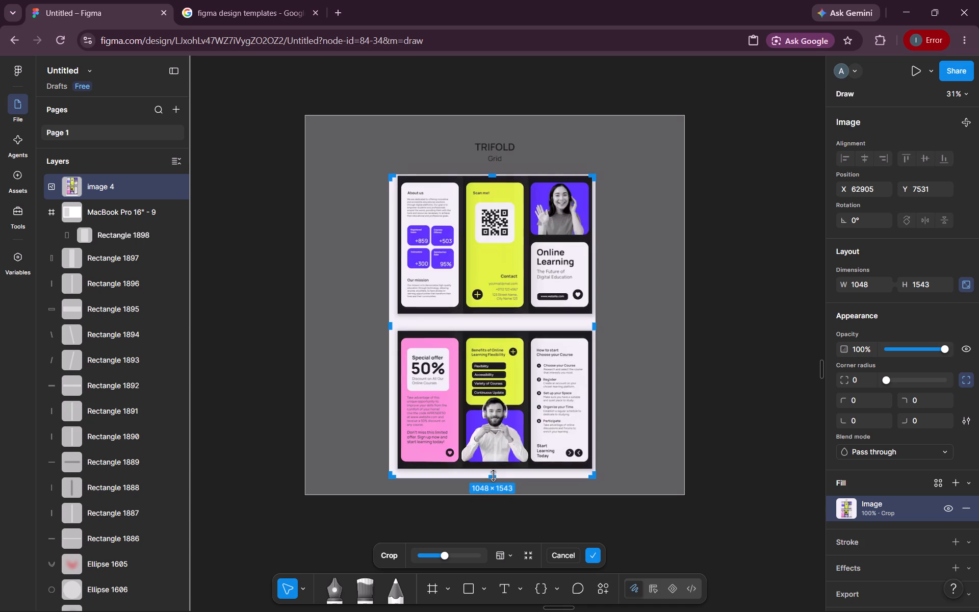
pyautogui.moveTo(493, 475); pyautogui.dragTo(492, 469)
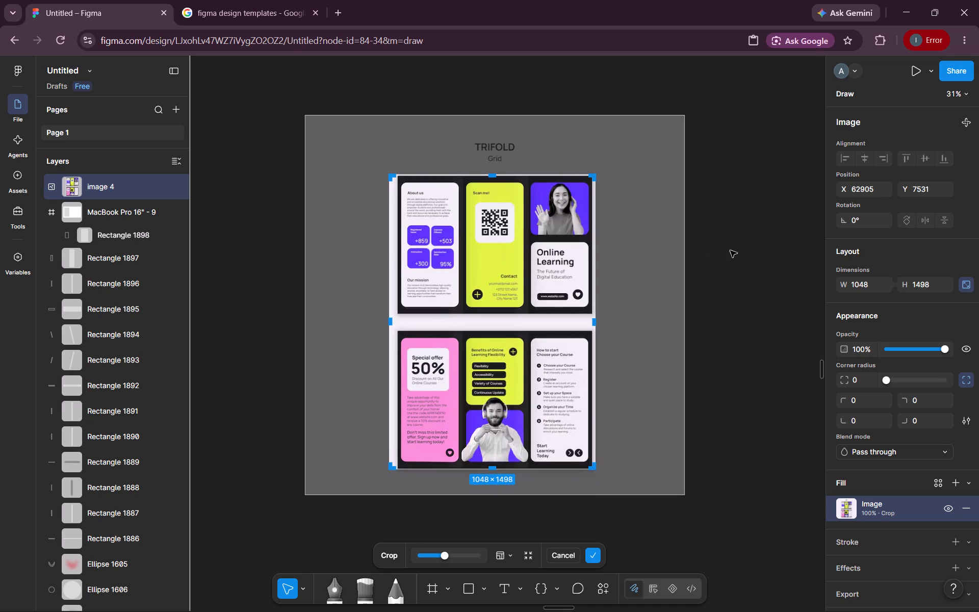
pyautogui.click(730, 250)
# Move the cropped brochure image closer to the MacBook Pro 16" - 9 frame, to about X 62310, Y 7091.
pyautogui.moveTo(504, 312); pyautogui.dragTo(387, 225)
# Draw a rectangle of about 151 × 125 inside the large rounded rectangle in the MacBook Pro 16" - 9 frame.
pyautogui.hscroll(1, 387, 225)
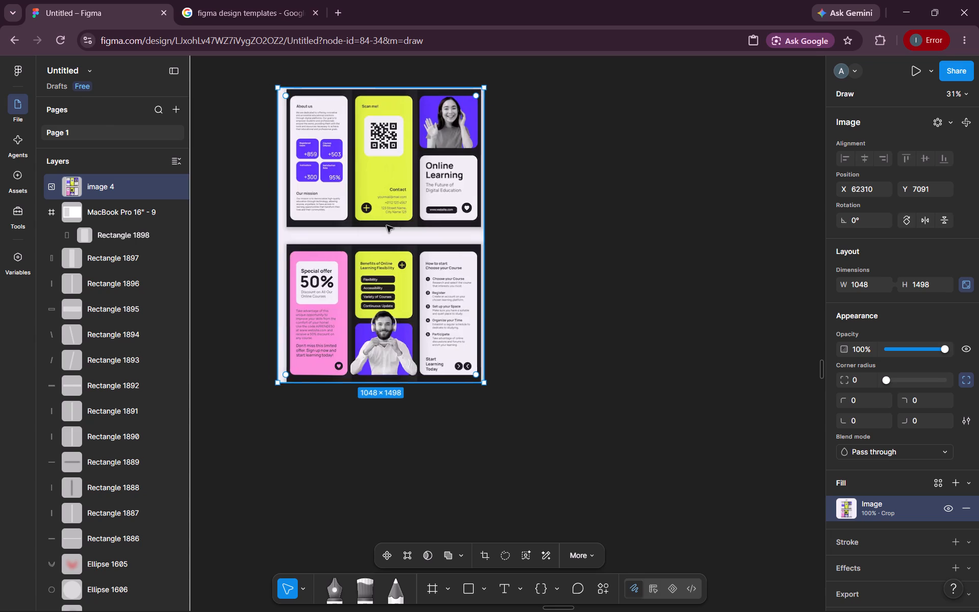
pyautogui.hscroll(6, 387, 225)
pyautogui.scroll(1, 387, 225)
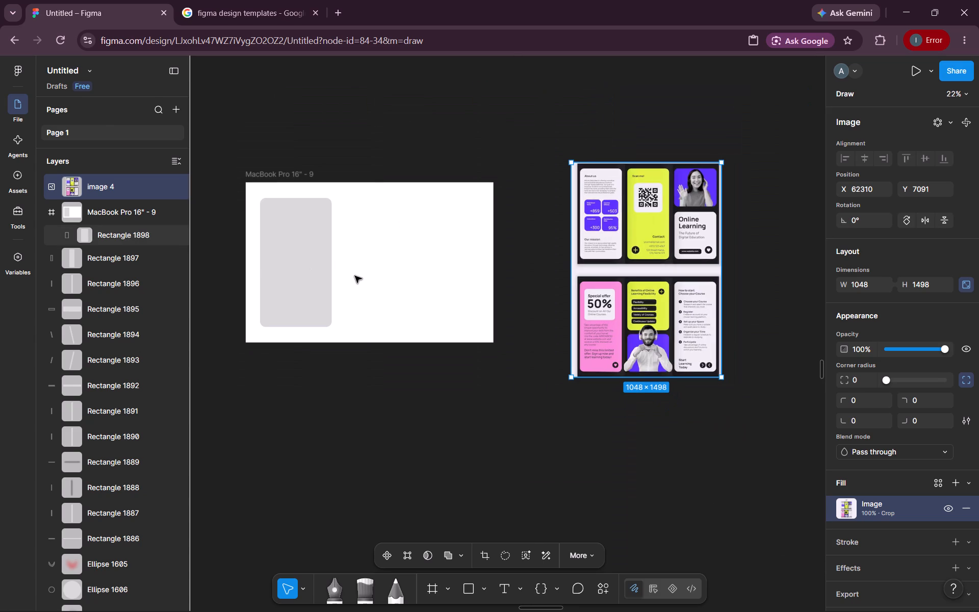
pyautogui.click(471, 591)
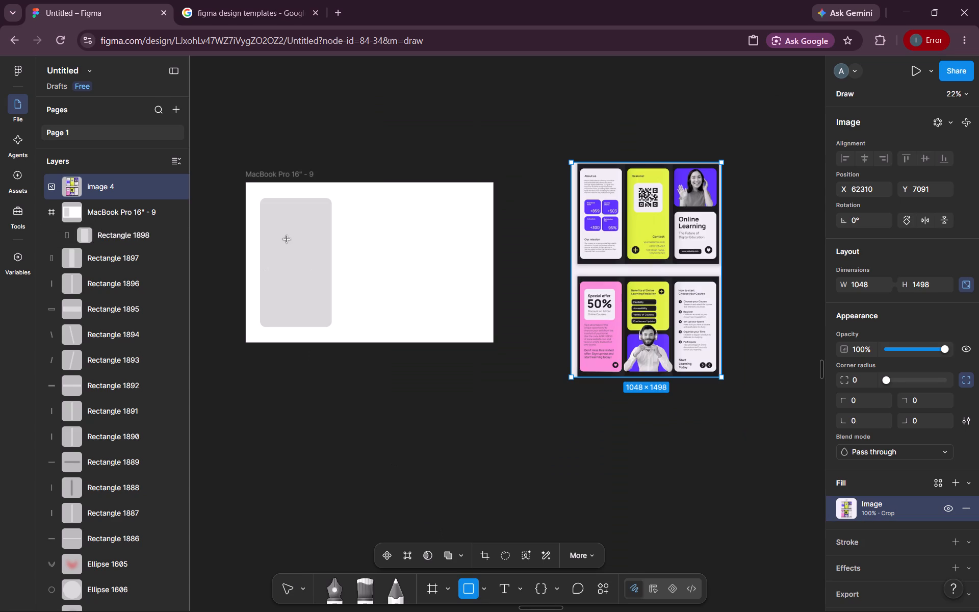
pyautogui.moveTo(281, 232); pyautogui.dragTo(301, 256)
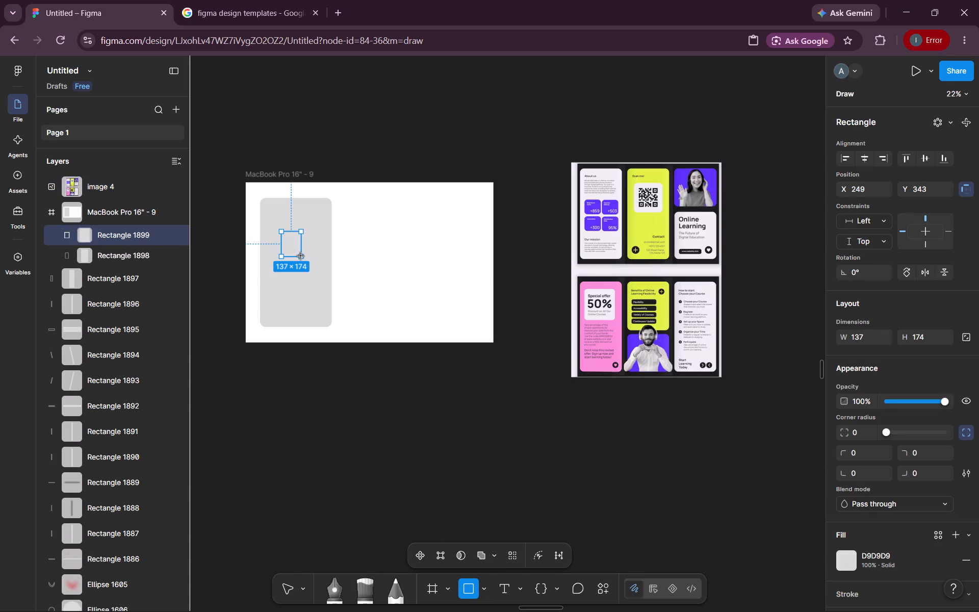
pyautogui.moveTo(301, 256); pyautogui.dragTo(303, 249)
# Move the small rectangle to the left side of the large rounded rectangle, at about X 128, Y 434.
pyautogui.hscroll(1, 303, 249)
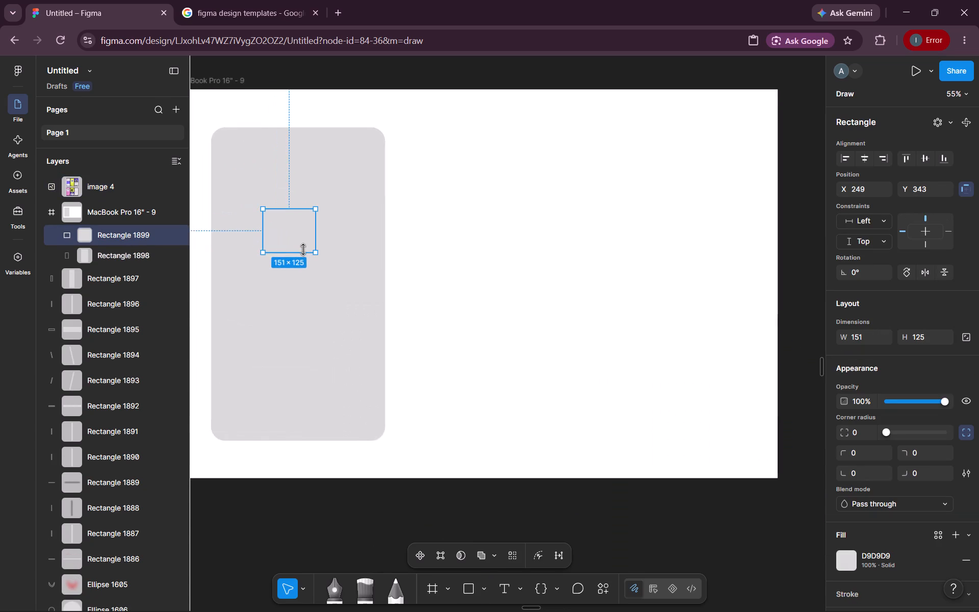
pyautogui.hscroll(1, 303, 249)
pyautogui.moveTo(418, 243); pyautogui.dragTo(375, 272)
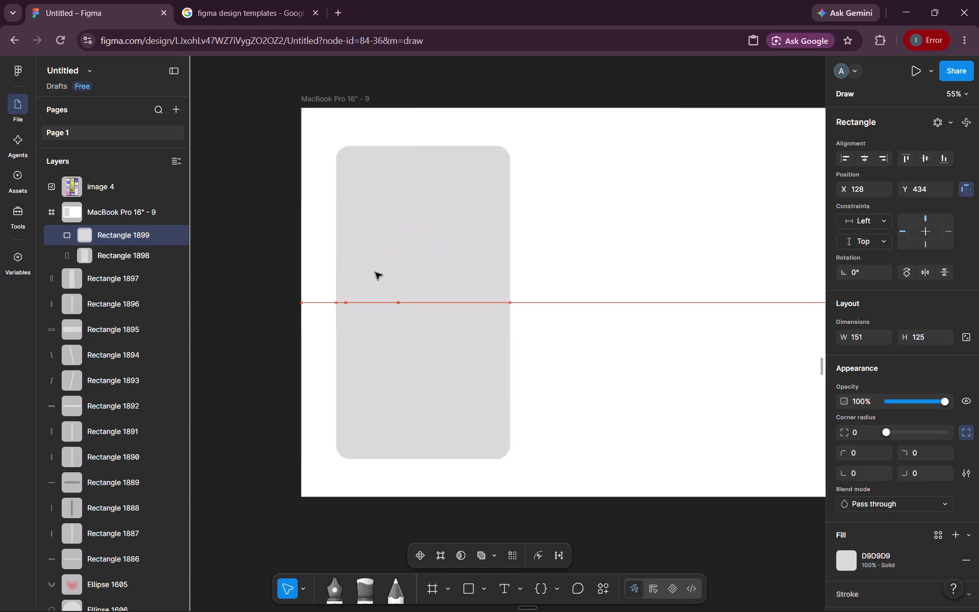
pyautogui.moveTo(375, 272); pyautogui.dragTo(375, 271)
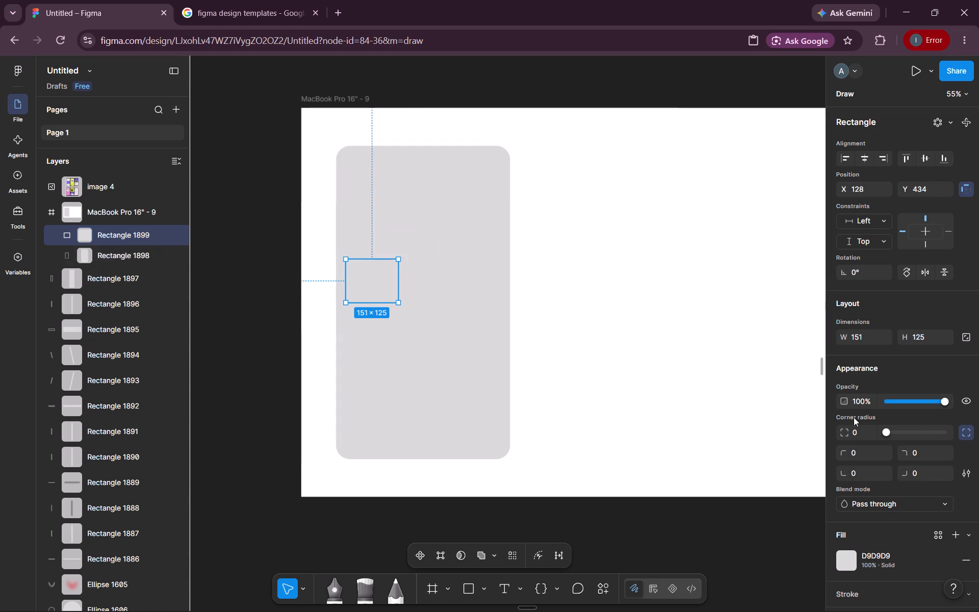
# Set the corner radius of the small 151 × 125 rectangle to 30.
pyautogui.moveTo(851, 435); pyautogui.dragTo(516, 331)
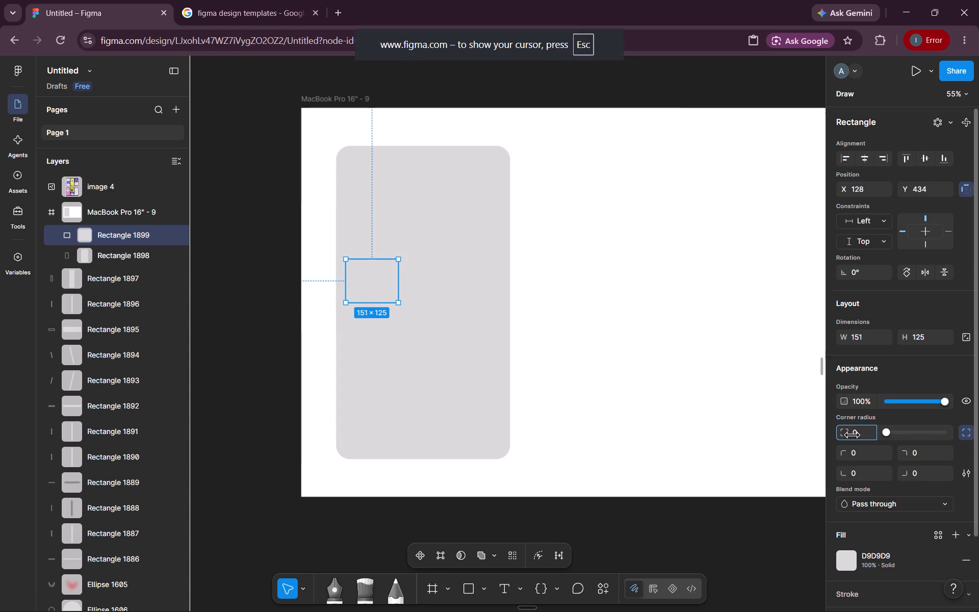
pyautogui.moveTo(516, 331); pyautogui.dragTo(537, 330)
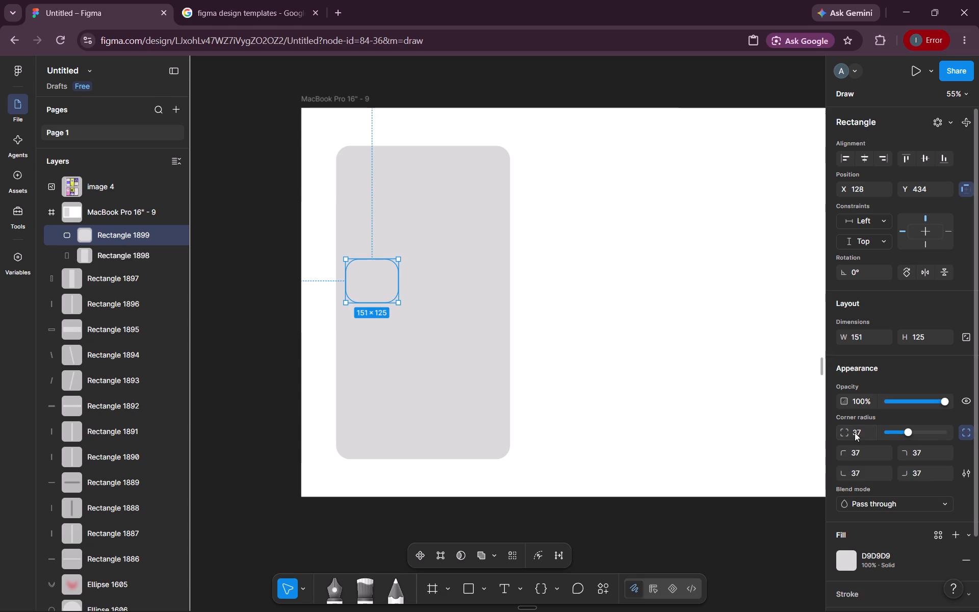
pyautogui.doubleClick(855, 432)
pyautogui.write('30')
pyautogui.press('Return')
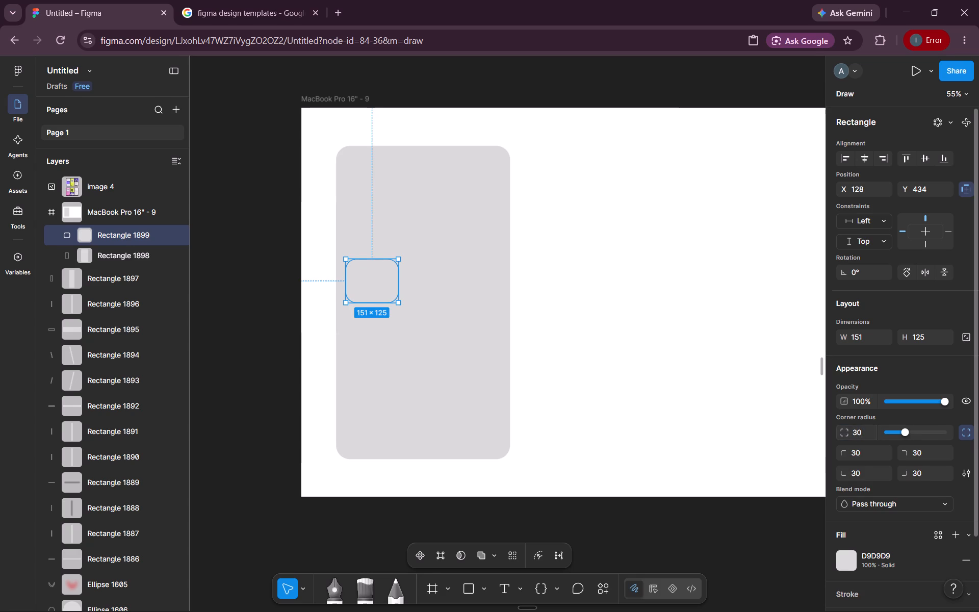
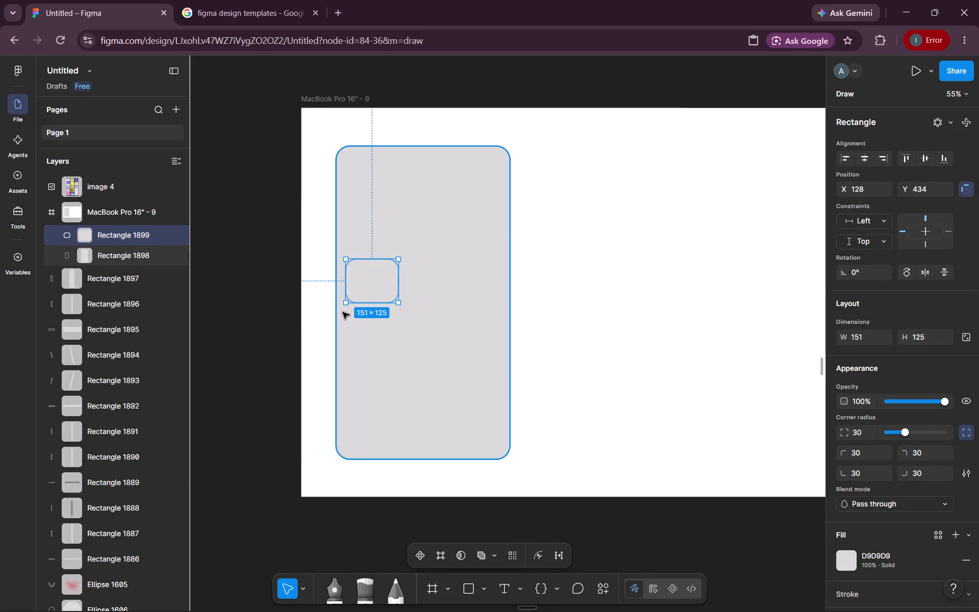
# Change the fill of the small 151 × 125 rounded rectangle to white (FFFFFF).
pyautogui.click(849, 552)
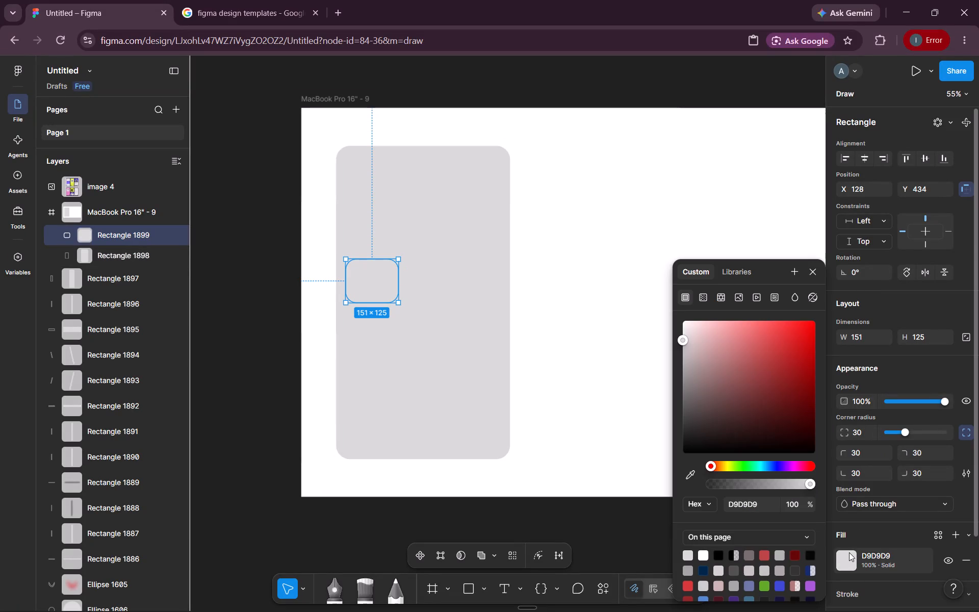
pyautogui.click(703, 551)
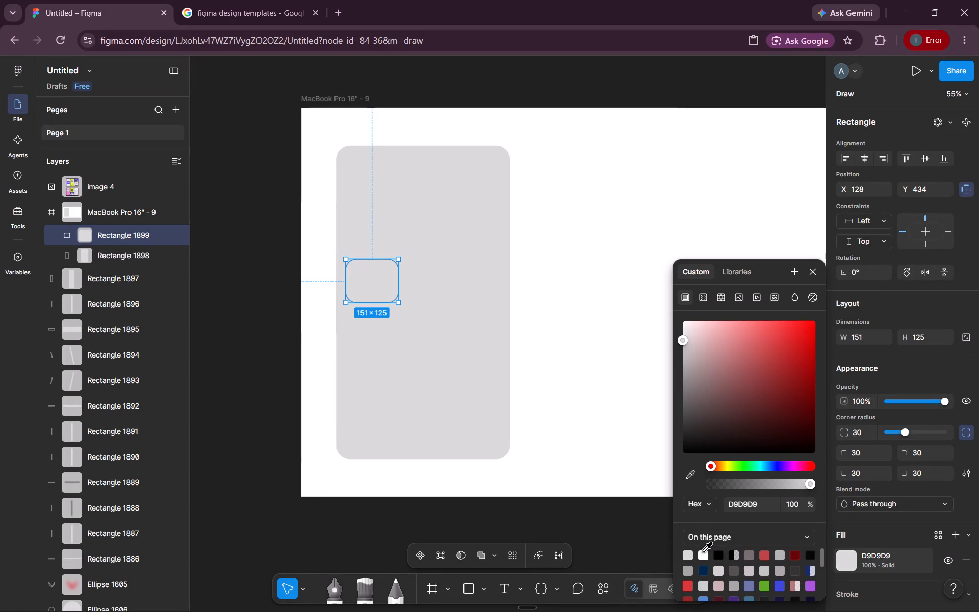
pyautogui.click(567, 525)
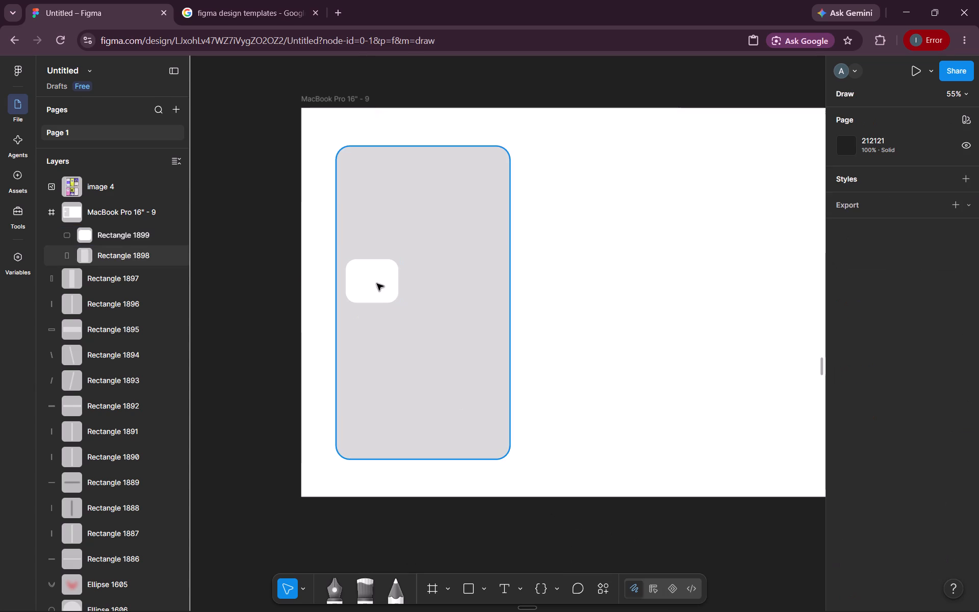
# Duplicate the small white rectangle and place the single copy level with it at about X 414, Y 434.
pyautogui.click(359, 262)
pyautogui.keyDown('alt'); pyautogui.moveTo(370, 286); pyautogui.dragTo(418, 287); pyautogui.keyUp('alt')
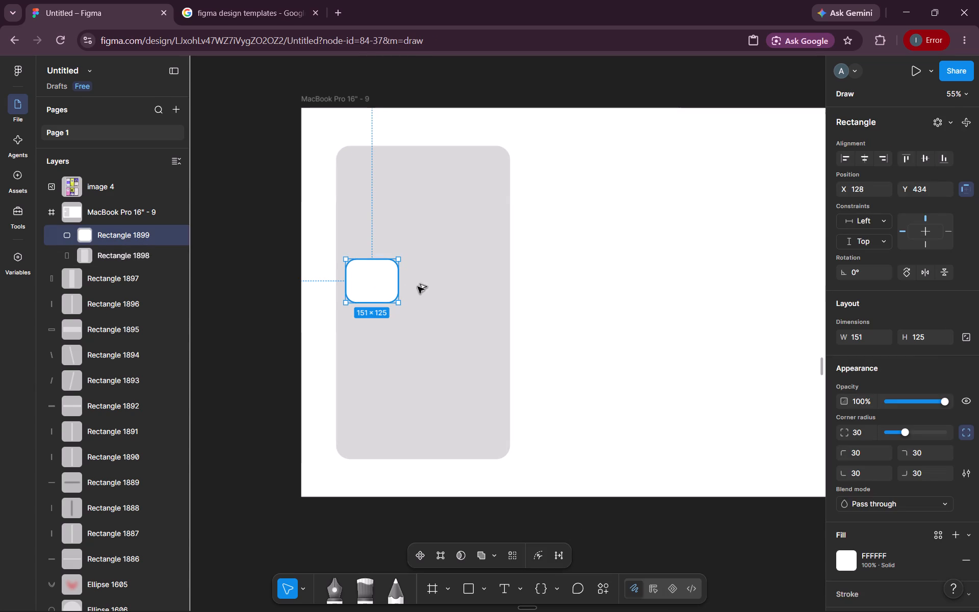
pyautogui.keyDown('alt'); pyautogui.moveTo(418, 287); pyautogui.dragTo(438, 289); pyautogui.keyUp('alt')
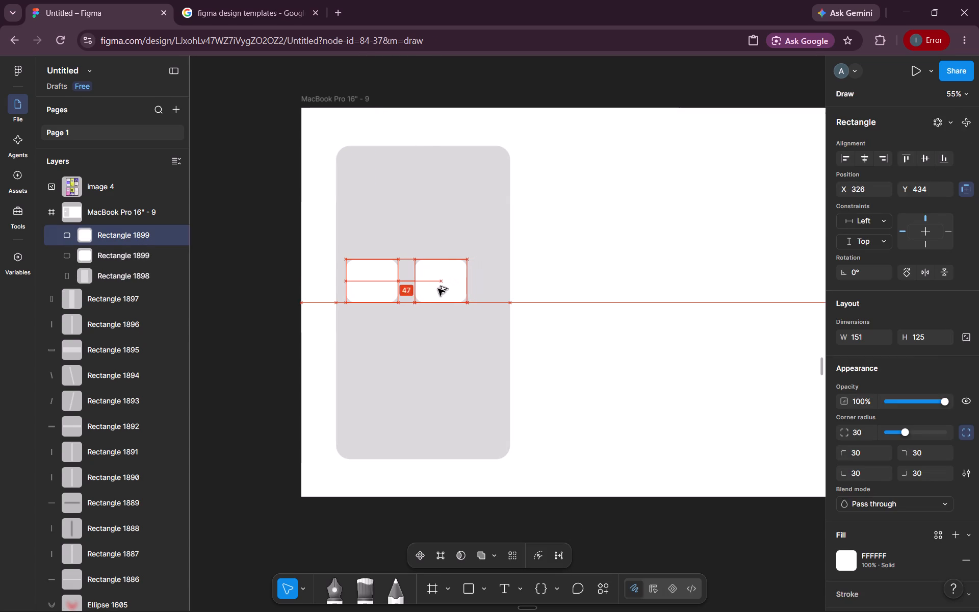
pyautogui.keyDown('alt'); pyautogui.moveTo(438, 289); pyautogui.dragTo(430, 289); pyautogui.keyUp('alt')
pyautogui.keyDown('alt'); pyautogui.moveTo(430, 289); pyautogui.dragTo(453, 289); pyautogui.keyUp('alt')
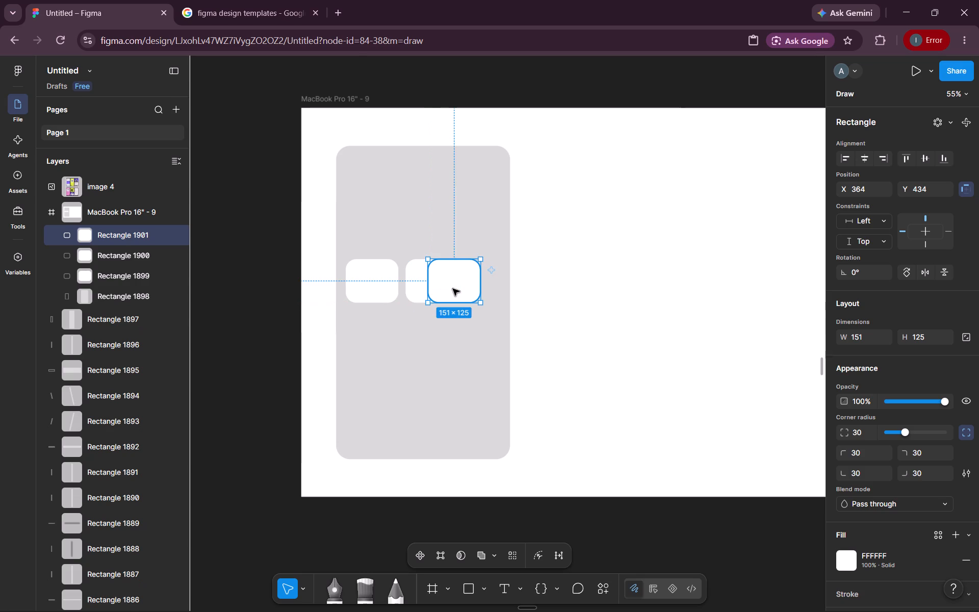
pyautogui.press('Delete')
pyautogui.moveTo(442, 288); pyautogui.dragTo(475, 287)
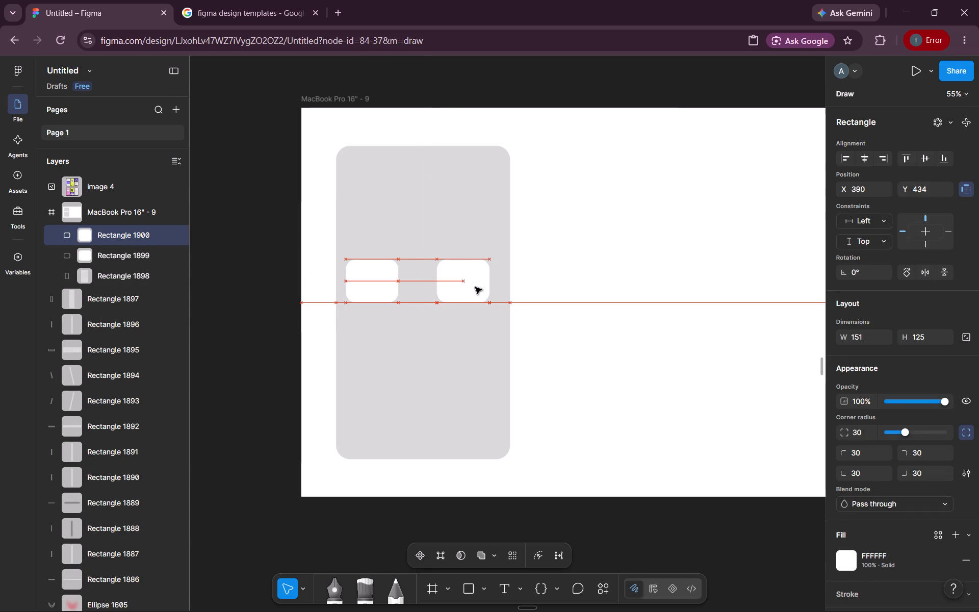
pyautogui.moveTo(475, 287); pyautogui.dragTo(482, 287)
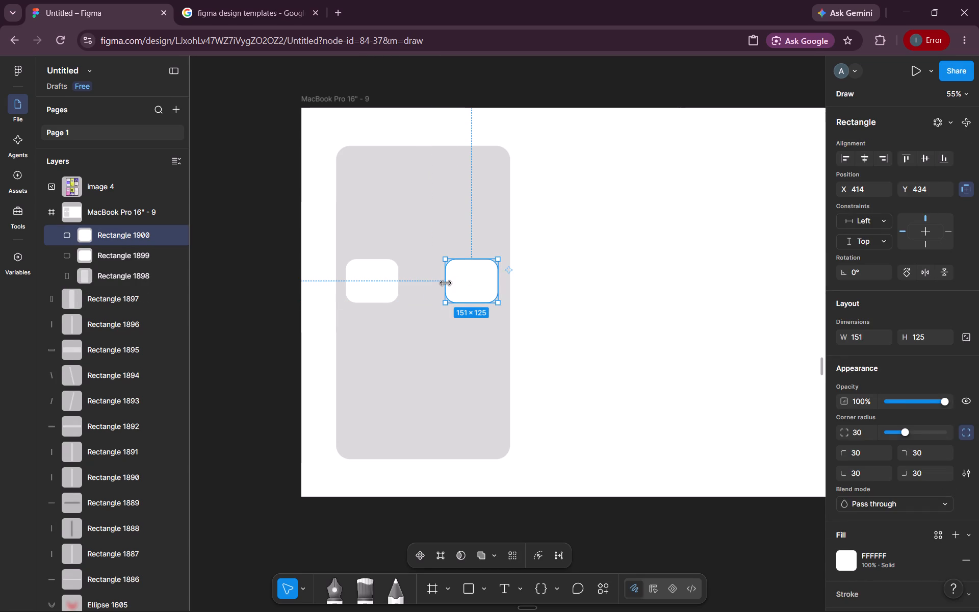
# Stretch the copy's left edge outward to make it about 195 × 125.
pyautogui.moveTo(446, 283); pyautogui.dragTo(429, 283)
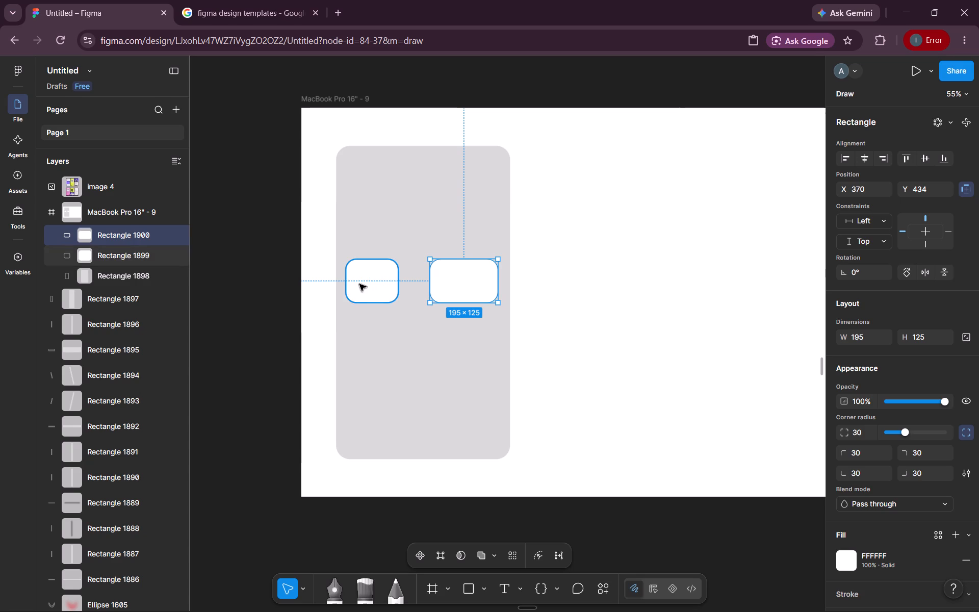
# Set the width of the original white rectangle at X 128 to 200.
pyautogui.click(359, 284)
pyautogui.moveTo(396, 284); pyautogui.dragTo(418, 279)
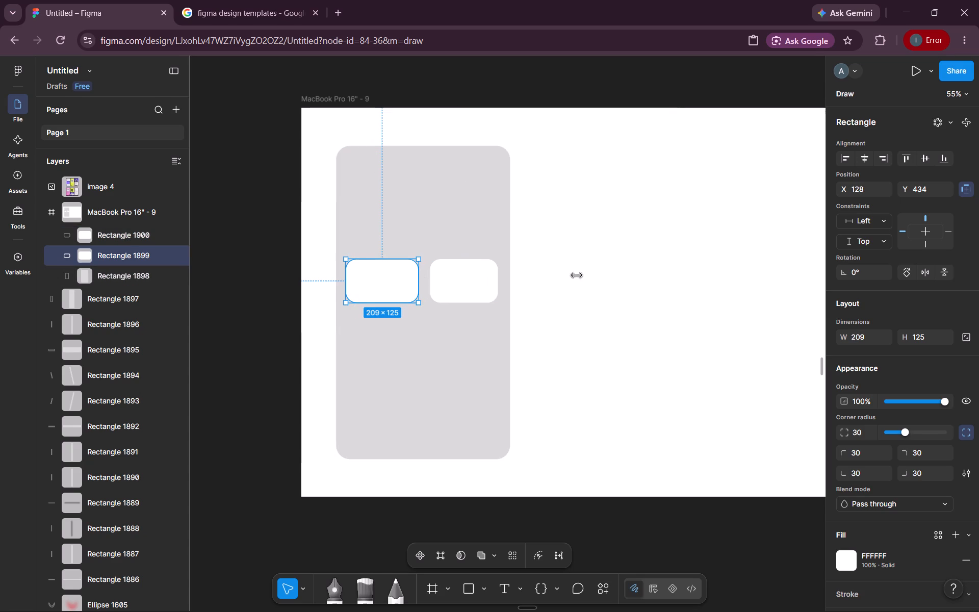
pyautogui.click(875, 337)
pyautogui.write('200')
pyautogui.press('Return')
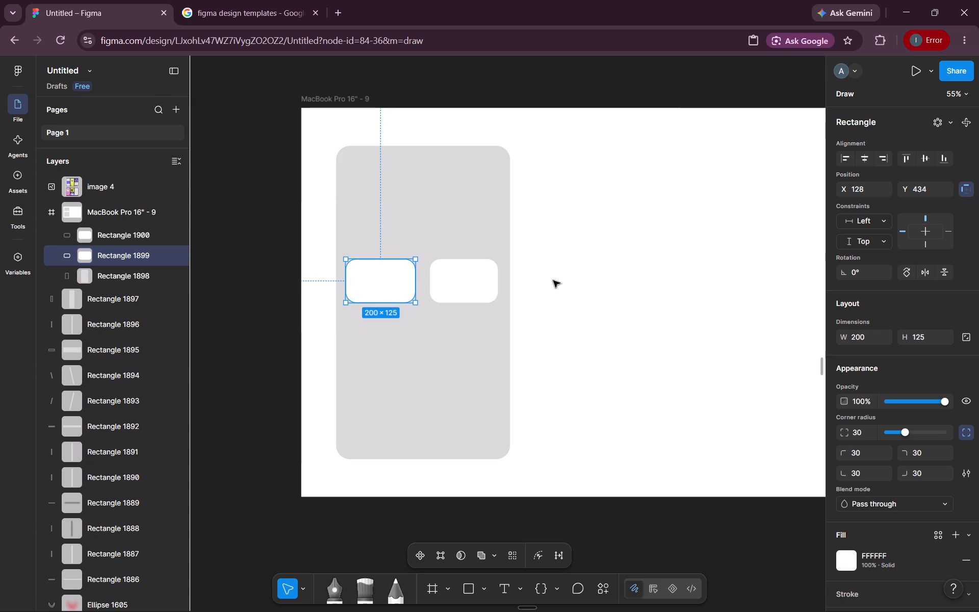
# Set the width of the duplicated white rectangle to 200.
pyautogui.click(473, 285)
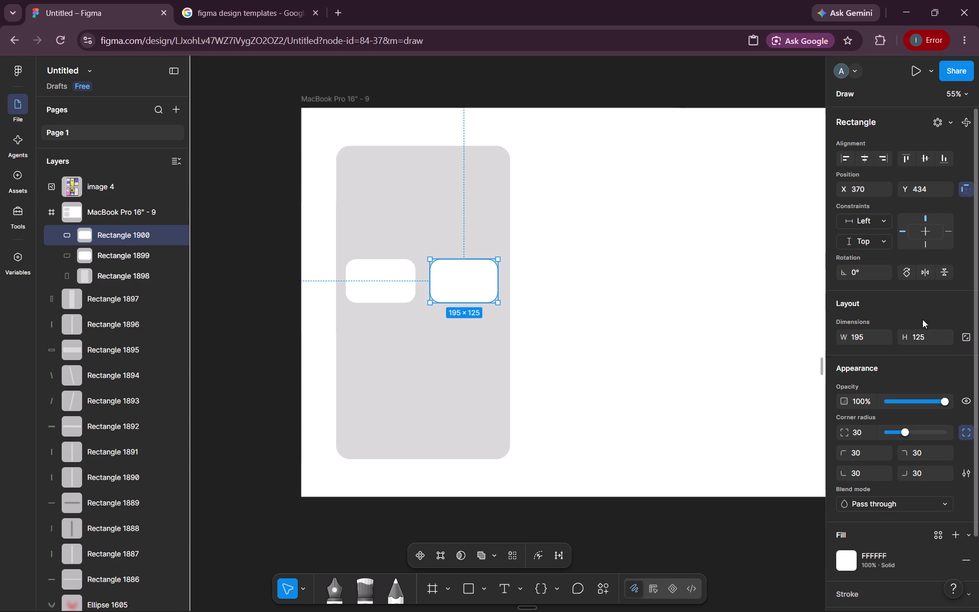
pyautogui.doubleClick(869, 343)
pyautogui.write('200')
pyautogui.press('Return')
pyautogui.click(594, 284)
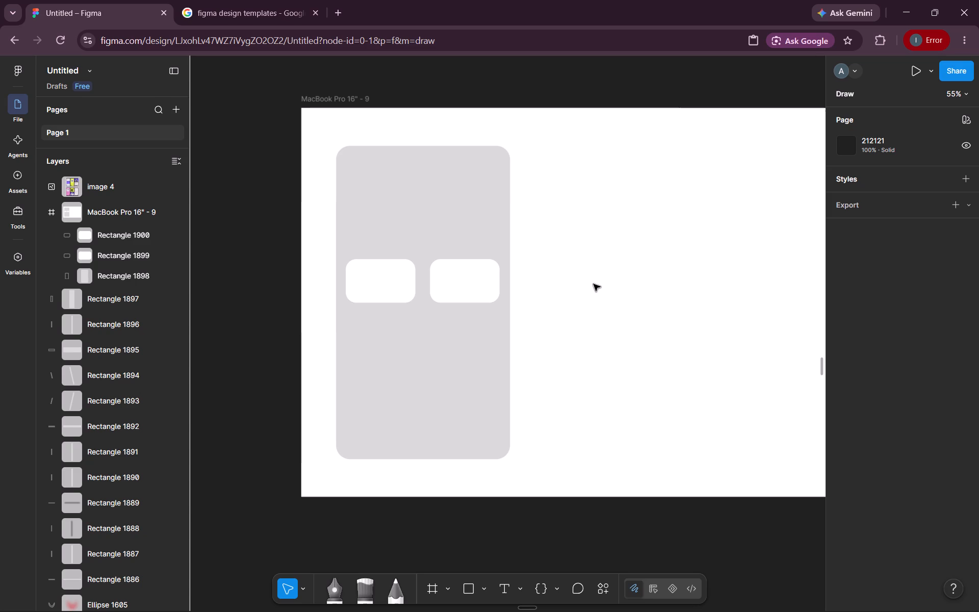
# Move the duplicated white rectangle closer to the original, to about X 350, Y 434.
pyautogui.moveTo(480, 285); pyautogui.dragTo(473, 285)
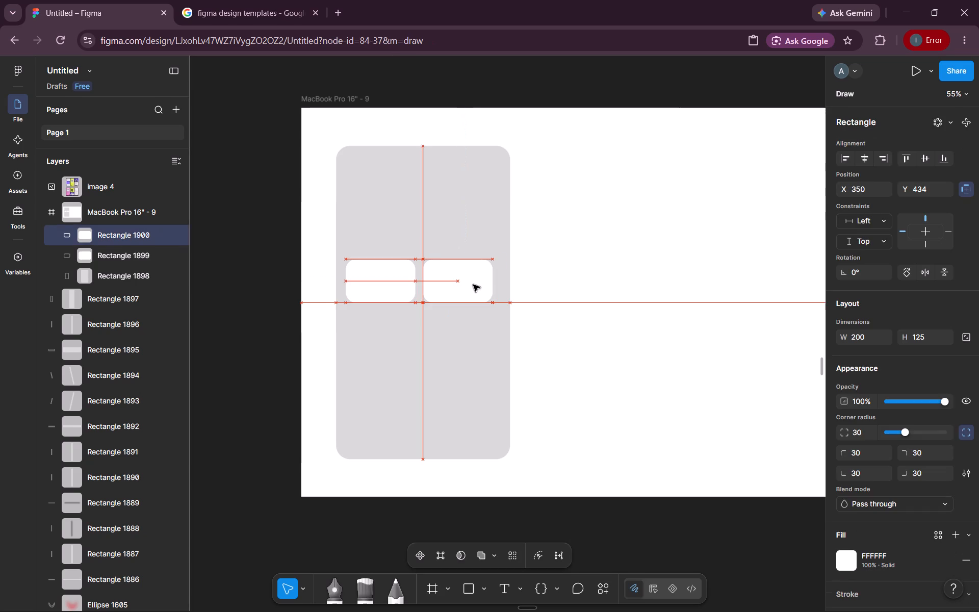
pyautogui.moveTo(473, 285); pyautogui.dragTo(472, 285)
pyautogui.click(566, 294)
# Move the brochure reference image directly below the MacBook Pro 16" - 9 frame, aligned to its left edge, at about X 60039, Y 8404.
pyautogui.scroll(-1, 566, 294)
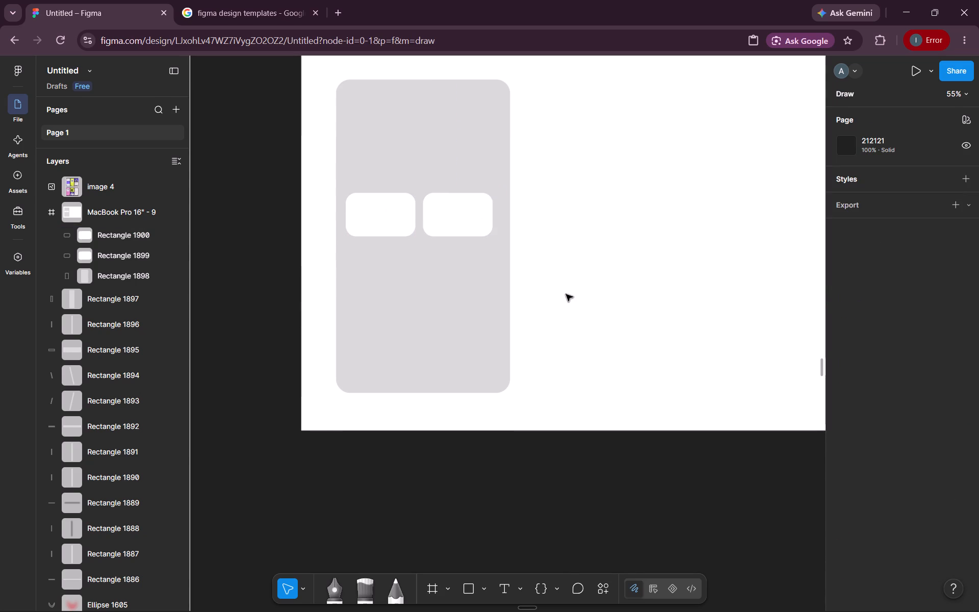
pyautogui.scroll(-1, 566, 294)
pyautogui.hscroll(-1, 566, 294)
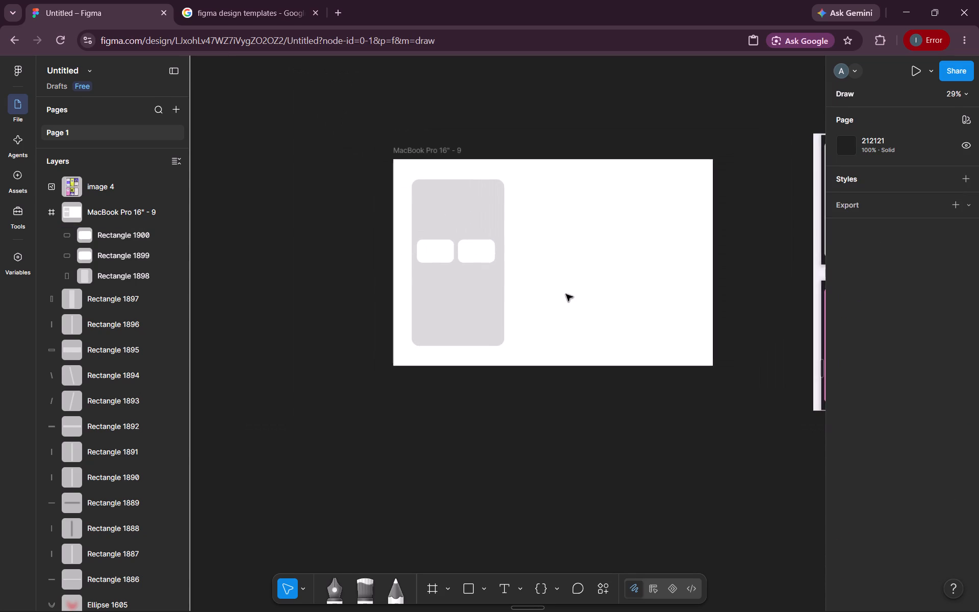
pyautogui.hscroll(-1, 566, 294)
pyautogui.moveTo(716, 279); pyautogui.dragTo(691, 280)
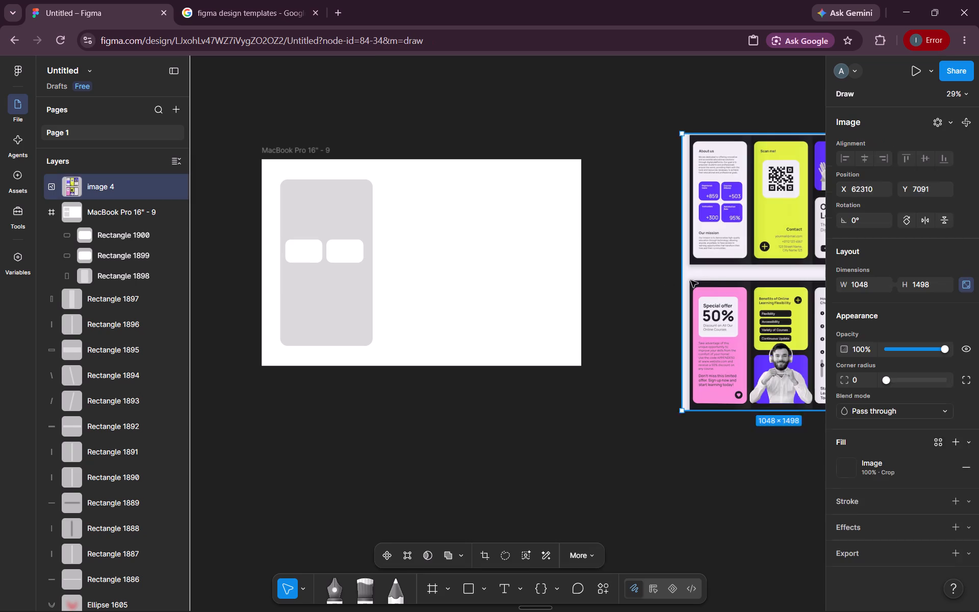
pyautogui.moveTo(691, 280); pyautogui.dragTo(505, 470)
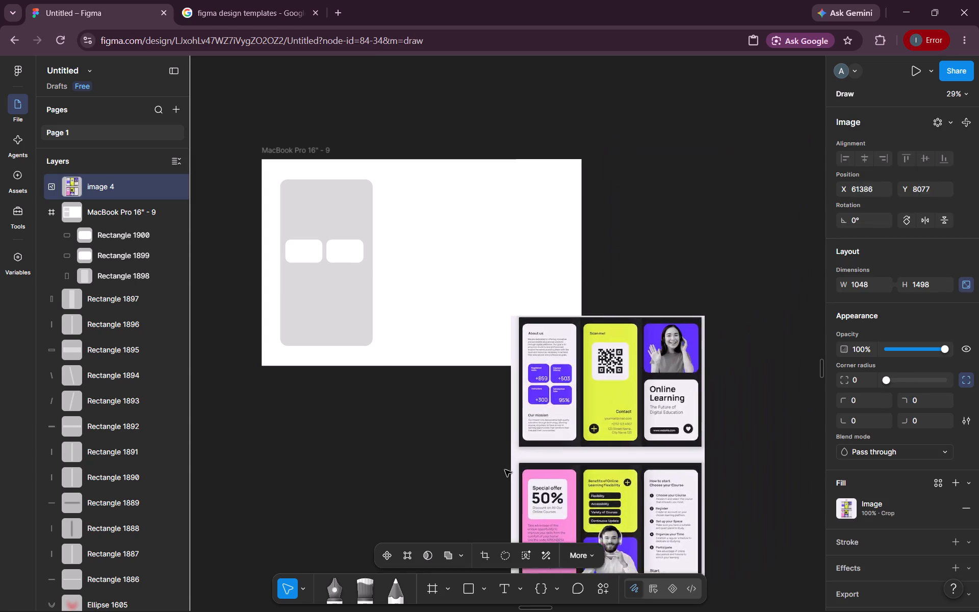
pyautogui.moveTo(505, 470); pyautogui.dragTo(299, 534)
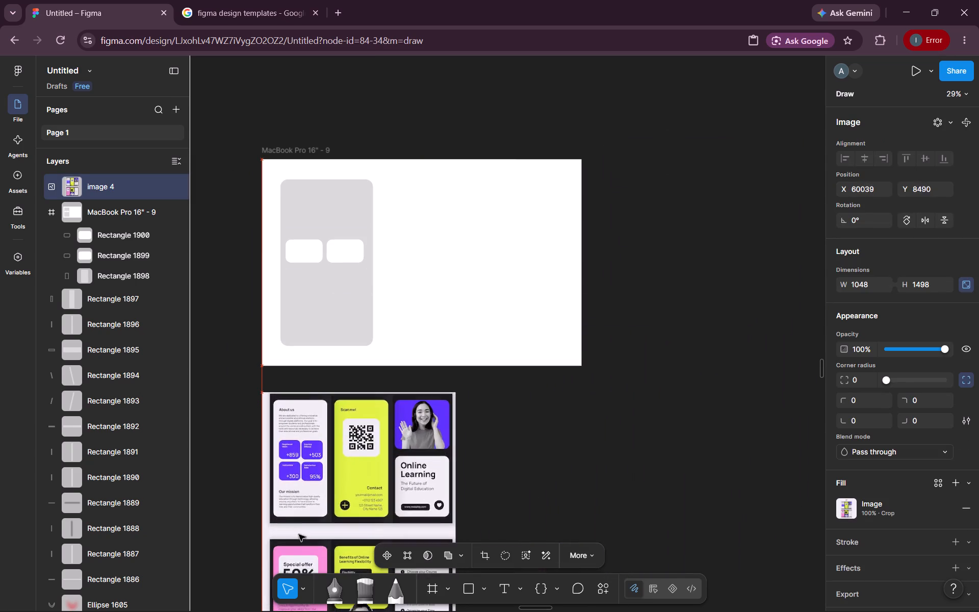
pyautogui.moveTo(299, 534); pyautogui.dragTo(300, 522)
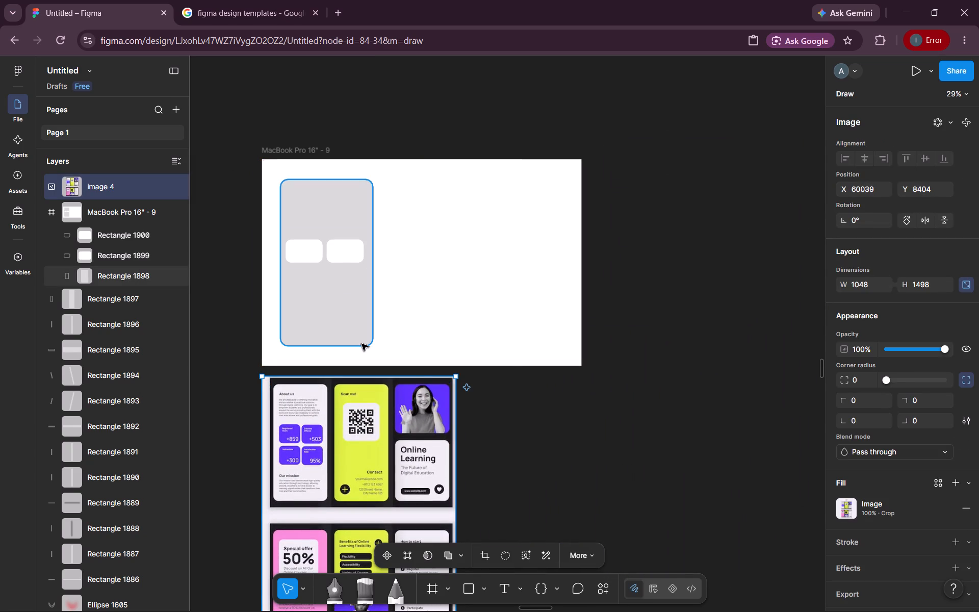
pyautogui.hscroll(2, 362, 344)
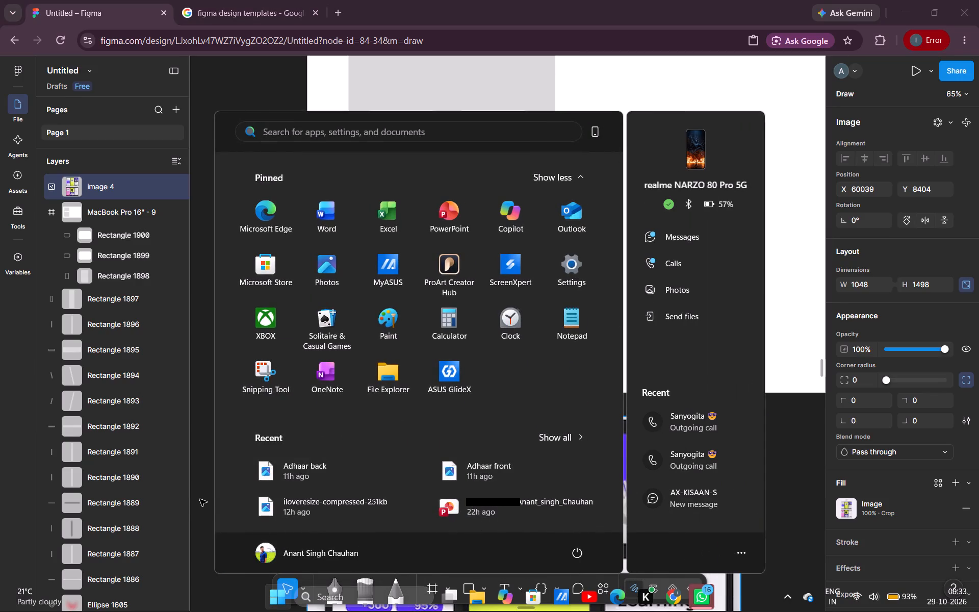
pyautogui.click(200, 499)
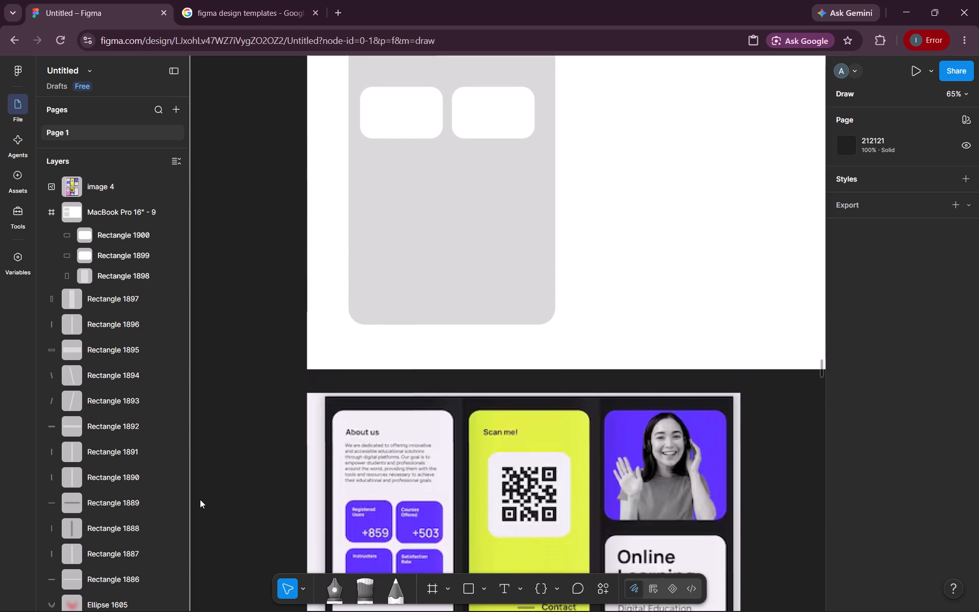
# Narrow the original white rectangle at X 128 from its left side to about 179 wide, bringing its left edge to about X 149.
pyautogui.click(390, 117)
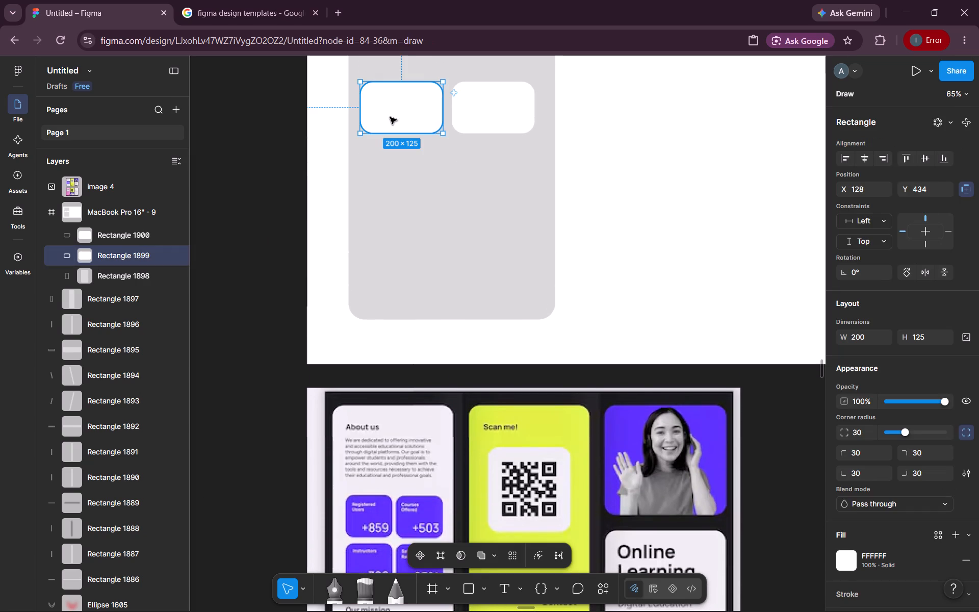
pyautogui.moveTo(359, 110); pyautogui.dragTo(368, 109)
# Narrow the duplicated white rectangle at X 350 from its right side, keeping its left edge fixed, to a width of 166.
pyautogui.click(503, 108)
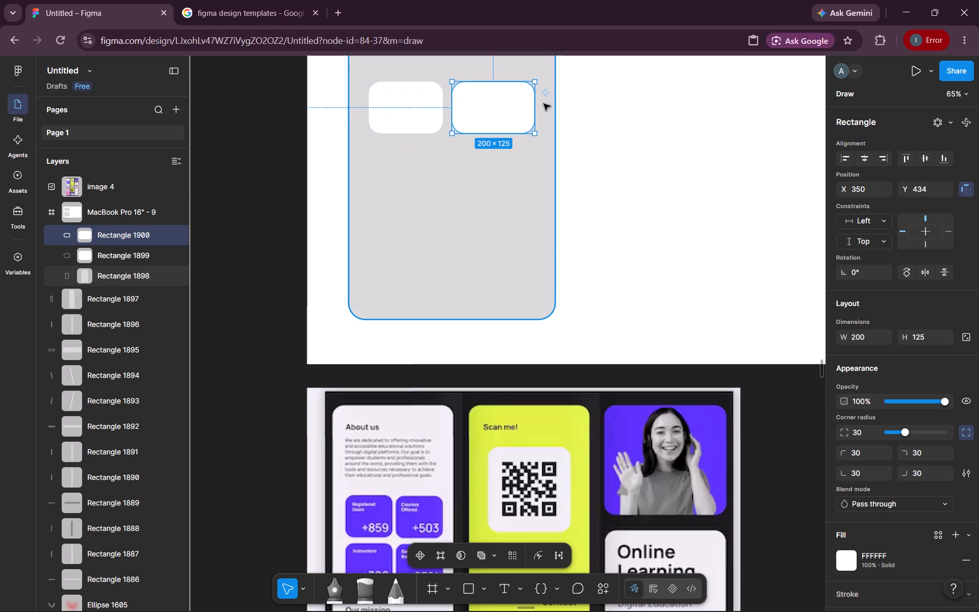
pyautogui.moveTo(536, 106); pyautogui.dragTo(523, 106)
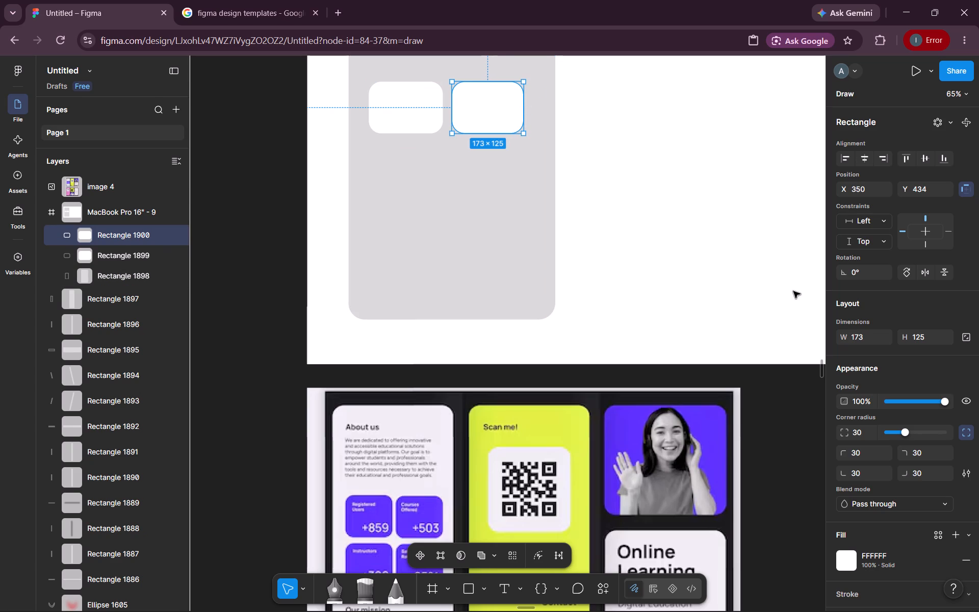
pyautogui.doubleClick(858, 335)
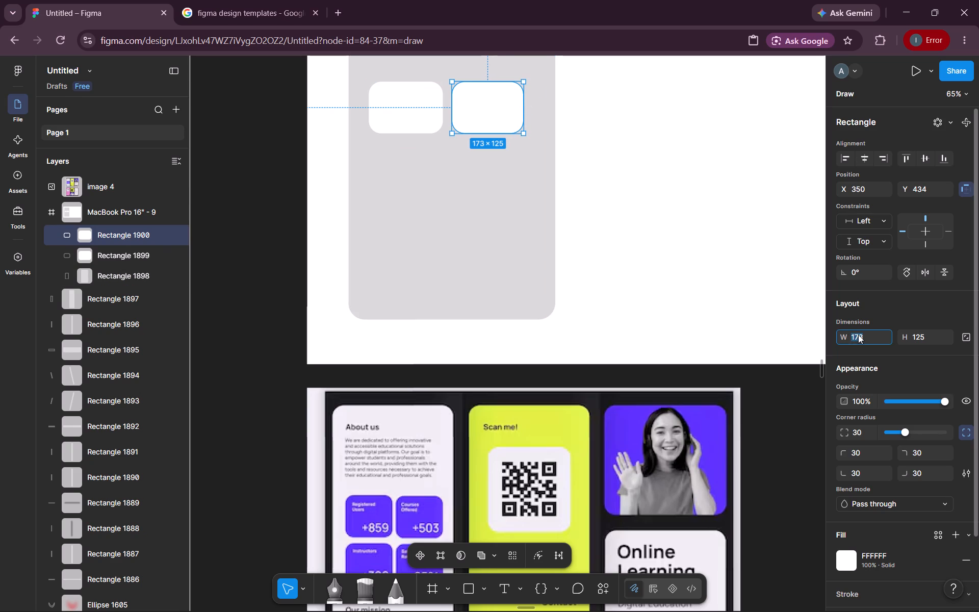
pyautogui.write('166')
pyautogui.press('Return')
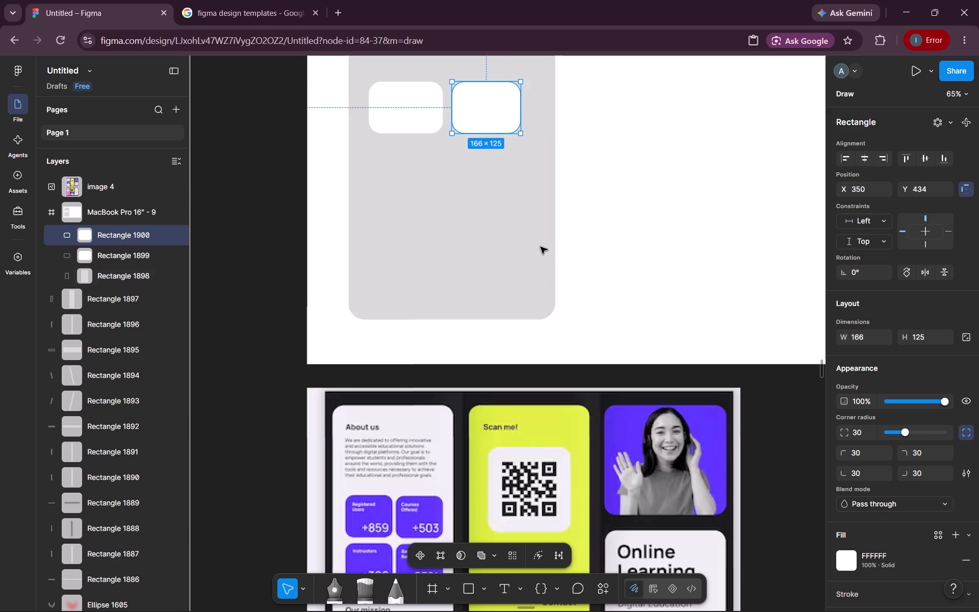
# Set the width of the original white rectangle at X 149 to 166.
pyautogui.click(426, 102)
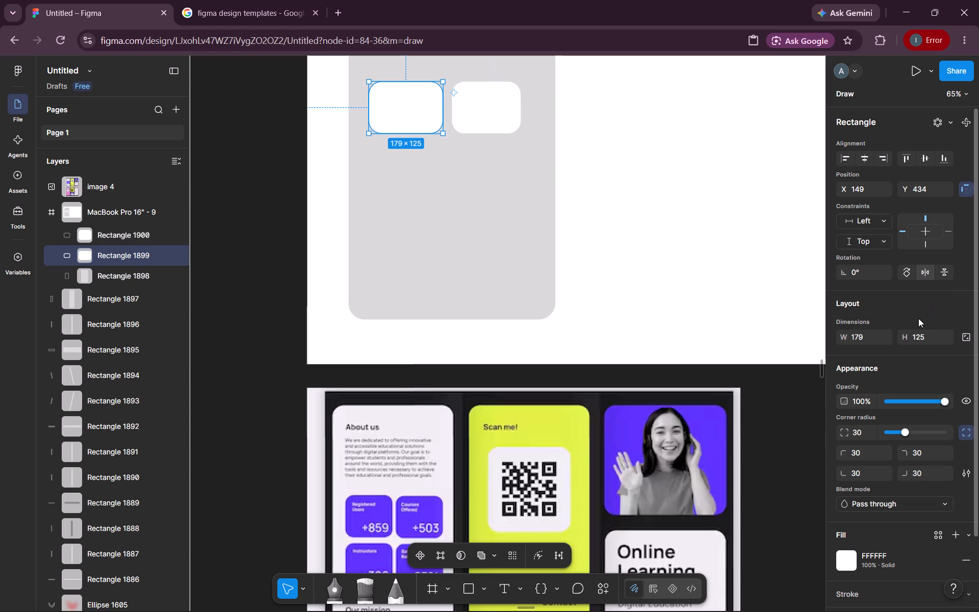
pyautogui.doubleClick(864, 336)
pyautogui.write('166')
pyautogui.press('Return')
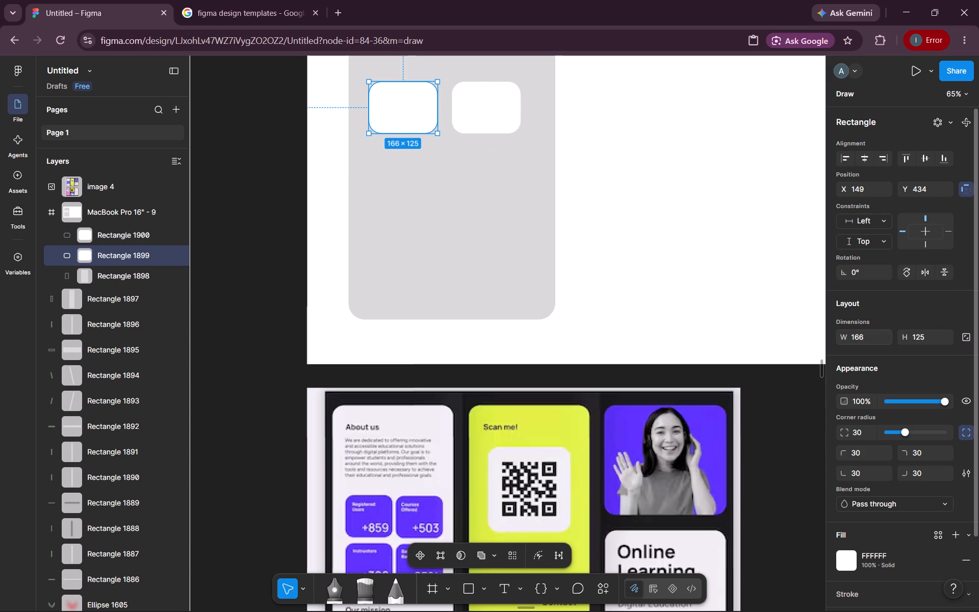
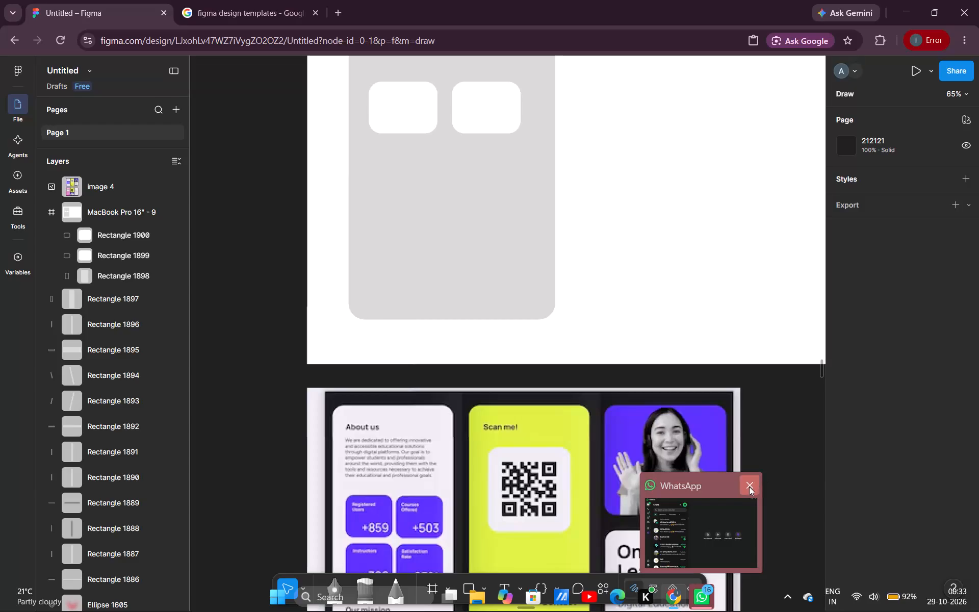
# Close the WhatsApp window.
pyautogui.click(749, 487)
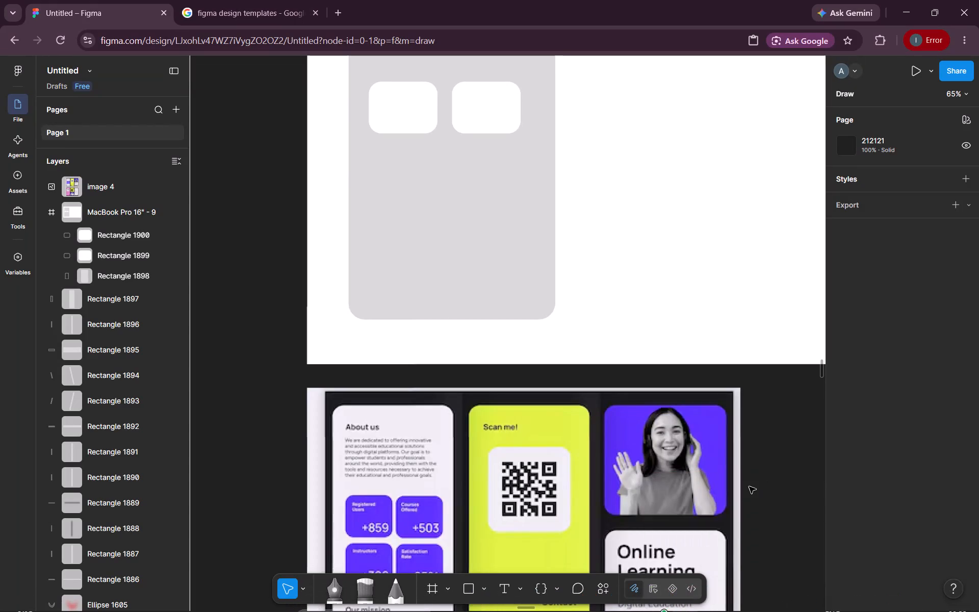
# Duplicate the first white rounded card straight down inside the grey panel, to X 149 and about Y 610.
pyautogui.scroll(1, 627, 284)
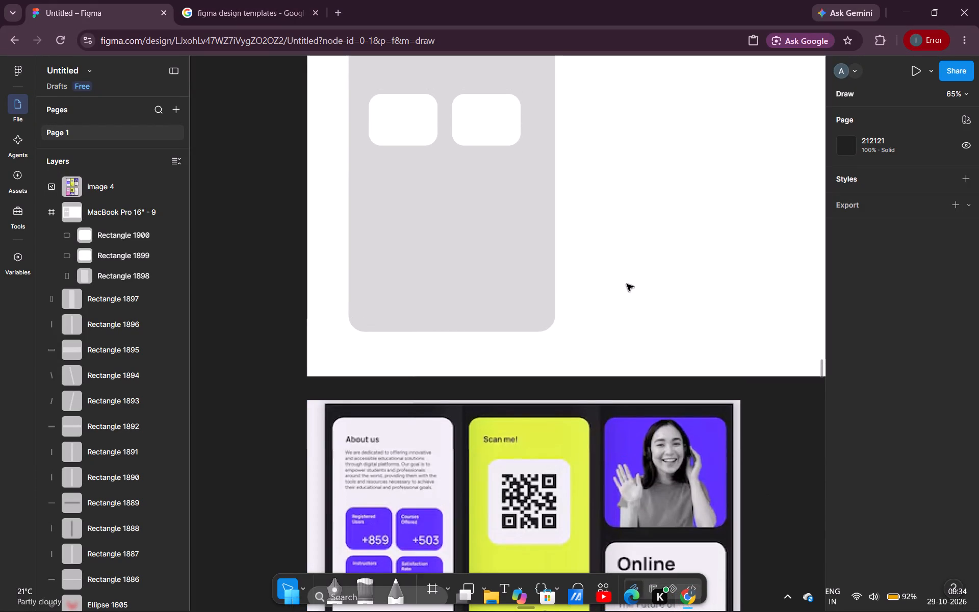
pyautogui.scroll(1, 627, 284)
pyautogui.scroll(-1, 627, 284)
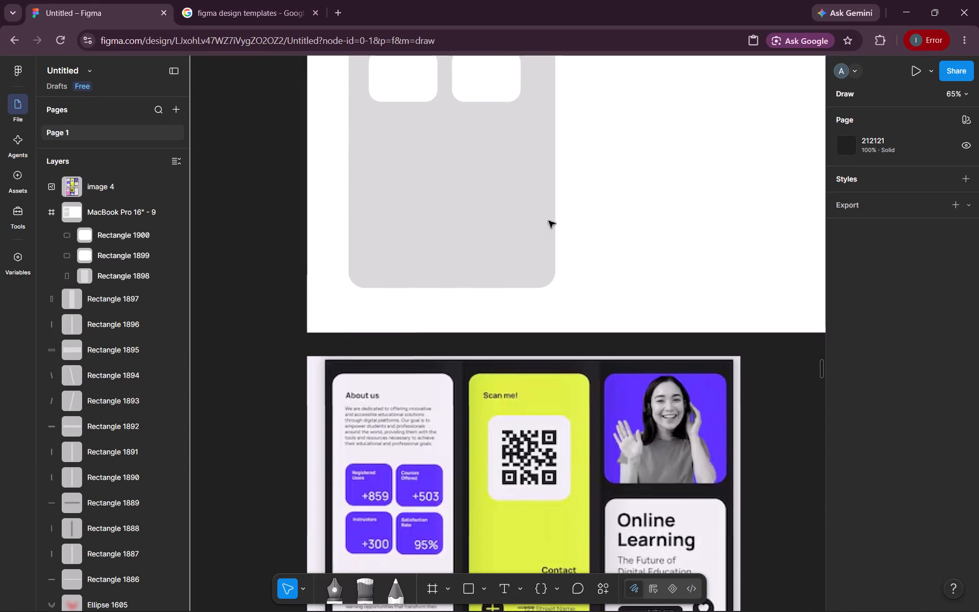
pyautogui.click(414, 82)
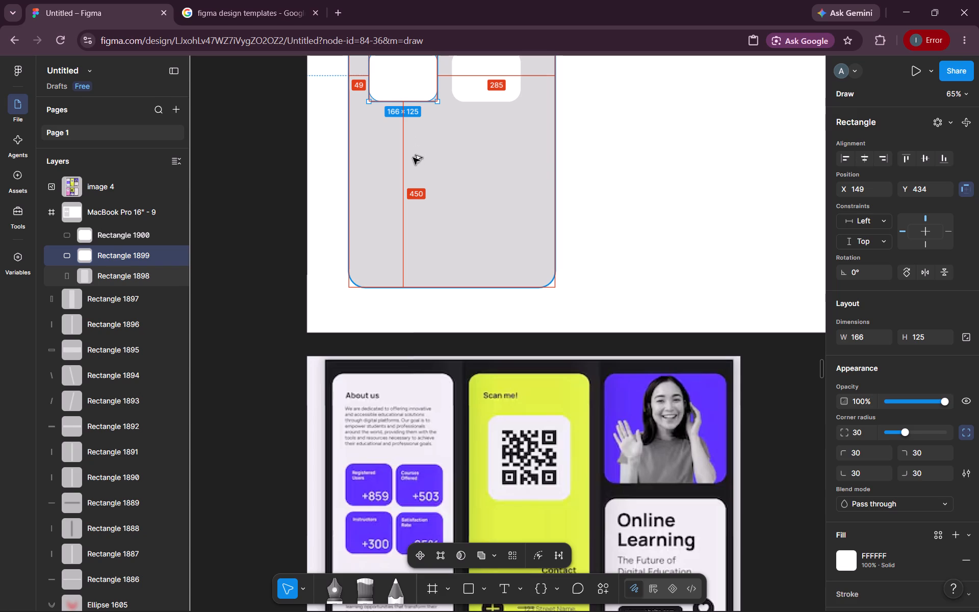
pyautogui.moveTo(411, 71); pyautogui.dragTo(411, 77)
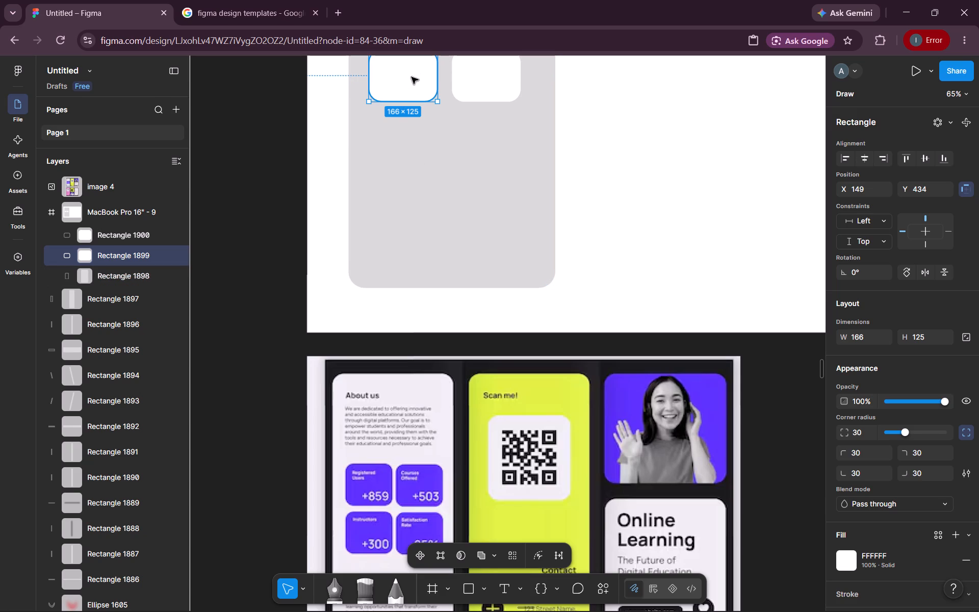
pyautogui.moveTo(411, 77); pyautogui.dragTo(412, 81)
pyautogui.hotkey('ctrl', 'z')
pyautogui.keyDown('alt'); pyautogui.moveTo(412, 81); pyautogui.dragTo(409, 150); pyautogui.keyUp('alt')
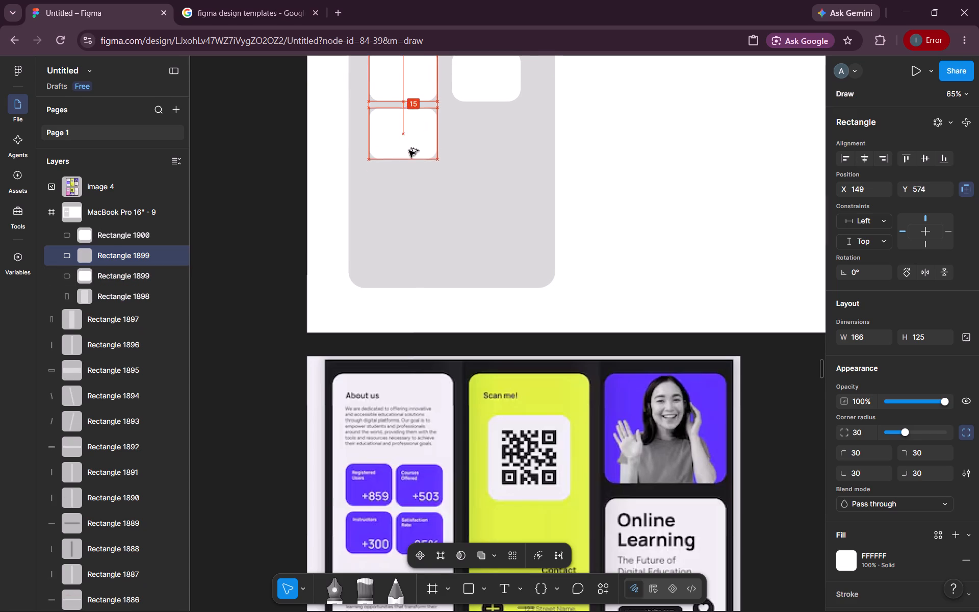
pyautogui.keyDown('alt'); pyautogui.moveTo(409, 150); pyautogui.dragTo(409, 154); pyautogui.keyUp('alt')
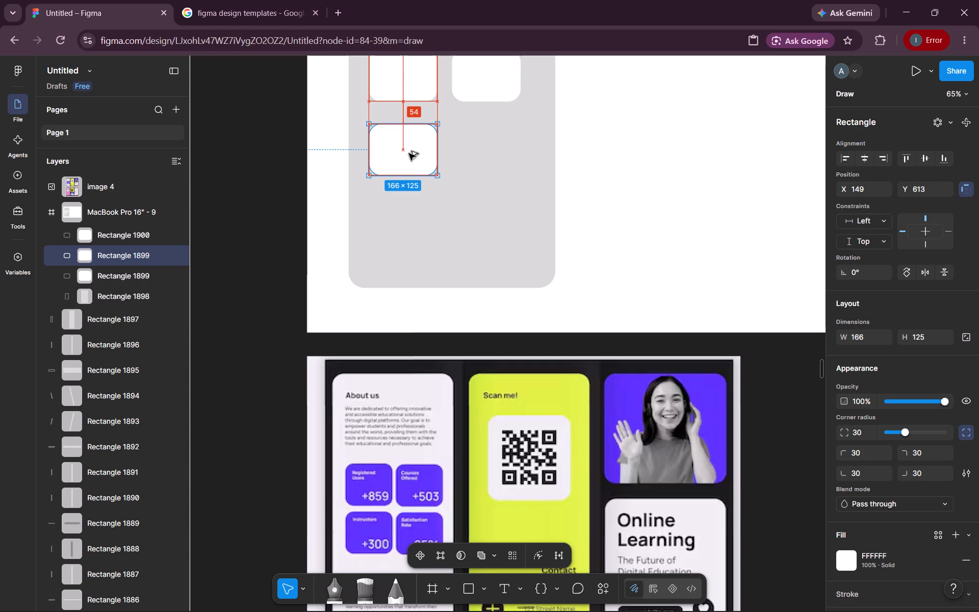
pyautogui.keyDown('alt'); pyautogui.moveTo(409, 154); pyautogui.dragTo(409, 153); pyautogui.keyUp('alt')
# Duplicate the second white rounded card straight down to X 350, Y 610, level with the first card's copy.
pyautogui.click(496, 80)
pyautogui.keyDown('alt'); pyautogui.moveTo(496, 80); pyautogui.dragTo(496, 152); pyautogui.keyUp('alt')
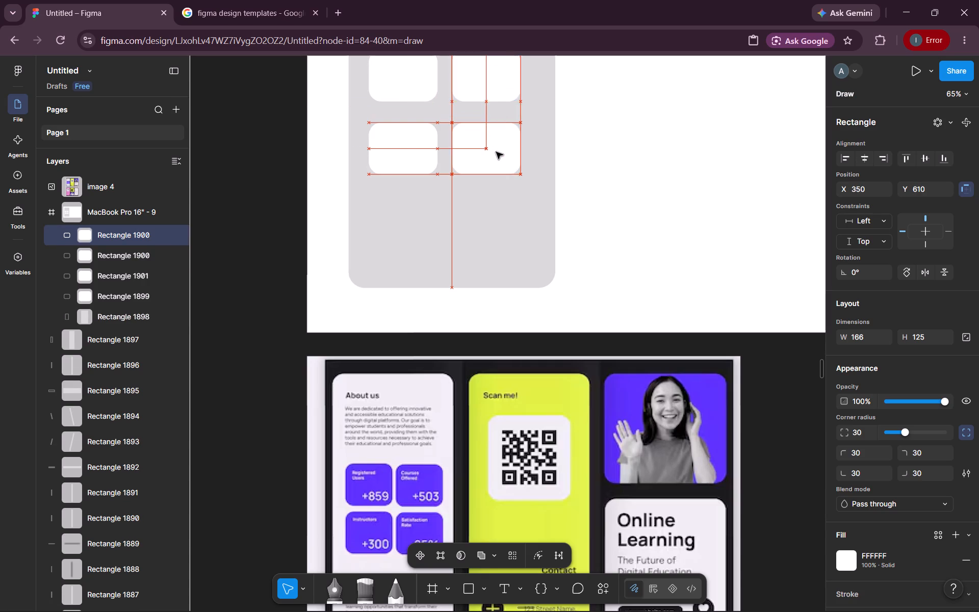
pyautogui.click(581, 154)
pyautogui.scroll(1, 581, 154)
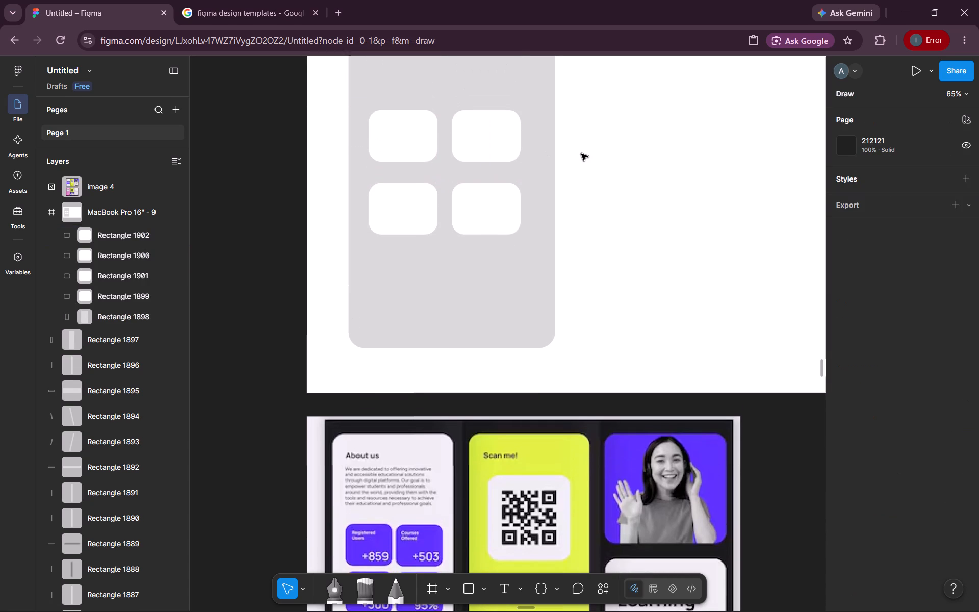
# Move the two lower white rectangles up to Y 592, closer to the upper pair.
pyautogui.scroll(1, 581, 154)
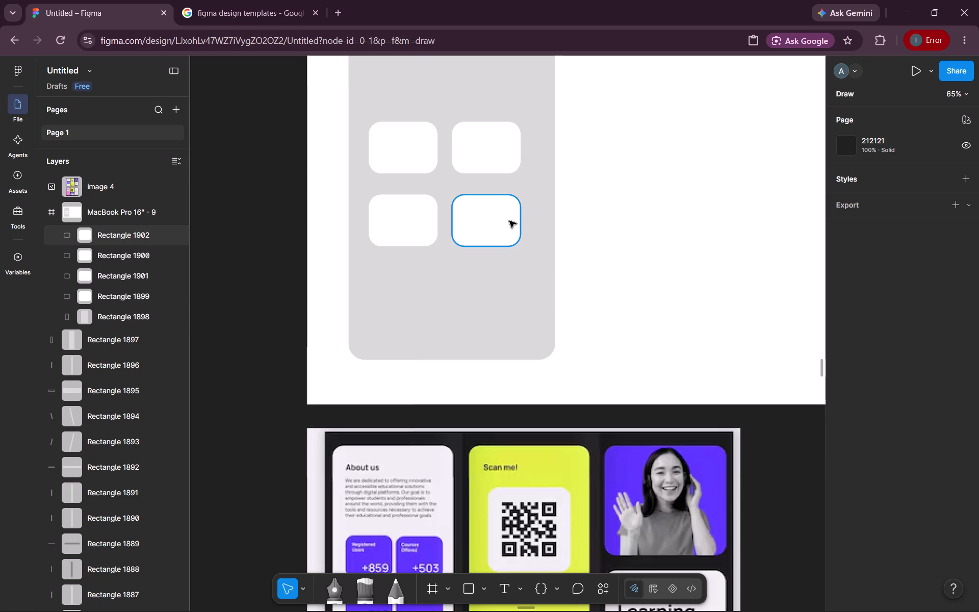
pyautogui.moveTo(509, 221); pyautogui.dragTo(508, 213)
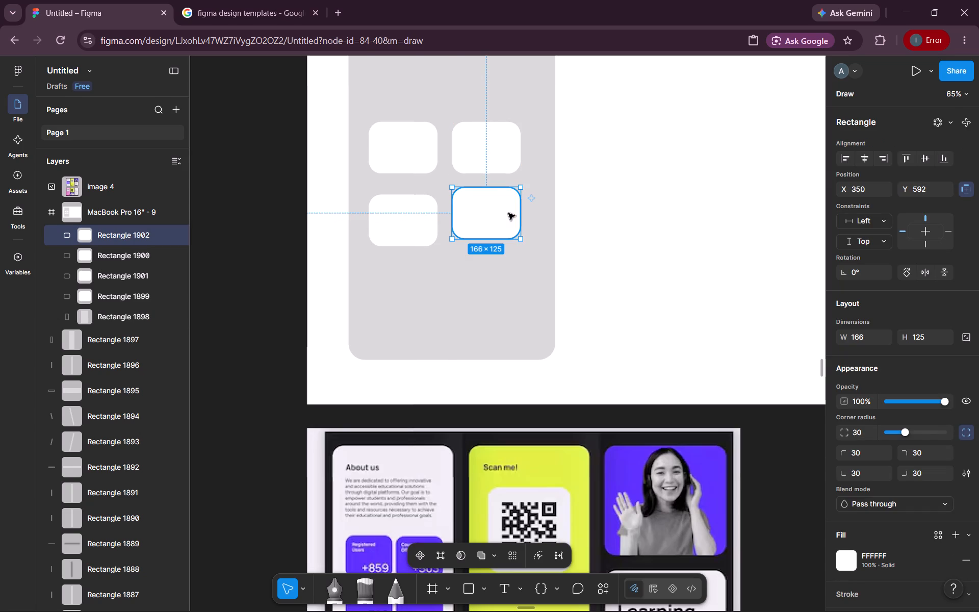
pyautogui.click(418, 226)
pyautogui.moveTo(418, 226); pyautogui.dragTo(419, 218)
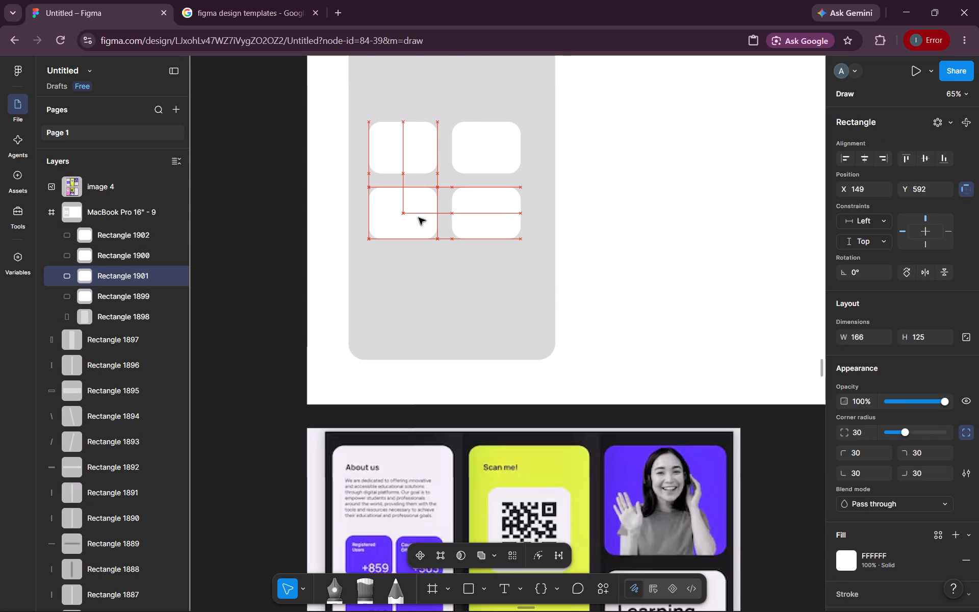
pyautogui.moveTo(419, 218); pyautogui.dragTo(419, 216)
pyautogui.click(571, 188)
# Draw a large rectangle over most of the MacBook Pro 16" - 9 frame, about 1586 × 998 at X 82, Y 71.
pyautogui.scroll(1, 571, 188)
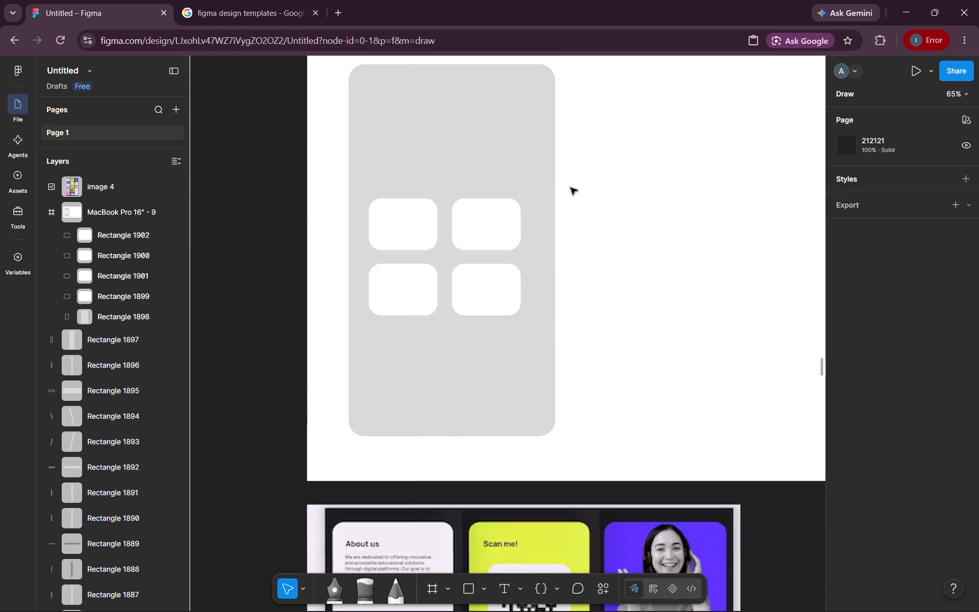
pyautogui.scroll(1, 571, 188)
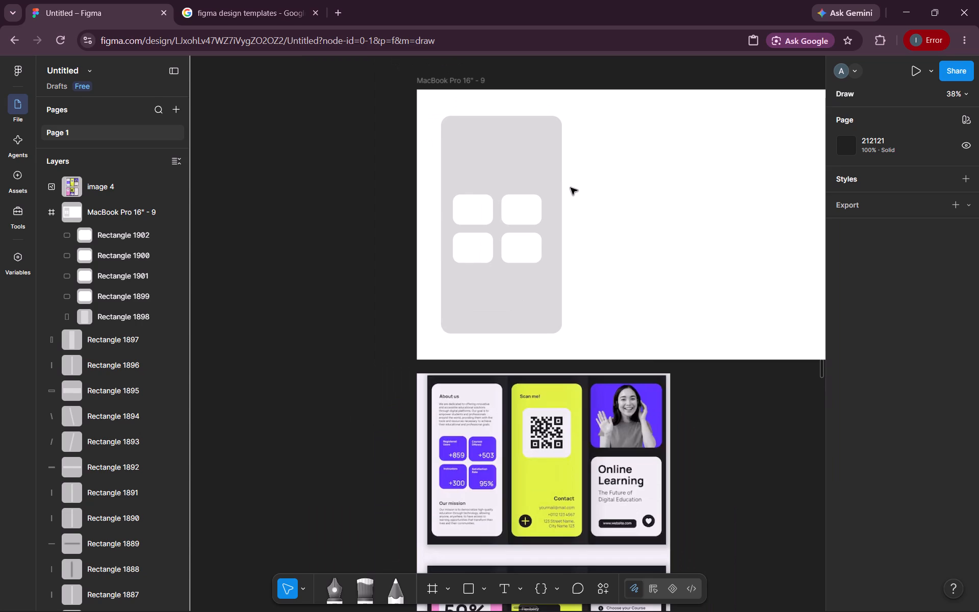
pyautogui.click(538, 171)
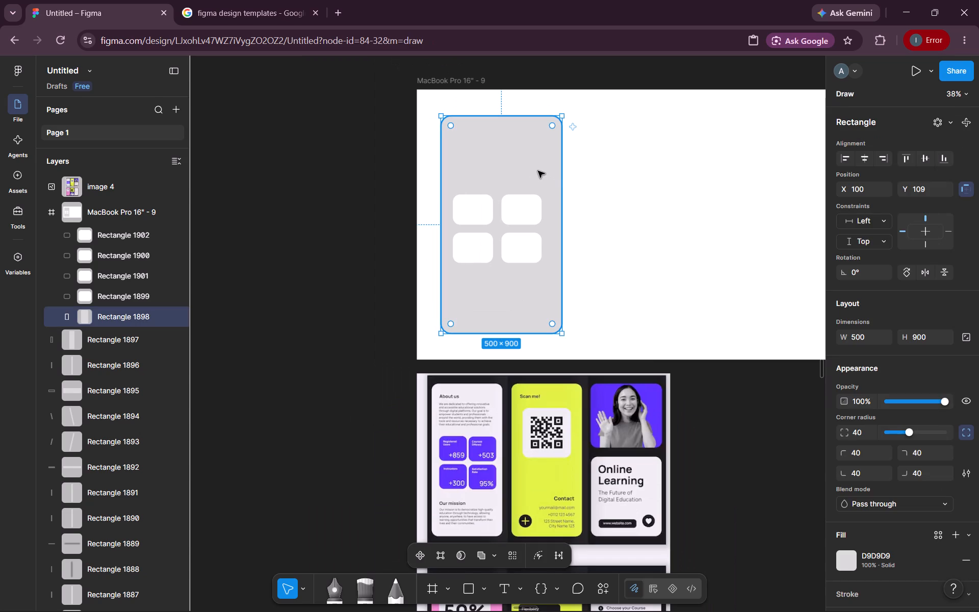
pyautogui.click(618, 173)
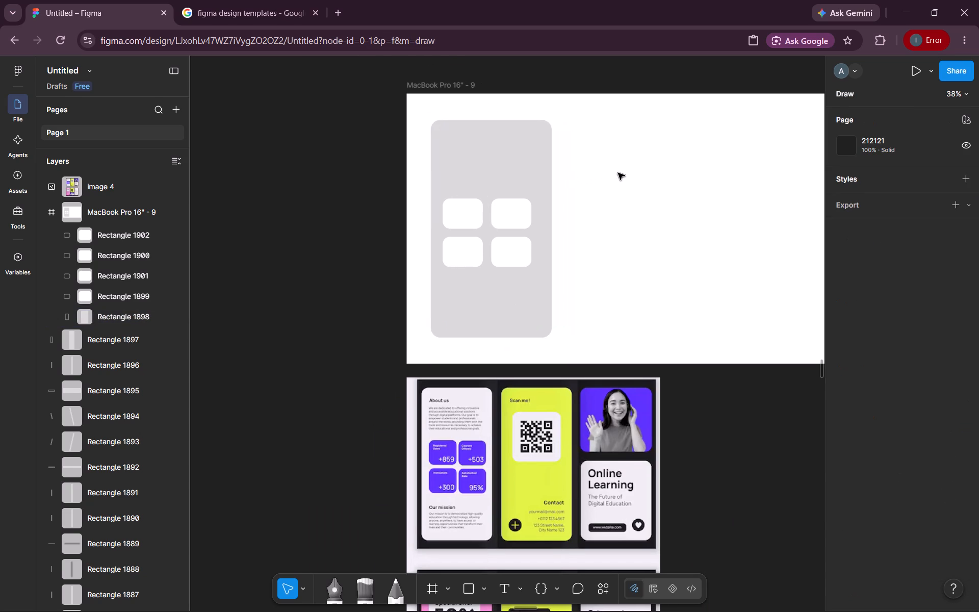
pyautogui.hscroll(-1, 618, 173)
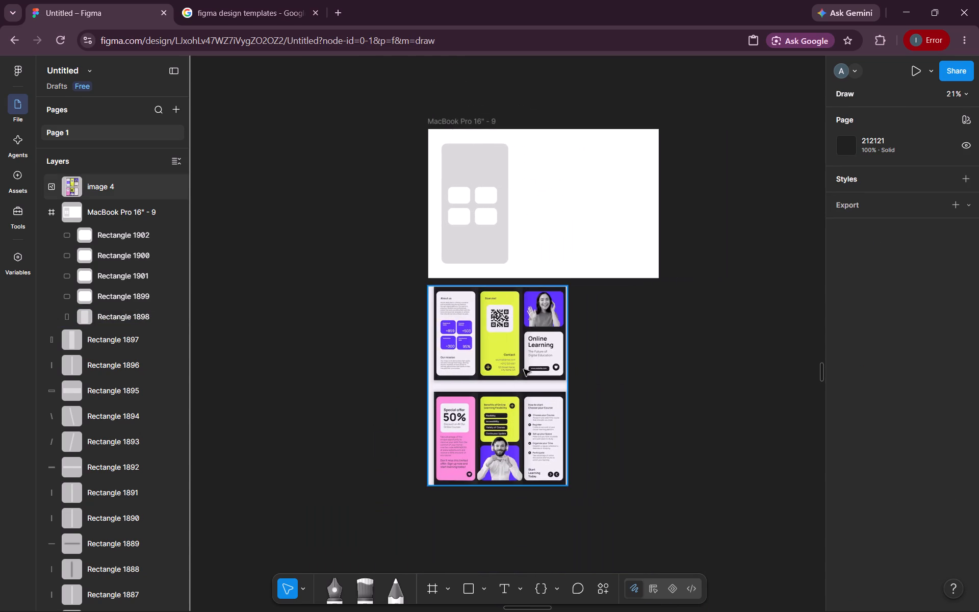
pyautogui.click(473, 598)
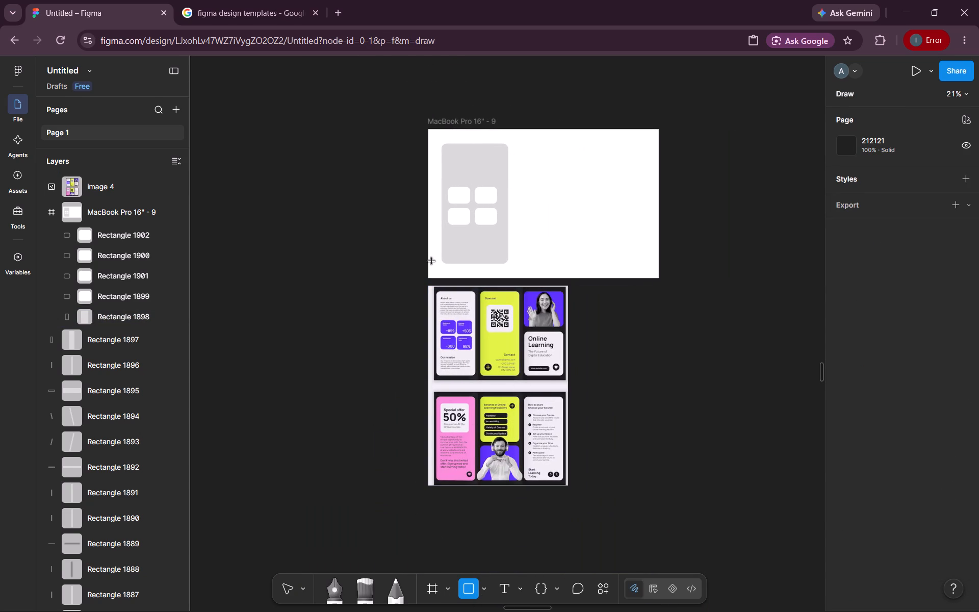
pyautogui.moveTo(439, 141); pyautogui.dragTo(582, 184)
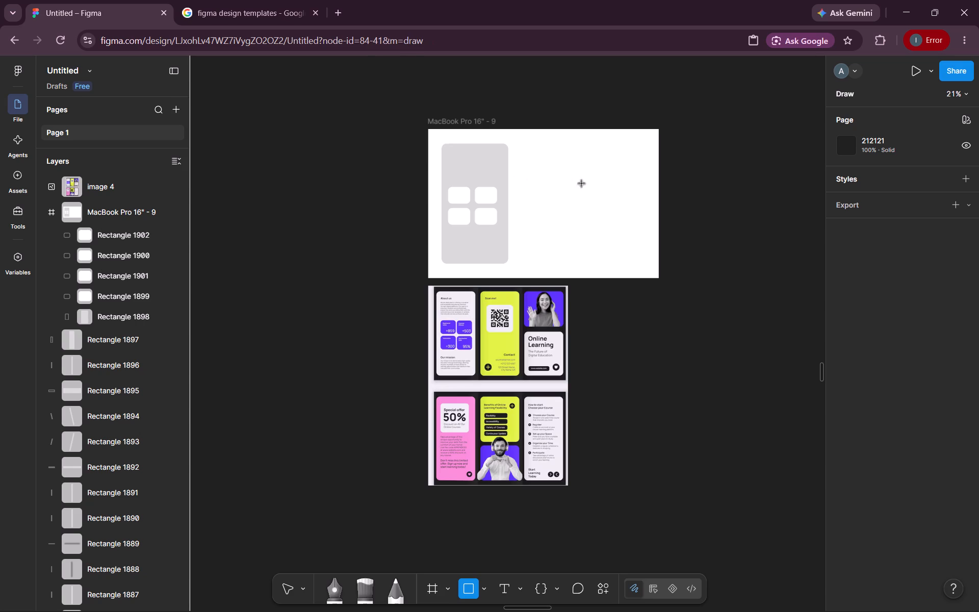
pyautogui.moveTo(582, 184); pyautogui.dragTo(652, 269)
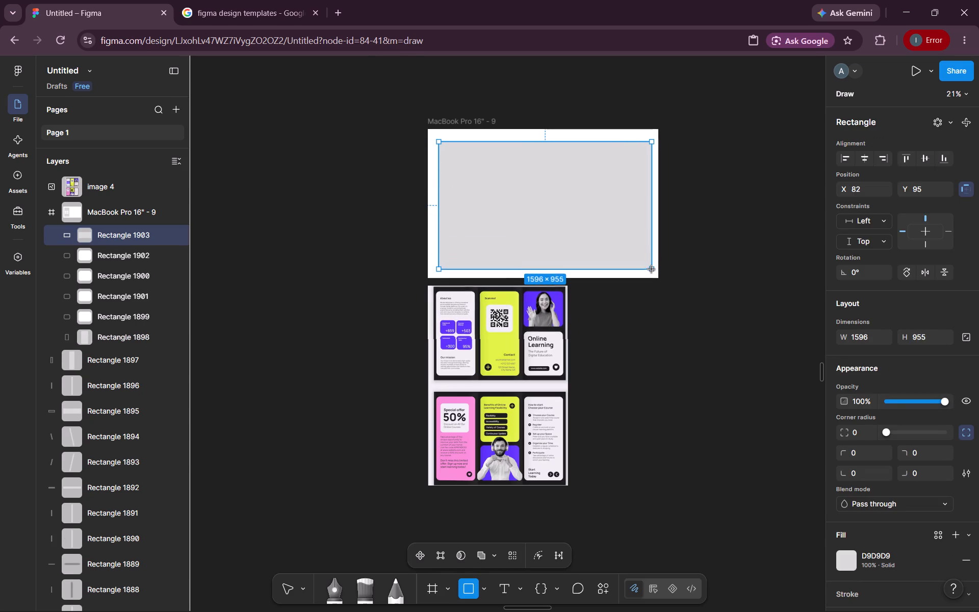
pyautogui.moveTo(652, 269); pyautogui.dragTo(650, 272)
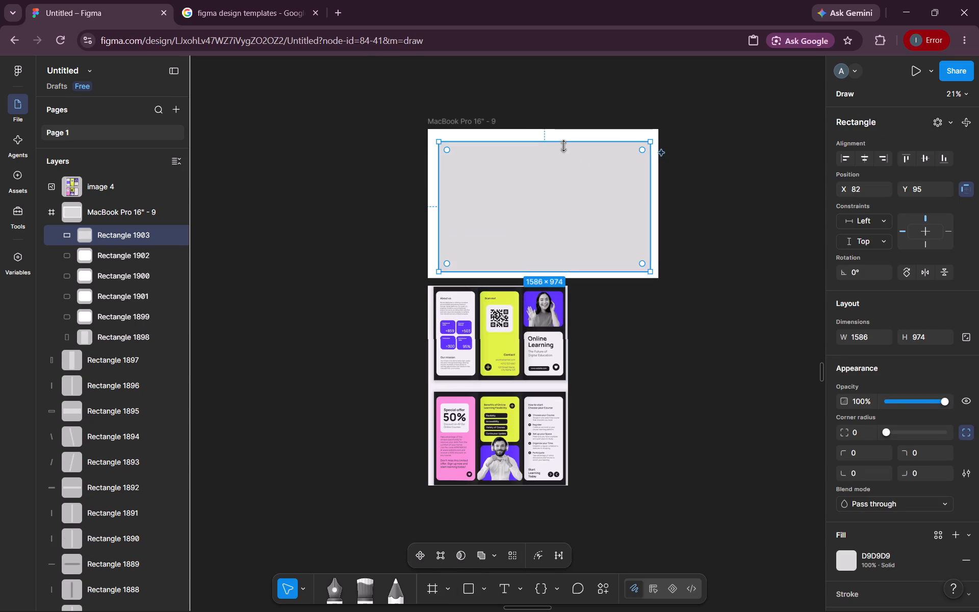
pyautogui.moveTo(562, 144); pyautogui.dragTo(561, 136)
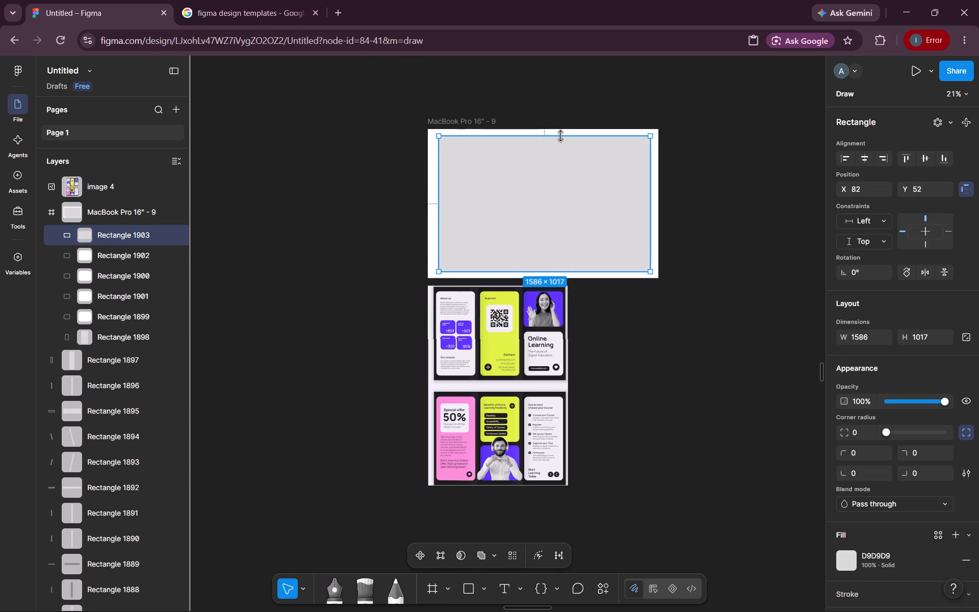
pyautogui.moveTo(561, 136); pyautogui.dragTo(561, 138)
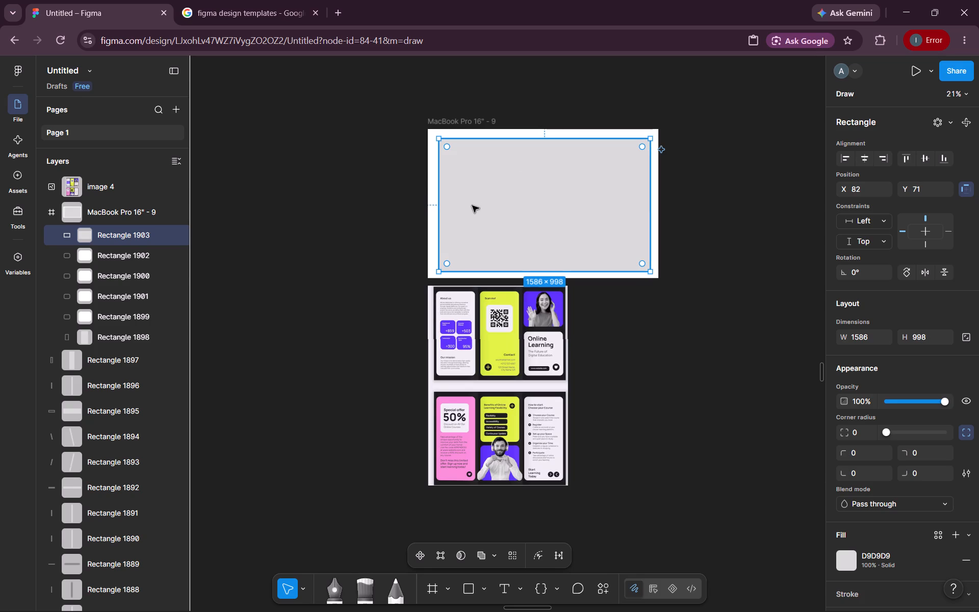
# Move the large rectangle out of the frame onto the empty canvas to its left.
pyautogui.moveTo(472, 206); pyautogui.dragTo(220, 198)
# Move the grey rounded panel with its four white rectangles out of the frame, onto the canvas below the large rectangle.
pyautogui.click(493, 235)
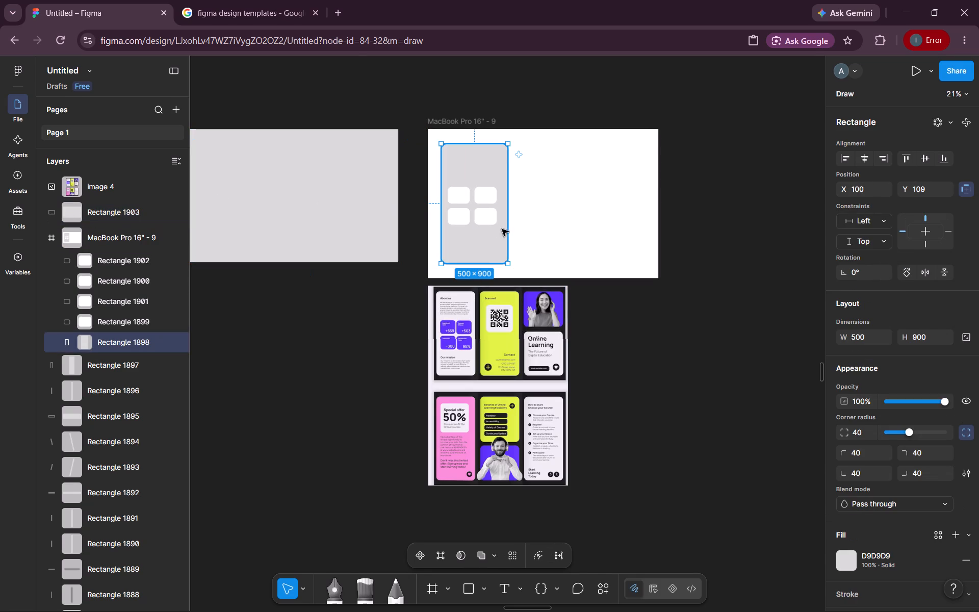
pyautogui.click(543, 203)
pyautogui.moveTo(518, 149); pyautogui.dragTo(442, 257)
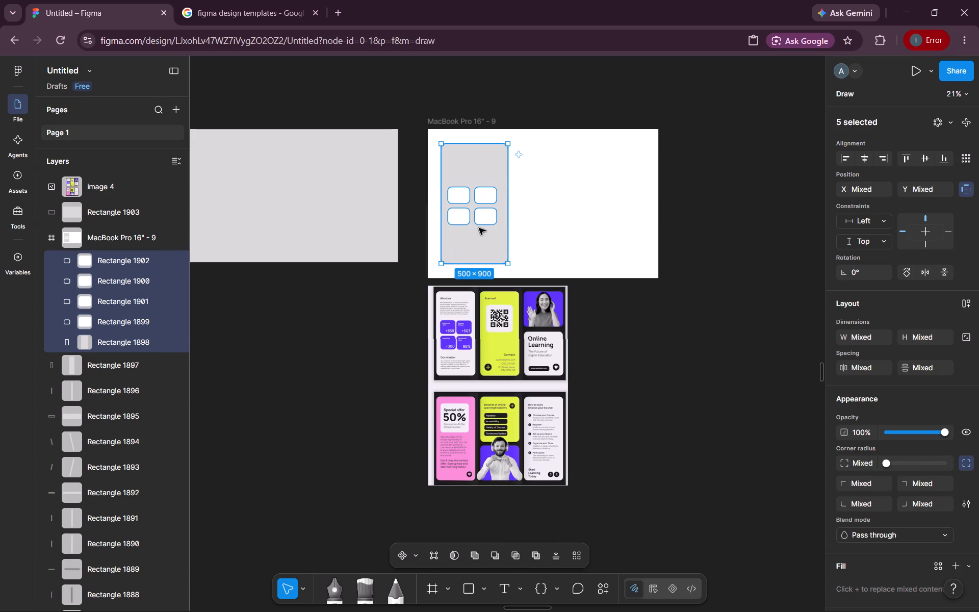
pyautogui.moveTo(493, 220); pyautogui.dragTo(313, 409)
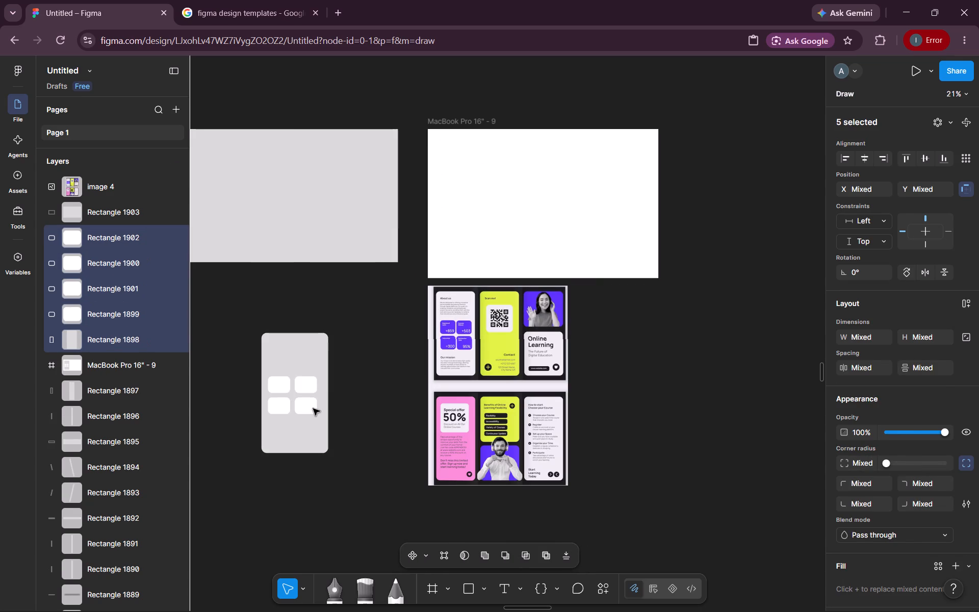
pyautogui.moveTo(313, 409); pyautogui.dragTo(313, 407)
# Move the large 1586 × 998 rectangle back into the MacBook Pro 16" - 9 frame, centred at about X 71, Y 60.
pyautogui.moveTo(308, 223); pyautogui.dragTo(504, 233)
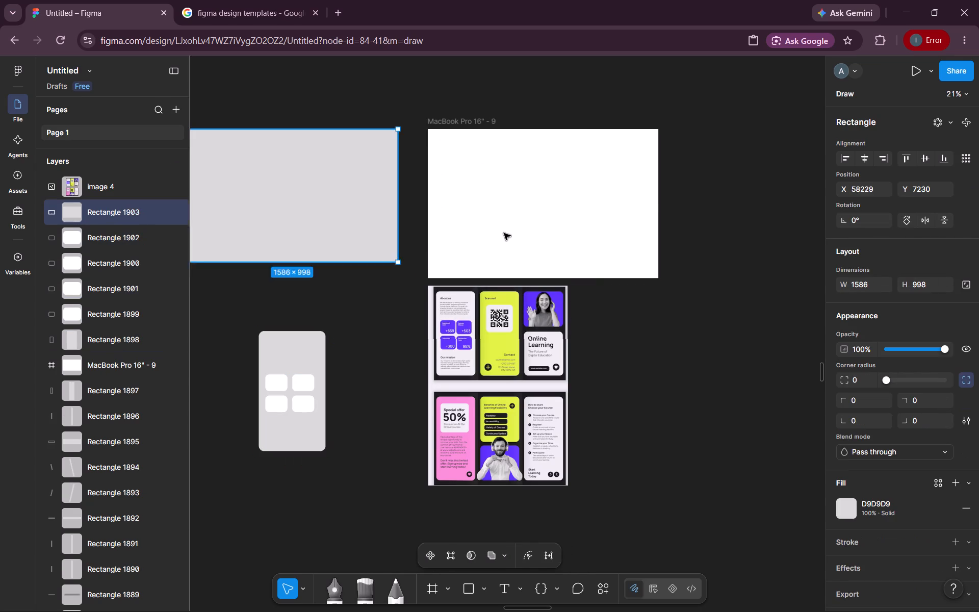
pyautogui.moveTo(504, 233); pyautogui.dragTo(566, 234)
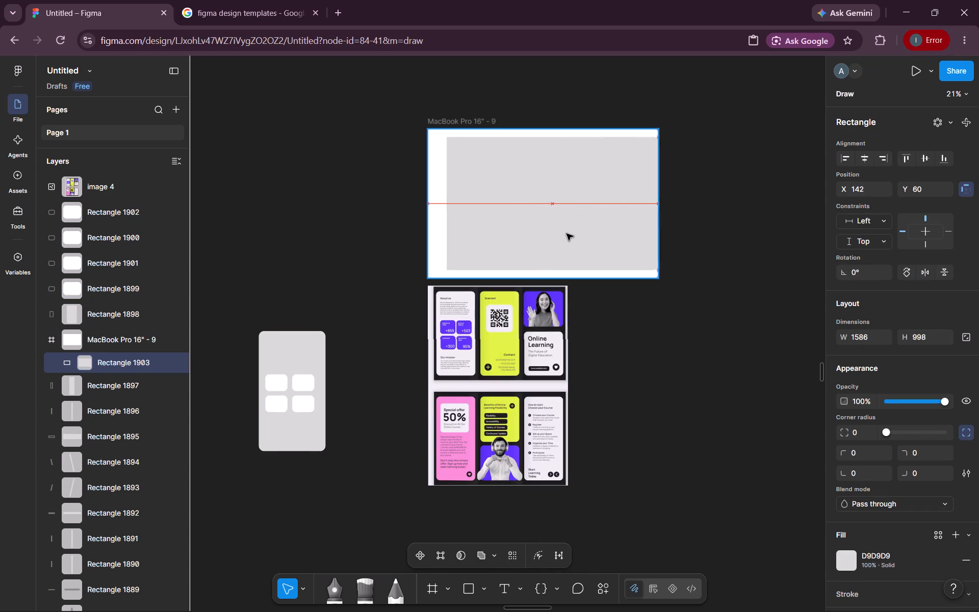
pyautogui.moveTo(566, 234); pyautogui.dragTo(556, 231)
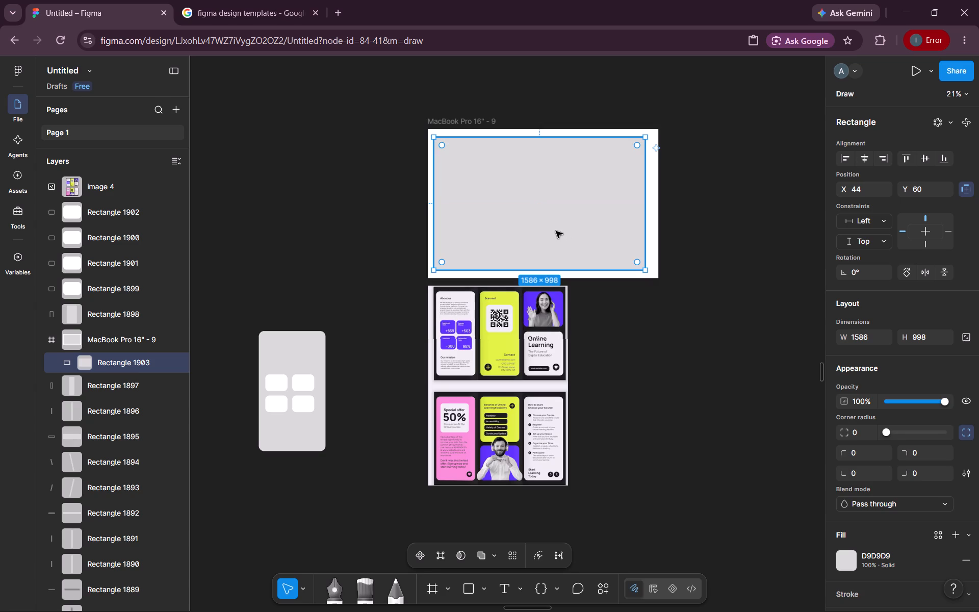
pyautogui.moveTo(556, 231); pyautogui.dragTo(560, 233)
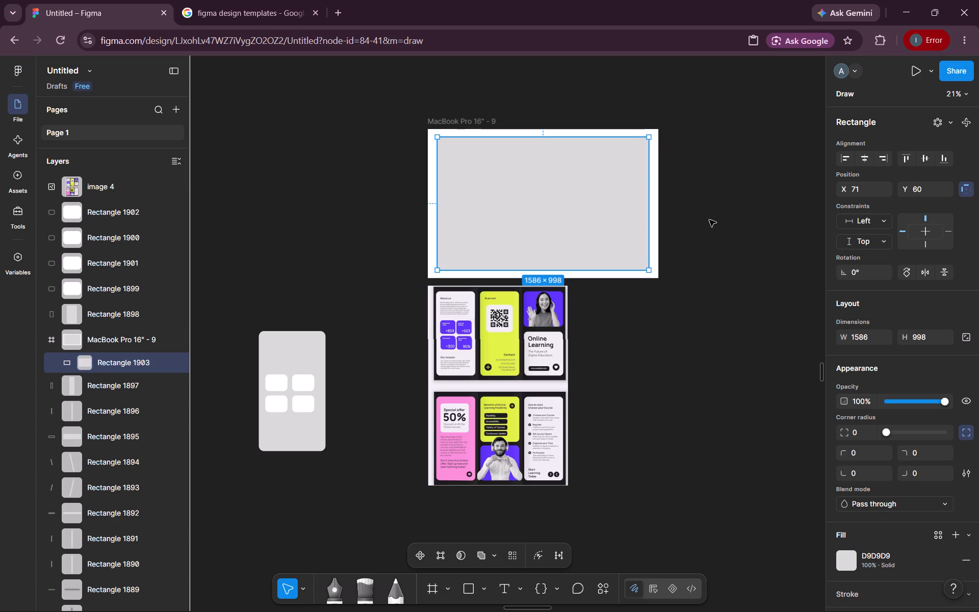
pyautogui.click(667, 279)
# Change the large rectangle's fill to black using the page colours.
pyautogui.click(549, 218)
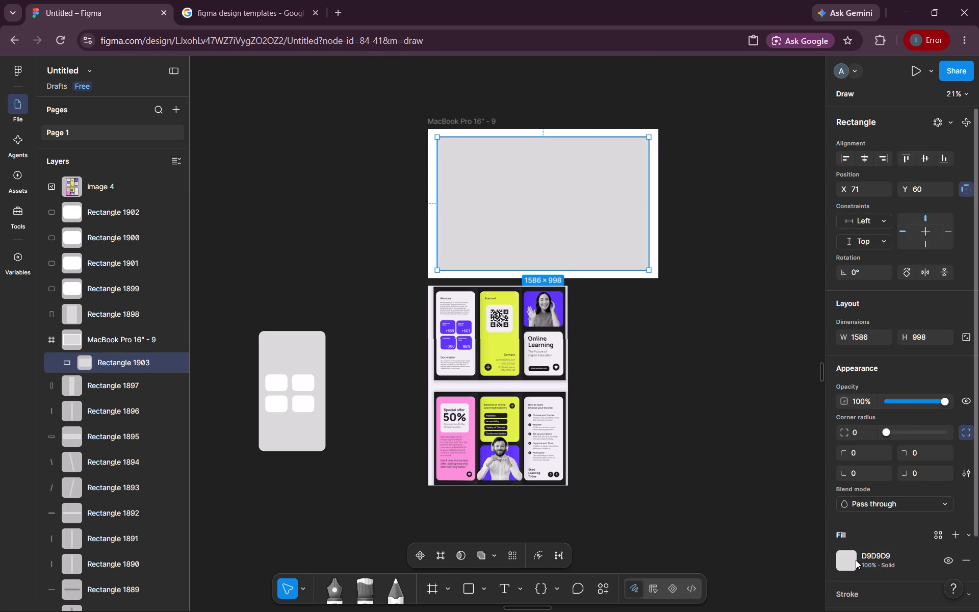
pyautogui.click(856, 560)
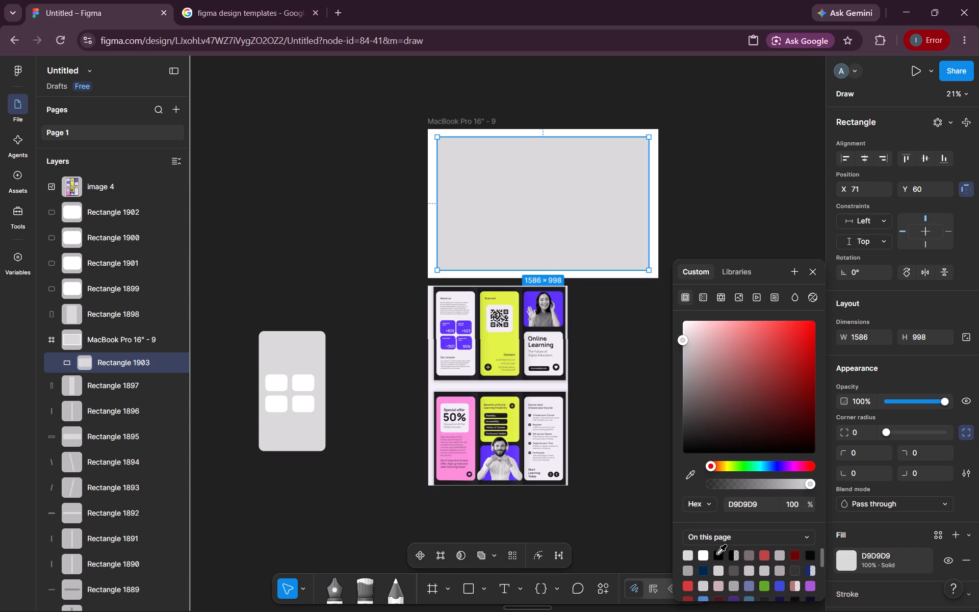
pyautogui.click(717, 554)
pyautogui.click(628, 436)
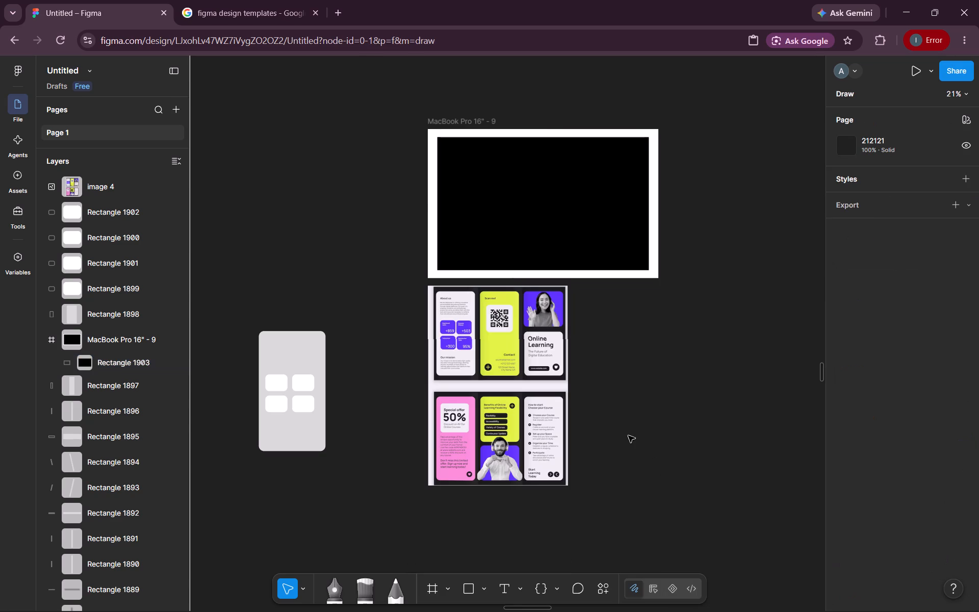
# Move the grey panel and its four white rectangles onto the left part of the black rectangle, vertically centred in the frame.
pyautogui.moveTo(344, 330); pyautogui.dragTo(277, 404)
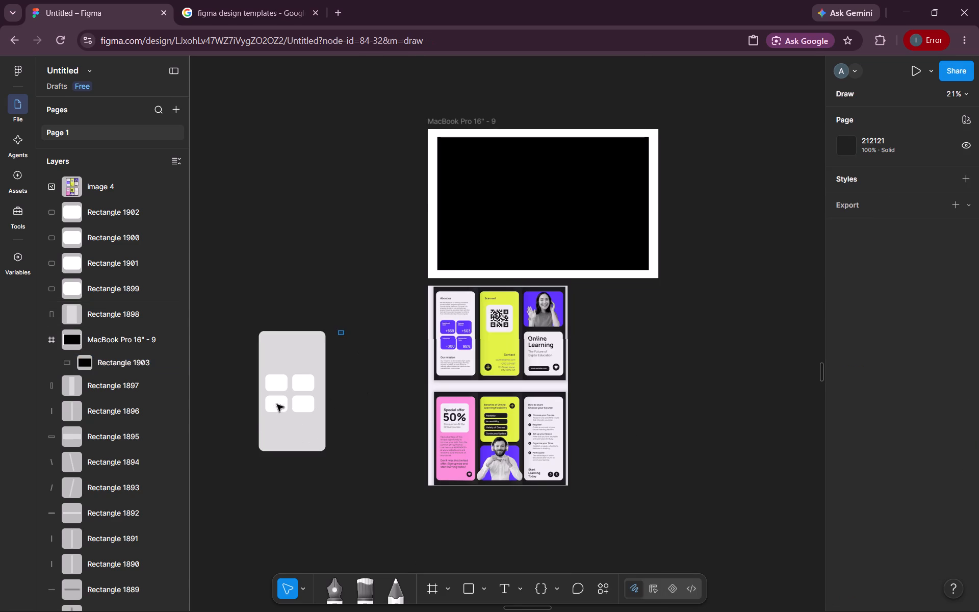
pyautogui.moveTo(277, 404); pyautogui.dragTo(244, 460)
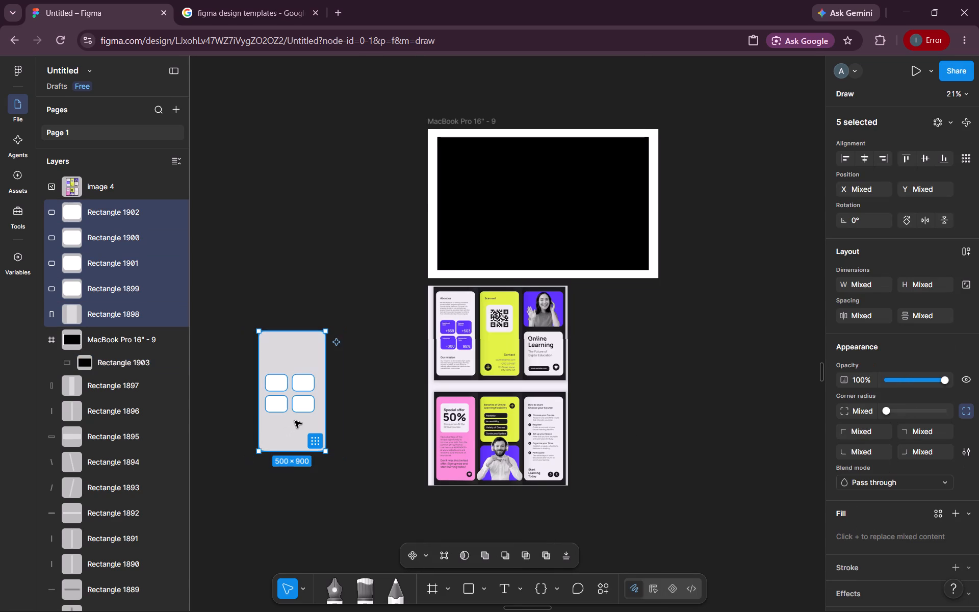
pyautogui.moveTo(295, 421); pyautogui.dragTo(477, 238)
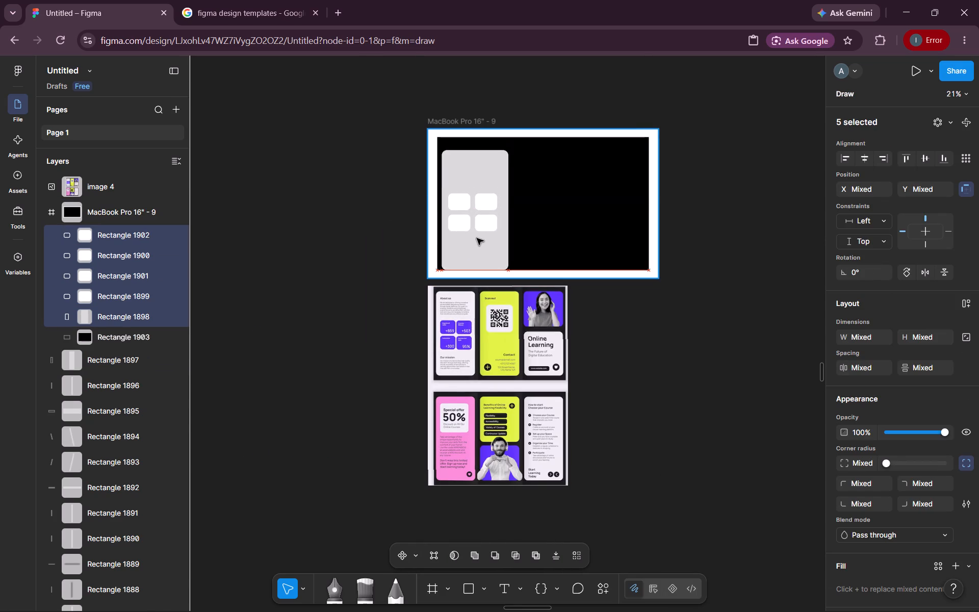
pyautogui.moveTo(477, 238); pyautogui.dragTo(480, 231)
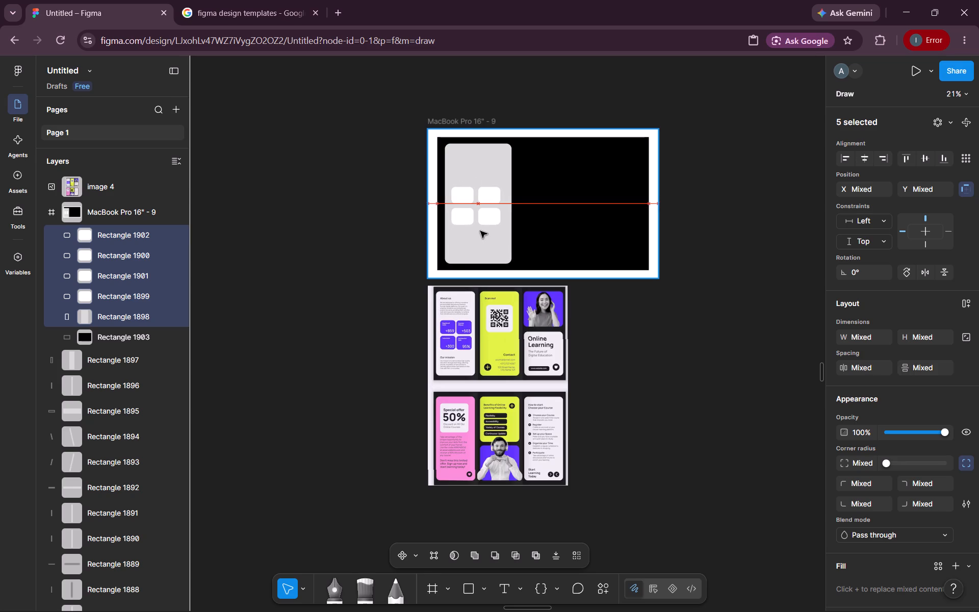
pyautogui.moveTo(480, 231); pyautogui.dragTo(484, 234)
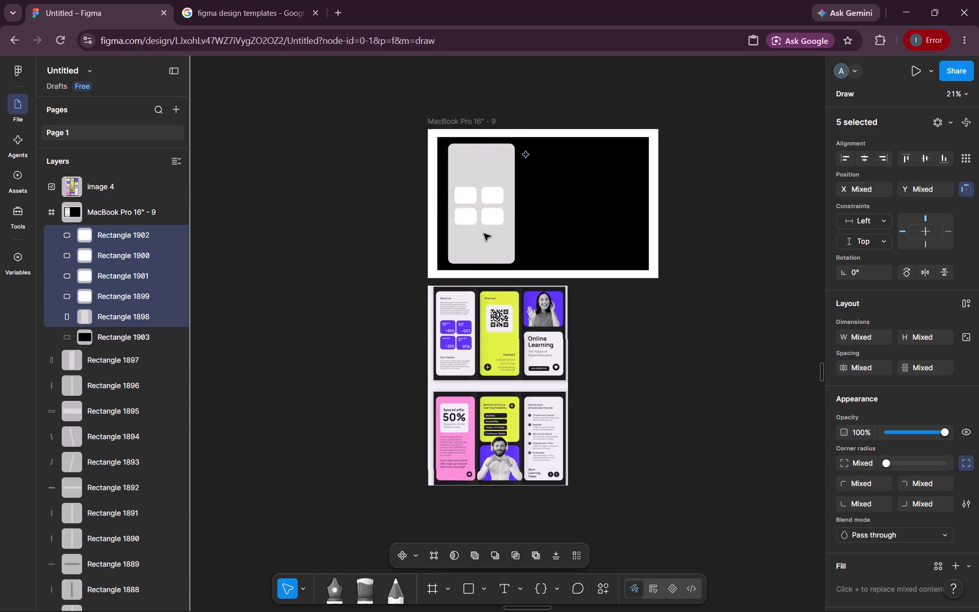
# Narrow the grey panel together with its four white rectangles to about 402 × 900.
pyautogui.hscroll(-1, 381, 255)
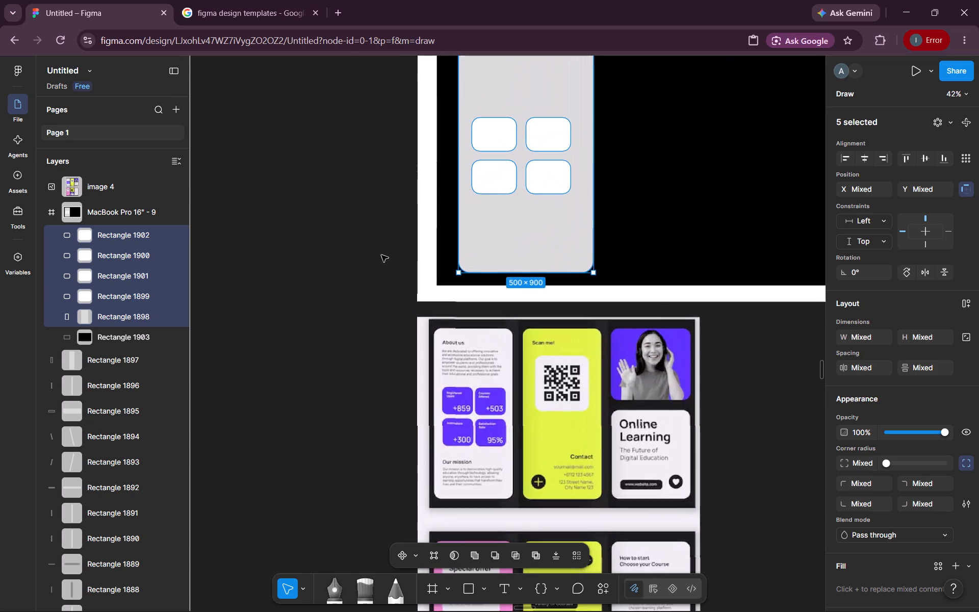
pyautogui.hscroll(-2, 381, 255)
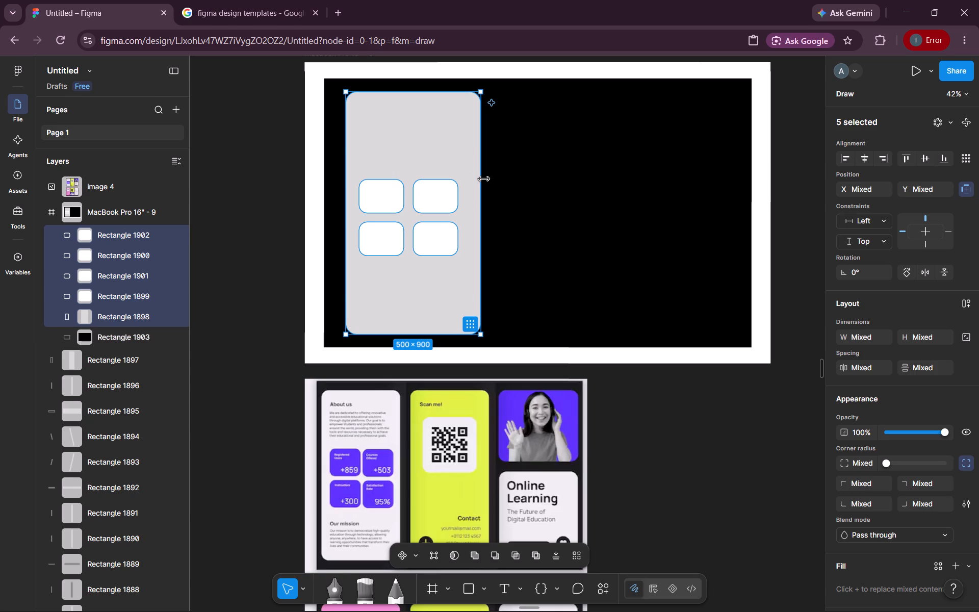
pyautogui.moveTo(484, 179); pyautogui.dragTo(448, 177)
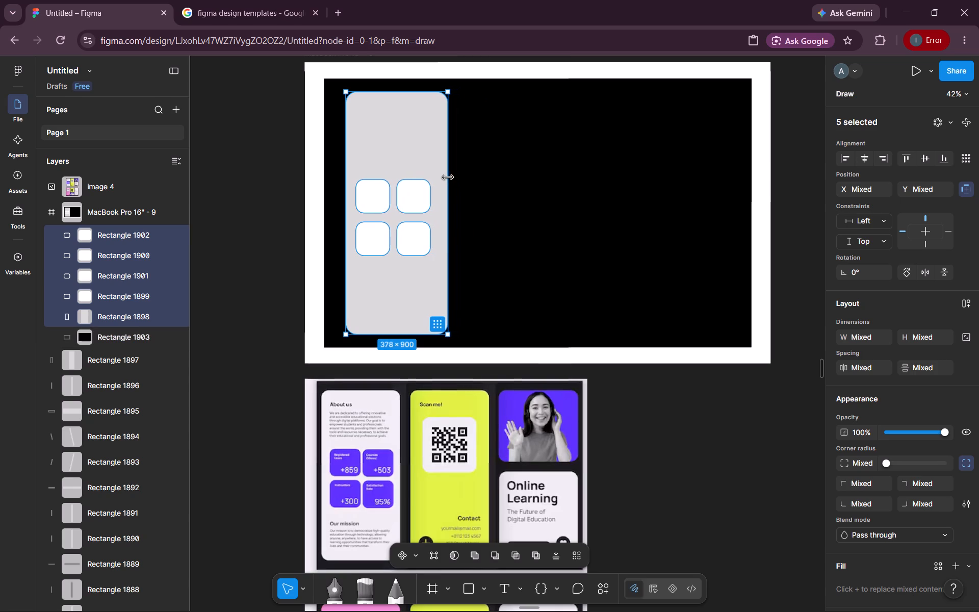
pyautogui.moveTo(448, 177); pyautogui.dragTo(446, 177)
pyautogui.moveTo(446, 177); pyautogui.dragTo(454, 177)
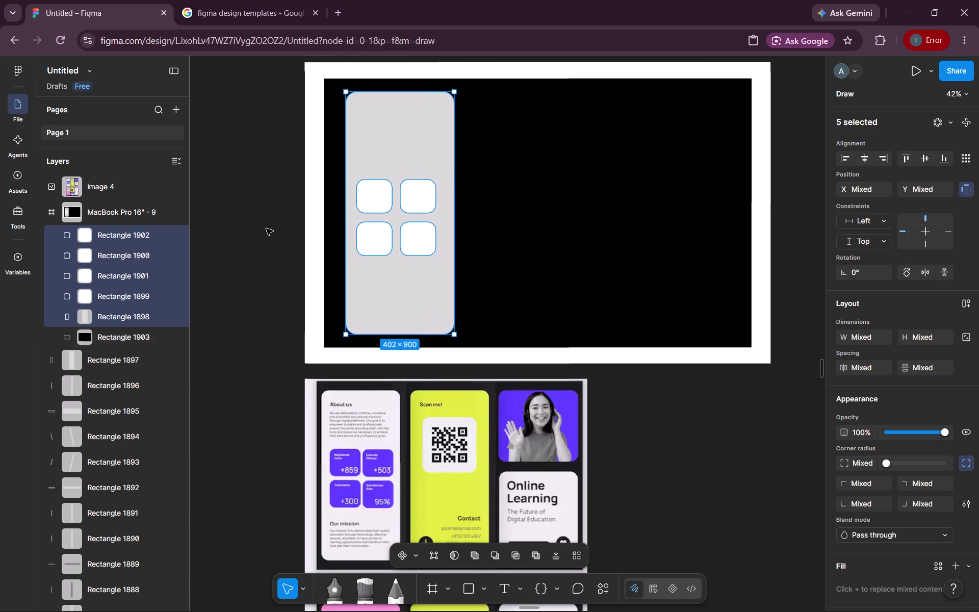
pyautogui.click(266, 228)
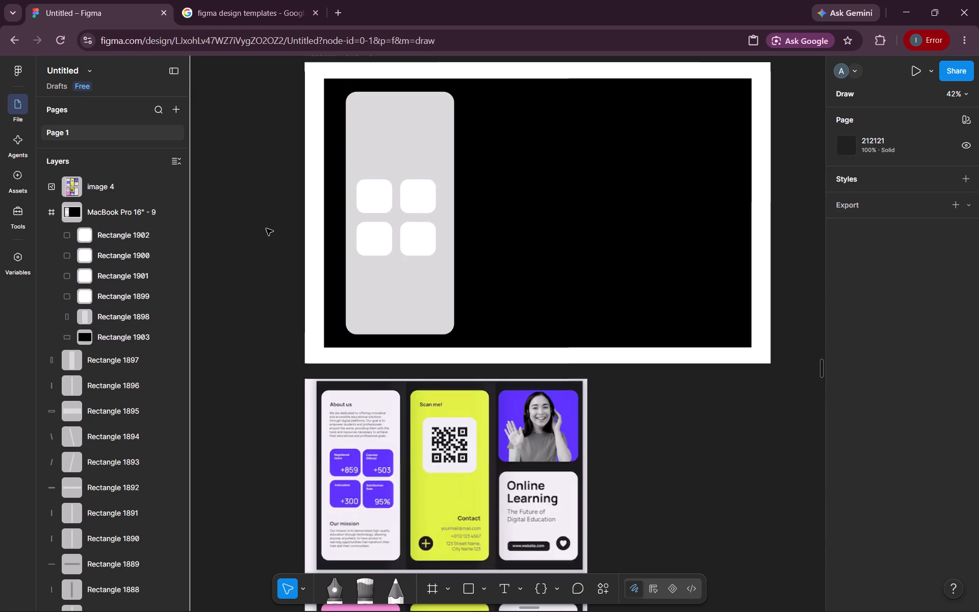
# Move the upper-right white rectangle farther right on the grey panel, to about X 387, Y 434.
pyautogui.moveTo(414, 201); pyautogui.dragTo(423, 200)
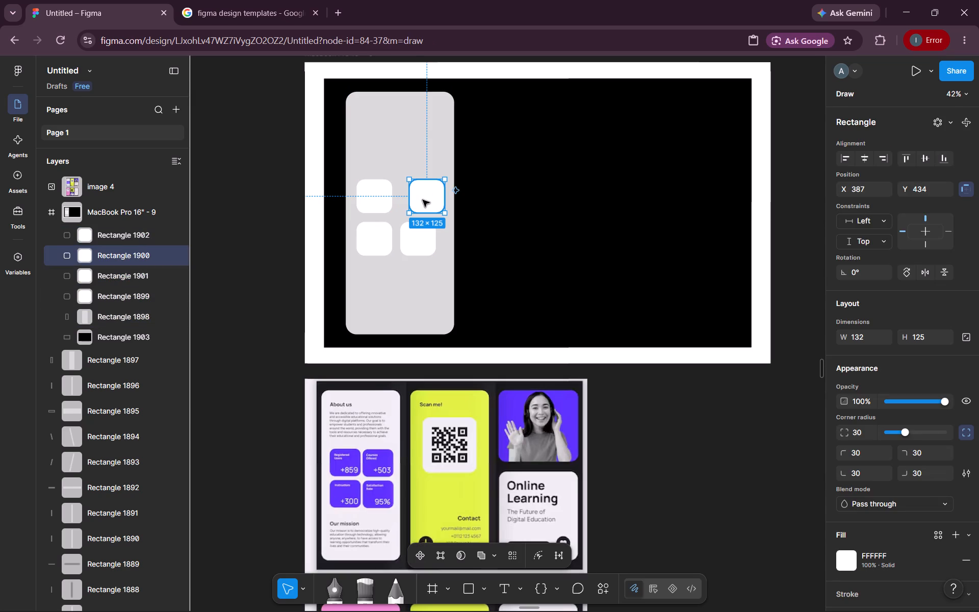
# Select the upper-left white rectangle on the grey panel.
pyautogui.click(385, 199)
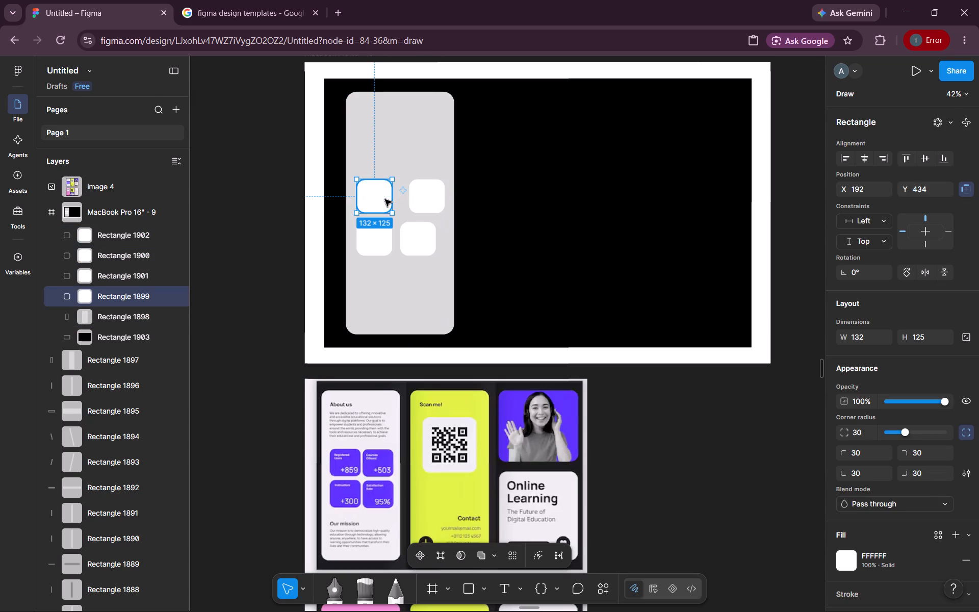
pyautogui.click(393, 203)
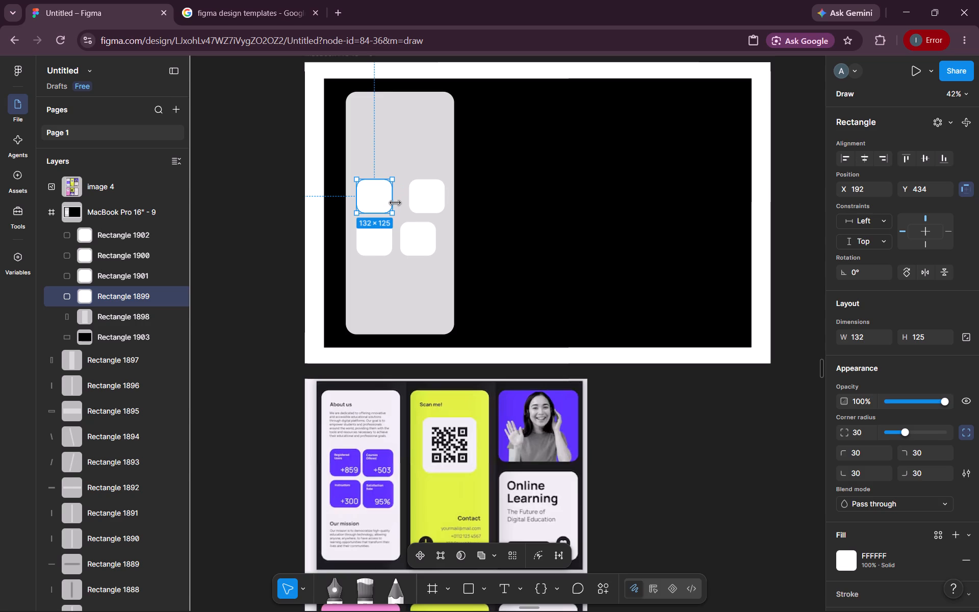
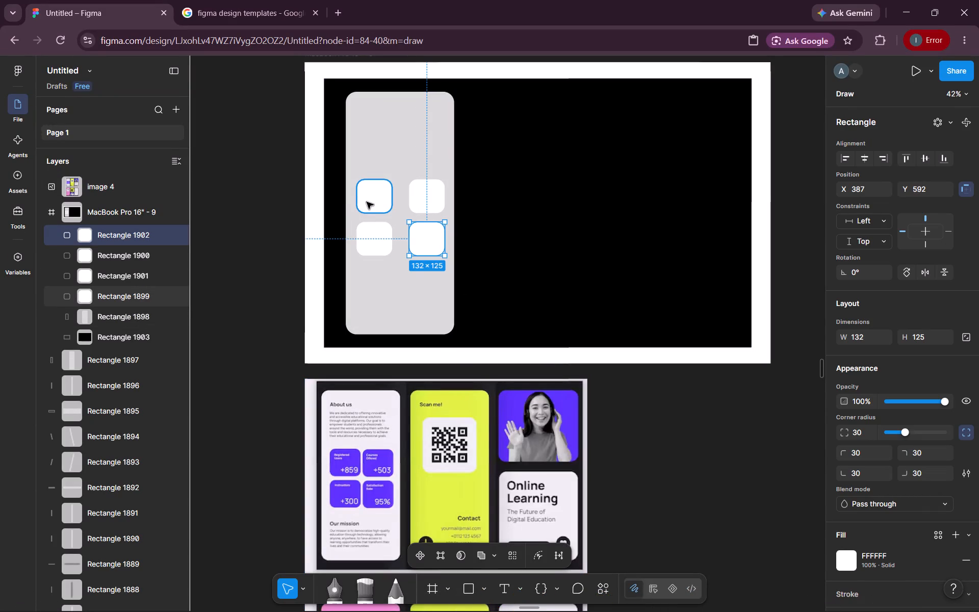
# Set the width of the upper-left white rectangle on the grey panel to 150.
pyautogui.click(392, 201)
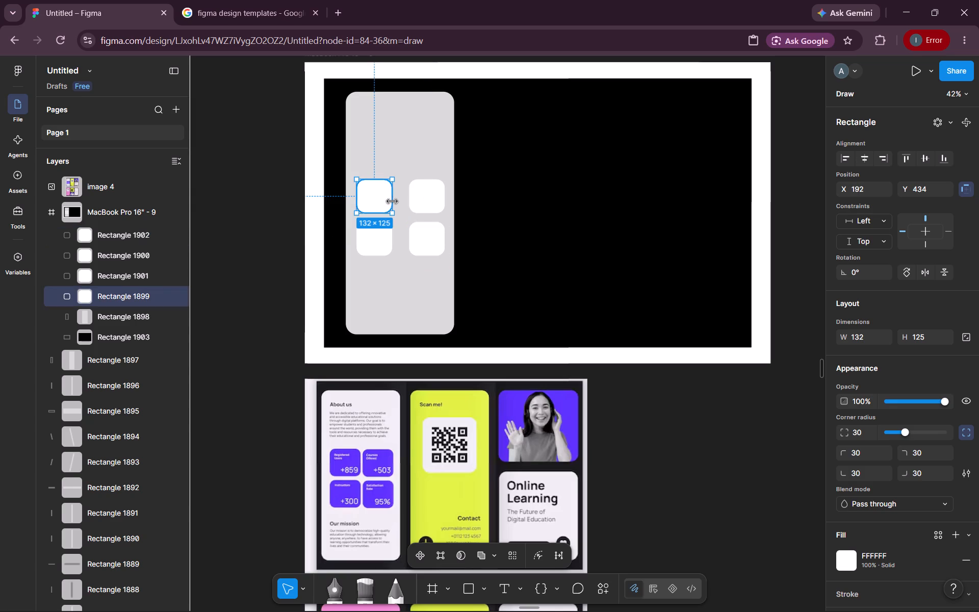
pyautogui.click(392, 201)
pyautogui.moveTo(392, 201); pyautogui.dragTo(398, 200)
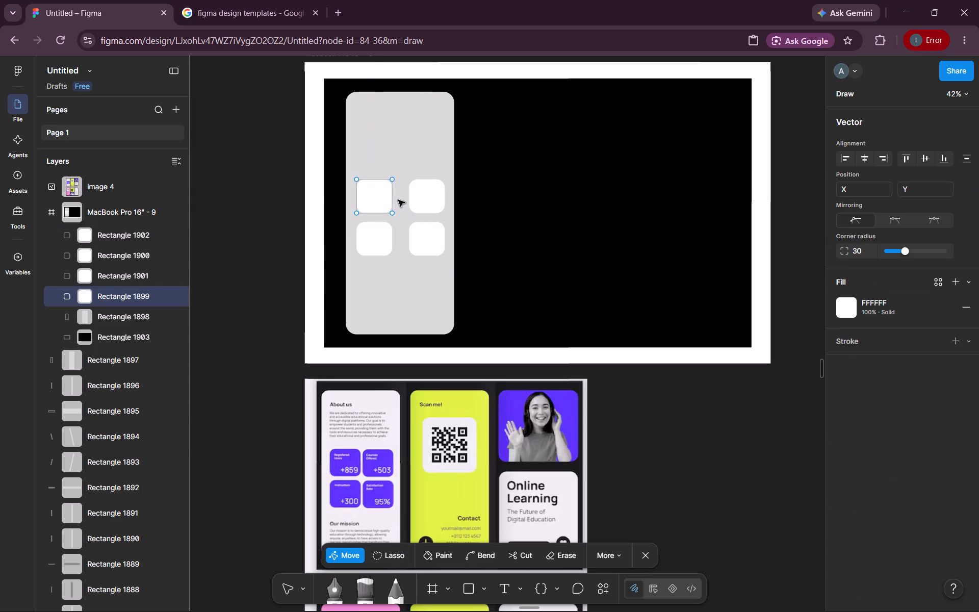
pyautogui.moveTo(398, 200); pyautogui.dragTo(399, 199)
pyautogui.click(267, 236)
pyautogui.doubleClick(267, 236)
pyautogui.click(393, 201)
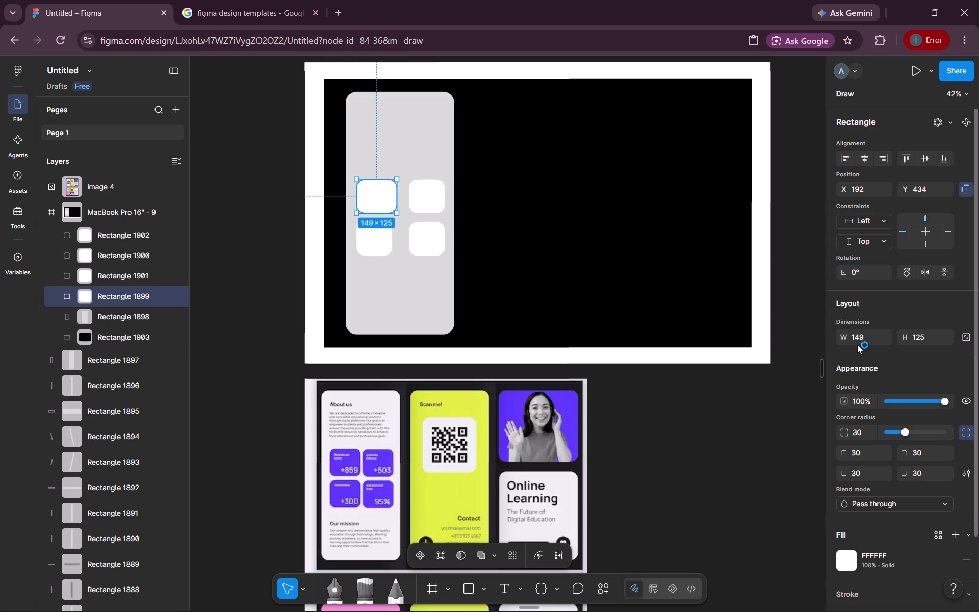
pyautogui.click(873, 337)
pyautogui.write('14')
pyautogui.press('BackSpace')
pyautogui.write('50')
pyautogui.press('Return')
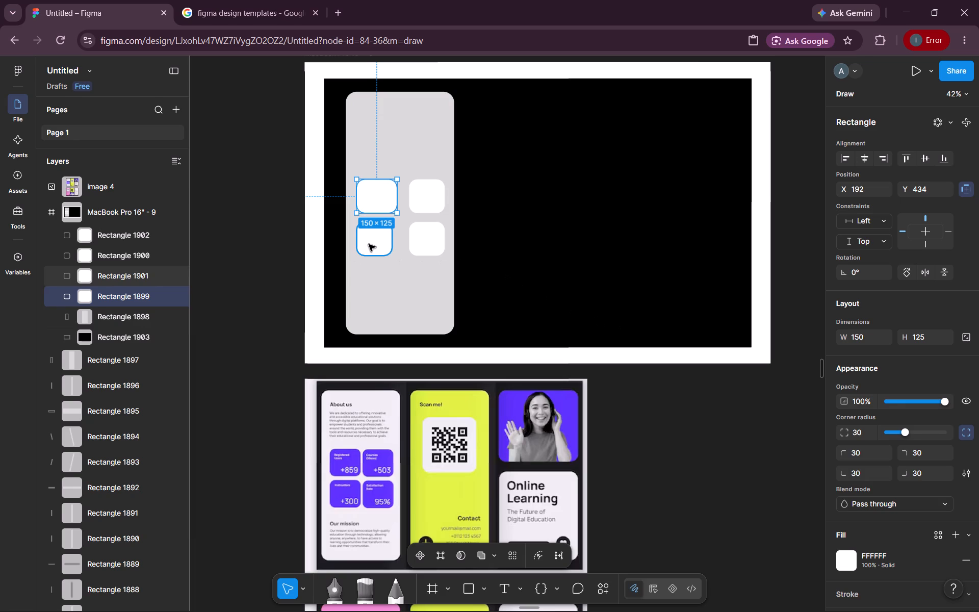
# Set the widths of the lower-left, upper-right and lower-right white rectangles on the grey panel to 150 each.
pyautogui.click(369, 244)
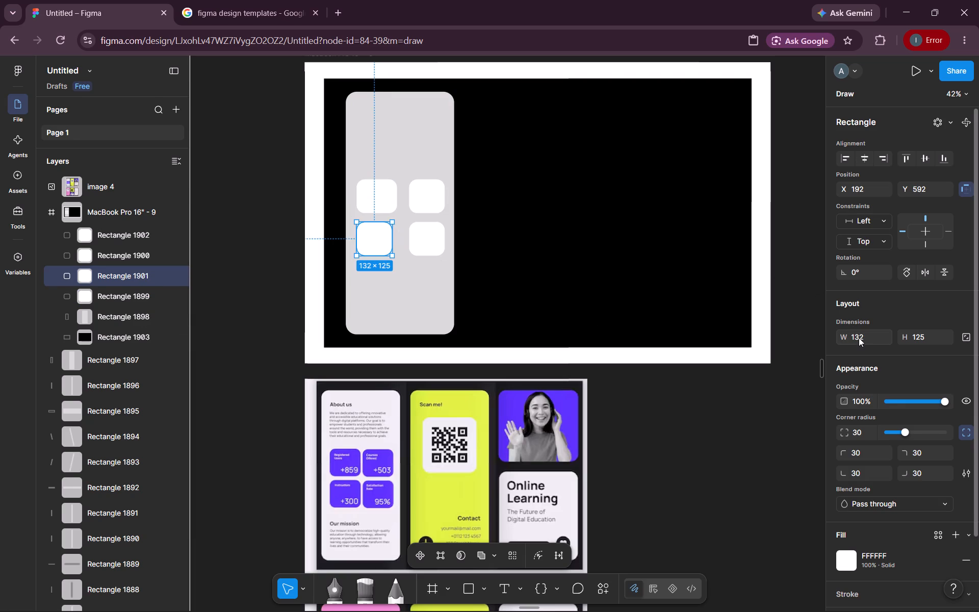
pyautogui.doubleClick(859, 339)
pyautogui.write('150')
pyautogui.press('Return')
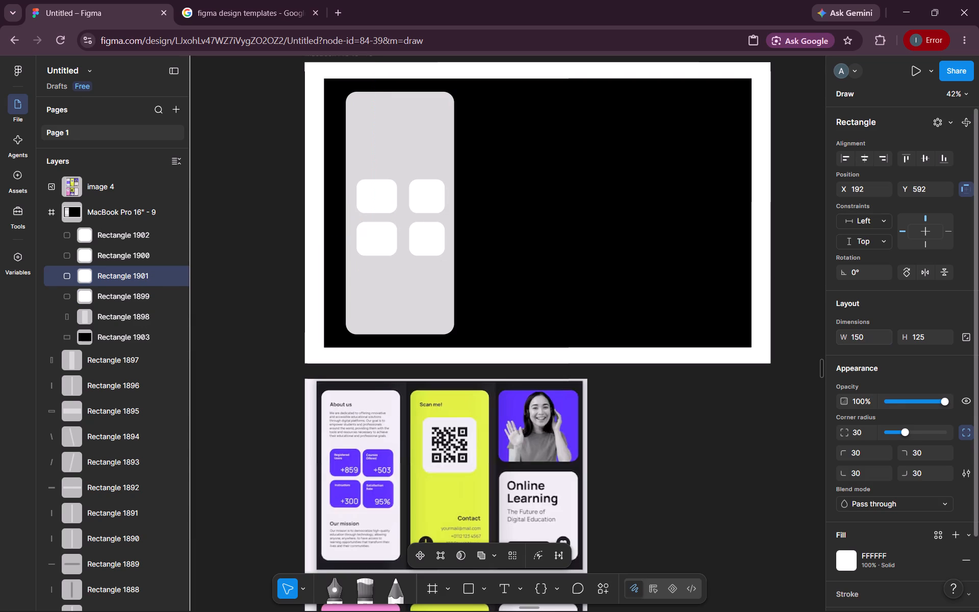
pyautogui.click(424, 195)
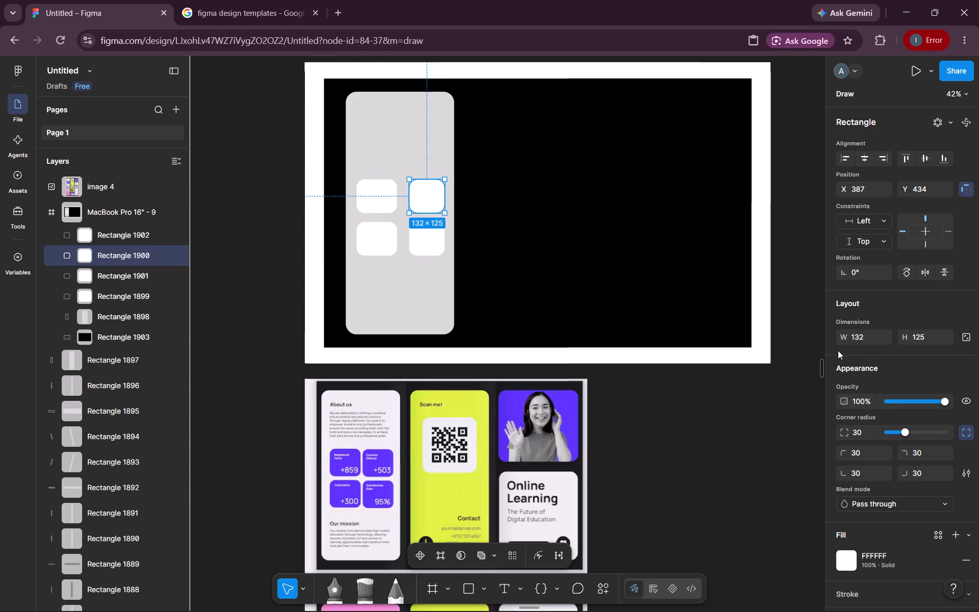
pyautogui.doubleClick(865, 340)
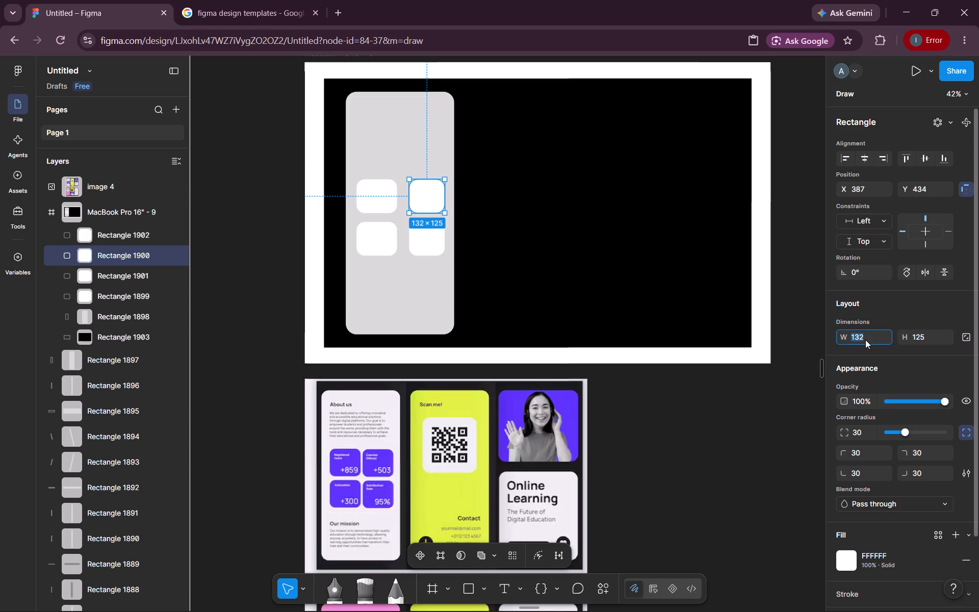
pyautogui.write('150')
pyautogui.press('Return')
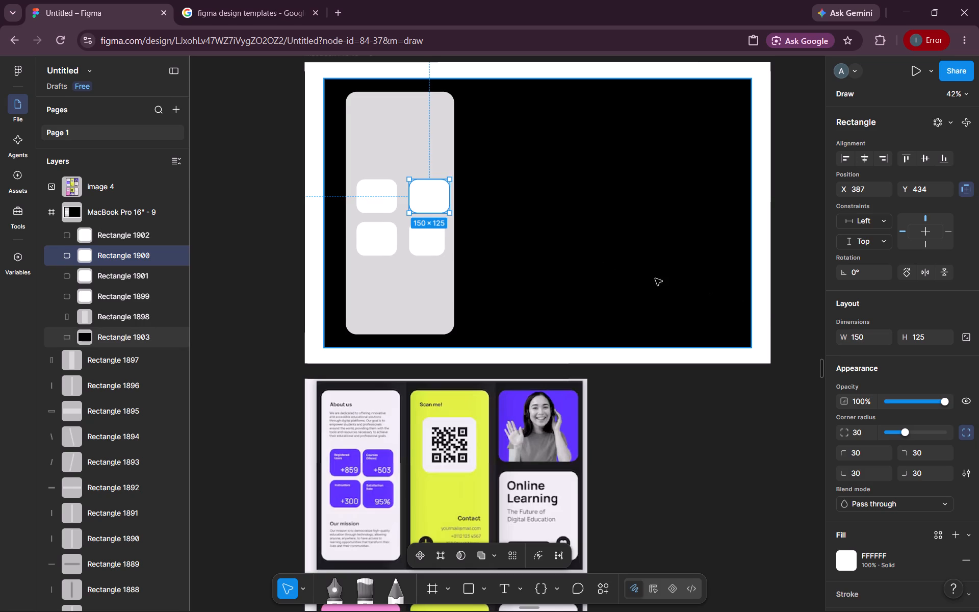
pyautogui.click(422, 234)
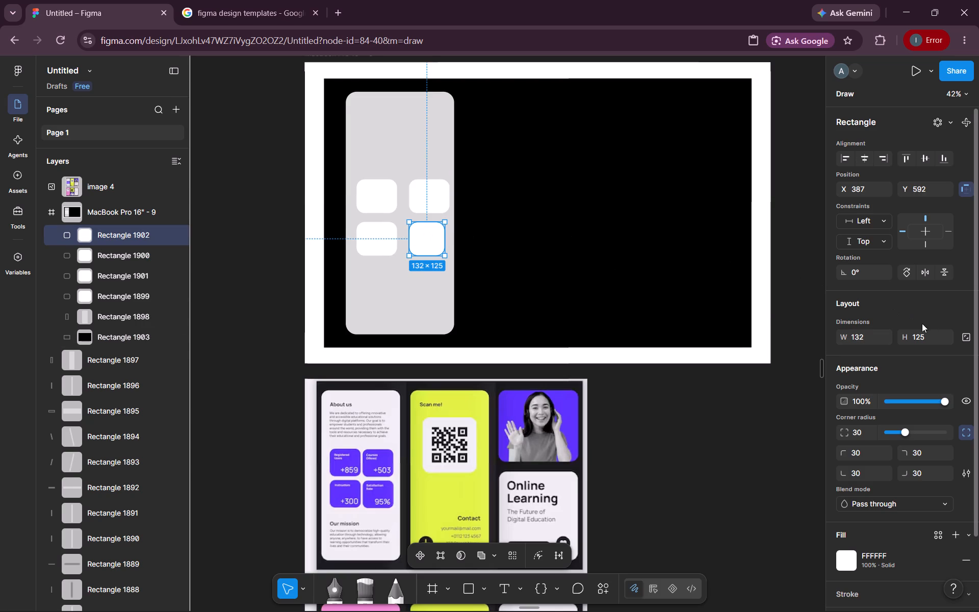
pyautogui.click(868, 341)
pyautogui.write('150')
pyautogui.press('Return')
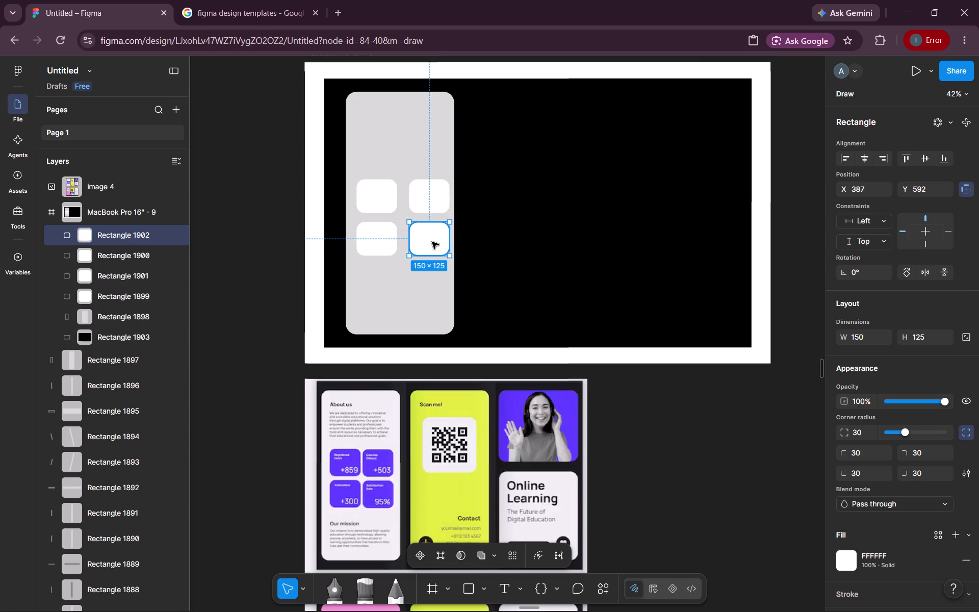
# Move the lower-right and upper-right white rectangles closer to the left pair, both to X 373.
pyautogui.click(437, 246)
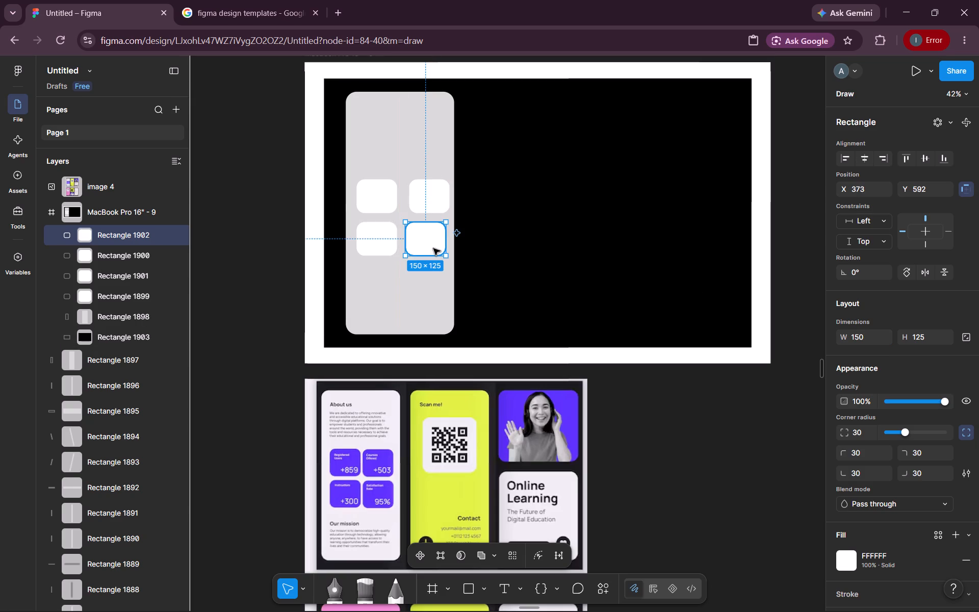
pyautogui.click(428, 185)
pyautogui.press('Left')
pyautogui.press('Left')
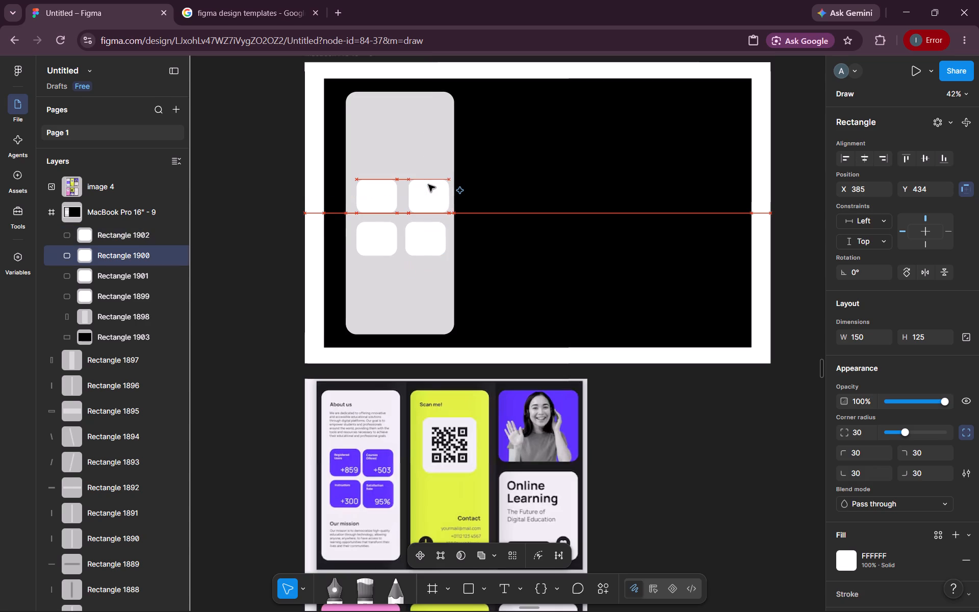
pyautogui.press('Left')
pyautogui.press('Left')
pyautogui.press('Left')
pyautogui.press('Left')
pyautogui.press('Left')
pyautogui.press('Left')
pyautogui.press('Left')
pyautogui.press('Left')
pyautogui.press('Left')
pyautogui.press('Left')
pyautogui.press('Left')
pyautogui.press('Left')
pyautogui.click(514, 249)
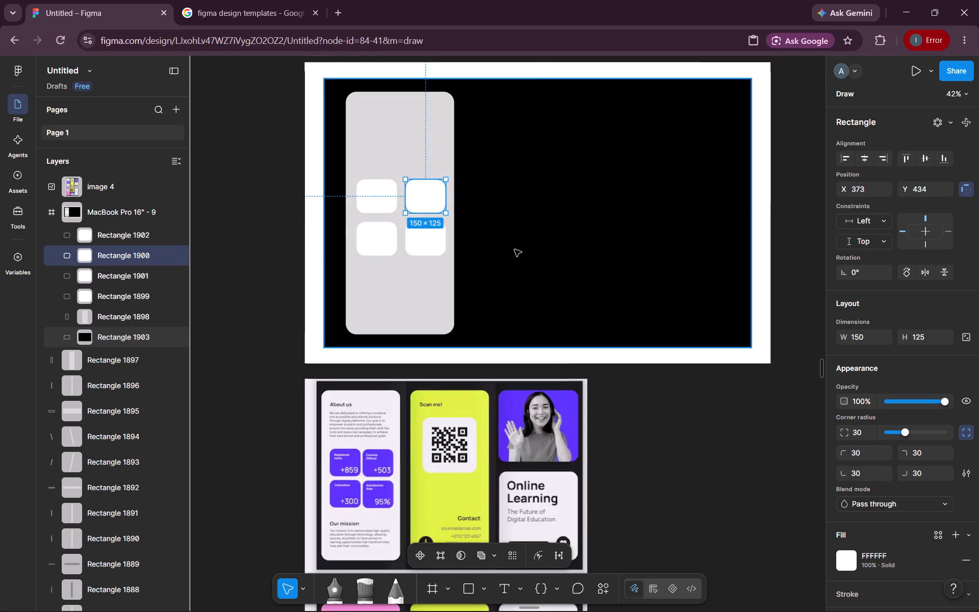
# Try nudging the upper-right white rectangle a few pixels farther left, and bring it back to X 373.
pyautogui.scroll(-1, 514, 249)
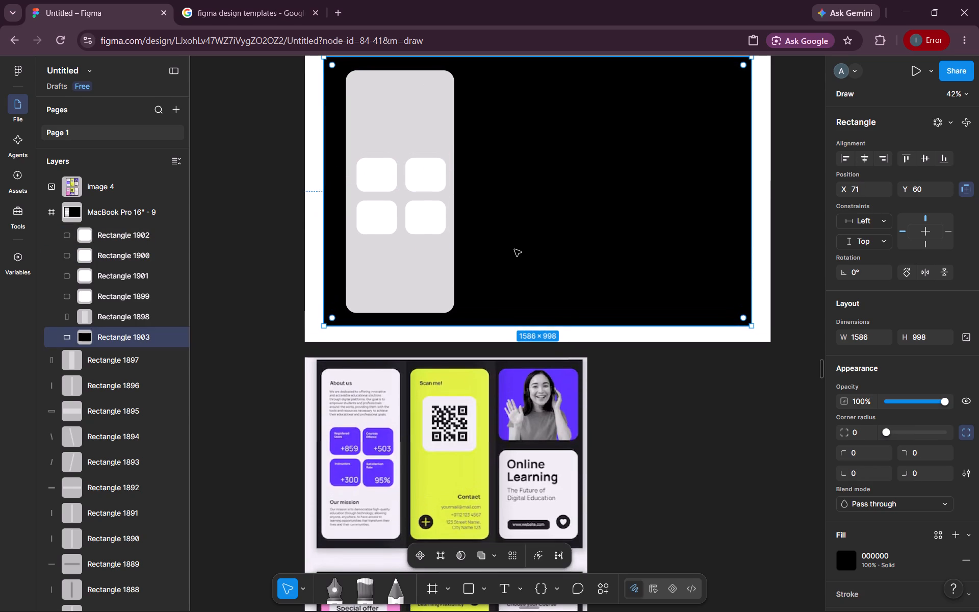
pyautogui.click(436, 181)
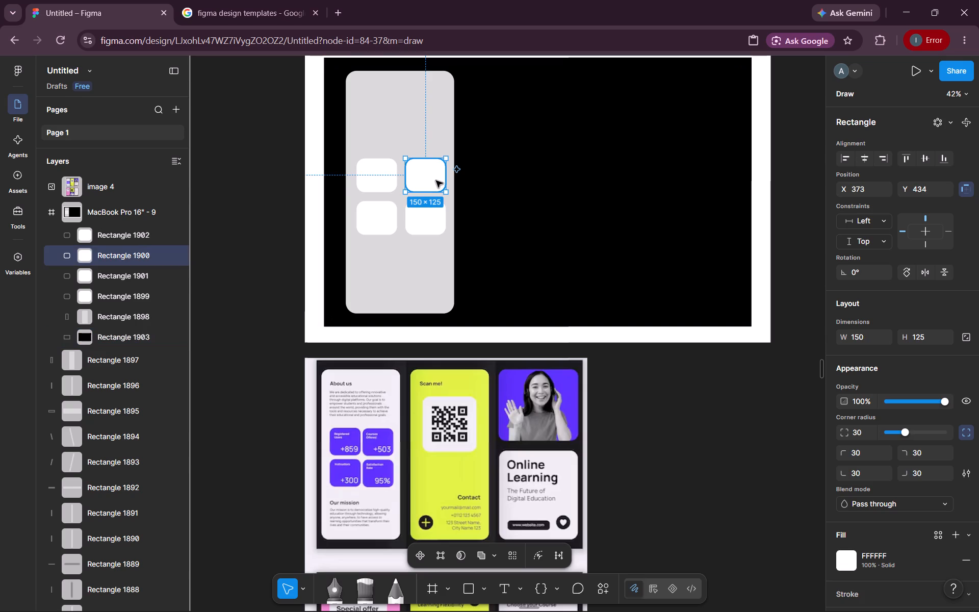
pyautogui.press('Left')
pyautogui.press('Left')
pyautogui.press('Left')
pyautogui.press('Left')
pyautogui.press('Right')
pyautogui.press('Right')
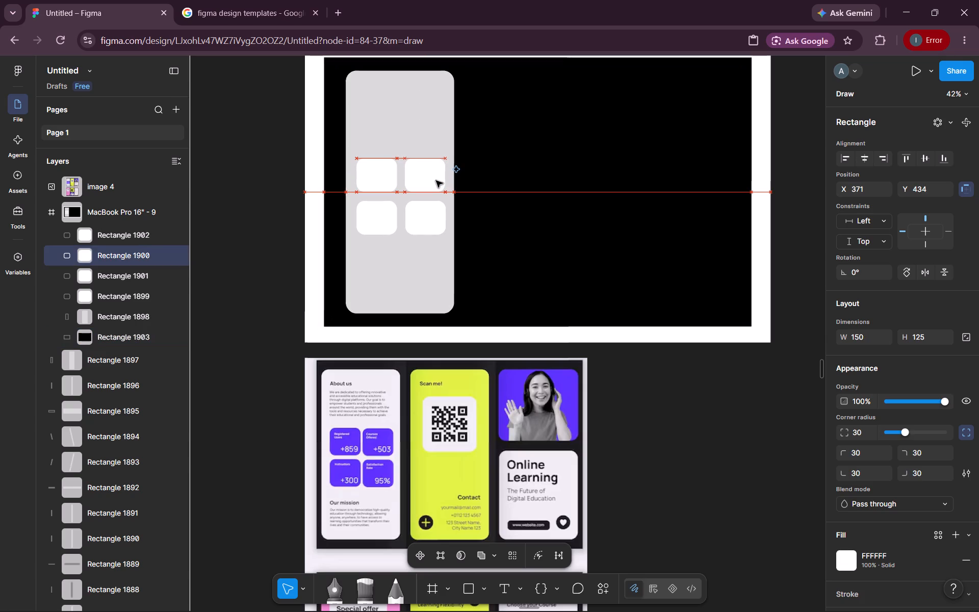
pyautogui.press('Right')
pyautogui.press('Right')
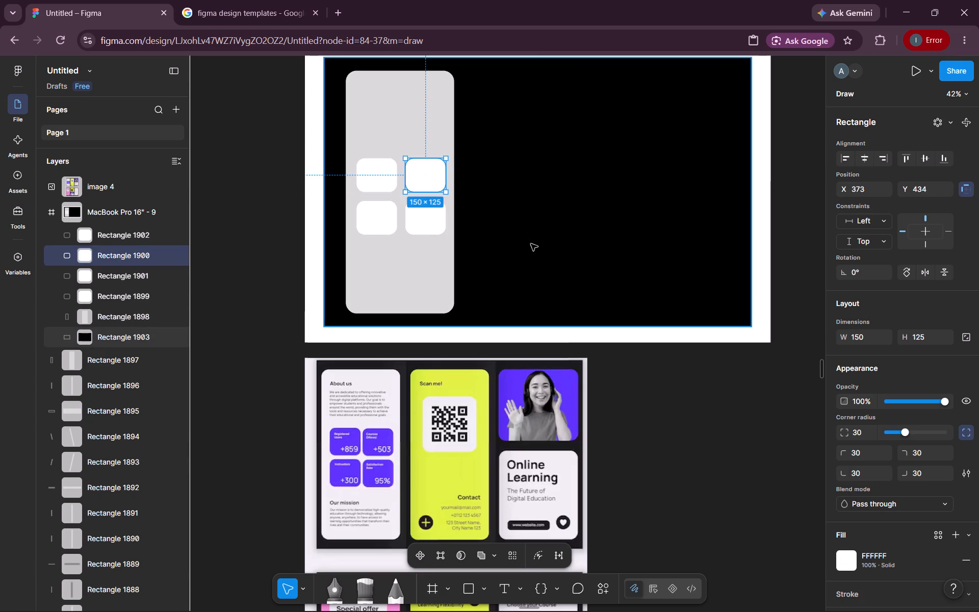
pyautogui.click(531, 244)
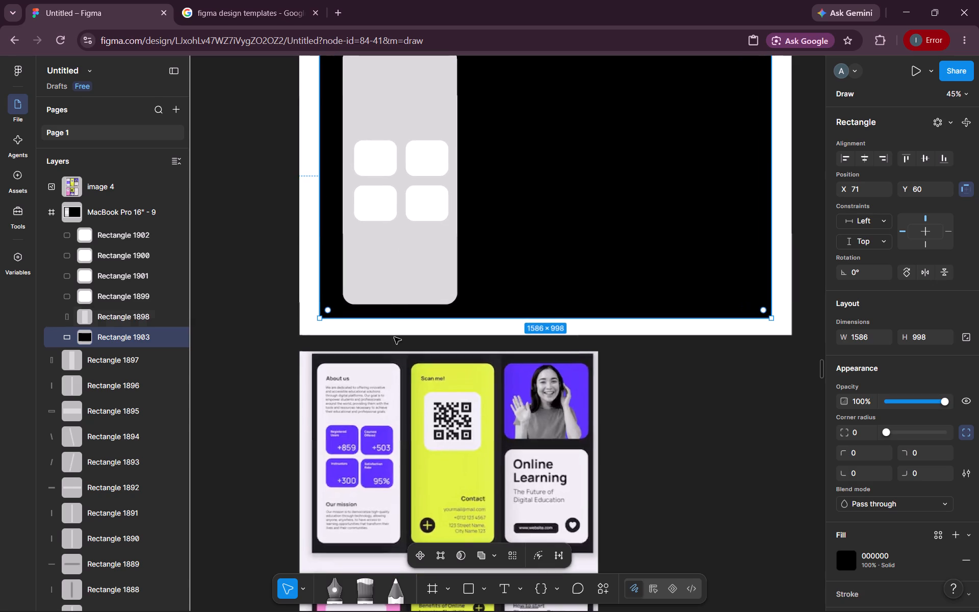
# Check the reference brochure's tile colours and recolour all four white rounded rectangles on the grey panel a medium blue.
pyautogui.hscroll(1, 366, 448)
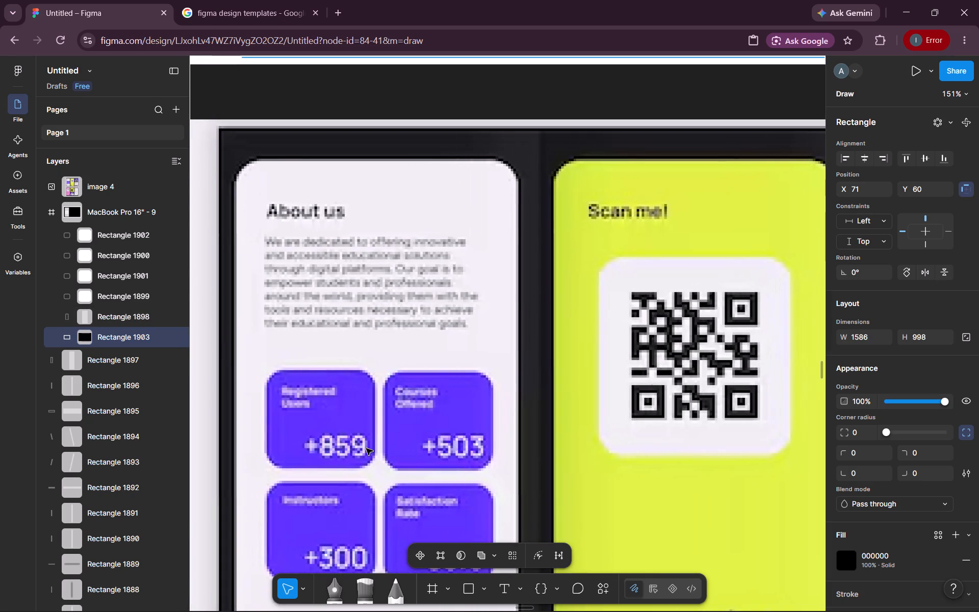
pyautogui.scroll(2, 366, 448)
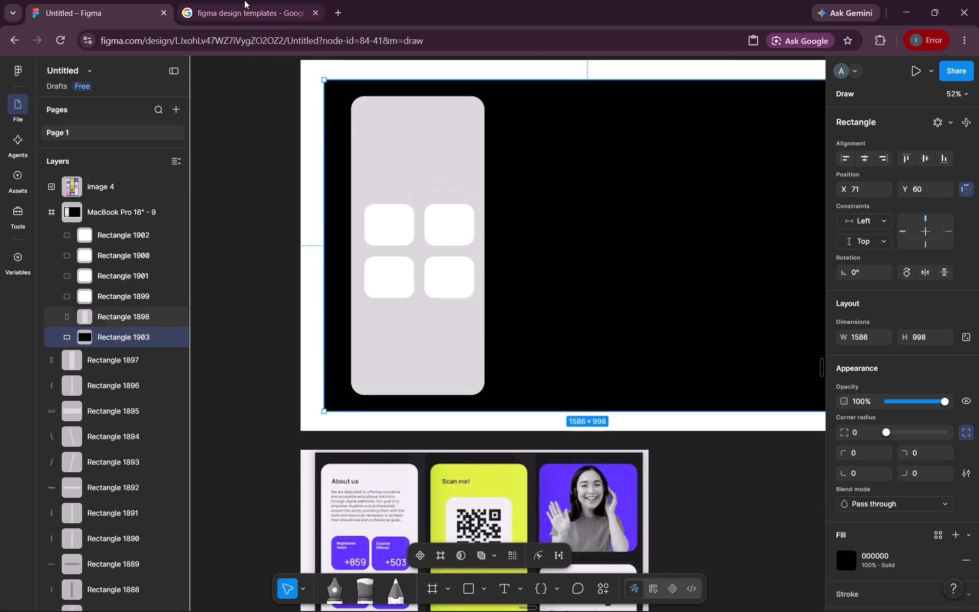
pyautogui.click(256, 0)
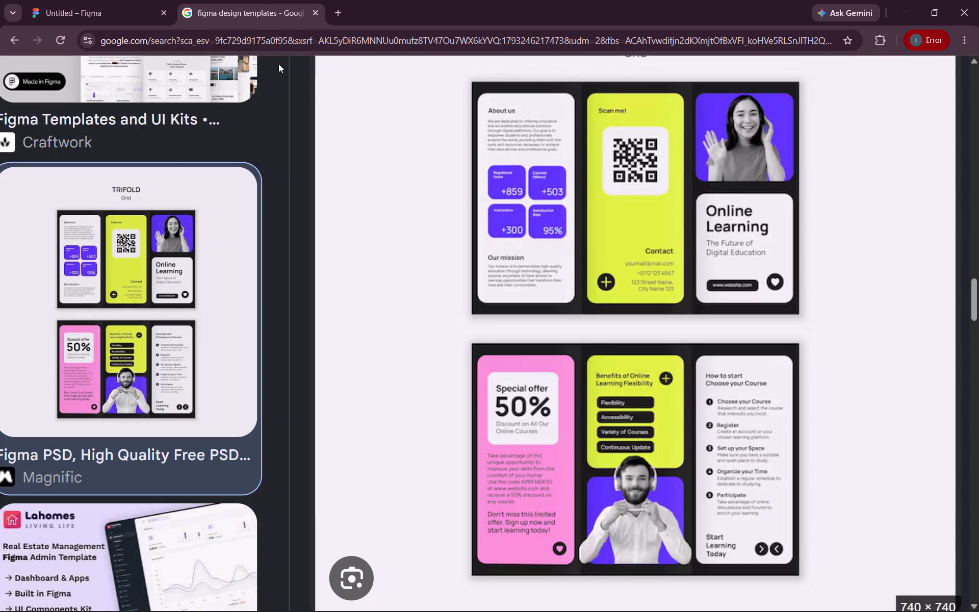
pyautogui.click(109, 12)
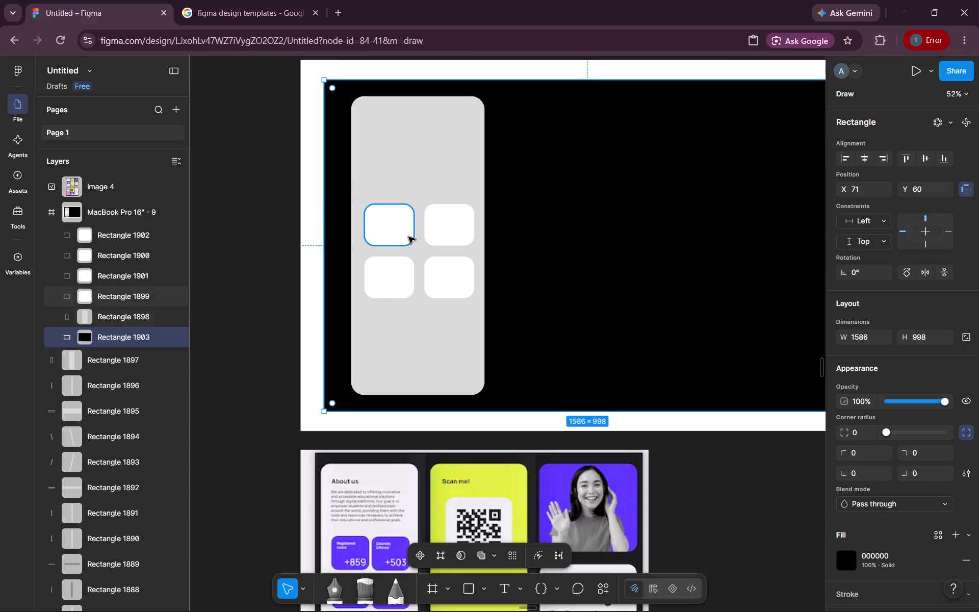
pyautogui.click(384, 232)
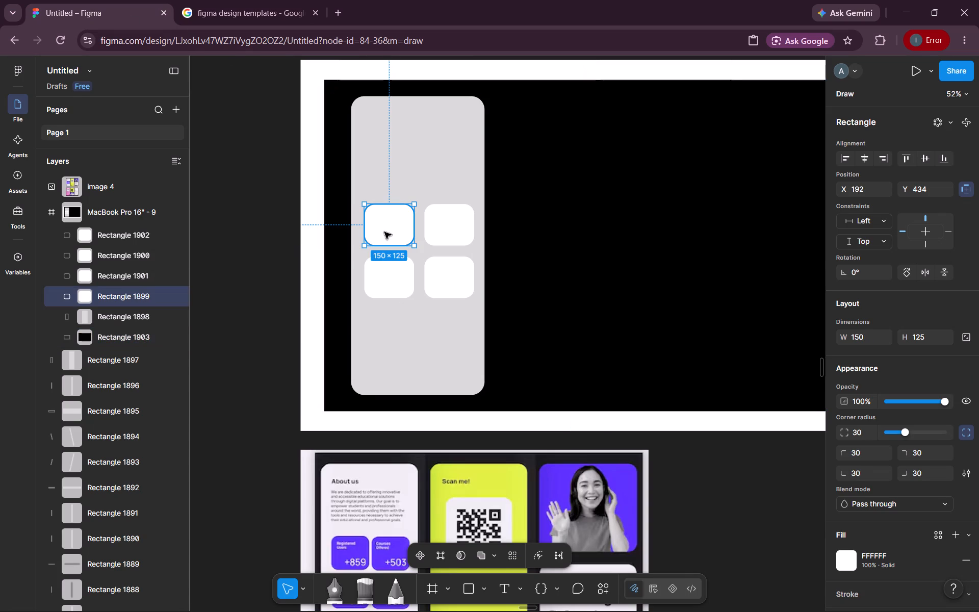
pyautogui.keyDown('shift'); pyautogui.click(460, 234); pyautogui.keyUp('shift')
pyautogui.keyDown('shift'); pyautogui.click(401, 276); pyautogui.keyUp('shift')
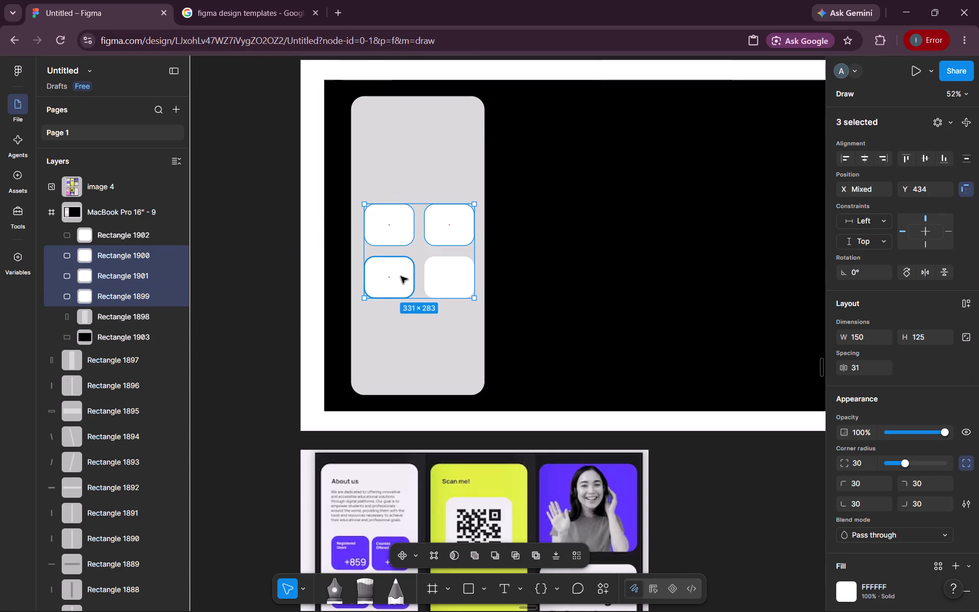
pyautogui.keyDown('shift'); pyautogui.click(467, 284); pyautogui.keyUp('shift')
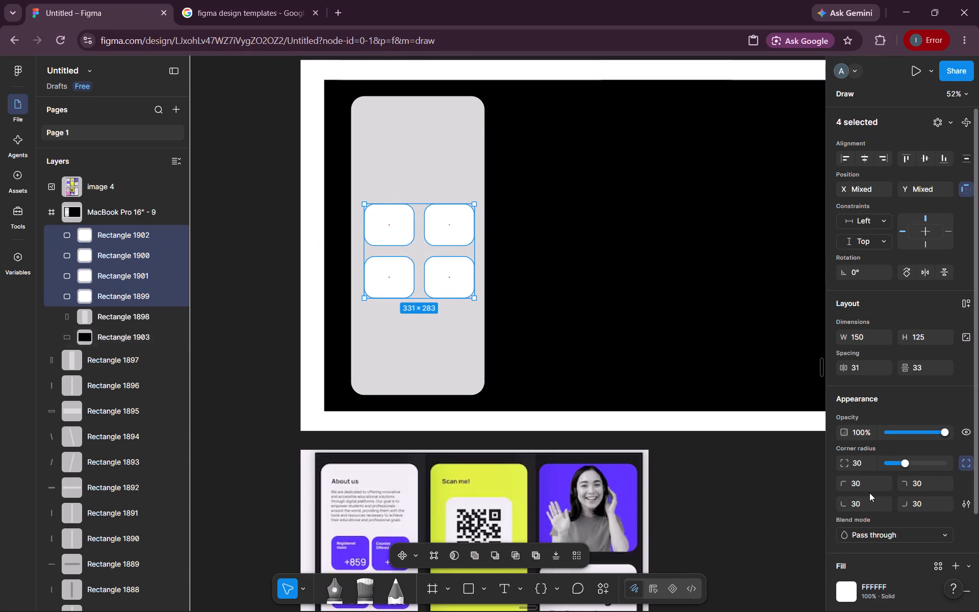
pyautogui.scroll(-3, 843, 541)
pyautogui.click(856, 476)
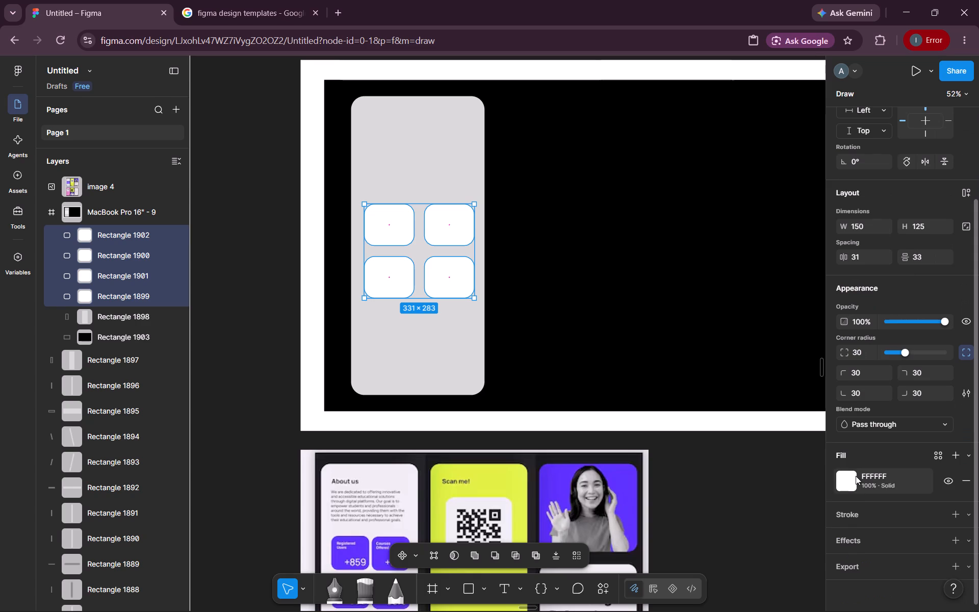
pyautogui.click(774, 463)
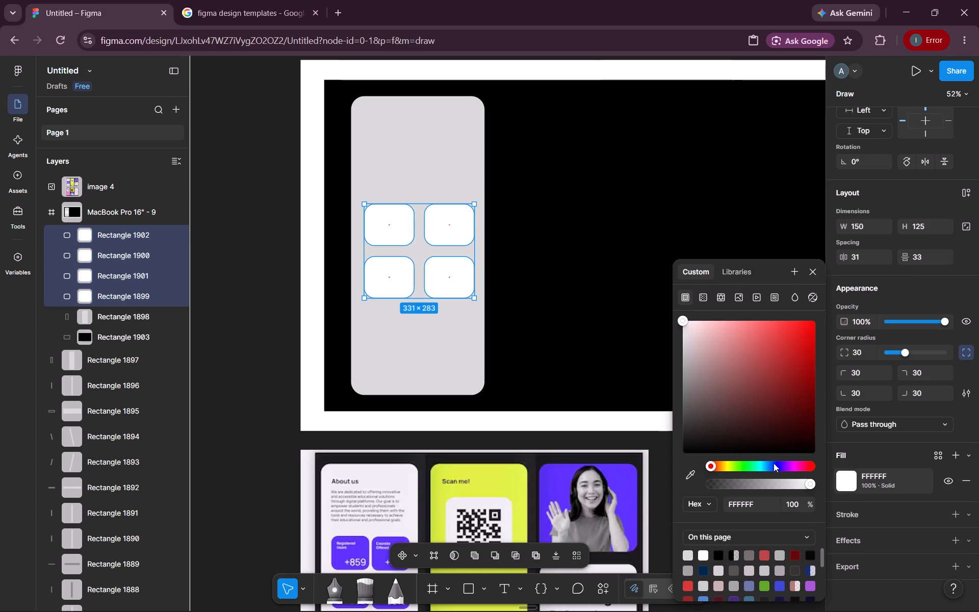
pyautogui.moveTo(684, 324); pyautogui.dragTo(691, 327)
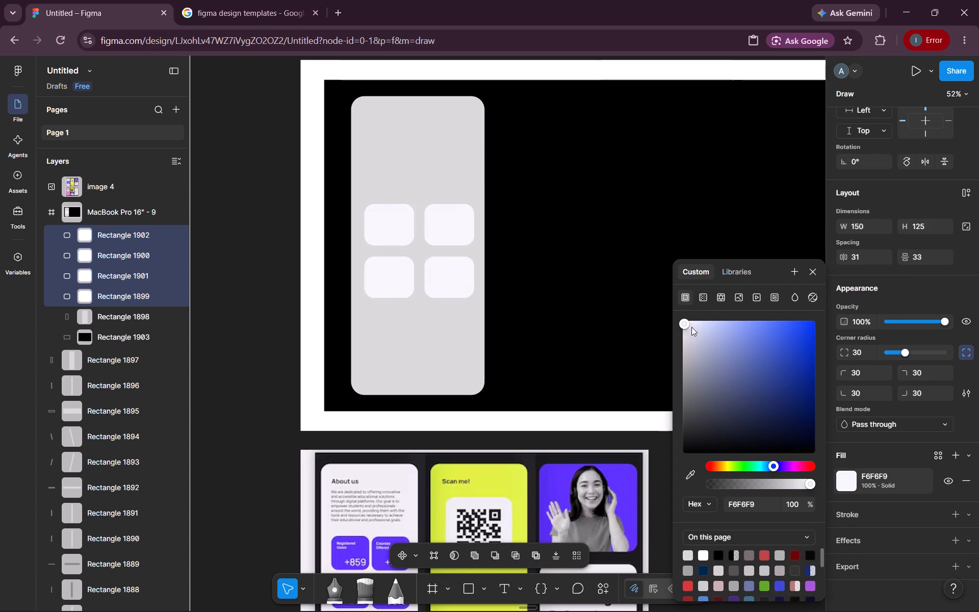
pyautogui.moveTo(691, 327); pyautogui.dragTo(814, 359)
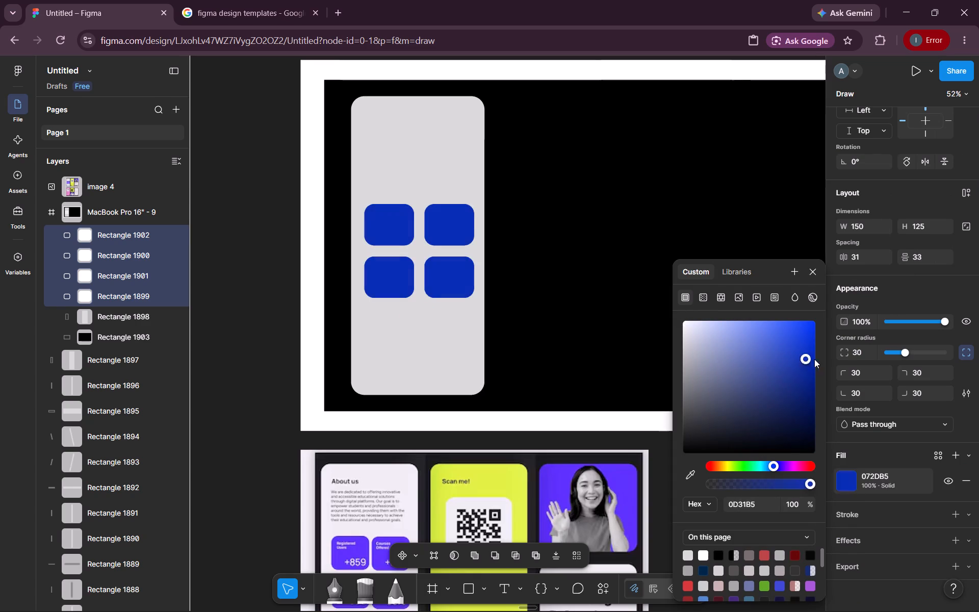
pyautogui.moveTo(814, 359); pyautogui.dragTo(774, 369)
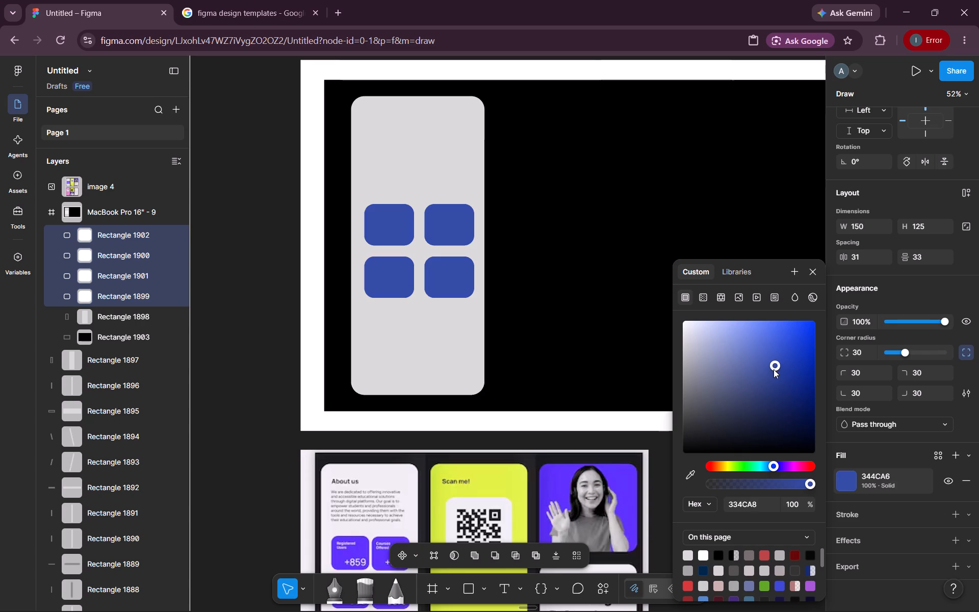
pyautogui.moveTo(774, 369); pyautogui.dragTo(758, 349)
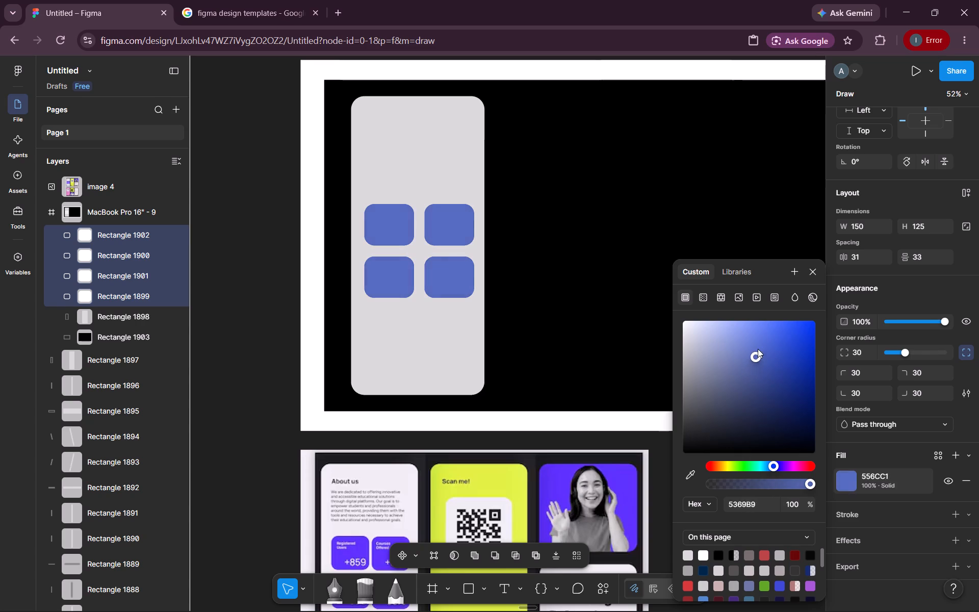
pyautogui.moveTo(758, 349); pyautogui.dragTo(766, 336)
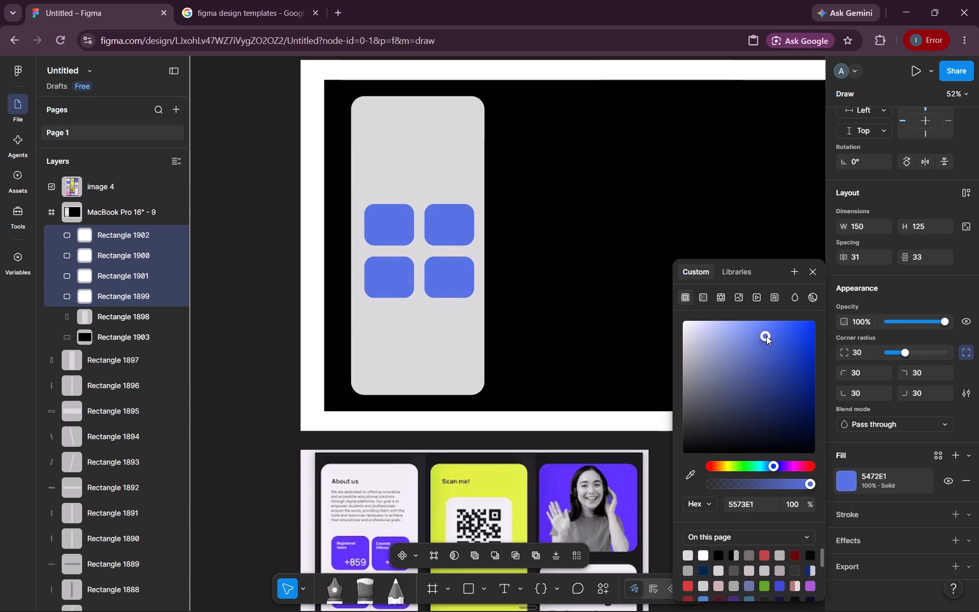
pyautogui.moveTo(766, 336); pyautogui.dragTo(769, 336)
pyautogui.click(590, 307)
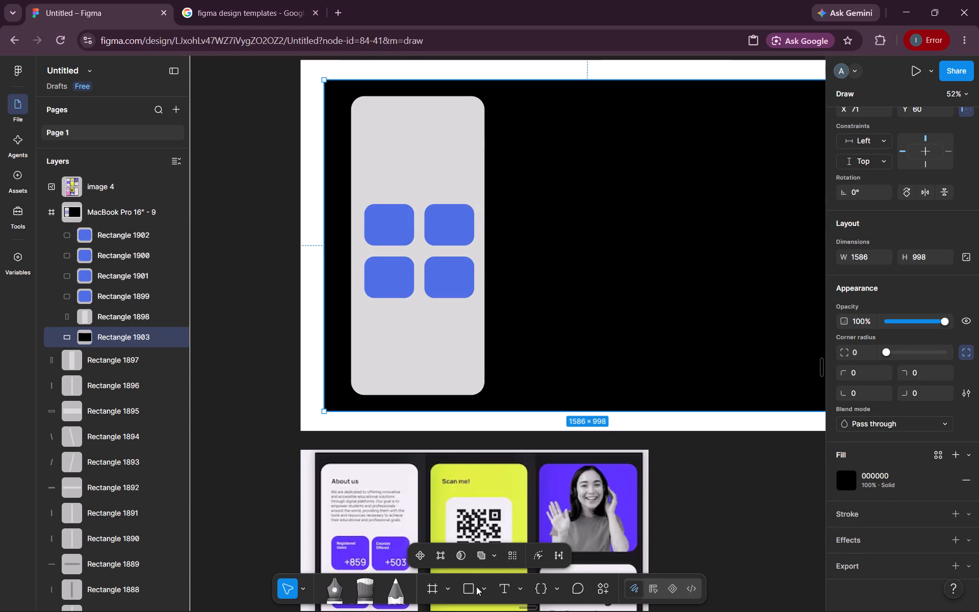
# Draw an ellipse about 61 × 50 on the black background beside the grey panel and fill it white (FFFFFF).
pyautogui.click(475, 587)
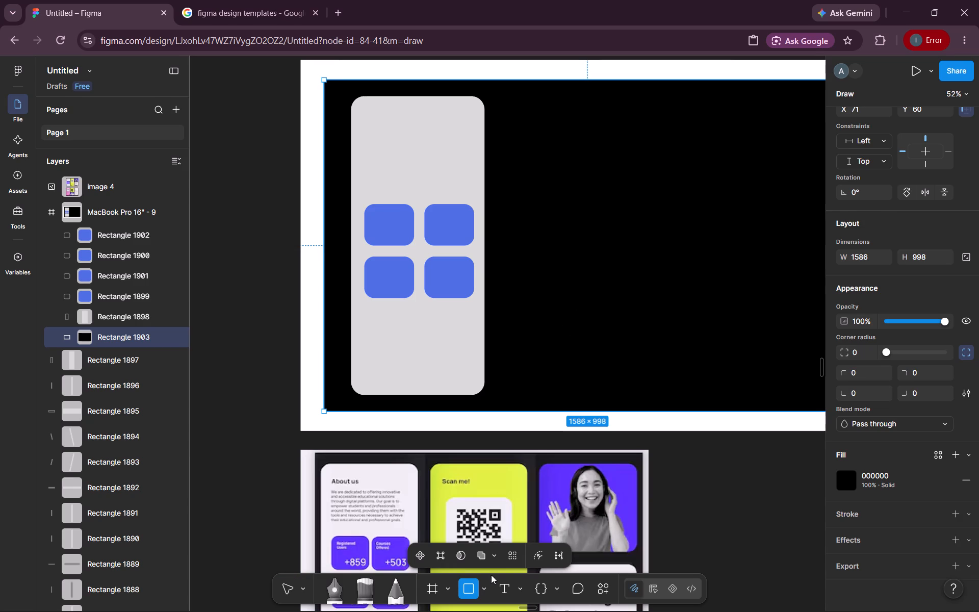
pyautogui.click(486, 583)
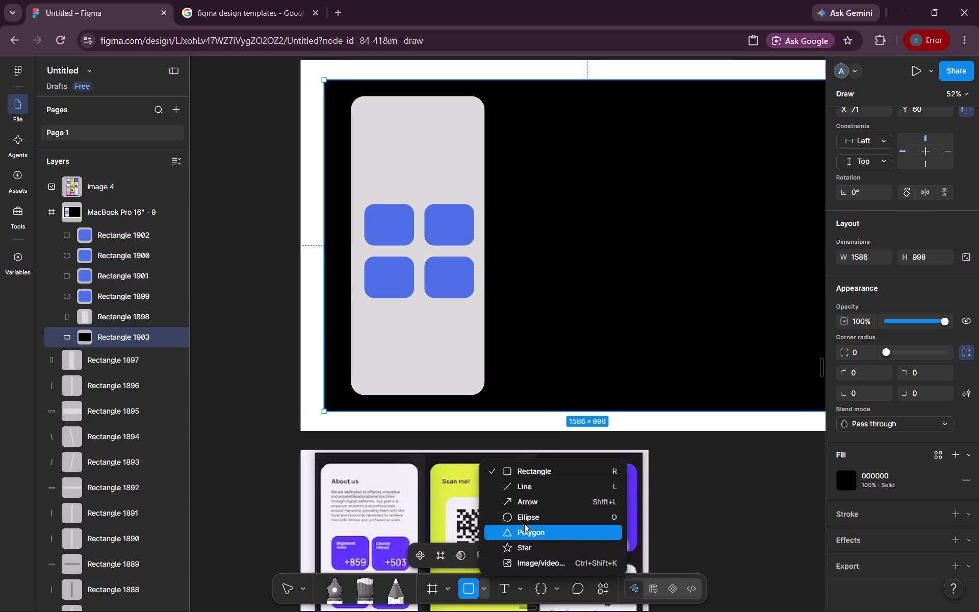
pyautogui.click(524, 522)
pyautogui.moveTo(578, 270); pyautogui.dragTo(588, 281)
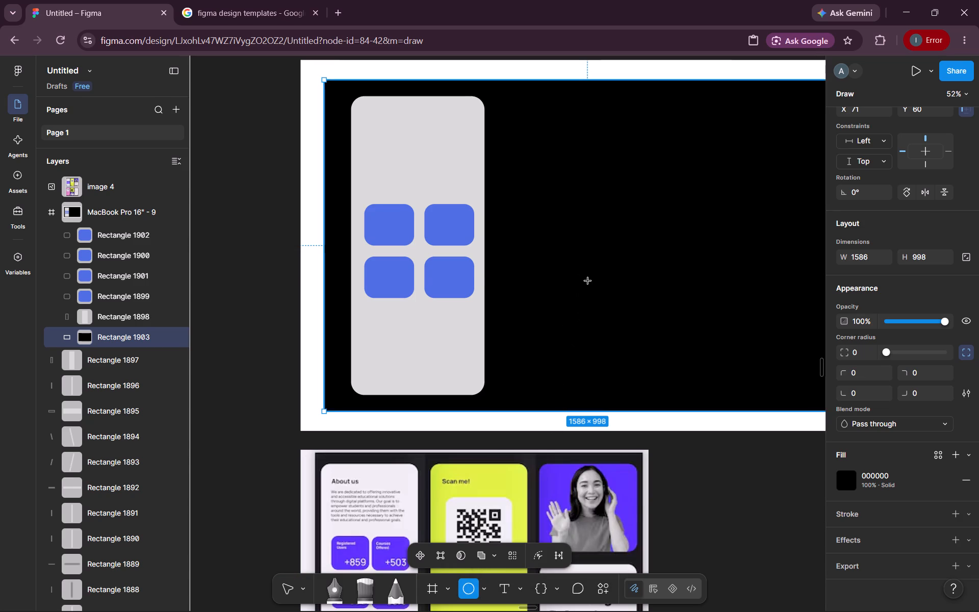
pyautogui.moveTo(588, 281); pyautogui.dragTo(598, 287)
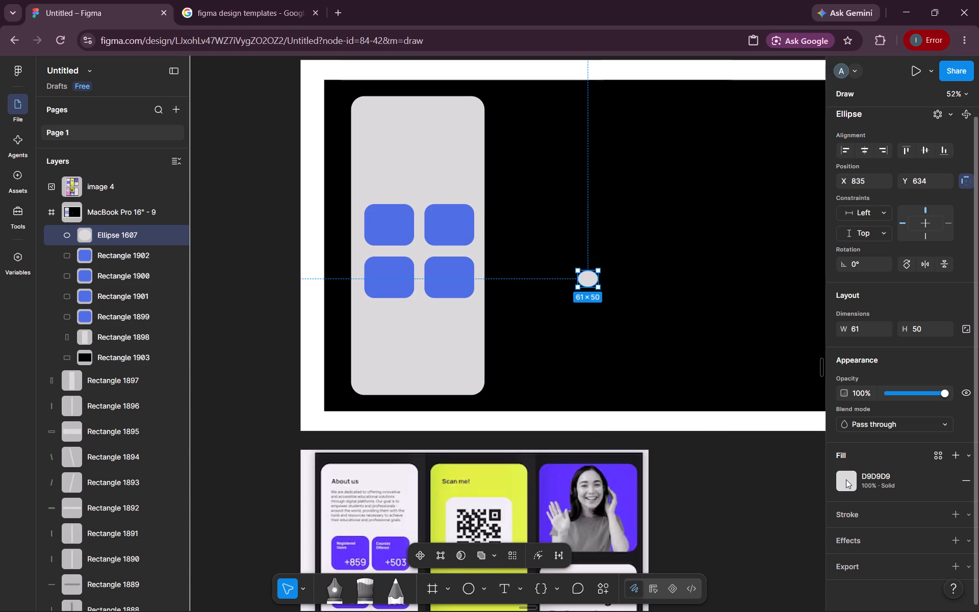
pyautogui.click(846, 479)
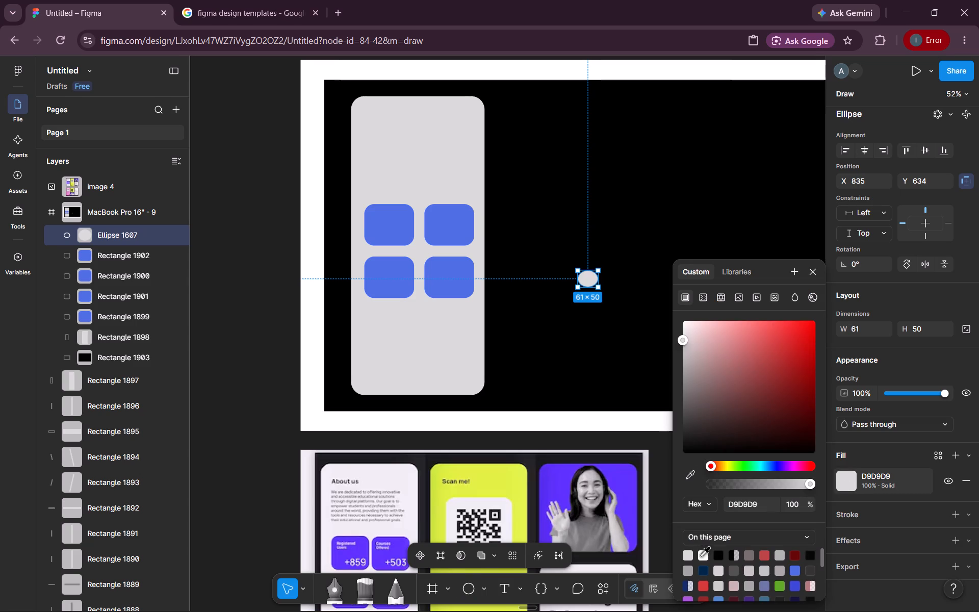
pyautogui.click(701, 556)
pyautogui.click(653, 387)
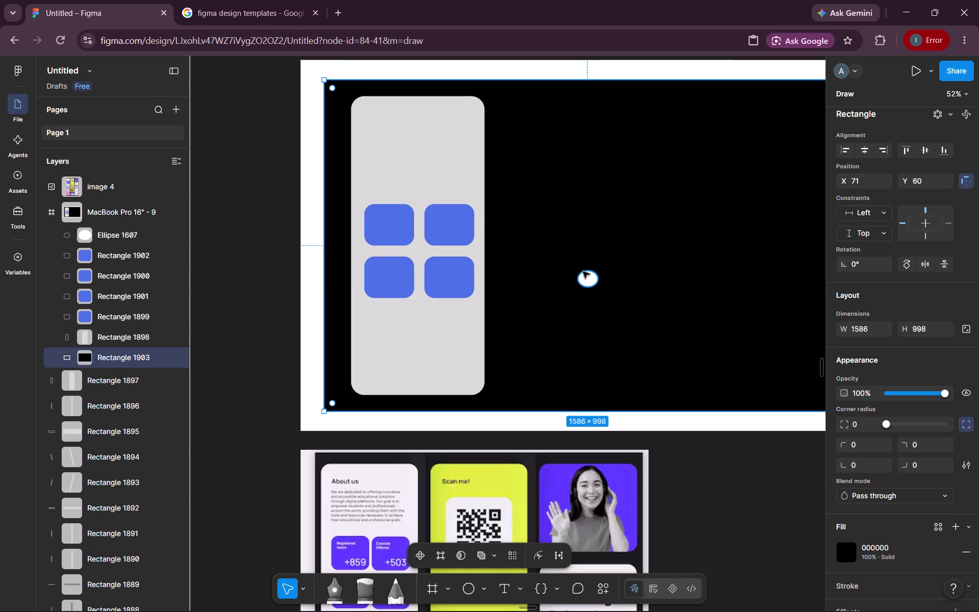
# Move the white ellipse to the centre of the upper-left blue tile, at X 236, Y 472.
pyautogui.click(586, 278)
pyautogui.moveTo(586, 278); pyautogui.dragTo(397, 233)
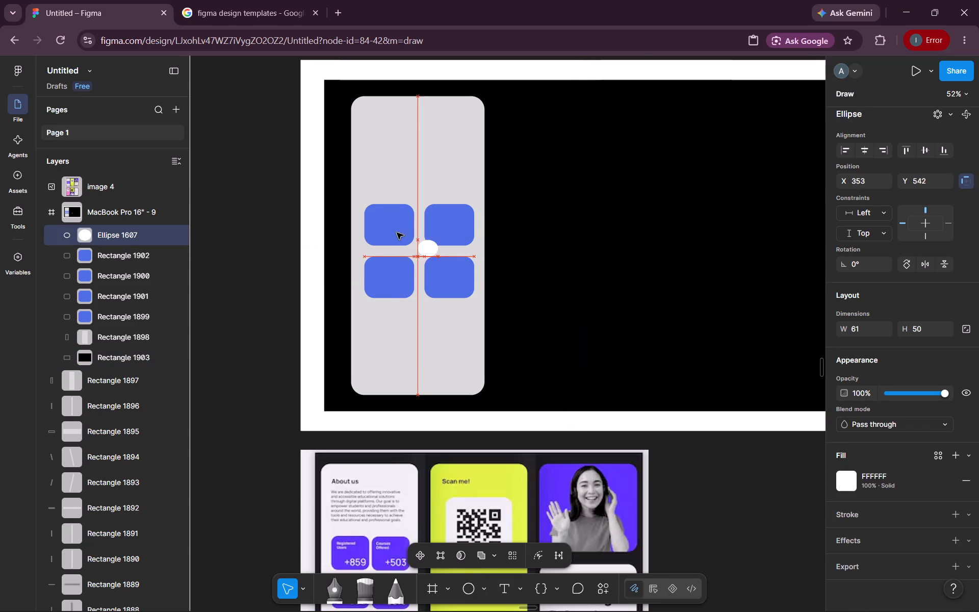
pyautogui.moveTo(397, 233); pyautogui.dragTo(387, 225)
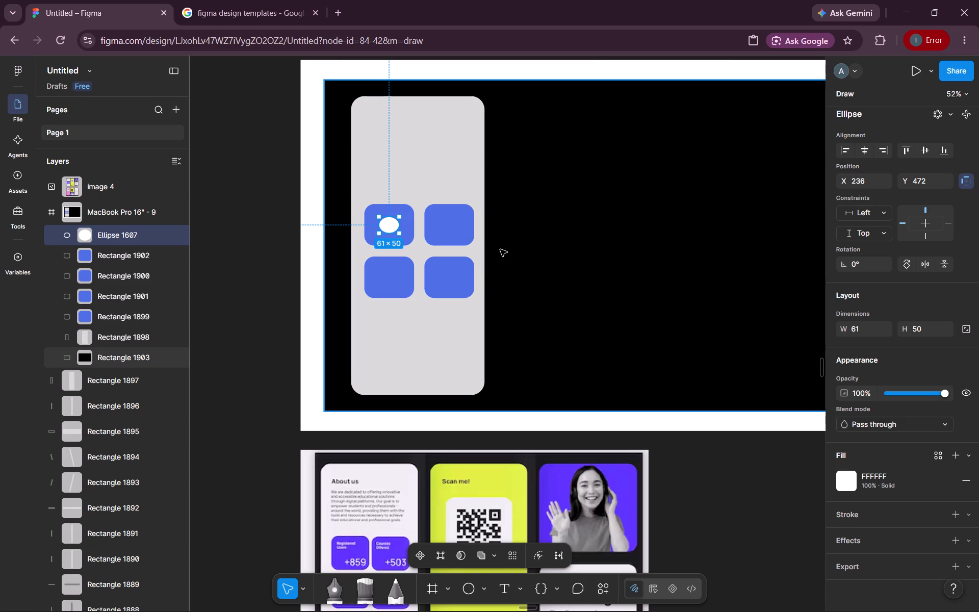
# Apply a uniform layer blur of 80 to the white ellipse on the upper-left blue tile.
pyautogui.click(857, 550)
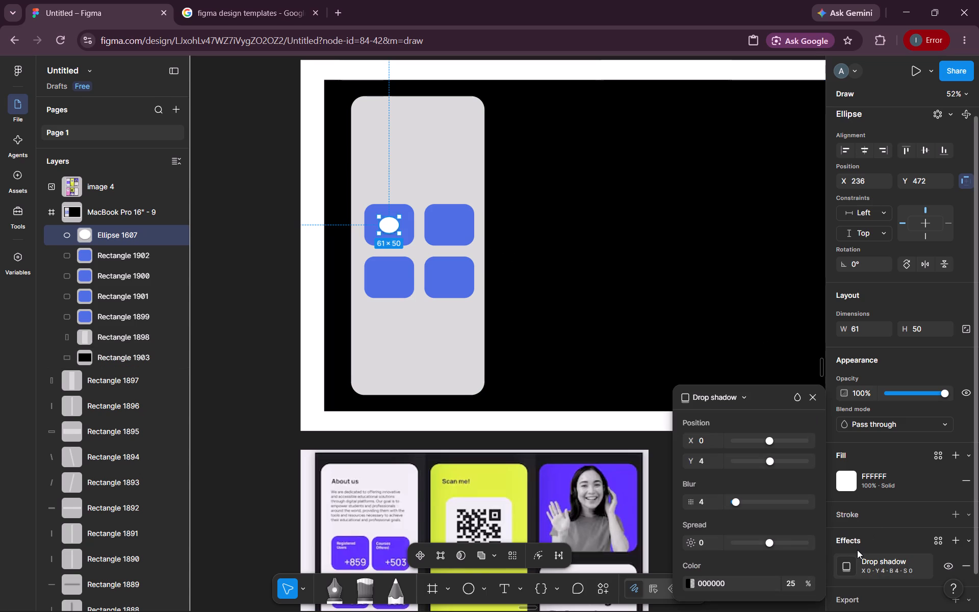
pyautogui.click(720, 392)
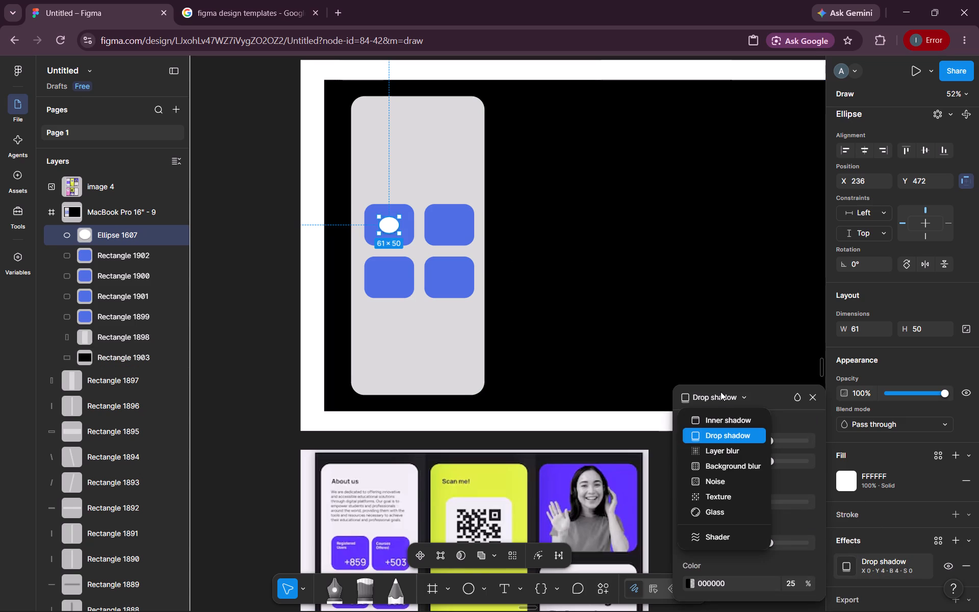
pyautogui.click(716, 453)
pyautogui.moveTo(734, 464); pyautogui.dragTo(746, 463)
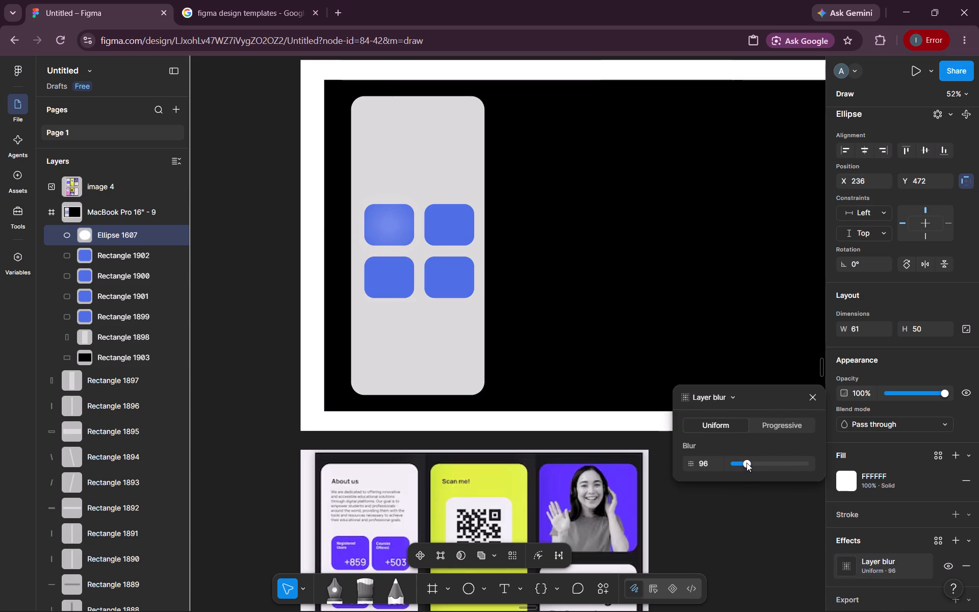
pyautogui.moveTo(746, 463); pyautogui.dragTo(742, 463)
pyautogui.click(742, 463)
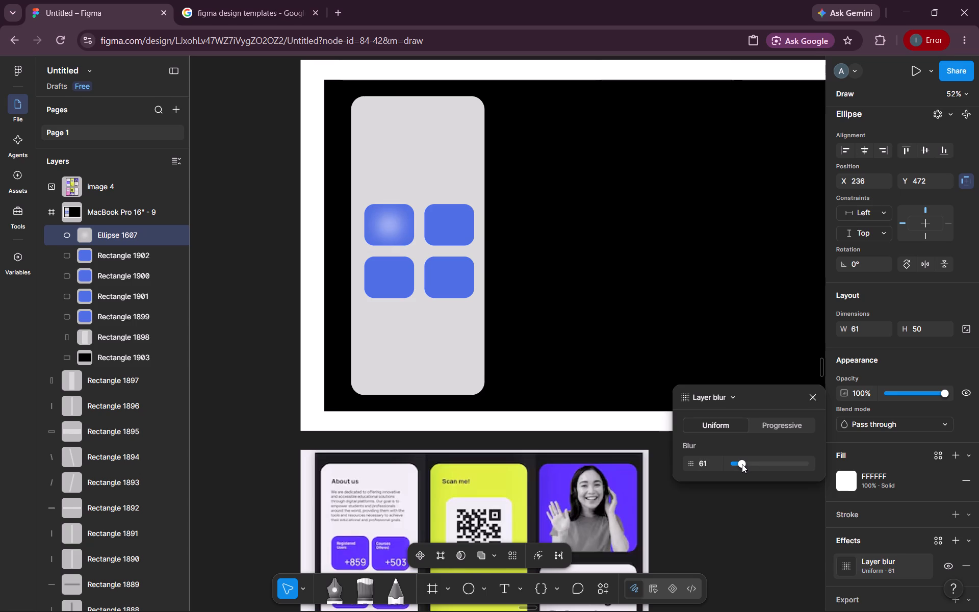
pyautogui.doubleClick(709, 466)
pyautogui.write('80')
pyautogui.press('Return')
pyautogui.click(650, 354)
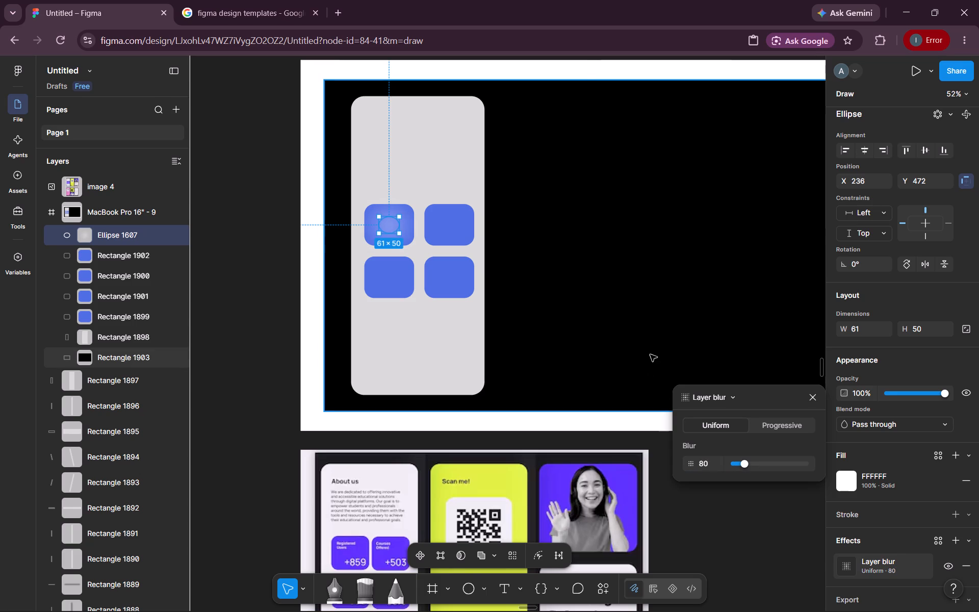
# Duplicate the blurred ellipse onto the centres of the upper-right, lower-left and lower-right blue tiles.
pyautogui.click(394, 229)
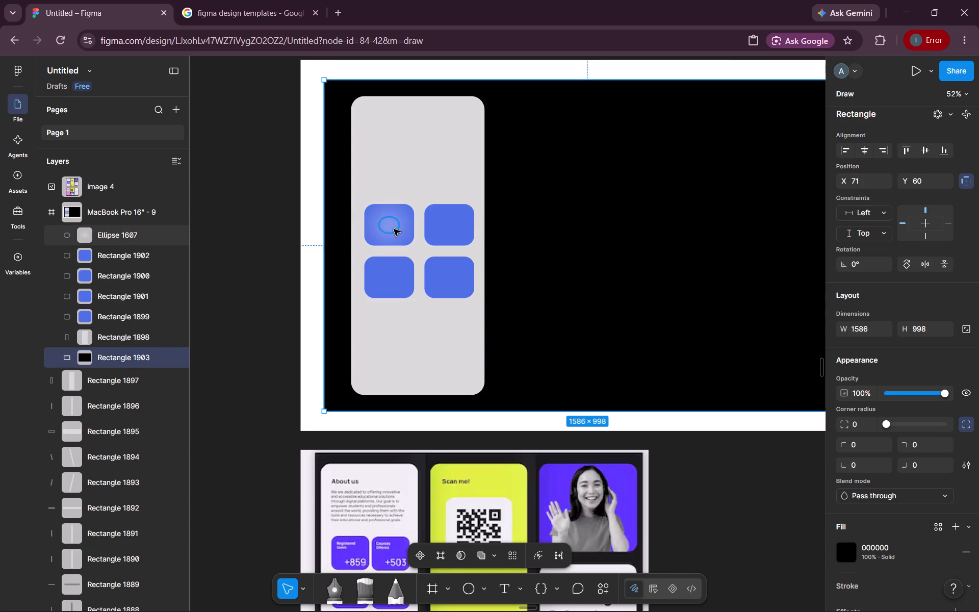
pyautogui.keyDown('alt'); pyautogui.moveTo(394, 229); pyautogui.dragTo(443, 222); pyautogui.keyUp('alt')
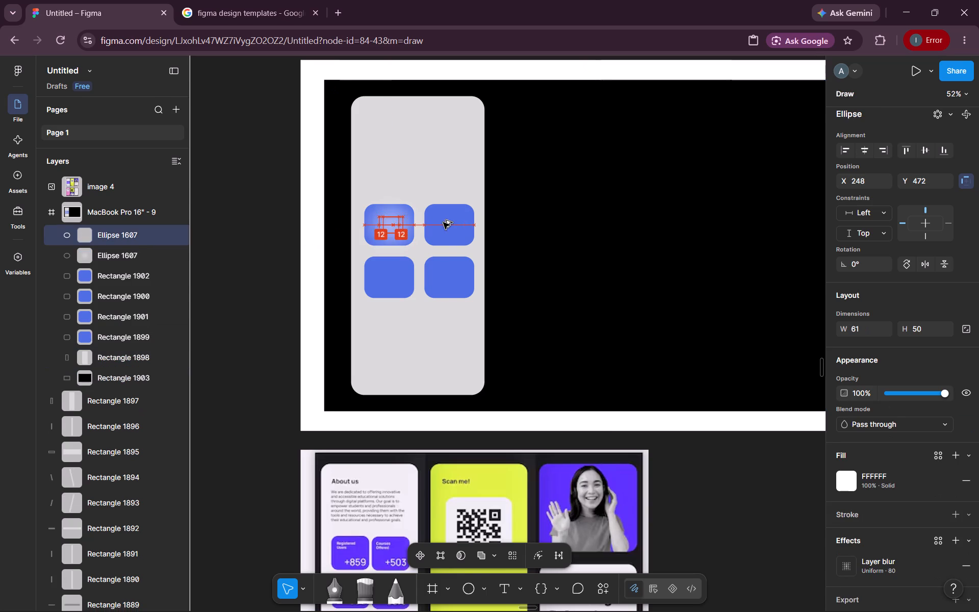
pyautogui.keyDown('alt'); pyautogui.moveTo(443, 222); pyautogui.dragTo(452, 228); pyautogui.keyUp('alt')
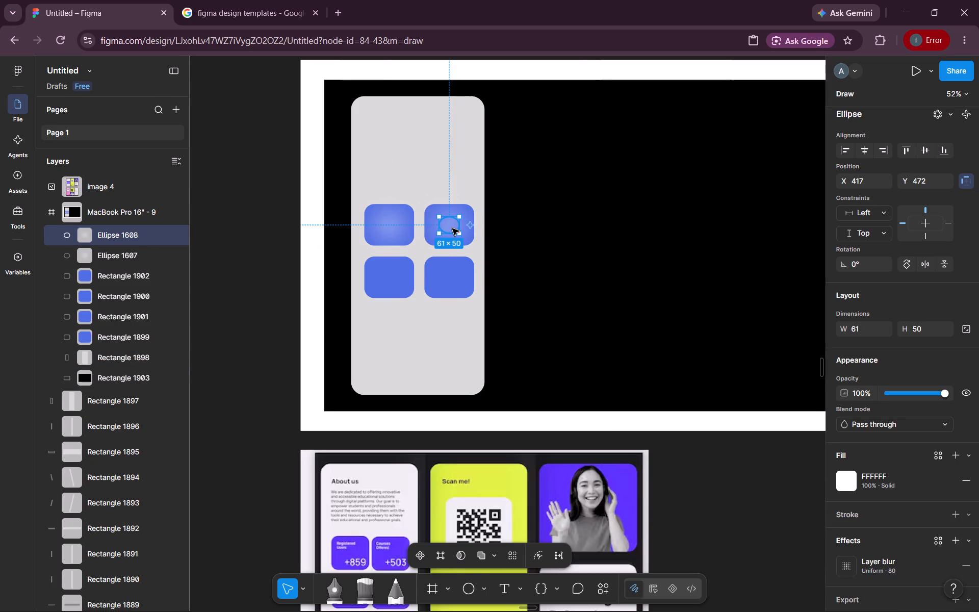
pyautogui.keyDown('alt'); pyautogui.moveTo(452, 228); pyautogui.dragTo(388, 274); pyautogui.keyUp('alt')
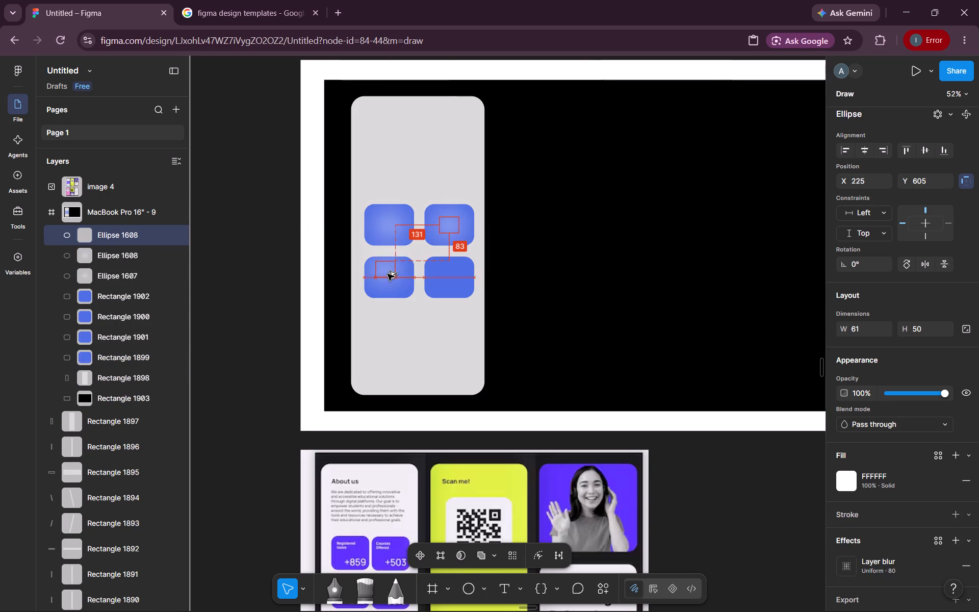
pyautogui.keyDown('alt'); pyautogui.moveTo(388, 274); pyautogui.dragTo(397, 286); pyautogui.keyUp('alt')
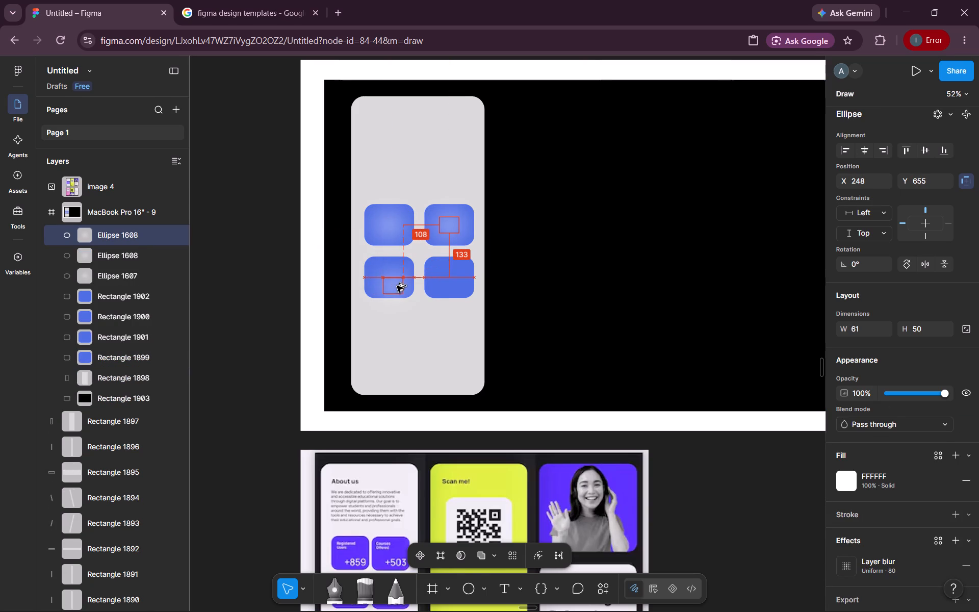
pyautogui.keyDown('alt'); pyautogui.moveTo(397, 286); pyautogui.dragTo(390, 280); pyautogui.keyUp('alt')
pyautogui.keyDown('alt'); pyautogui.moveTo(390, 280); pyautogui.dragTo(453, 277); pyautogui.keyUp('alt')
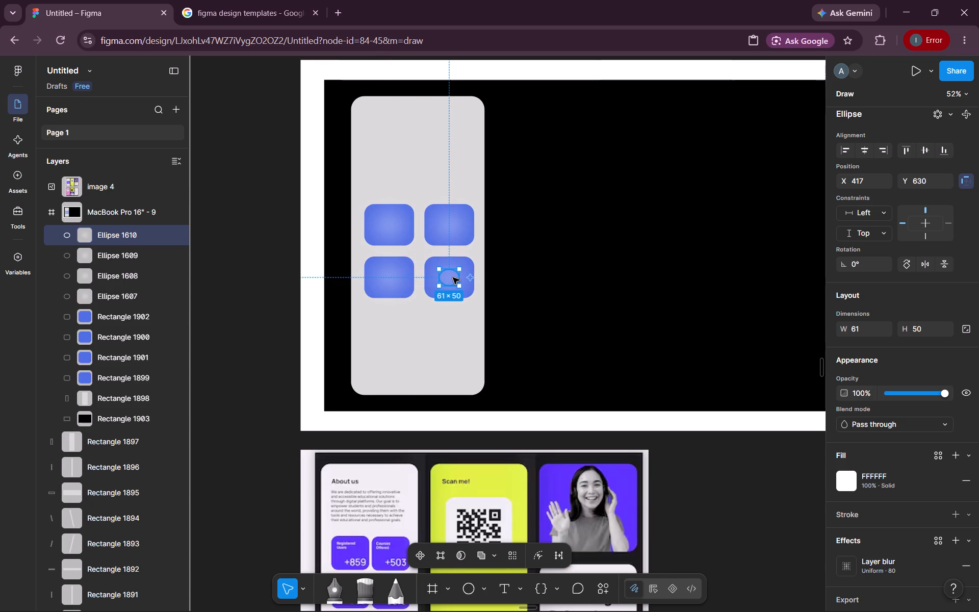
pyautogui.click(566, 259)
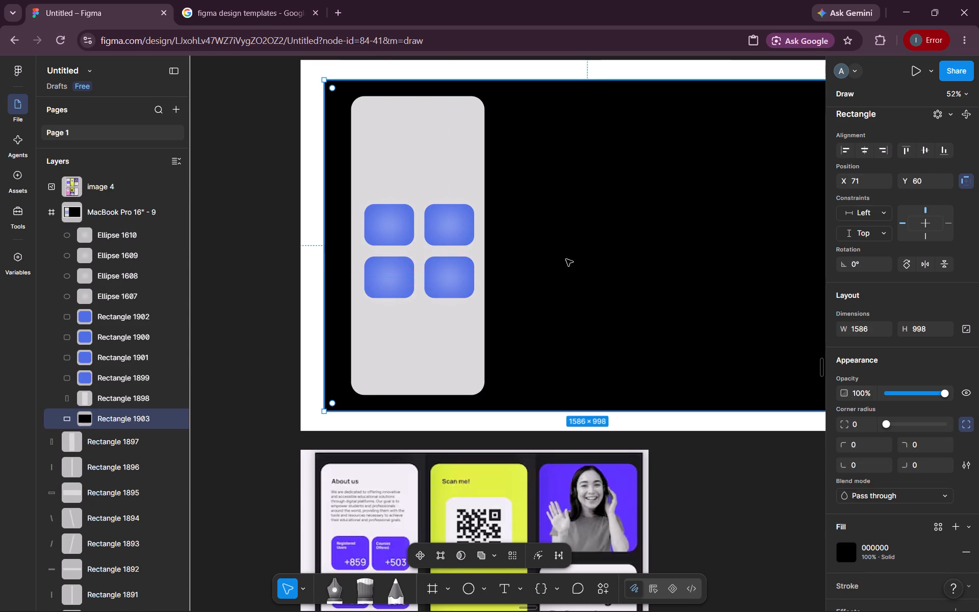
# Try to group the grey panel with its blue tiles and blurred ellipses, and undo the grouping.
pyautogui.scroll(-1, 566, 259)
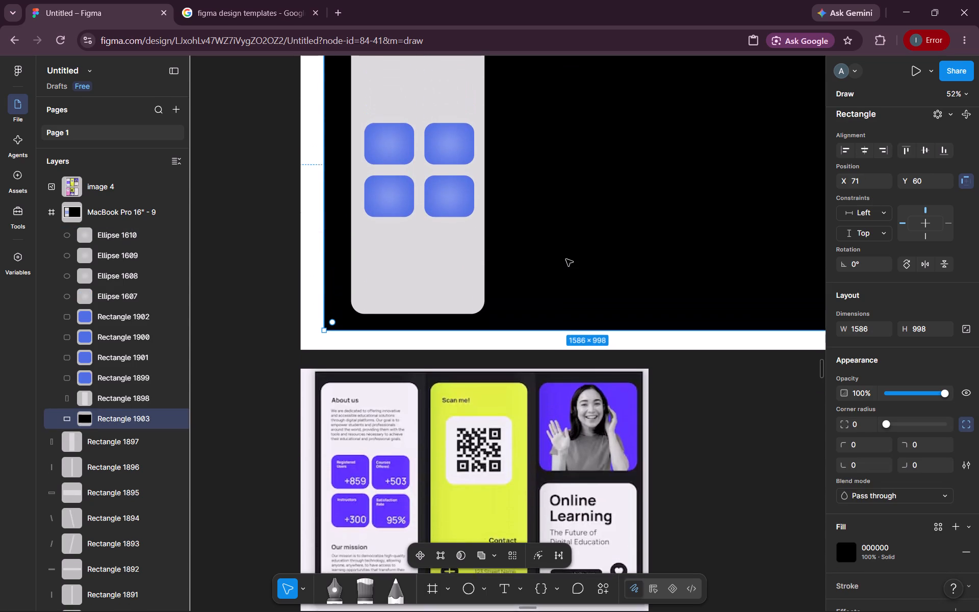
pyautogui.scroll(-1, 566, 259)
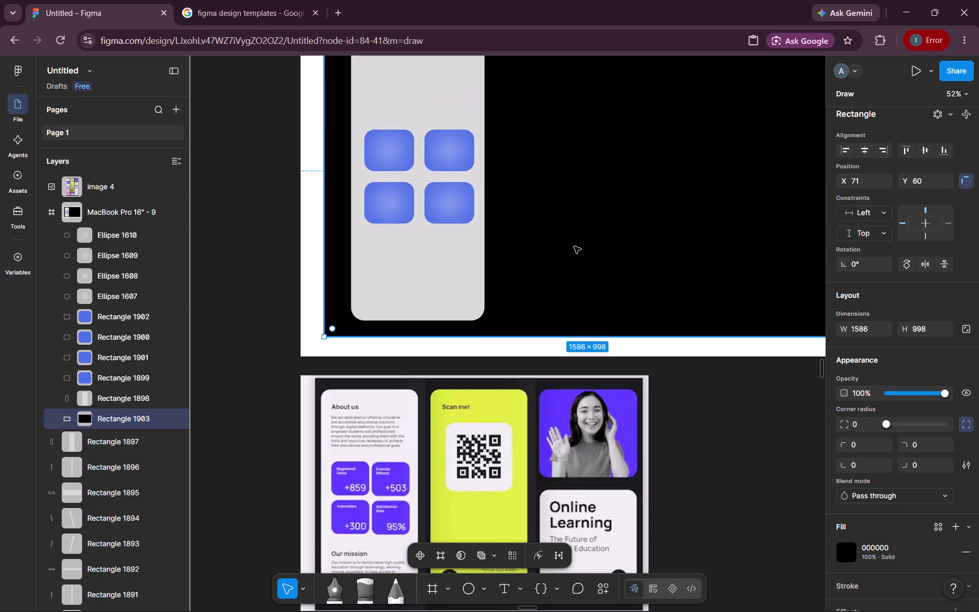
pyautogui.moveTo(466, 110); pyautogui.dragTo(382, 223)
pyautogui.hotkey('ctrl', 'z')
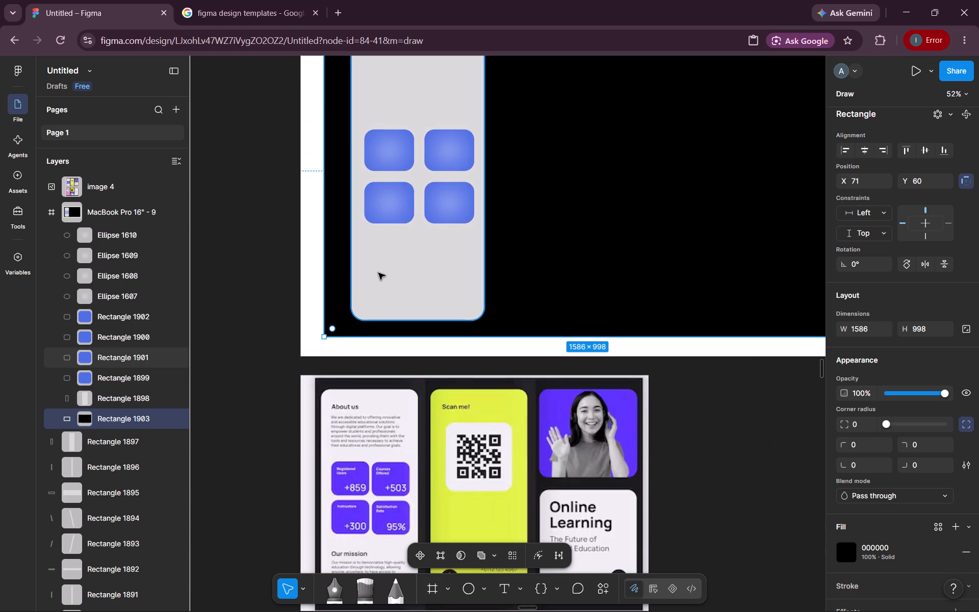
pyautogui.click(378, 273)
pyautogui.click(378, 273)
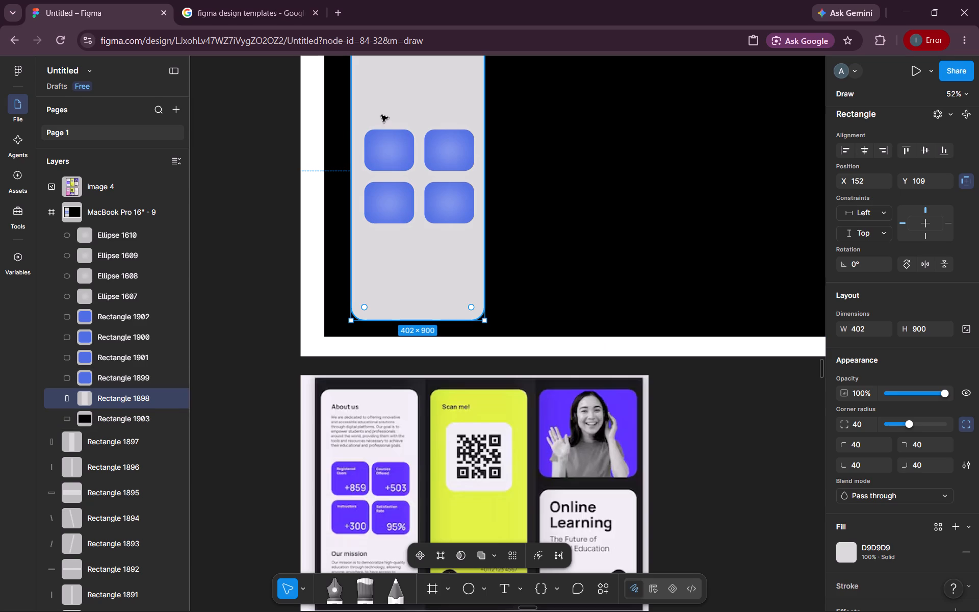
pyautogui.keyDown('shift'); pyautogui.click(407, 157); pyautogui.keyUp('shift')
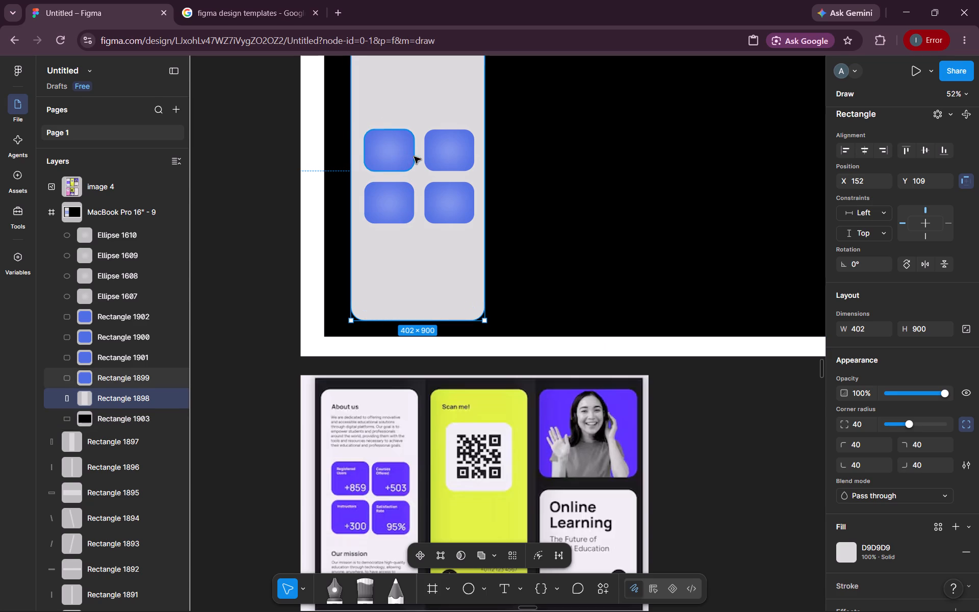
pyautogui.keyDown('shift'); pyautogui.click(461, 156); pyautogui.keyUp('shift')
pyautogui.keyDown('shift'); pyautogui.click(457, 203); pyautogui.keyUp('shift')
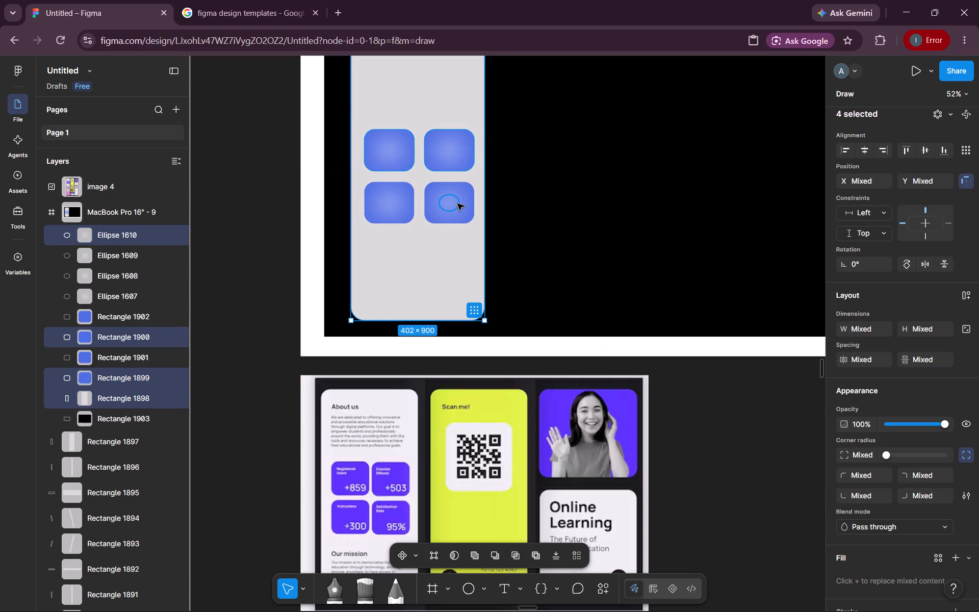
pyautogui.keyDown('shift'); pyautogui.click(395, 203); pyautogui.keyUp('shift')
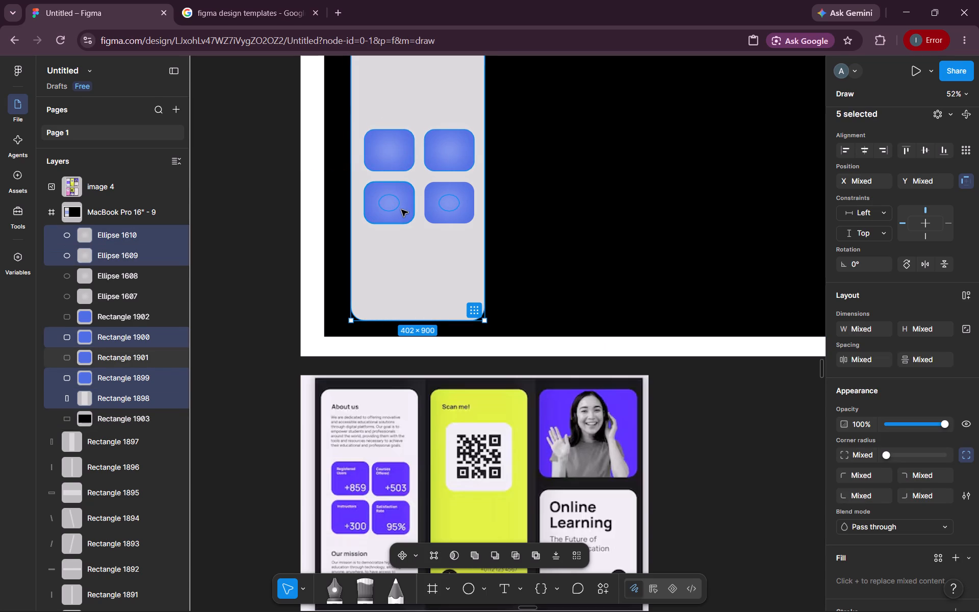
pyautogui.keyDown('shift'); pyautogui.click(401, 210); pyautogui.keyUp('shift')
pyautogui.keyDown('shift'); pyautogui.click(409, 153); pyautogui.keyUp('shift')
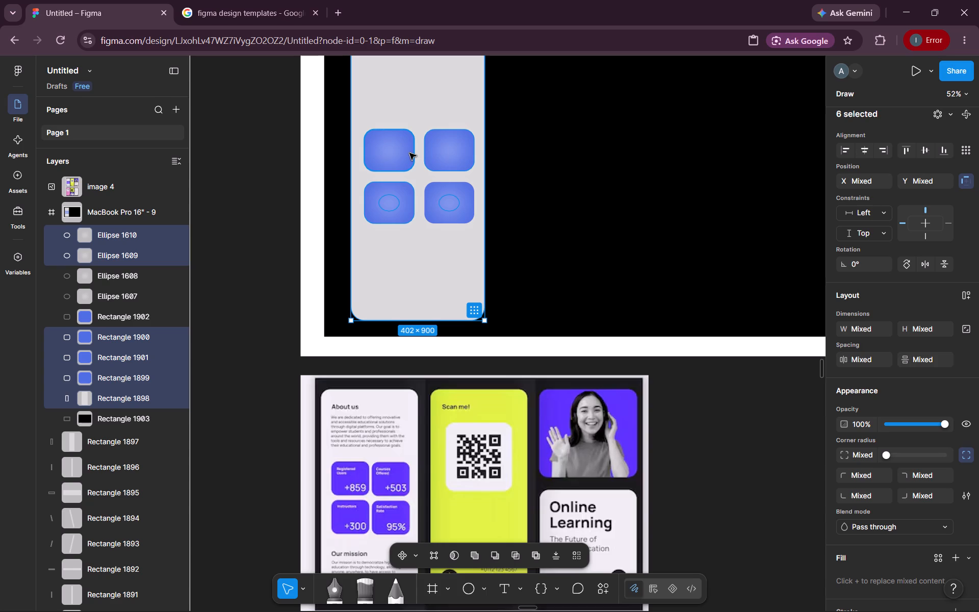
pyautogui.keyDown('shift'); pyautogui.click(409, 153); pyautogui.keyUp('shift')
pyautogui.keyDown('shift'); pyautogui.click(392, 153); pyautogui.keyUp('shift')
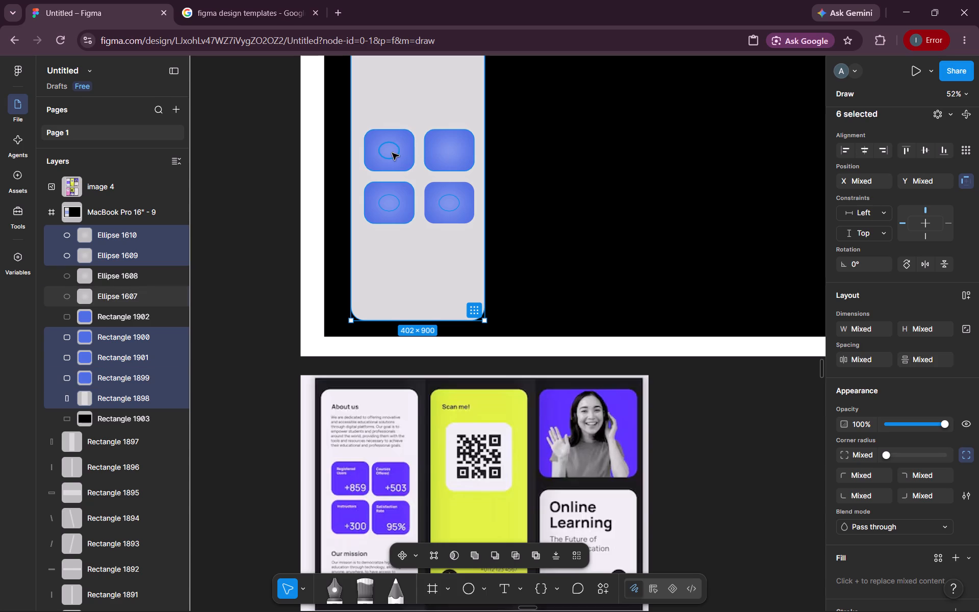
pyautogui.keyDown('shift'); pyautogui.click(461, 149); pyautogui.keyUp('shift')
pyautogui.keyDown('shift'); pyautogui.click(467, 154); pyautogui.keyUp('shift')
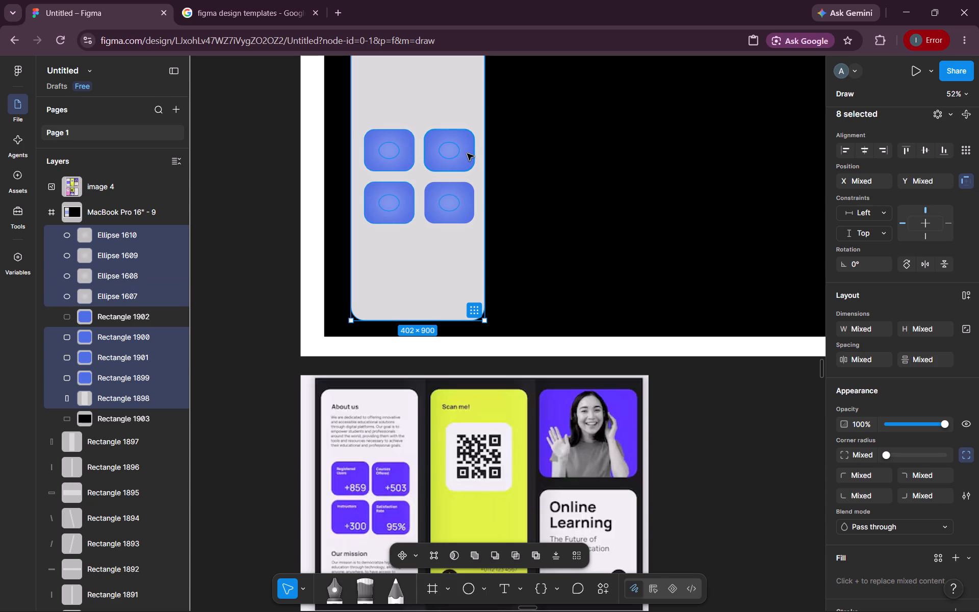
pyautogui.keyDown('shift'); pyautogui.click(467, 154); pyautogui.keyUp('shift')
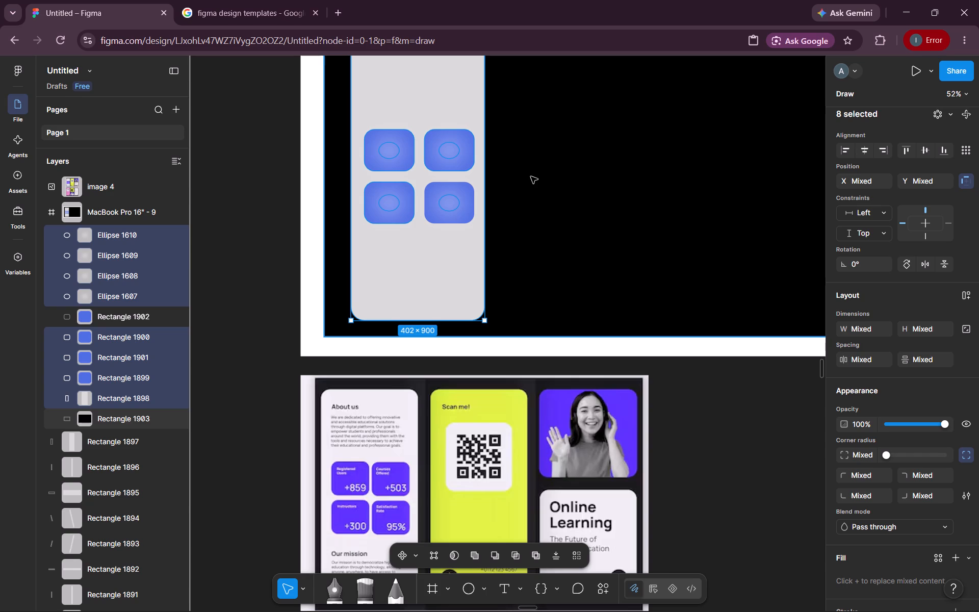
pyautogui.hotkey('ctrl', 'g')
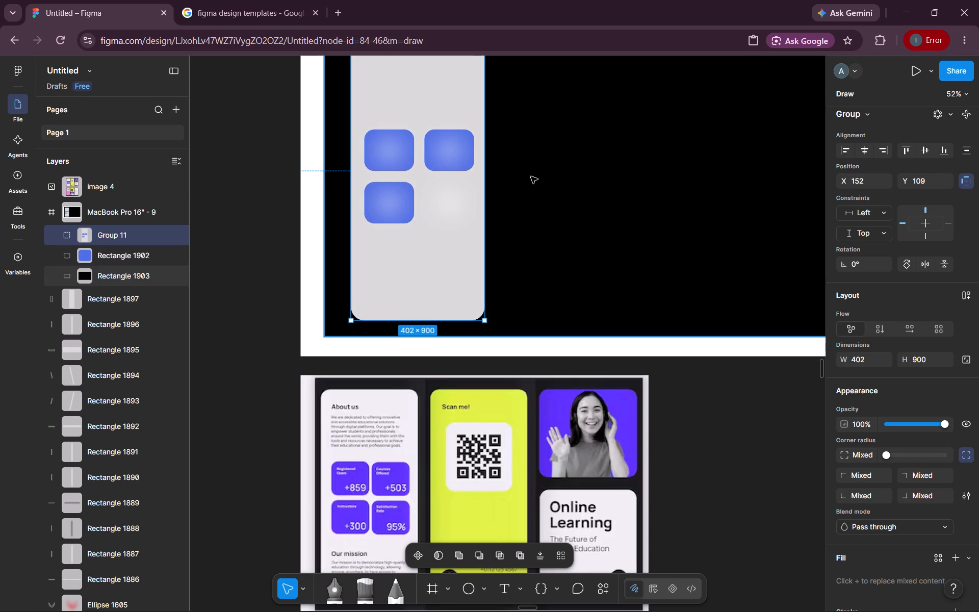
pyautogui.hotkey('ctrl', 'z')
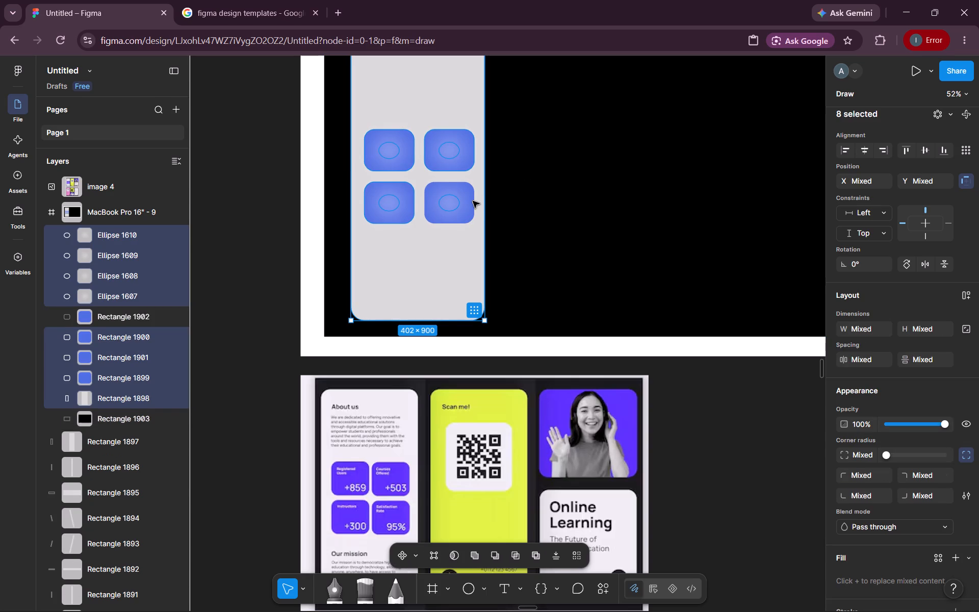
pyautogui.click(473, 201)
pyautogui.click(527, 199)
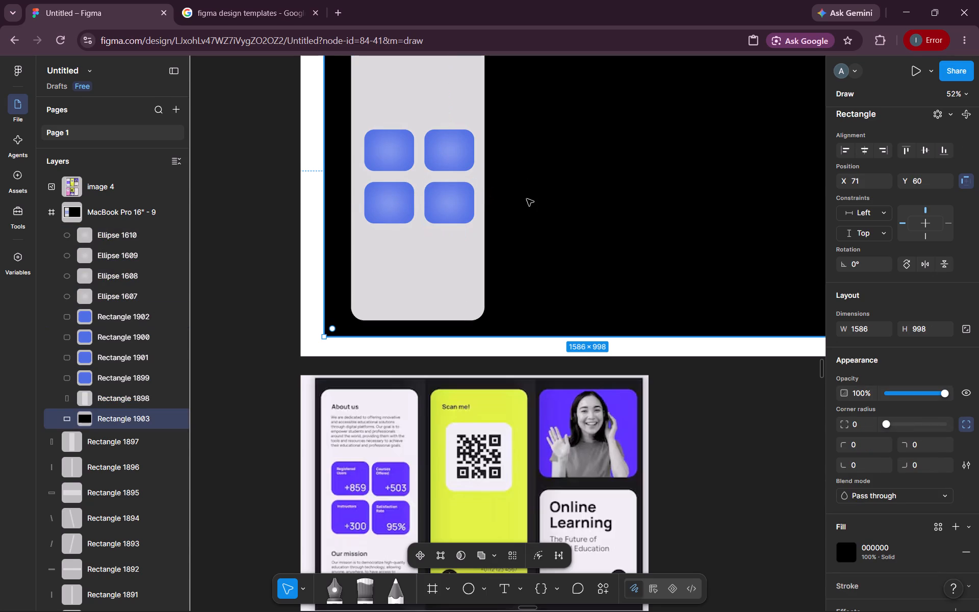
# Add a "+859" text on the black background beside the lower part of the grey panel, at about X 710, Y 935.
pyautogui.click(505, 579)
pyautogui.click(536, 296)
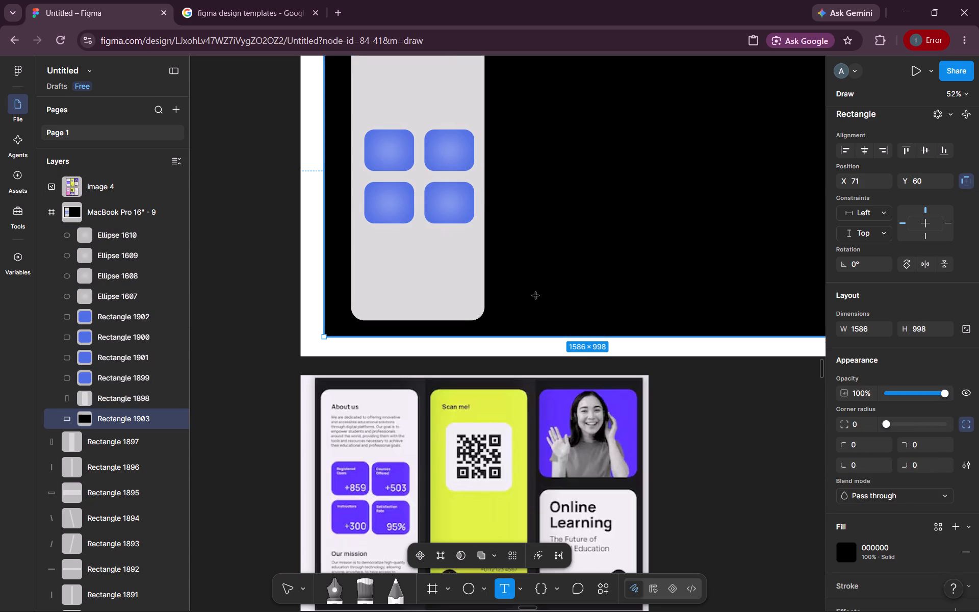
pyautogui.hotkey('shift', '+')
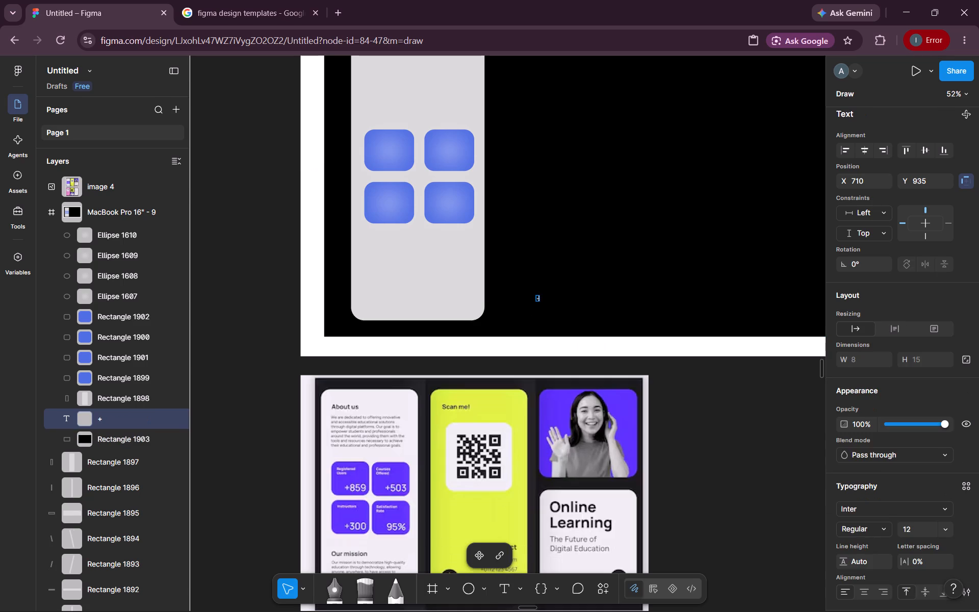
pyautogui.write('859')
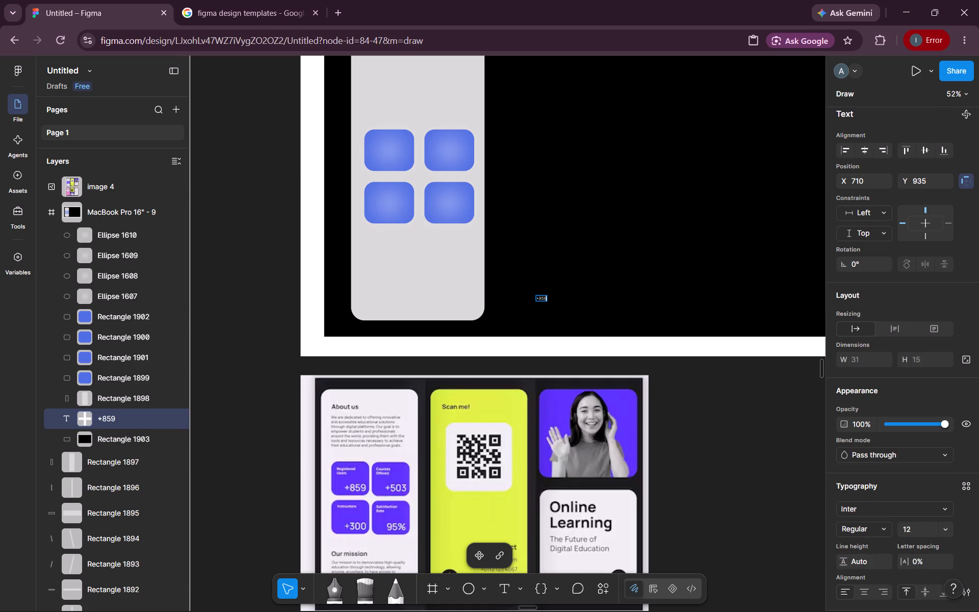
# Format the +859 text in Intel One Mono, Medium weight, size 48.
pyautogui.tripleClick(543, 298)
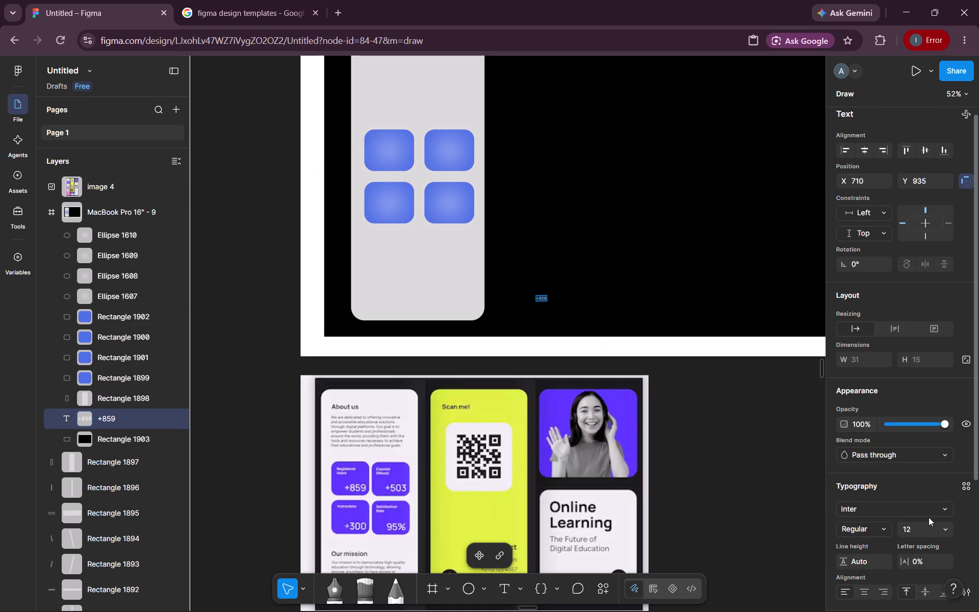
pyautogui.click(941, 529)
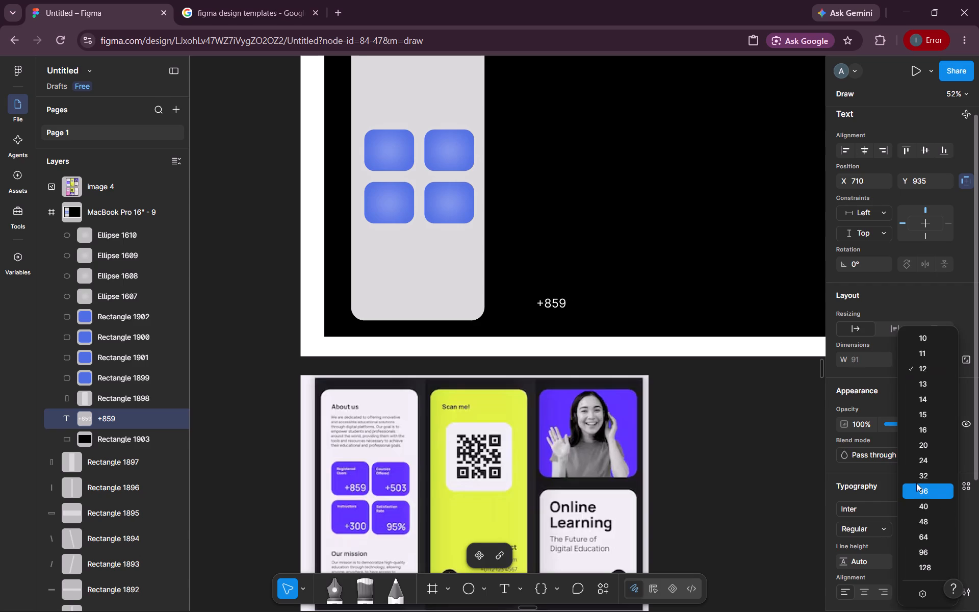
pyautogui.click(919, 517)
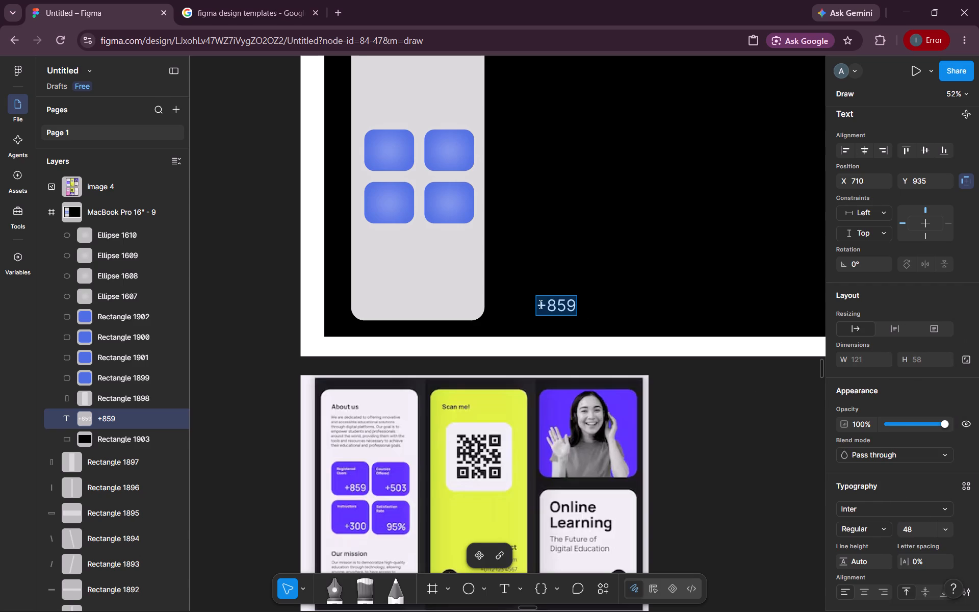
pyautogui.click(865, 510)
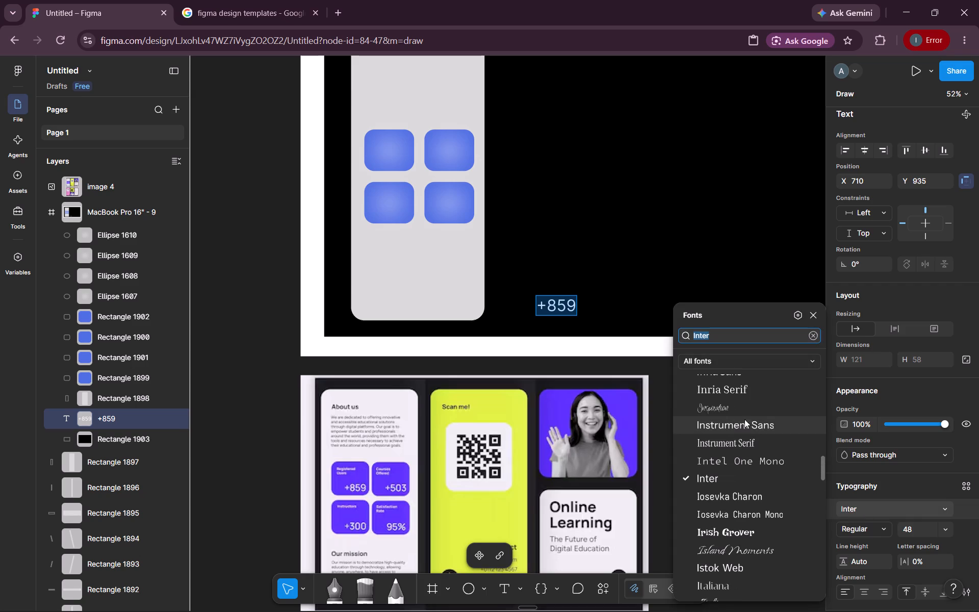
pyautogui.click(751, 453)
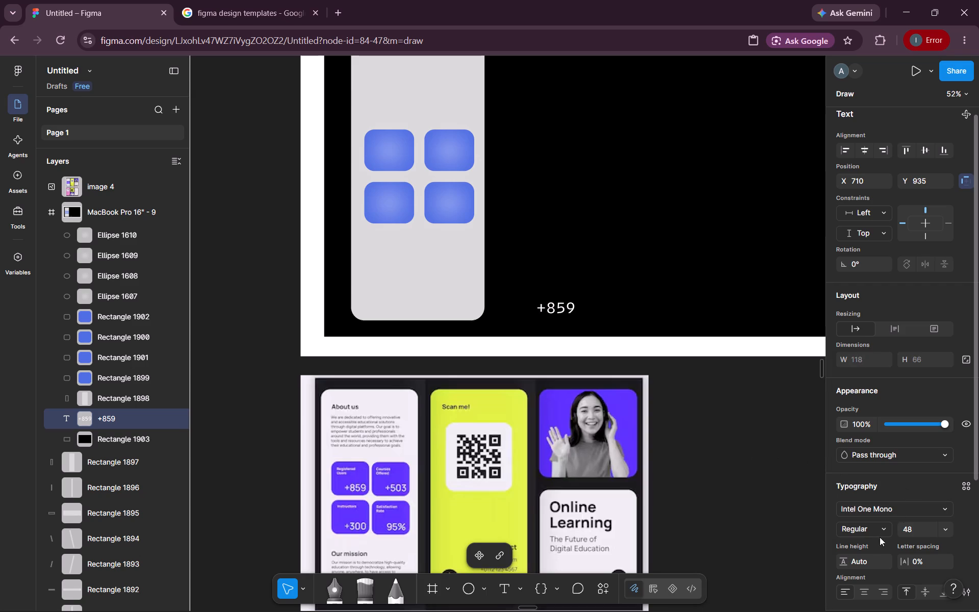
pyautogui.click(882, 530)
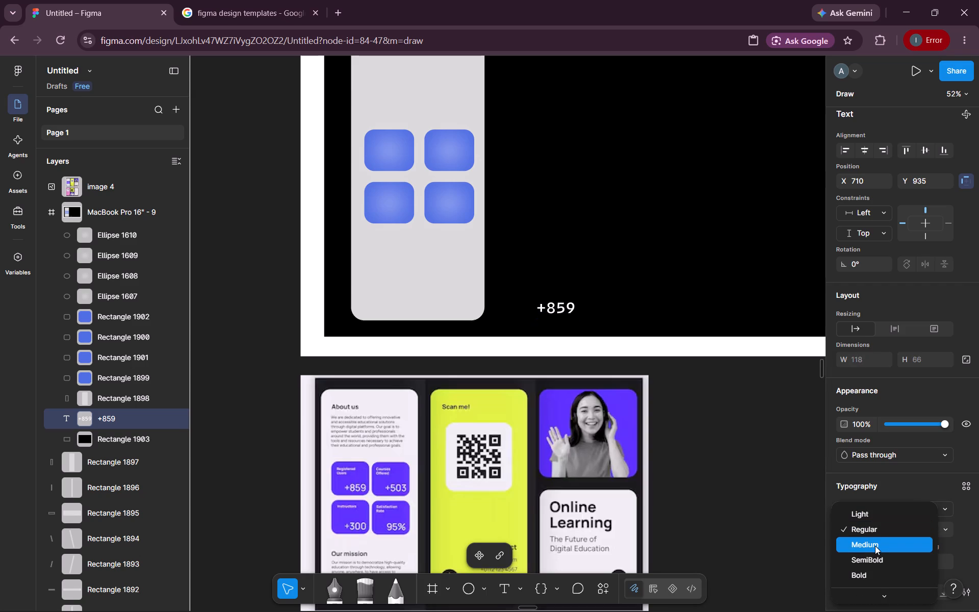
pyautogui.click(875, 546)
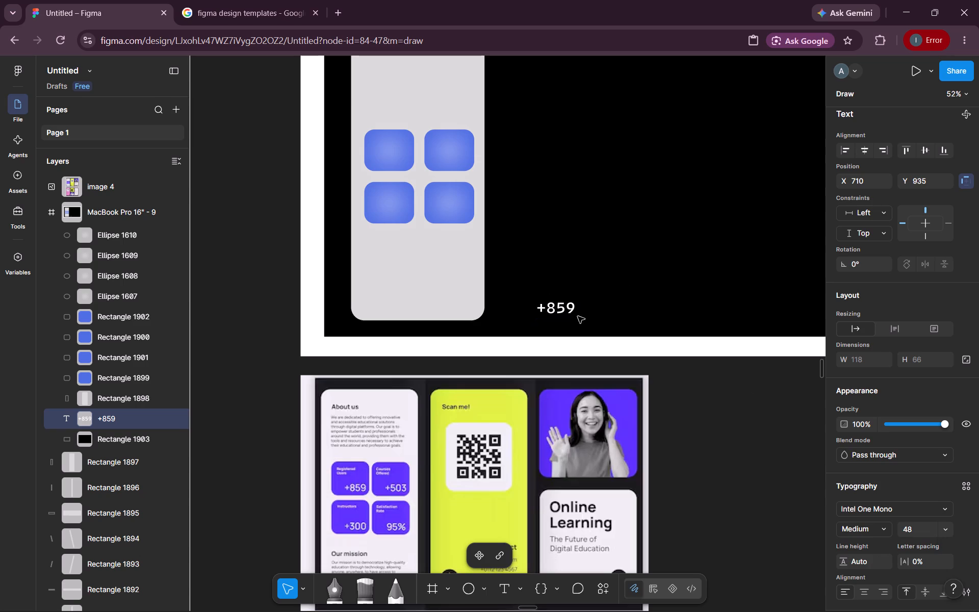
pyautogui.click(578, 317)
# Move the +859 text onto the lower part of the upper-left blue tile, at about X 224, Y 489, and bring it to the front.
pyautogui.moveTo(559, 308); pyautogui.dragTo(521, 262)
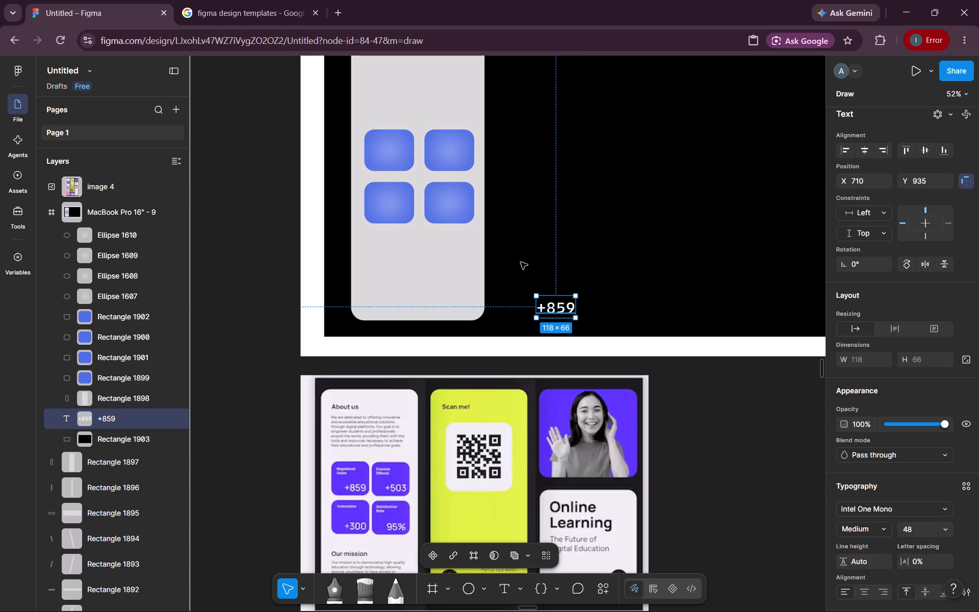
pyautogui.moveTo(521, 262); pyautogui.dragTo(400, 159)
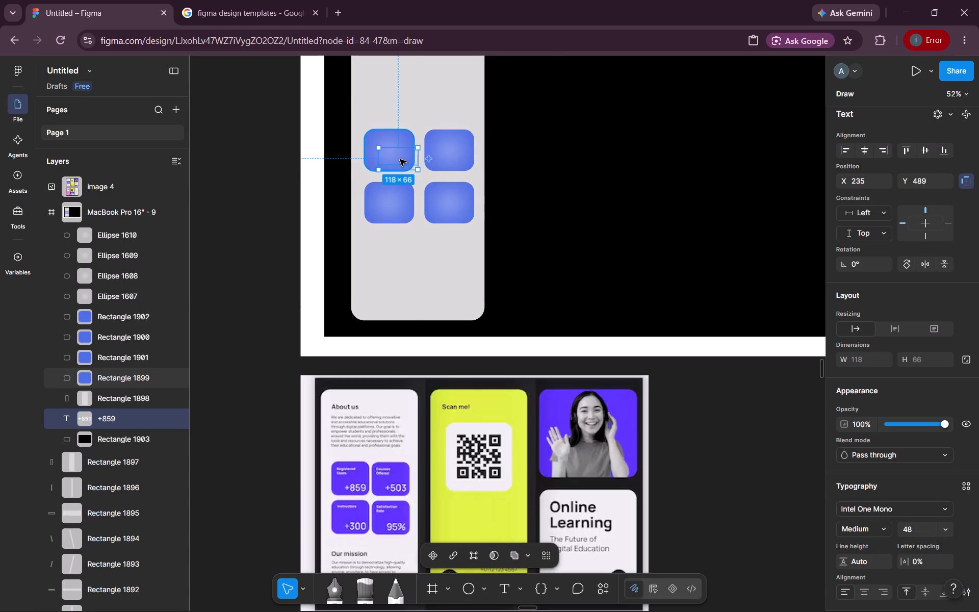
pyautogui.rightClick(400, 159)
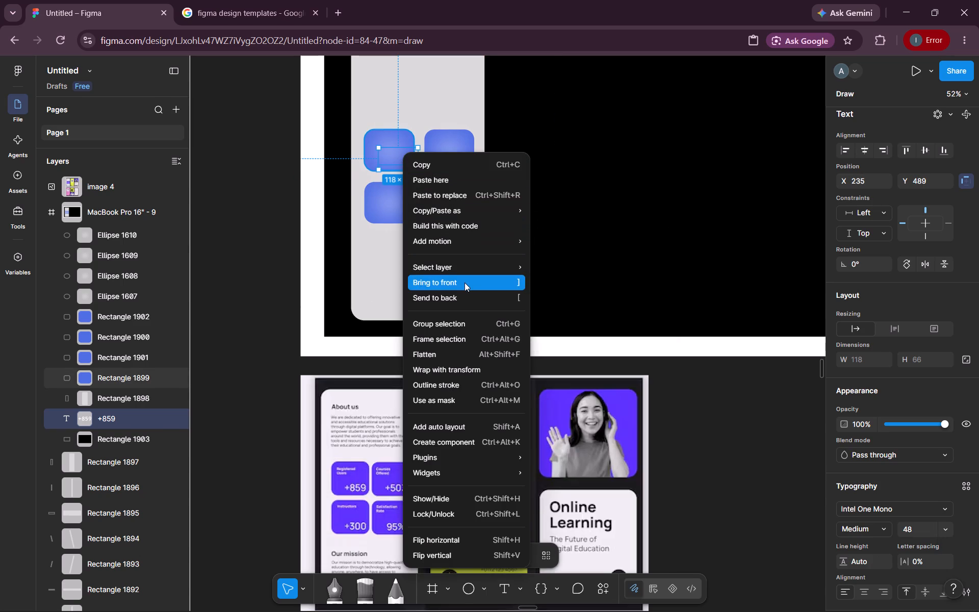
pyautogui.click(465, 283)
pyautogui.moveTo(402, 160); pyautogui.dragTo(396, 158)
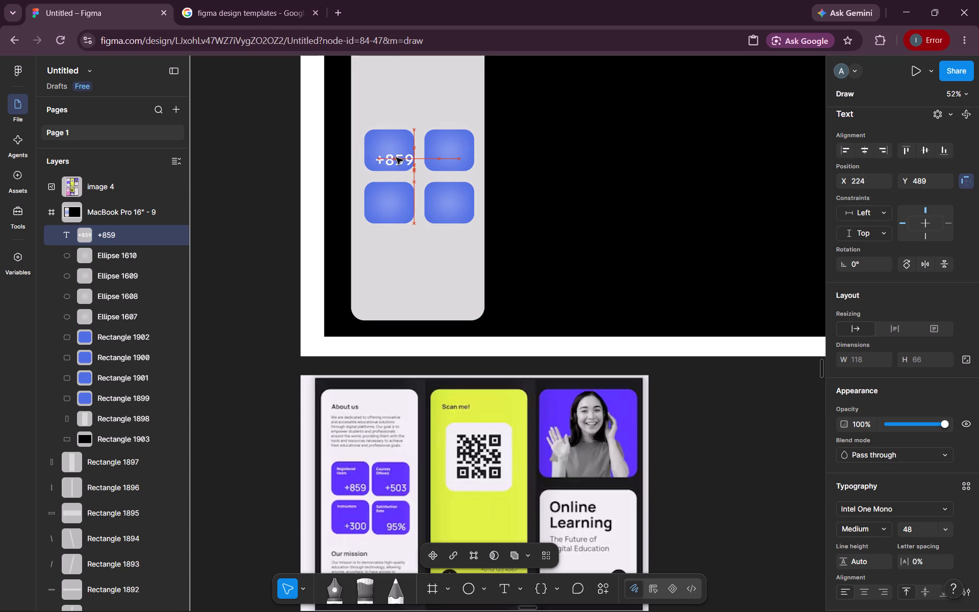
pyautogui.moveTo(396, 158); pyautogui.dragTo(397, 159)
# Set the font size of the +859 text on the upper-left tile to 40.
pyautogui.doubleClick(397, 159)
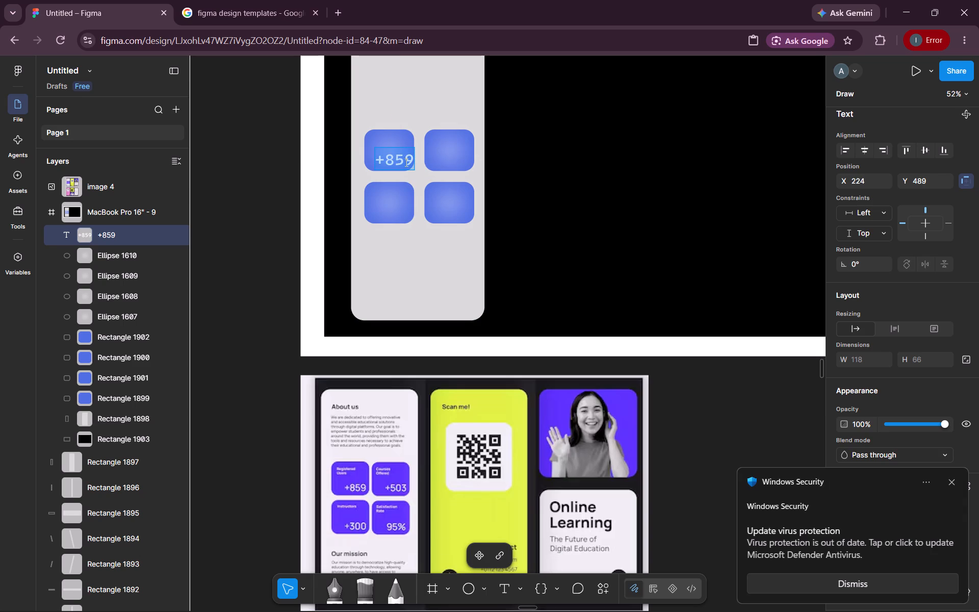
pyautogui.click(954, 476)
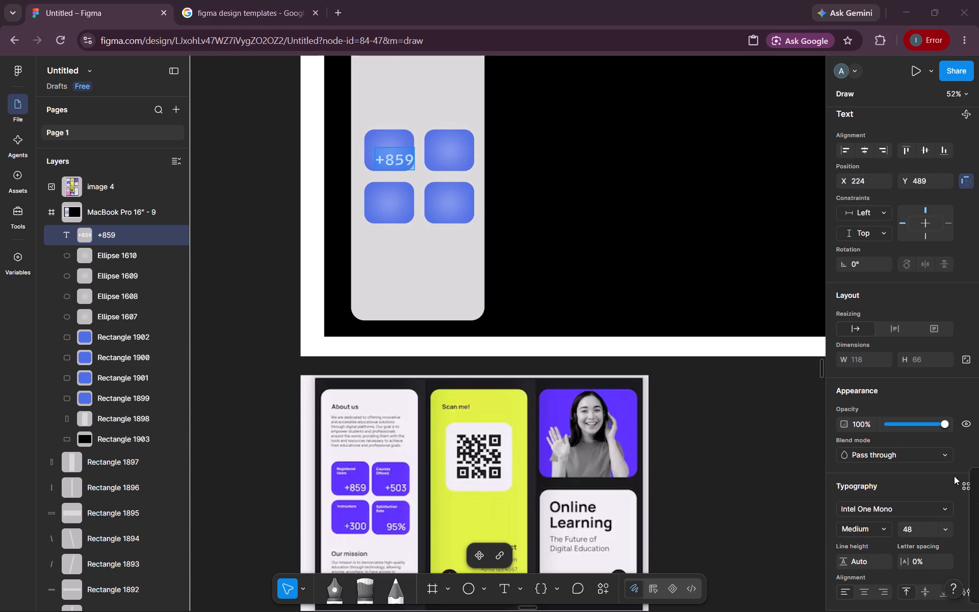
pyautogui.click(943, 525)
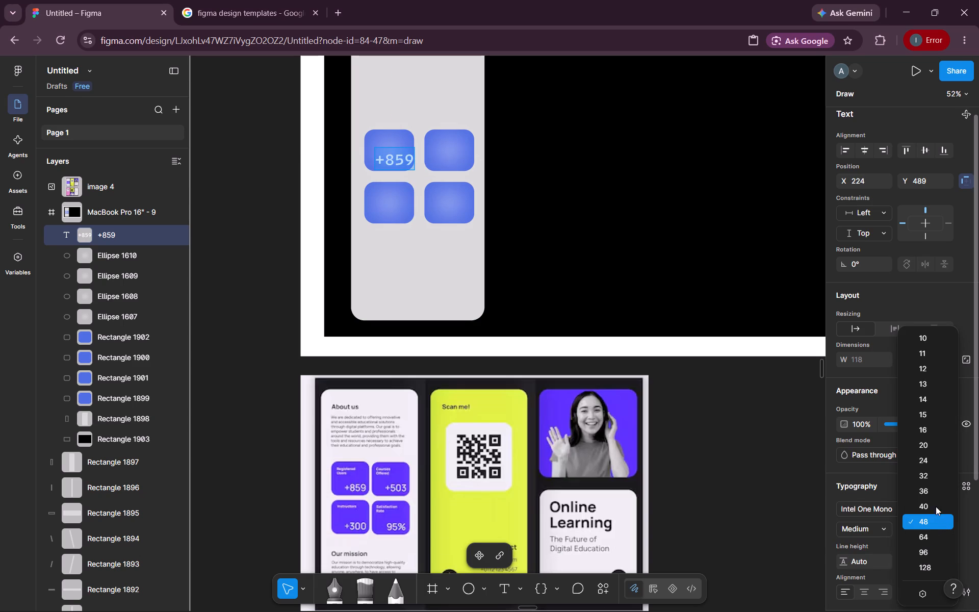
pyautogui.click(935, 504)
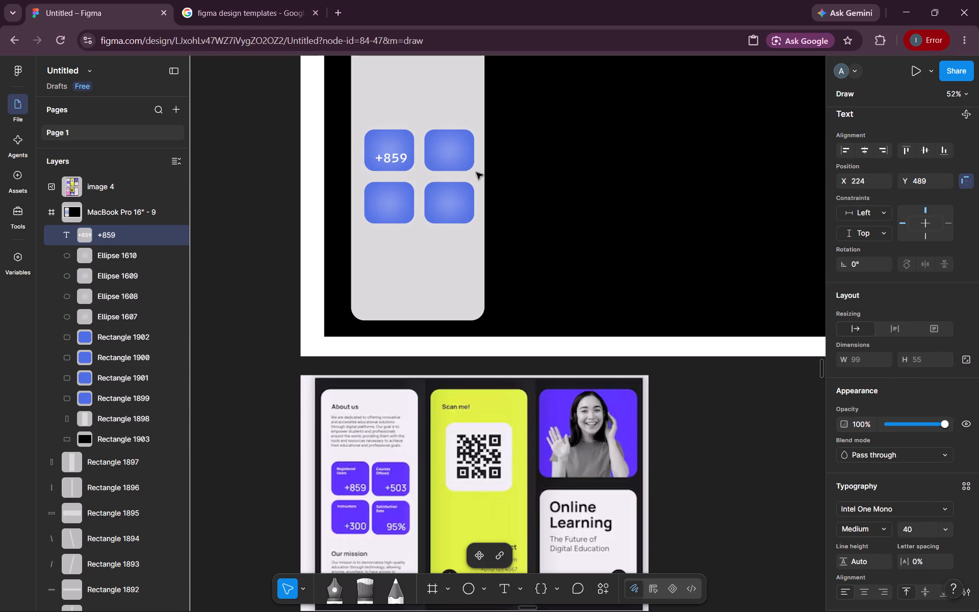
pyautogui.click(502, 165)
pyautogui.click(517, 166)
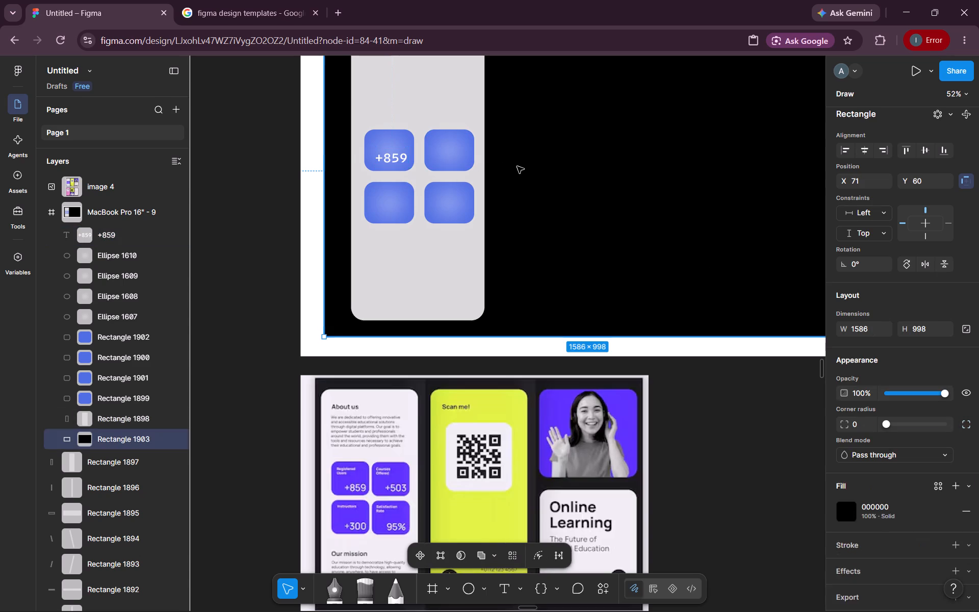
# Duplicate the +859 text onto the upper-right blue tile, at about X 417, Y 478.
pyautogui.click(391, 163)
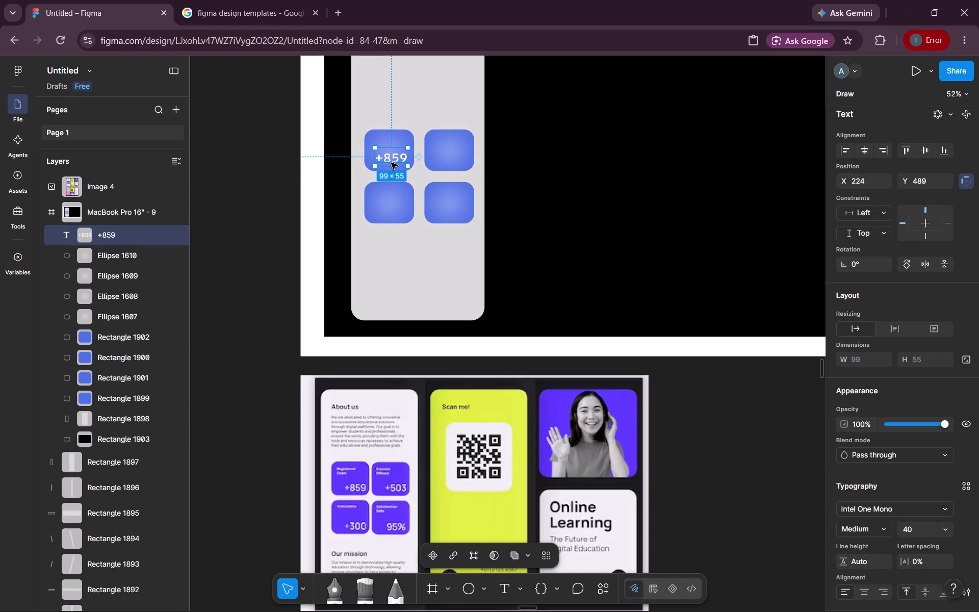
pyautogui.keyDown('alt'); pyautogui.moveTo(391, 161); pyautogui.dragTo(455, 159); pyautogui.keyUp('alt')
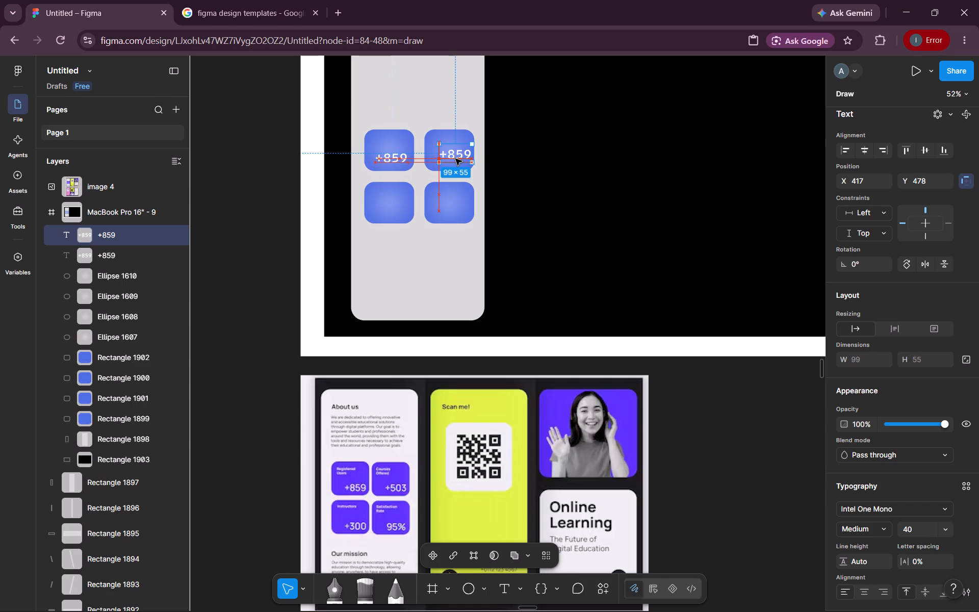
# Replace the text of the copy on the upper-right blue tile with +509.
pyautogui.doubleClick(455, 159)
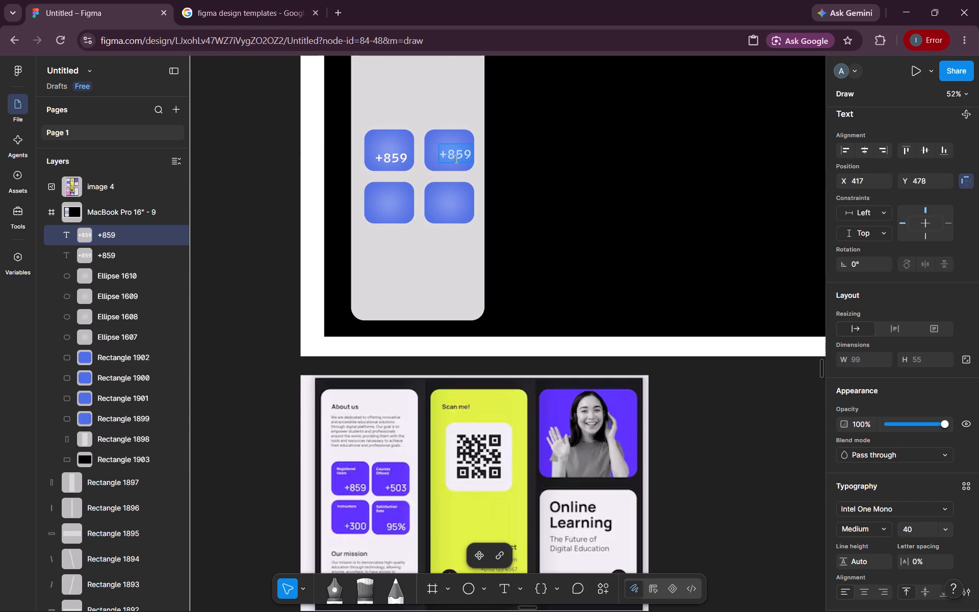
pyautogui.press('+')
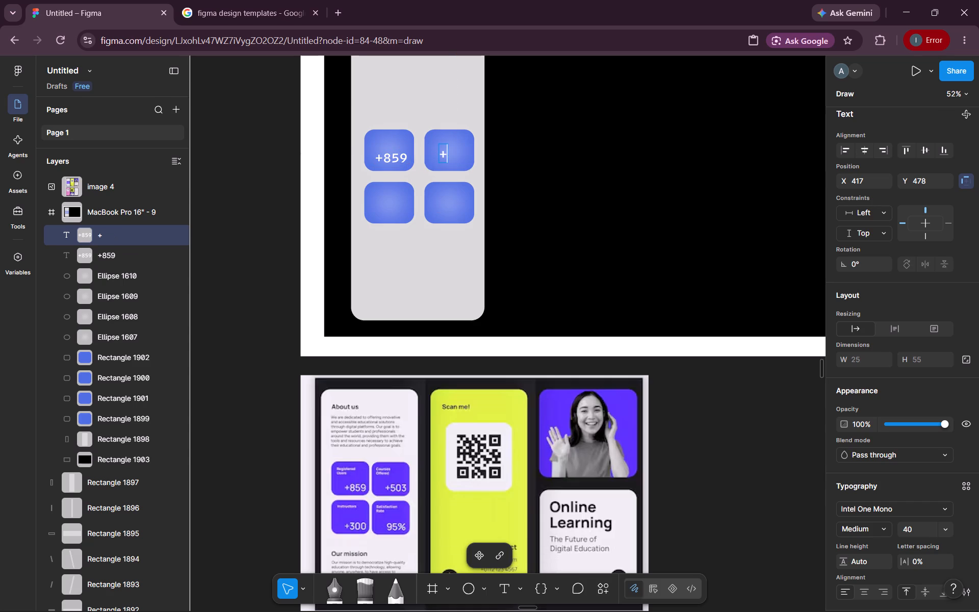
pyautogui.write('5109')
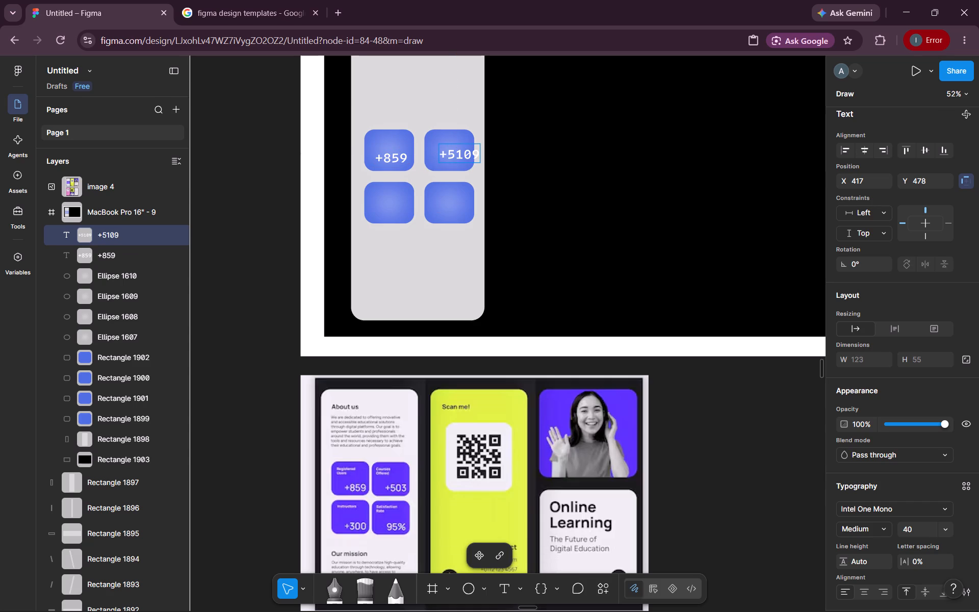
pyautogui.press('BackSpace')
pyautogui.press('BackSpace')
pyautogui.press('BackSpace')
pyautogui.write('09')
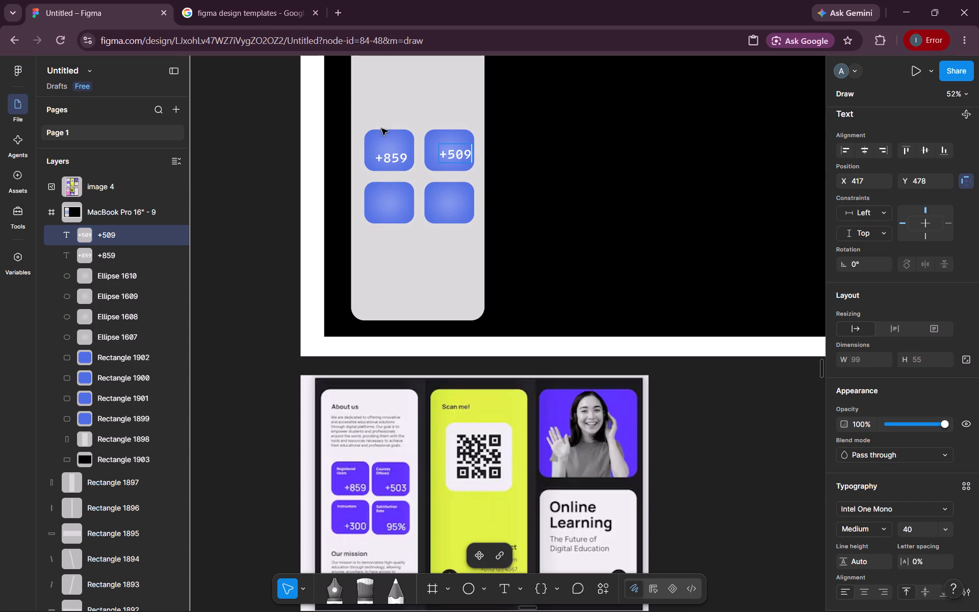
pyautogui.click(502, 162)
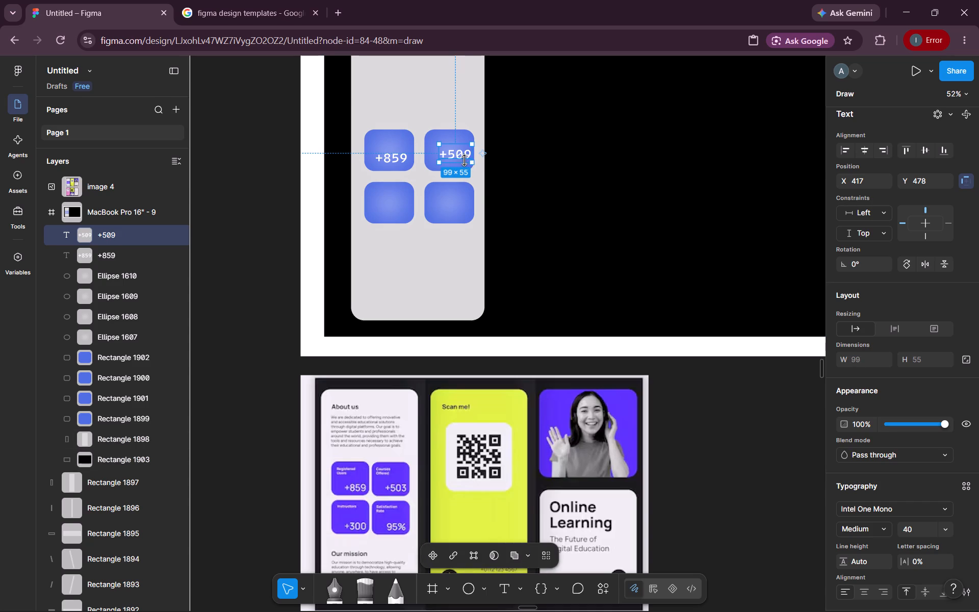
# Move the +509 text down to about Y 489, level with the +859 text on the neighbouring tile.
pyautogui.click(462, 159)
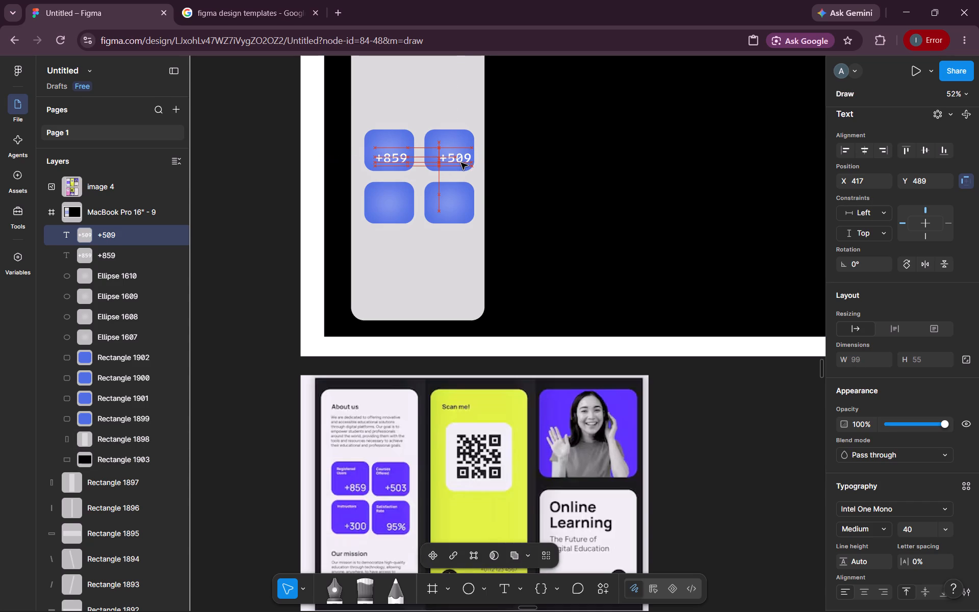
pyautogui.click(537, 183)
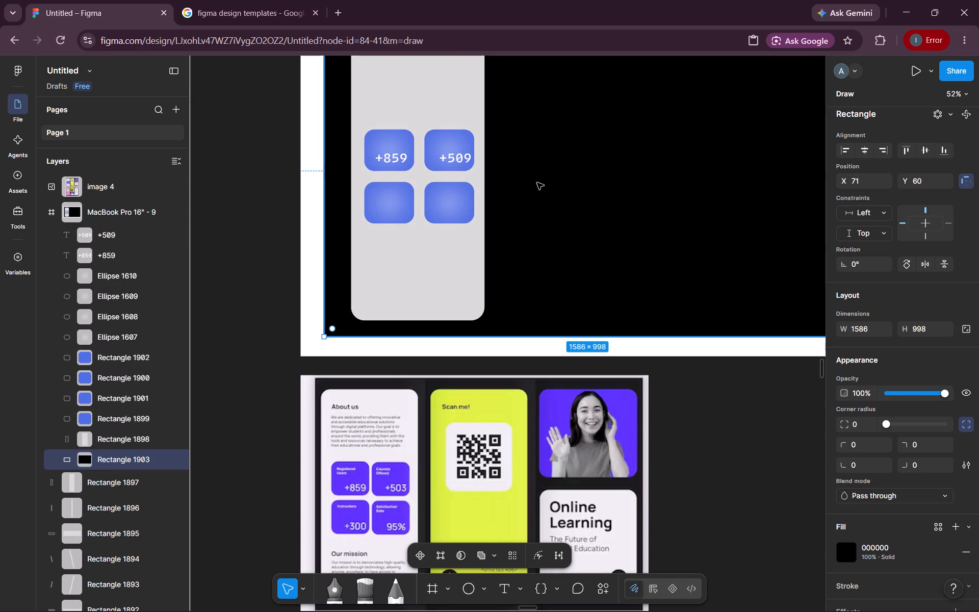
# Duplicate the +509 text onto the lower part of the lower-right blue tile, at about X 417, Y 652.
pyautogui.scroll(-1, 537, 183)
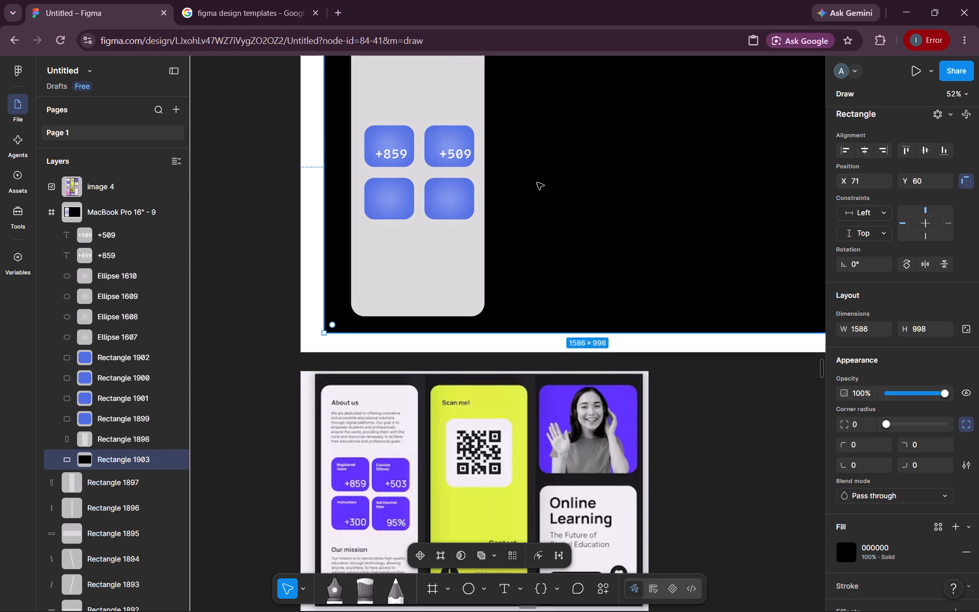
pyautogui.scroll(-1, 537, 183)
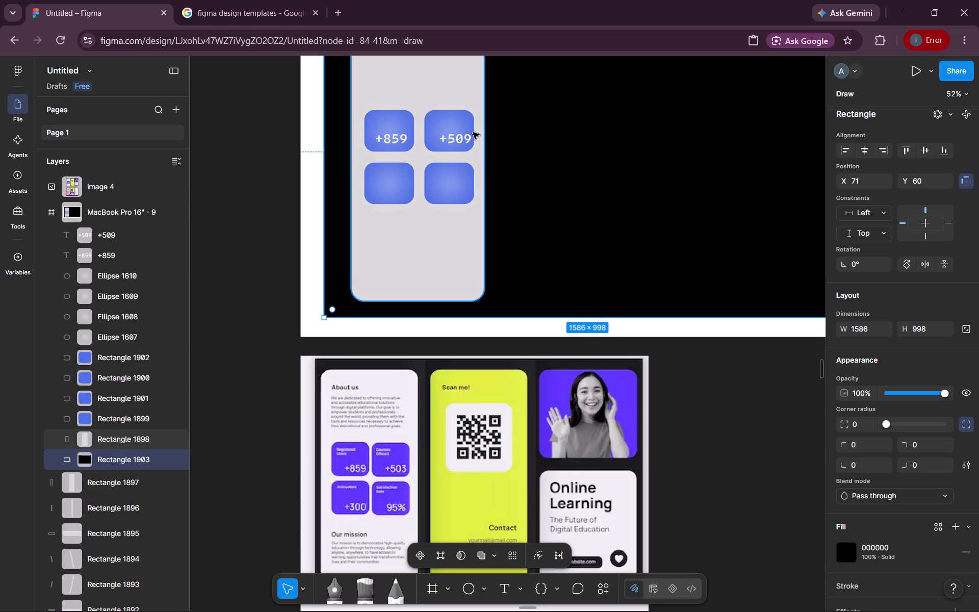
pyautogui.click(459, 134)
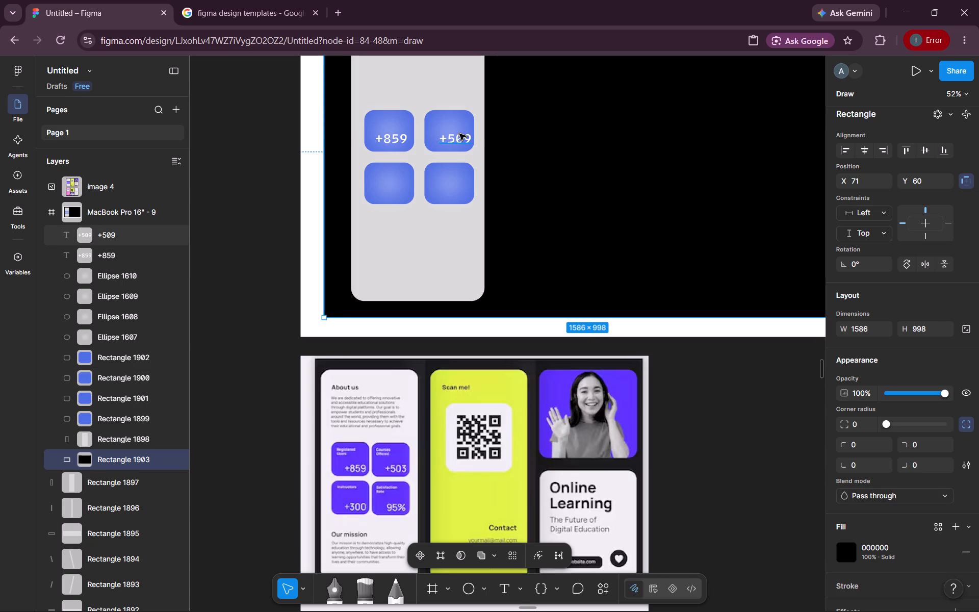
pyautogui.keyDown('alt'); pyautogui.moveTo(459, 135); pyautogui.dragTo(455, 183); pyautogui.keyUp('alt')
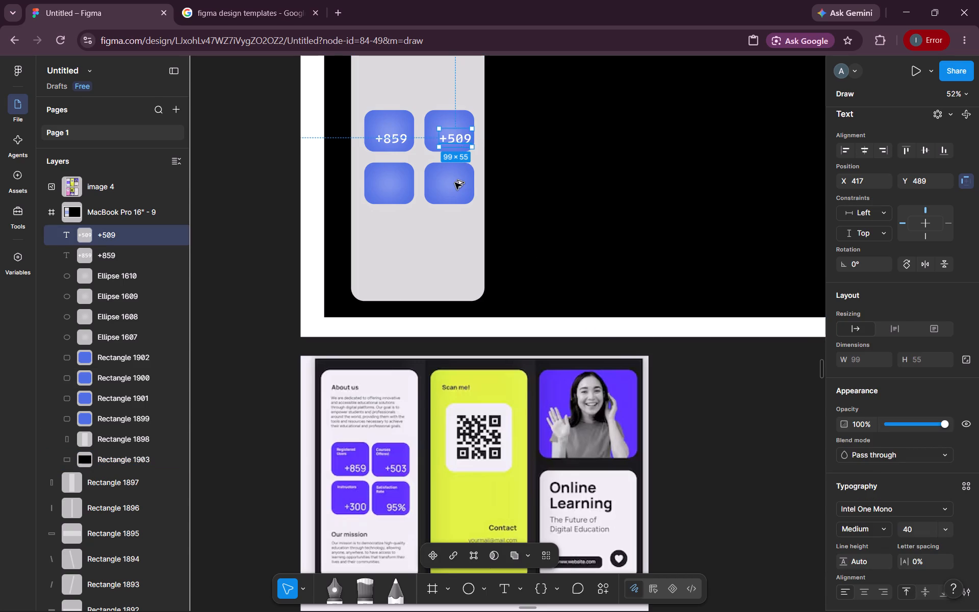
pyautogui.keyDown('alt'); pyautogui.moveTo(455, 183); pyautogui.dragTo(461, 195); pyautogui.keyUp('alt')
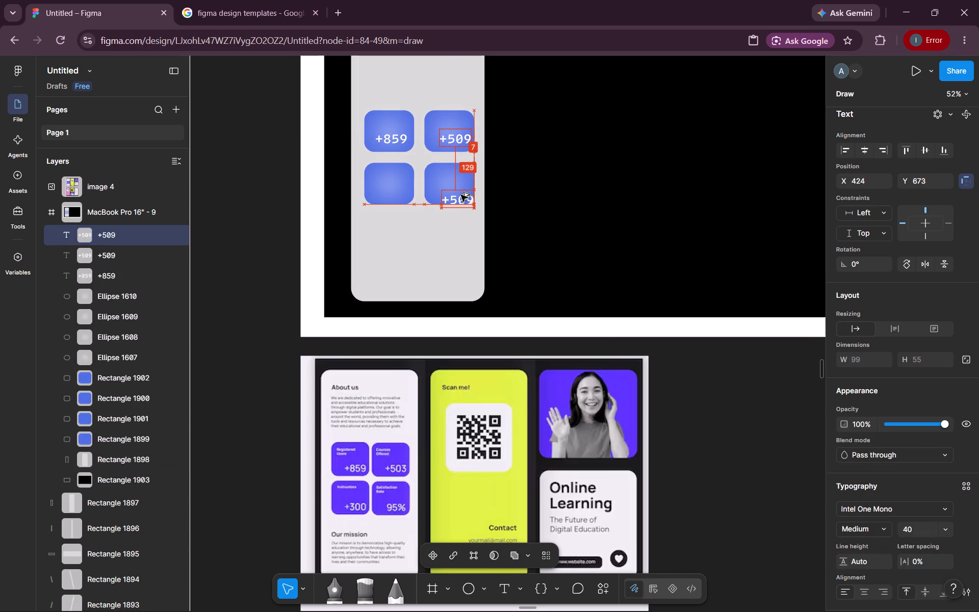
pyautogui.keyDown('alt'); pyautogui.moveTo(461, 195); pyautogui.dragTo(462, 190); pyautogui.keyUp('alt')
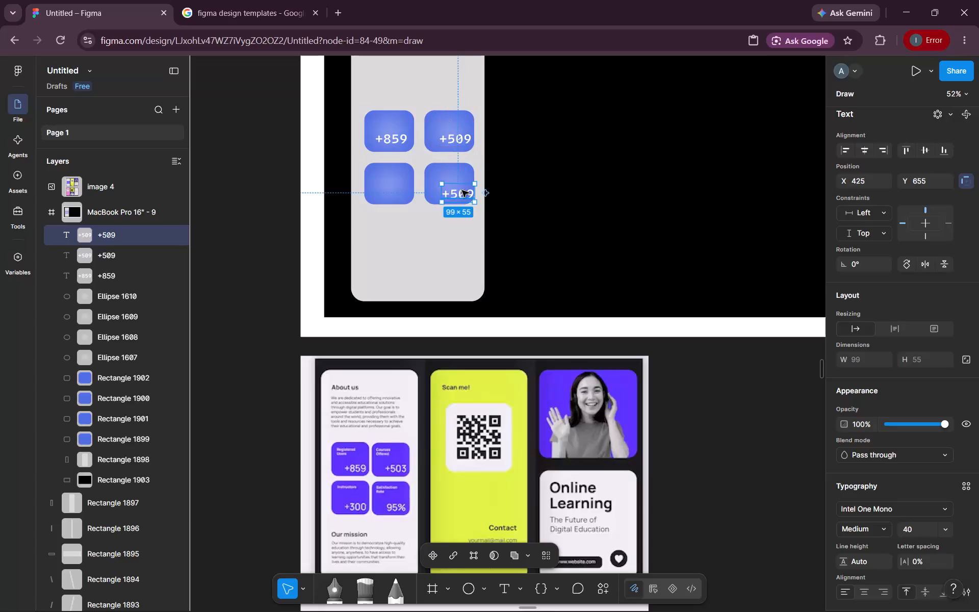
pyautogui.hscroll(2, 462, 190)
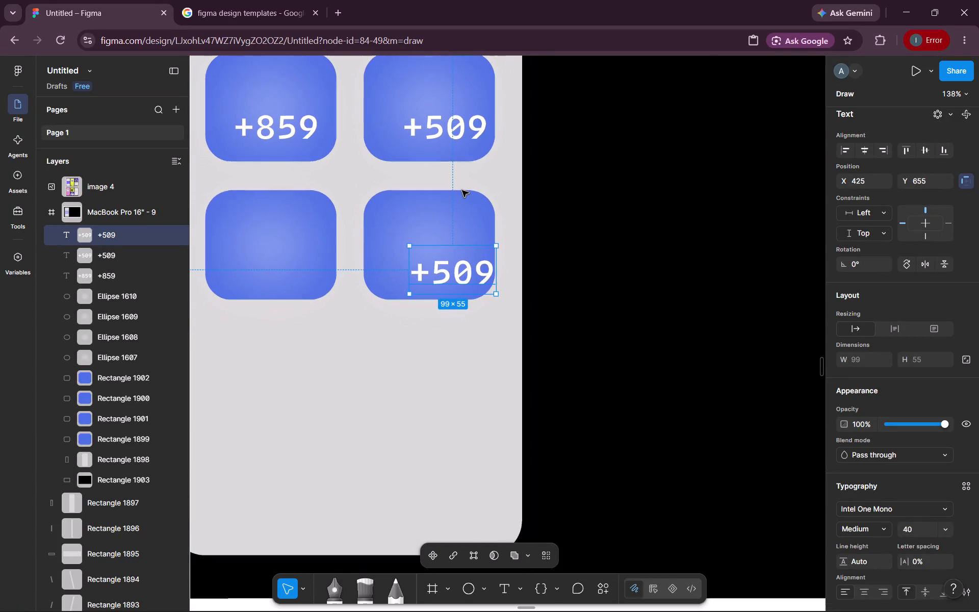
pyautogui.moveTo(463, 274); pyautogui.dragTo(455, 259)
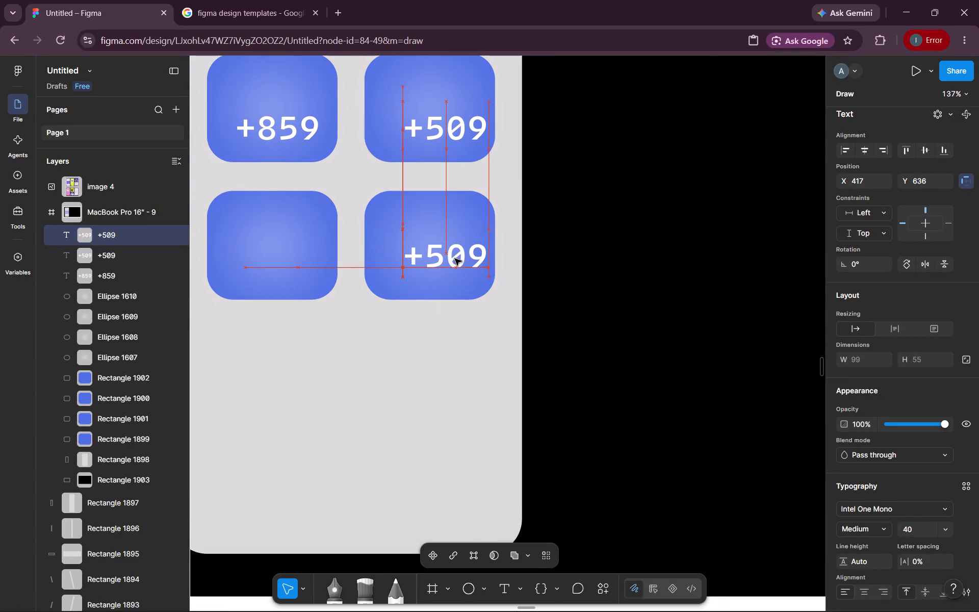
pyautogui.moveTo(455, 259); pyautogui.dragTo(459, 272)
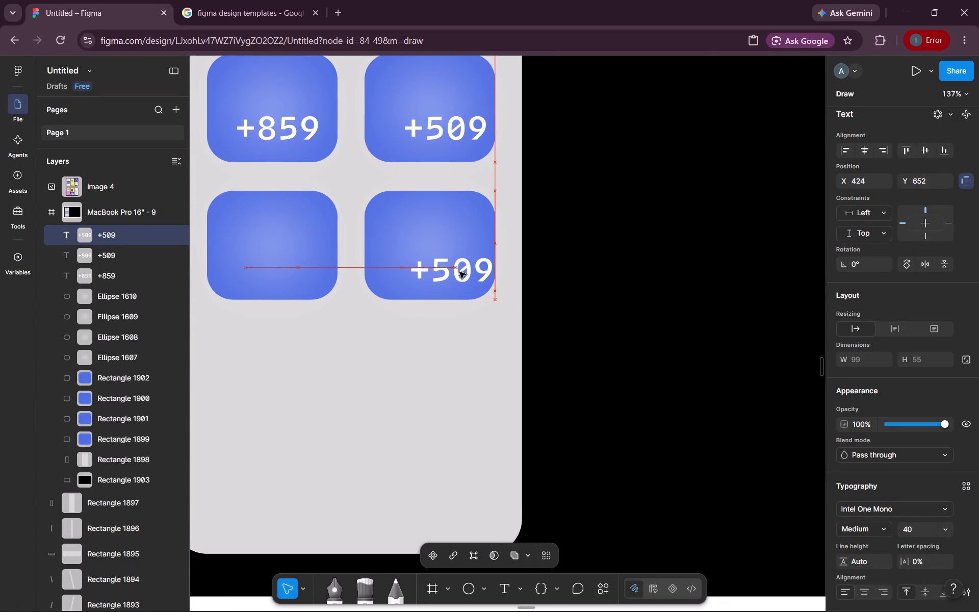
pyautogui.moveTo(459, 272); pyautogui.dragTo(455, 272)
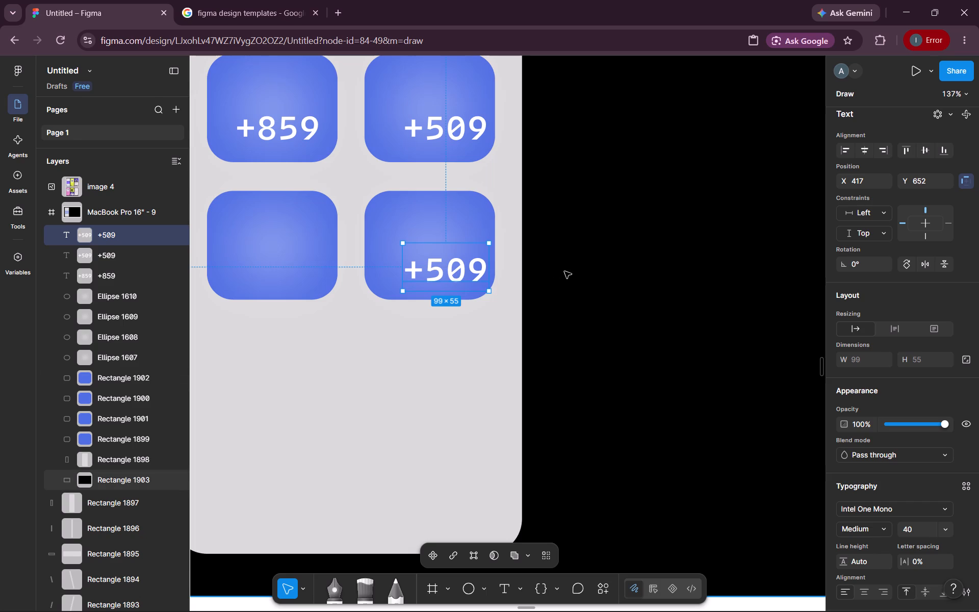
pyautogui.click(564, 271)
# Duplicate the lower-right tile's +509 text onto the lower part of the lower-left blue tile.
pyautogui.hscroll(3, 564, 271)
pyautogui.click(640, 274)
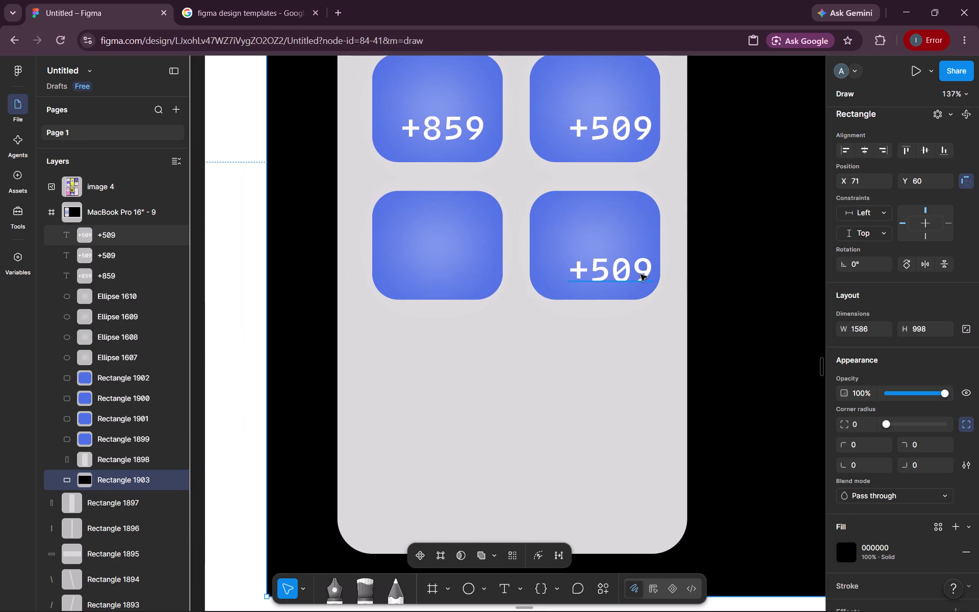
pyautogui.keyDown('alt'); pyautogui.moveTo(640, 274); pyautogui.dragTo(541, 276); pyautogui.keyUp('alt')
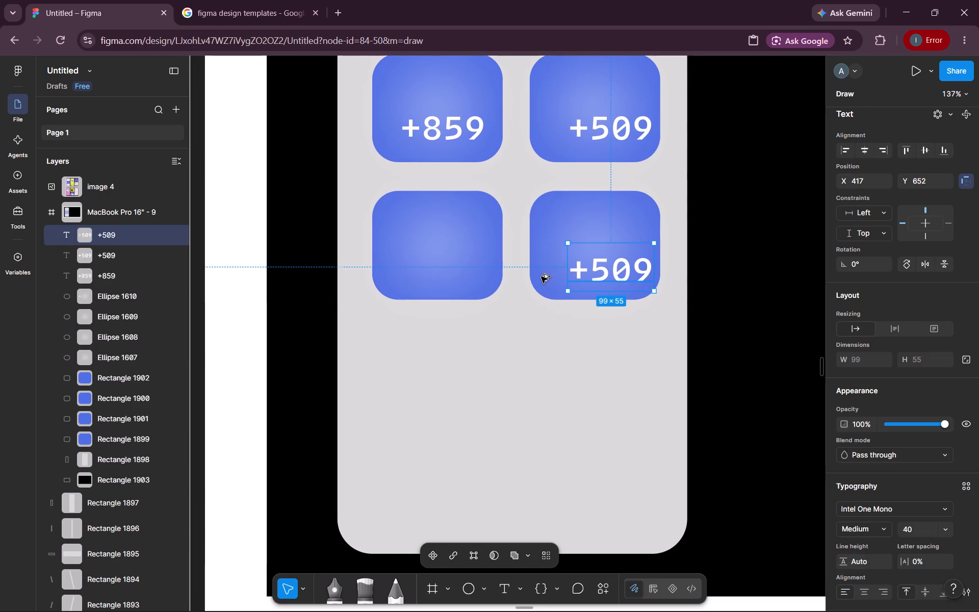
pyautogui.keyDown('alt'); pyautogui.moveTo(541, 276); pyautogui.dragTo(481, 276); pyautogui.keyUp('alt')
pyautogui.click(748, 356)
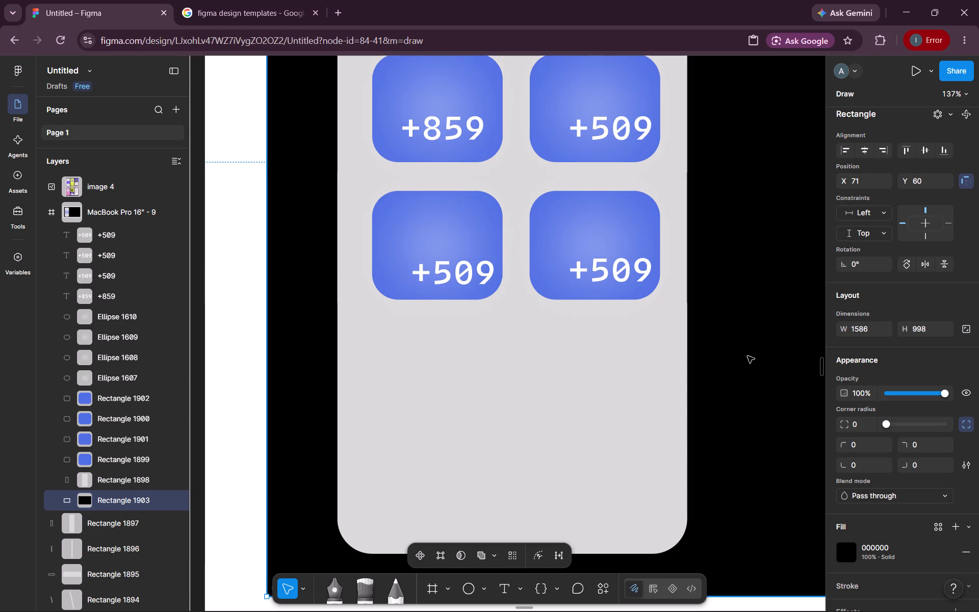
# Move the +509 text on the lower-left blue tile up to about X 236, Y 641.
pyautogui.click(553, 307)
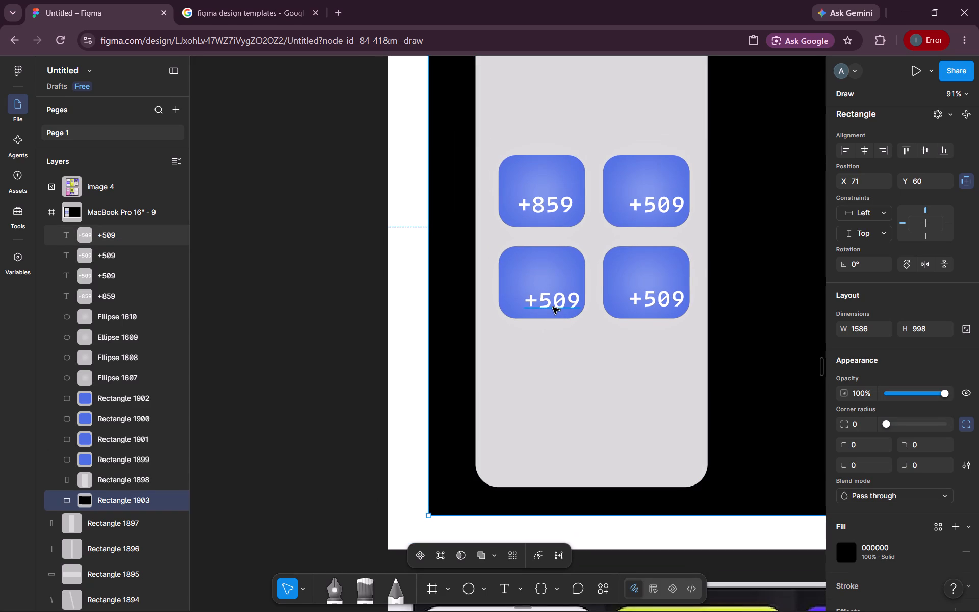
pyautogui.click(553, 307)
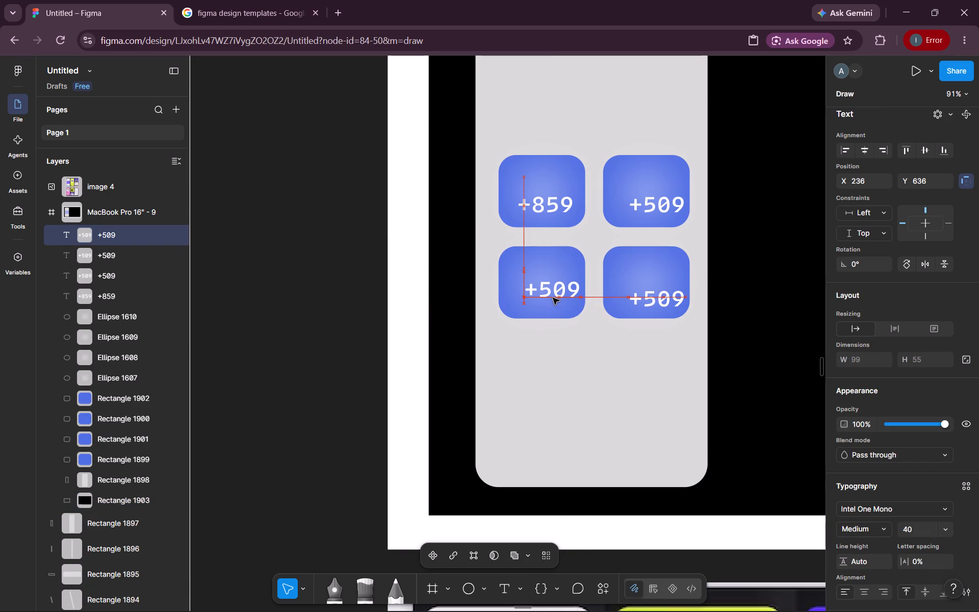
pyautogui.moveTo(553, 303); pyautogui.dragTo(551, 293)
pyautogui.moveTo(551, 293); pyautogui.dragTo(552, 298)
pyautogui.click(779, 287)
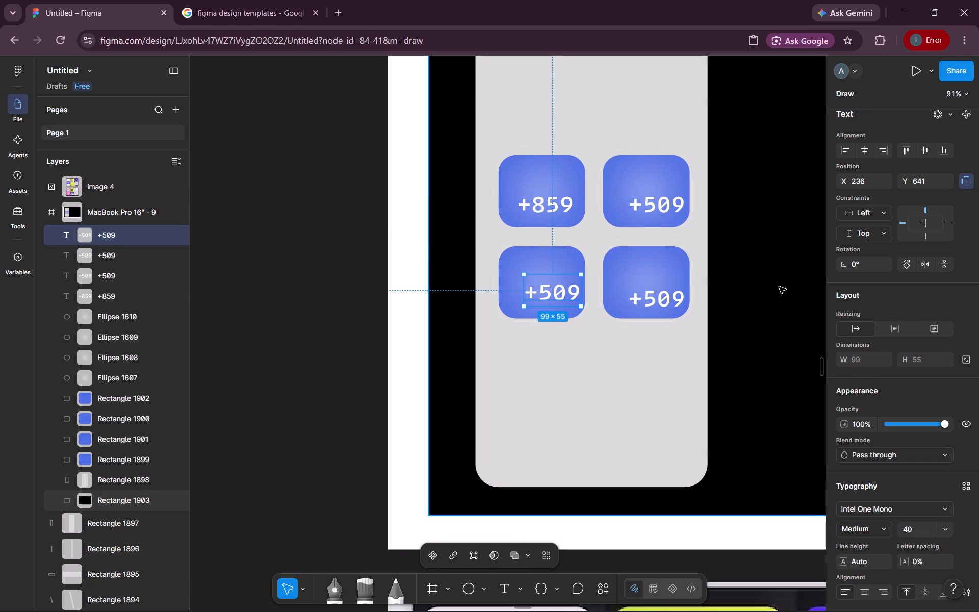
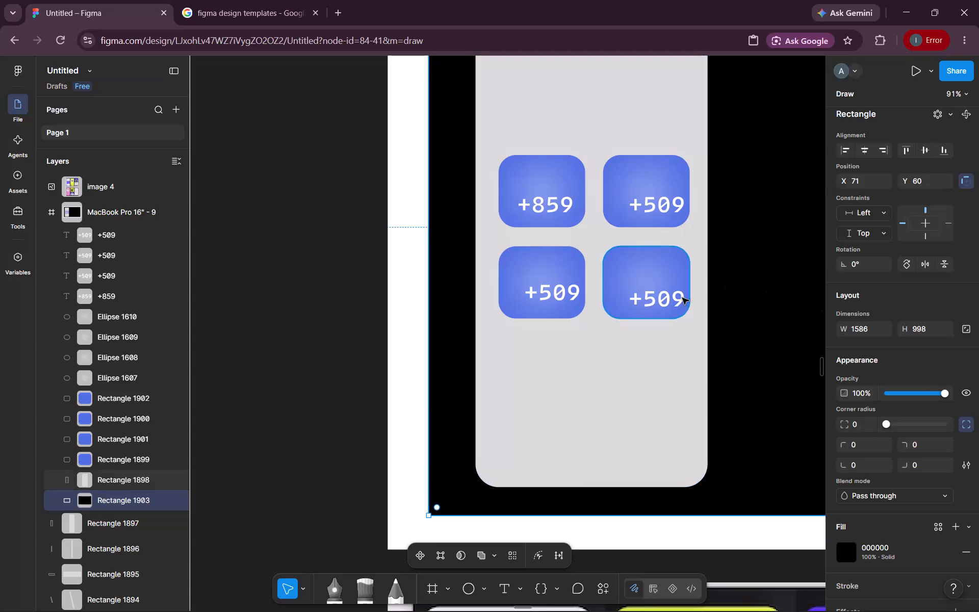
# Move the +509 text on the lower-right blue tile up to about Y 641, level with the lower-left tile's text.
pyautogui.click(665, 301)
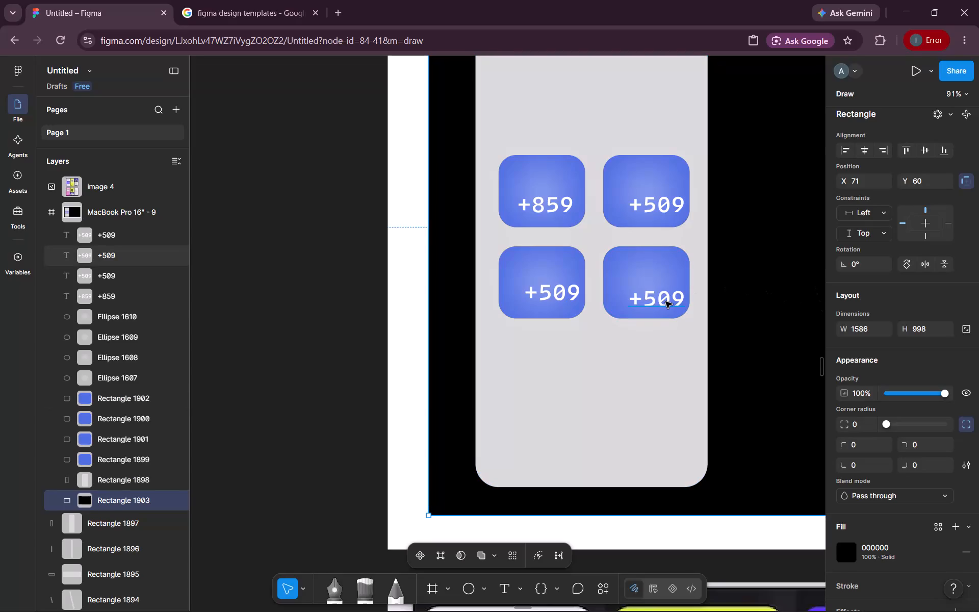
pyautogui.moveTo(665, 301); pyautogui.dragTo(665, 294)
pyautogui.click(746, 299)
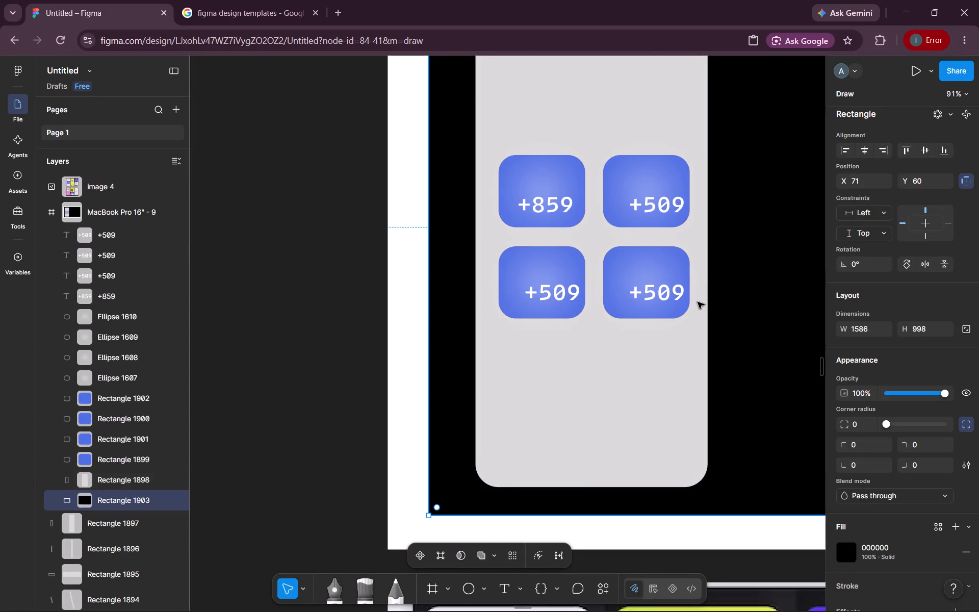
# Change the lower-right blue tile's +509 text to 95%.
pyautogui.scroll(-2, 690, 302)
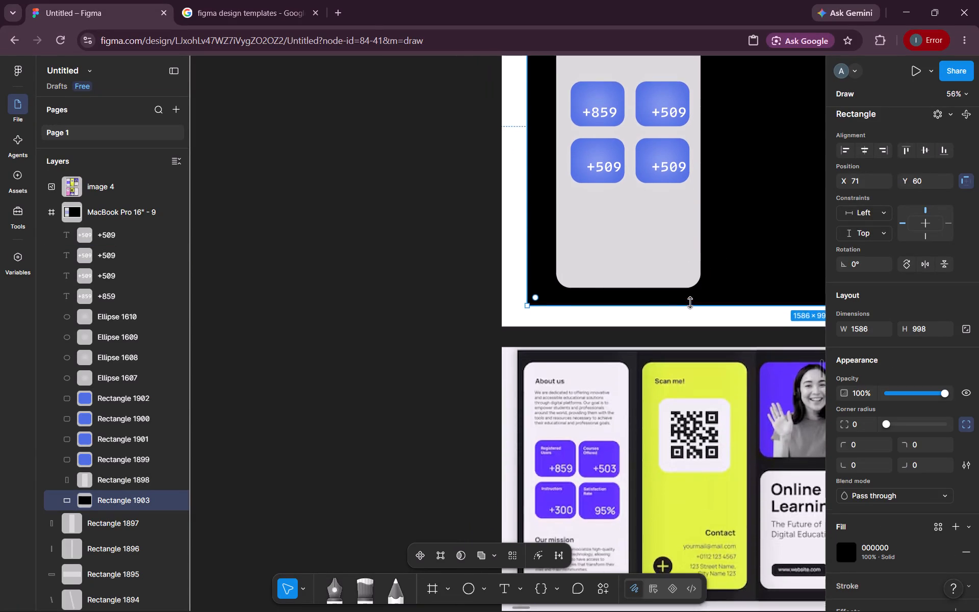
pyautogui.scroll(-1, 690, 302)
pyautogui.doubleClick(673, 164)
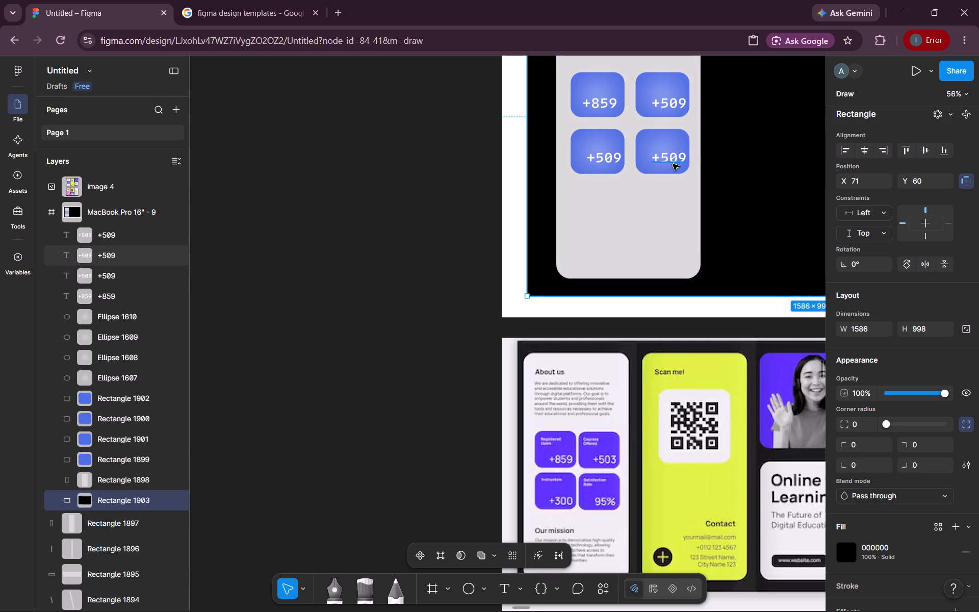
pyautogui.doubleClick(673, 164)
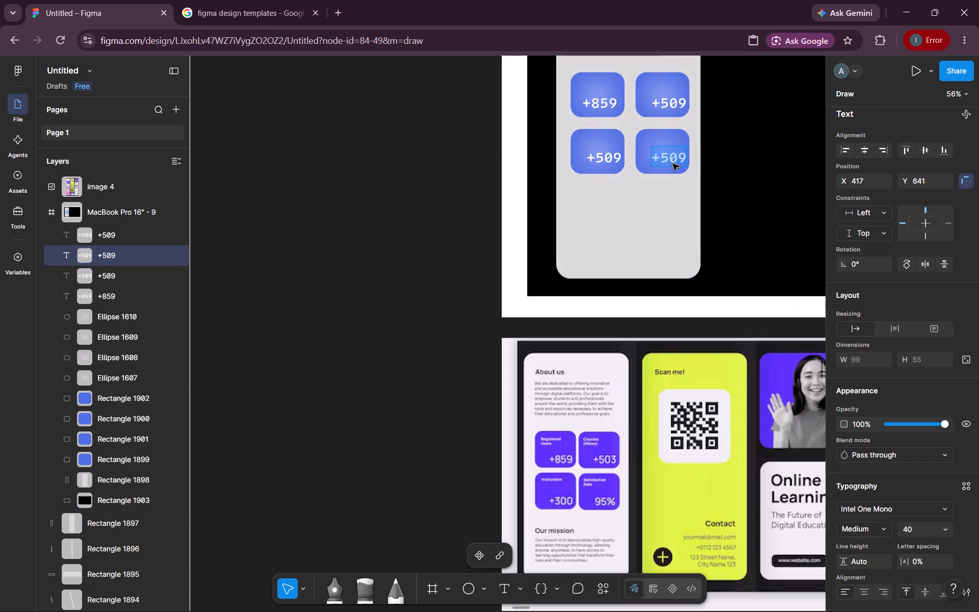
pyautogui.write('95')
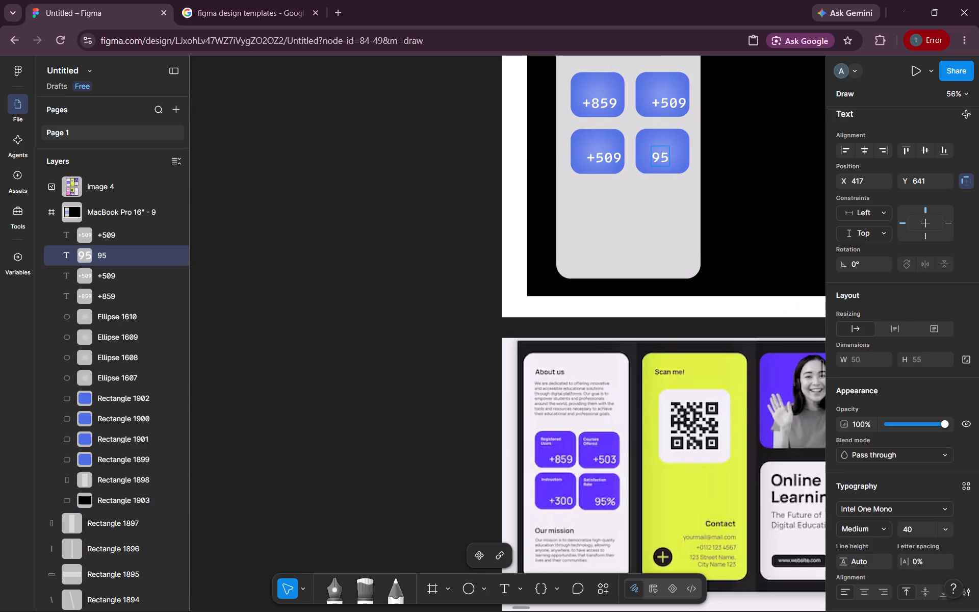
pyautogui.hotkey('ctrl', '5')
pyautogui.hotkey('shift', '%')
pyautogui.click(727, 156)
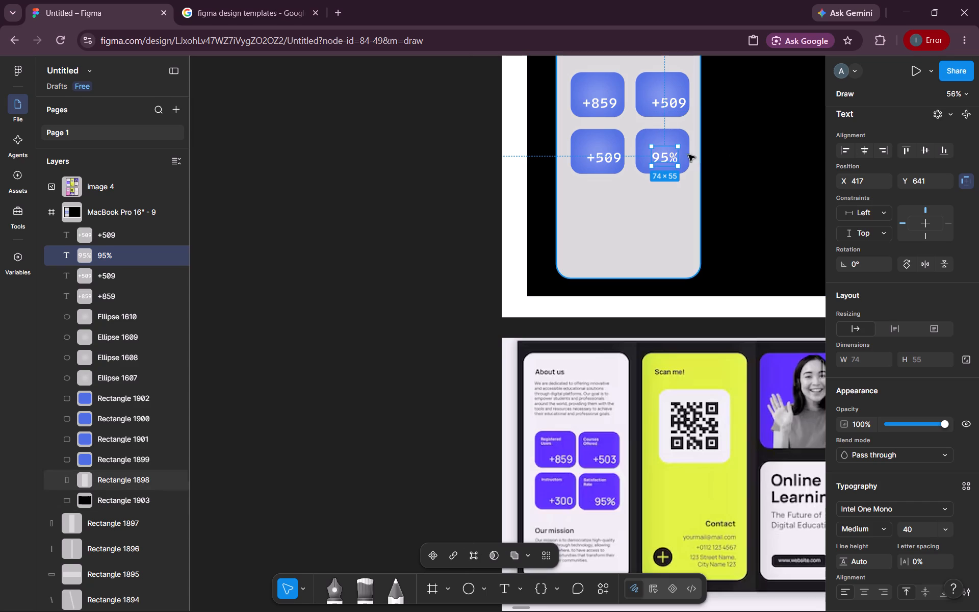
# Shift the 95% text toward its tile's right edge, to about X 442, keeping Y 641.
pyautogui.moveTo(667, 159); pyautogui.dragTo(669, 159)
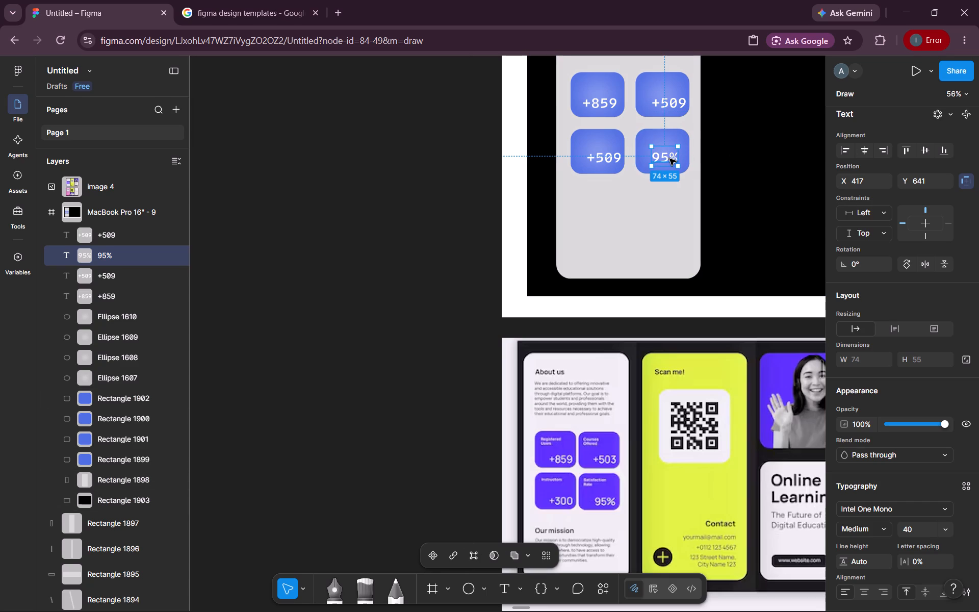
pyautogui.moveTo(669, 159); pyautogui.dragTo(674, 159)
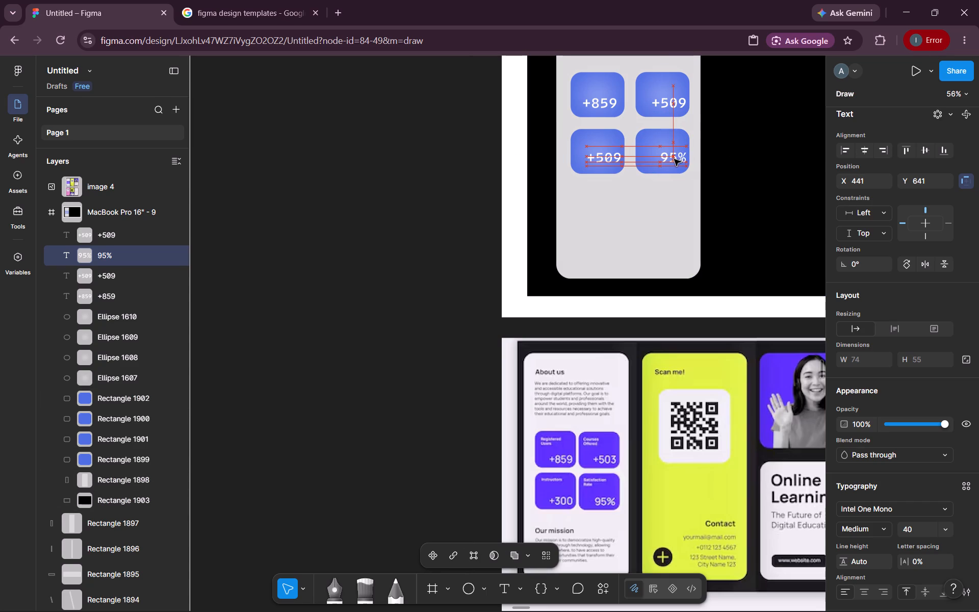
pyautogui.moveTo(674, 159); pyautogui.dragTo(676, 159)
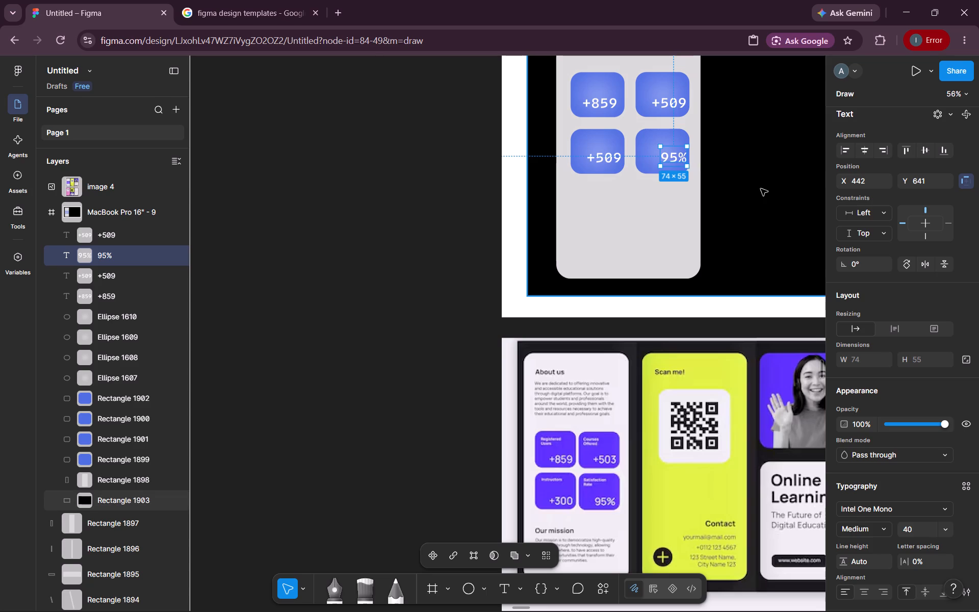
pyautogui.click(761, 189)
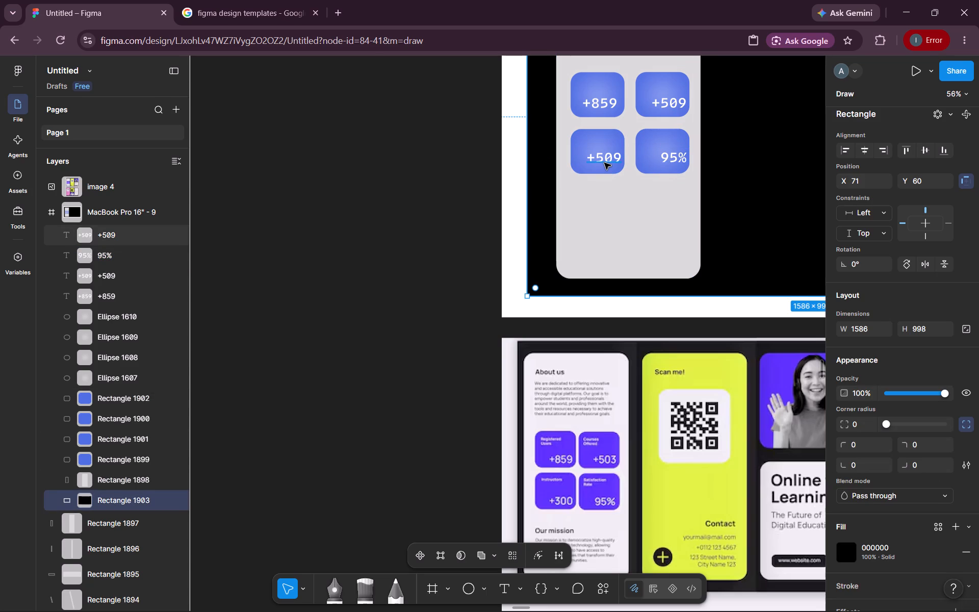
# Change the lower-left blue tile's +509 text to +300.
pyautogui.doubleClick(604, 163)
pyautogui.click(604, 163)
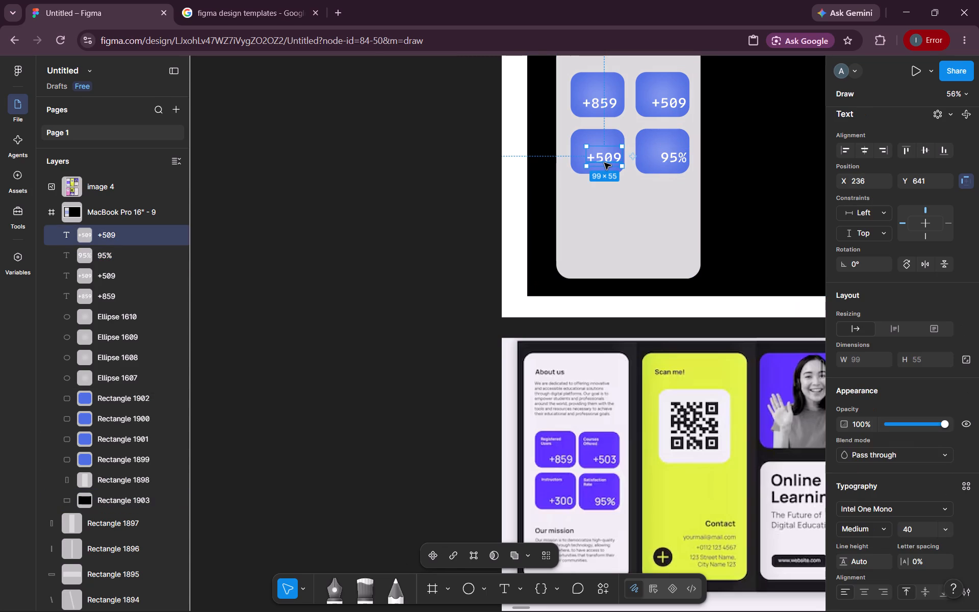
pyautogui.tripleClick(604, 163)
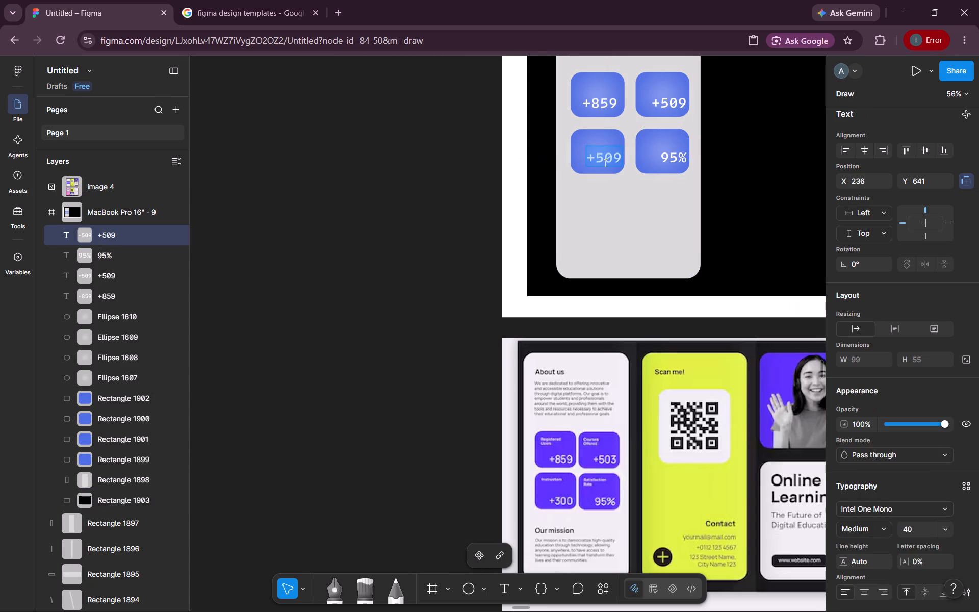
pyautogui.press('+')
pyautogui.write('300')
pyautogui.press('Return')
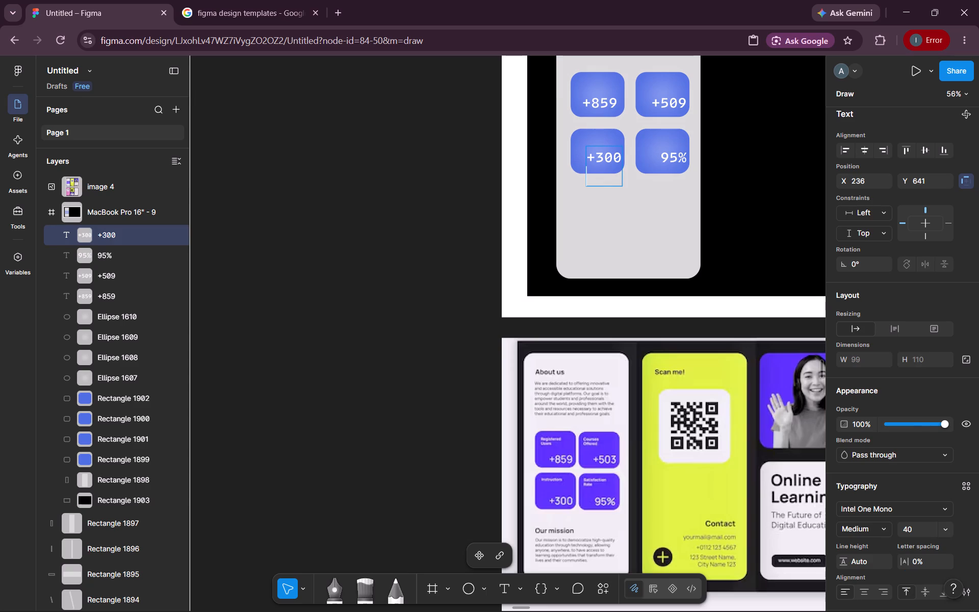
pyautogui.press('BackSpace')
pyautogui.click(770, 159)
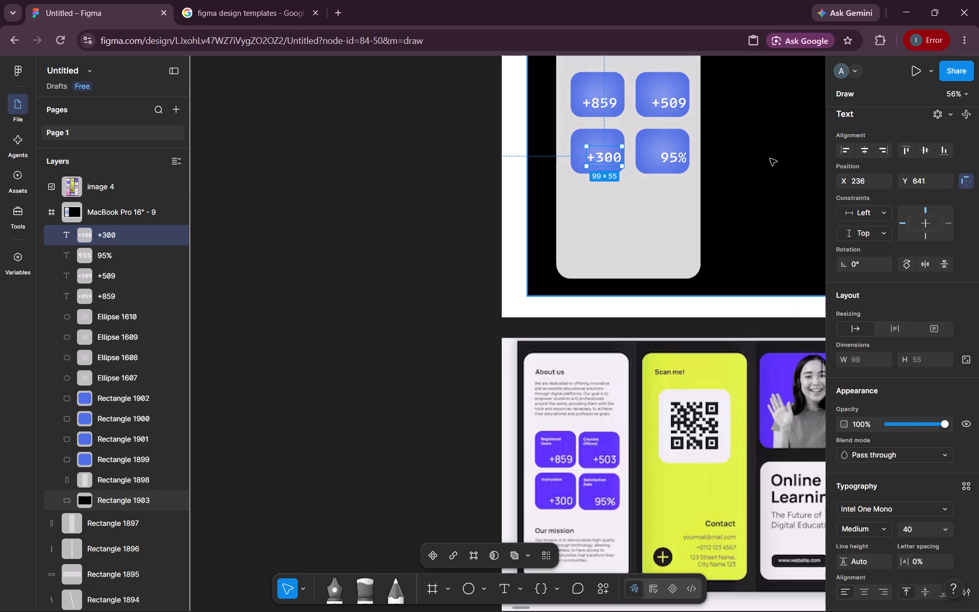
pyautogui.click(770, 159)
# Examine the small labels on the statistics tiles in the reference brochure's About us panel.
pyautogui.hscroll(-1, 770, 159)
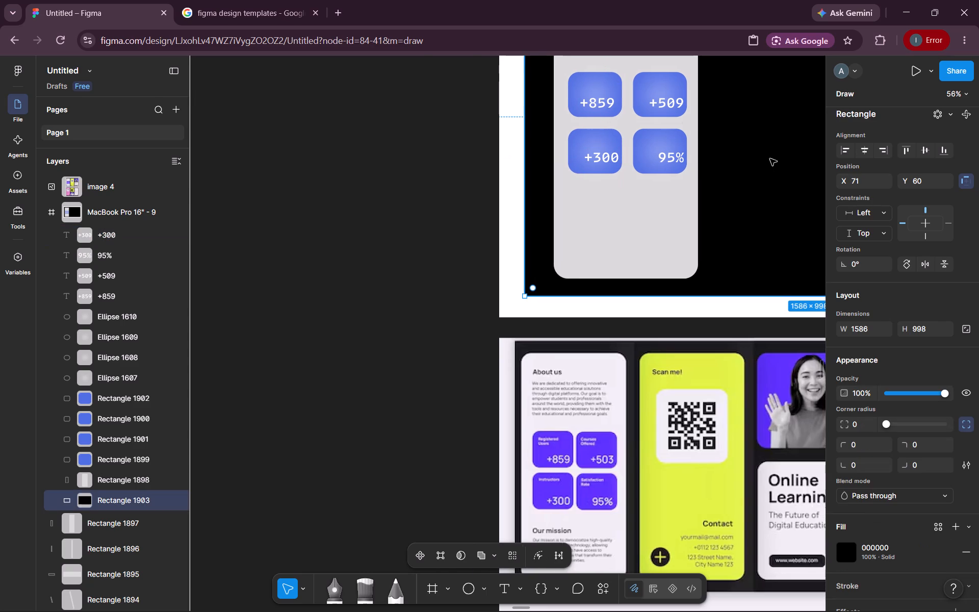
pyautogui.hscroll(-1, 770, 159)
pyautogui.scroll(-1, 770, 159)
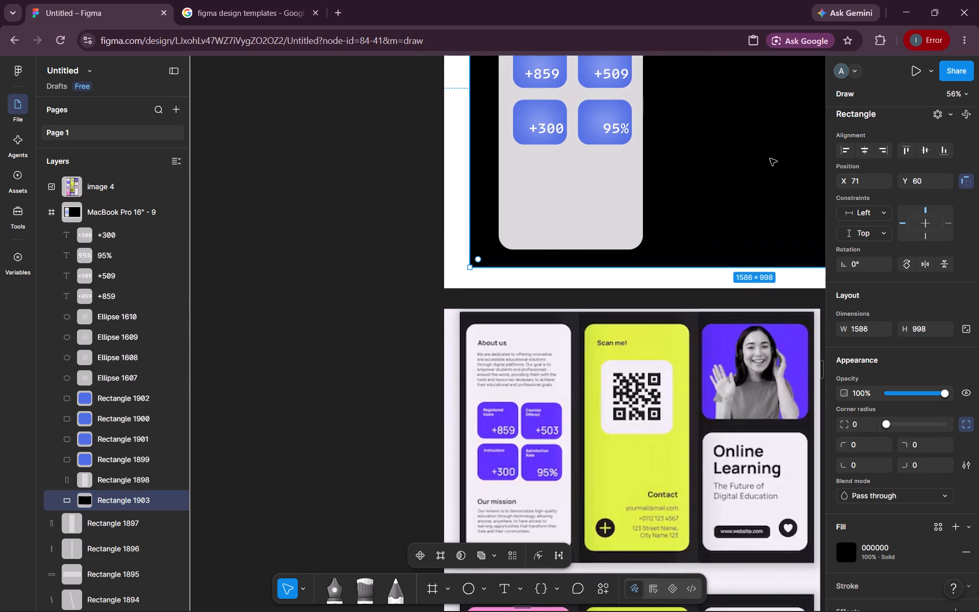
pyautogui.scroll(2, 697, 211)
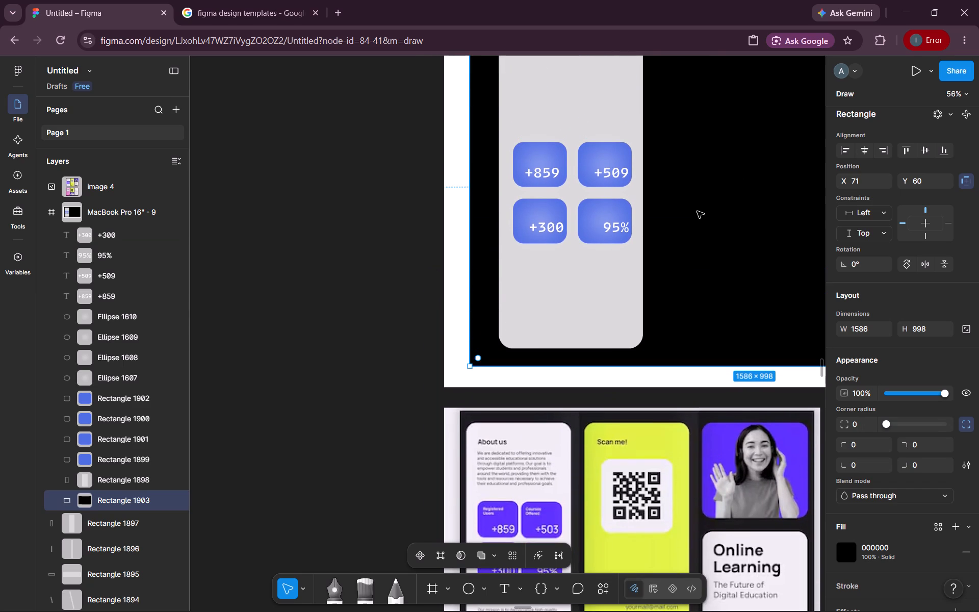
pyautogui.scroll(-1, 534, 379)
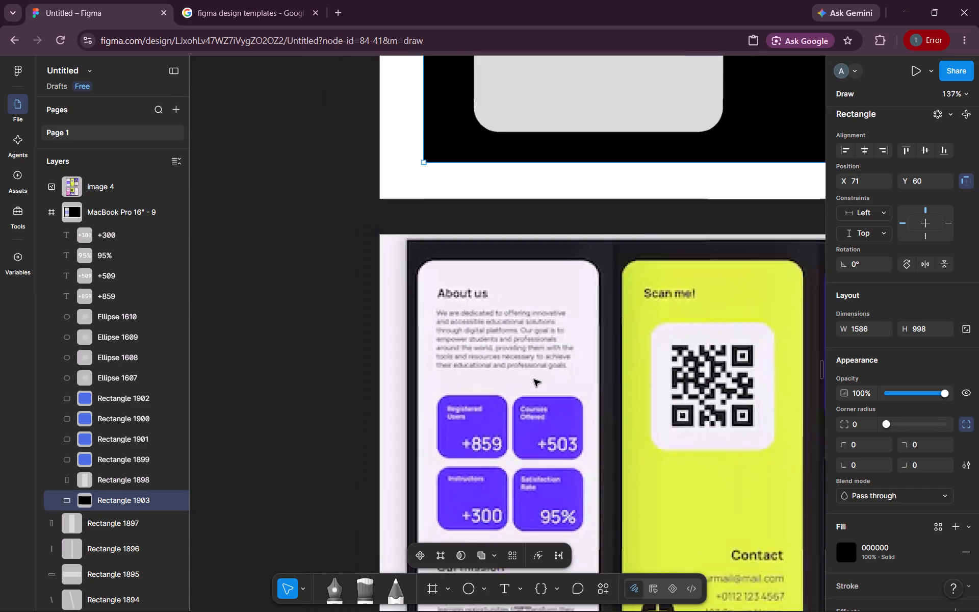
pyautogui.scroll(-1, 534, 379)
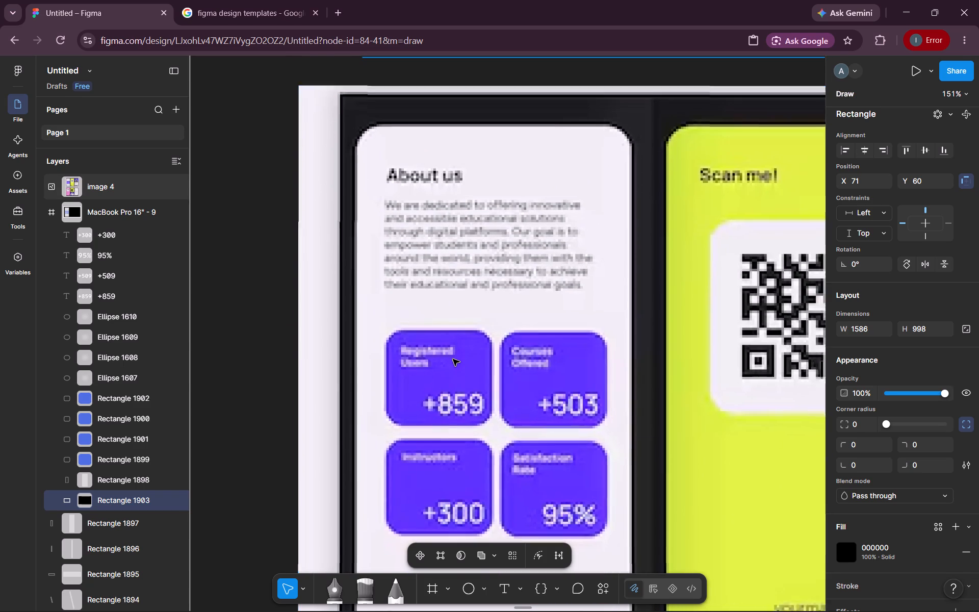
pyautogui.scroll(7, 441, 377)
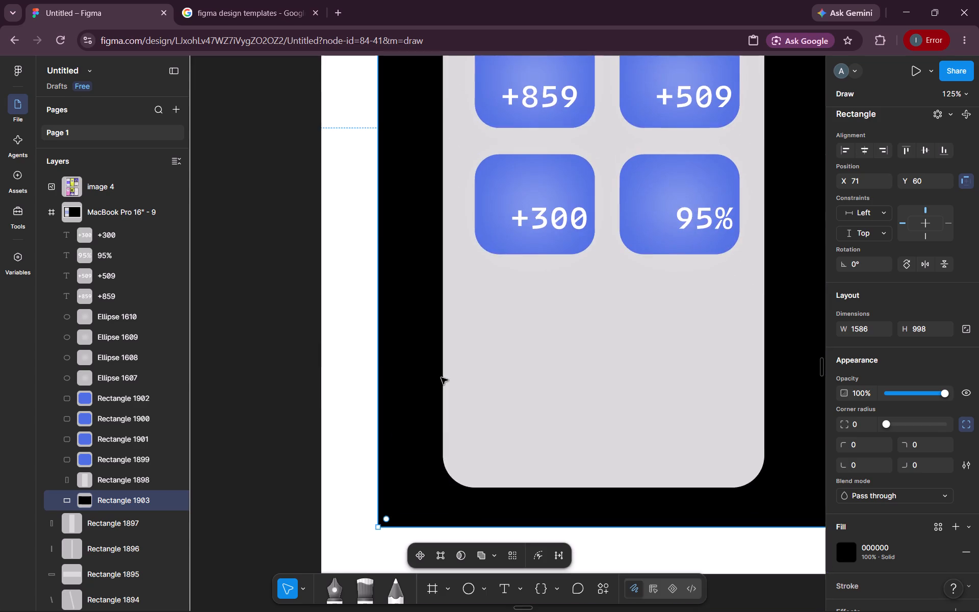
pyautogui.scroll(3, 441, 377)
pyautogui.scroll(-3, 441, 377)
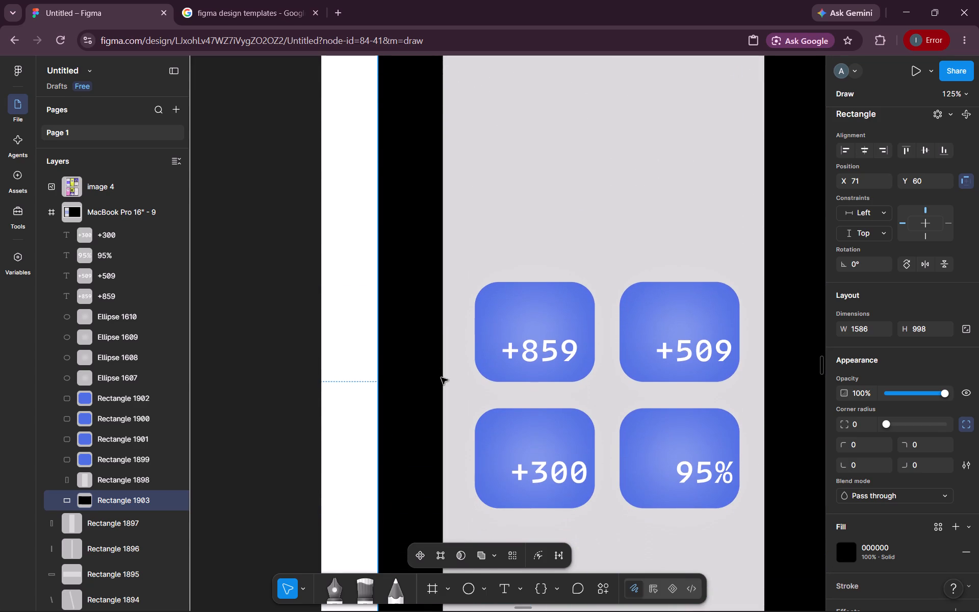
# Add a text reading London over the upper-left blue tile, at about X 231, Y 460.
pyautogui.click(500, 588)
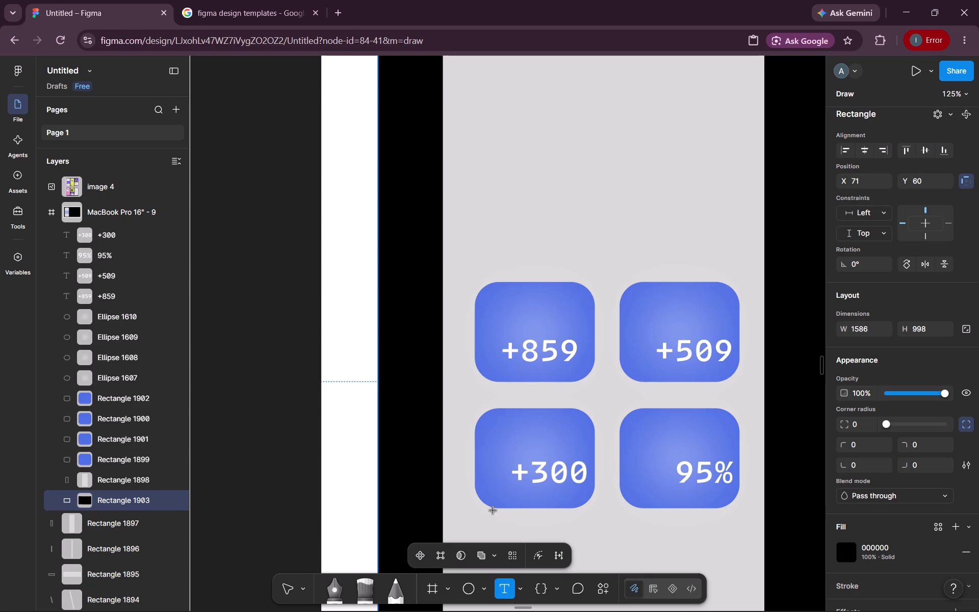
pyautogui.click(506, 302)
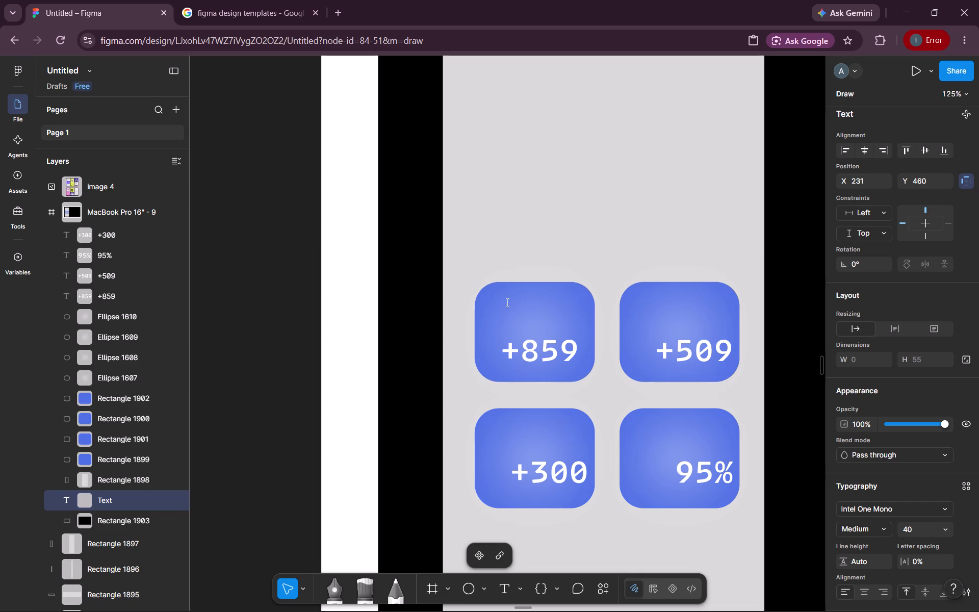
pyautogui.hotkey('shift', 'l')
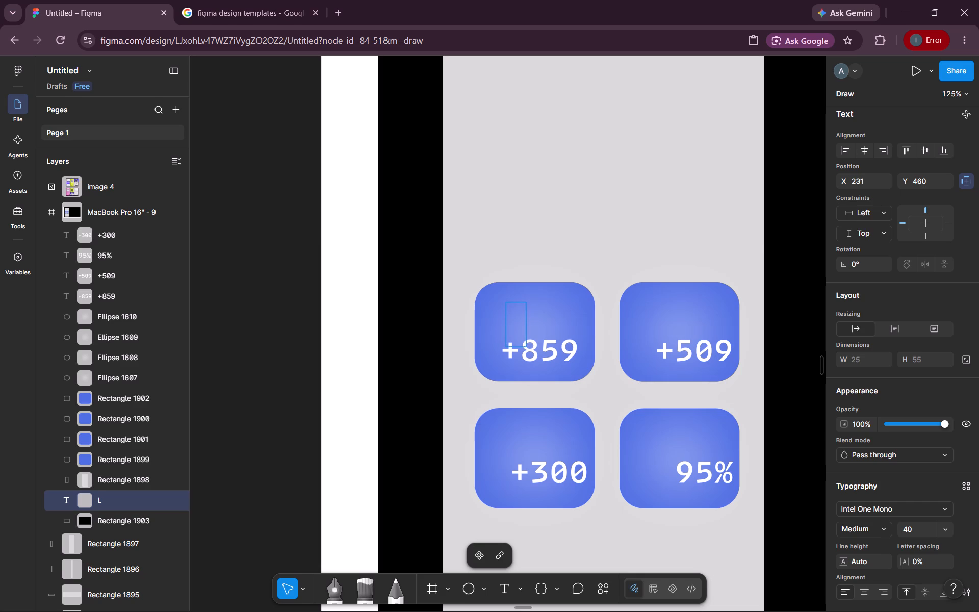
pyautogui.press('BackSpace')
pyautogui.press('l')
pyautogui.write('ondo=')
pyautogui.press('BackSpace')
pyautogui.press('BackSpace')
pyautogui.press('BackSpace')
pyautogui.press('BackSpace')
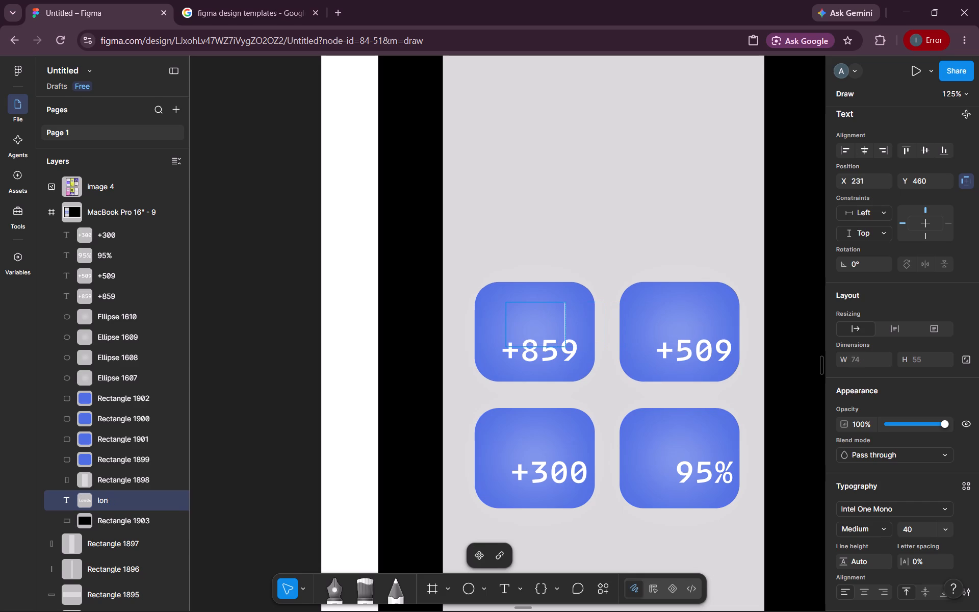
pyautogui.press('BackSpace')
pyautogui.press('BackSpace')
pyautogui.press('BackSpace')
pyautogui.write('London')
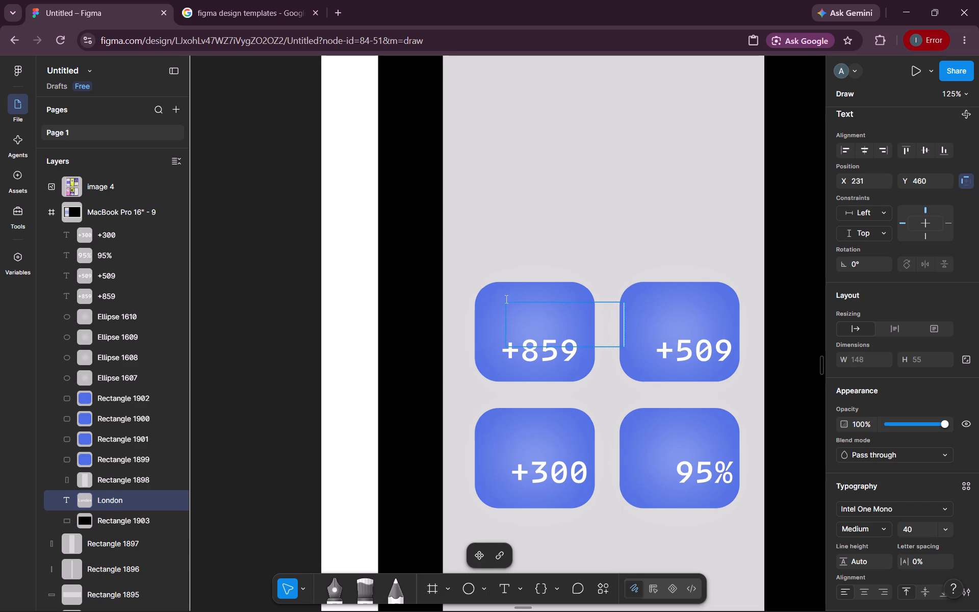
pyautogui.rightClick(547, 319)
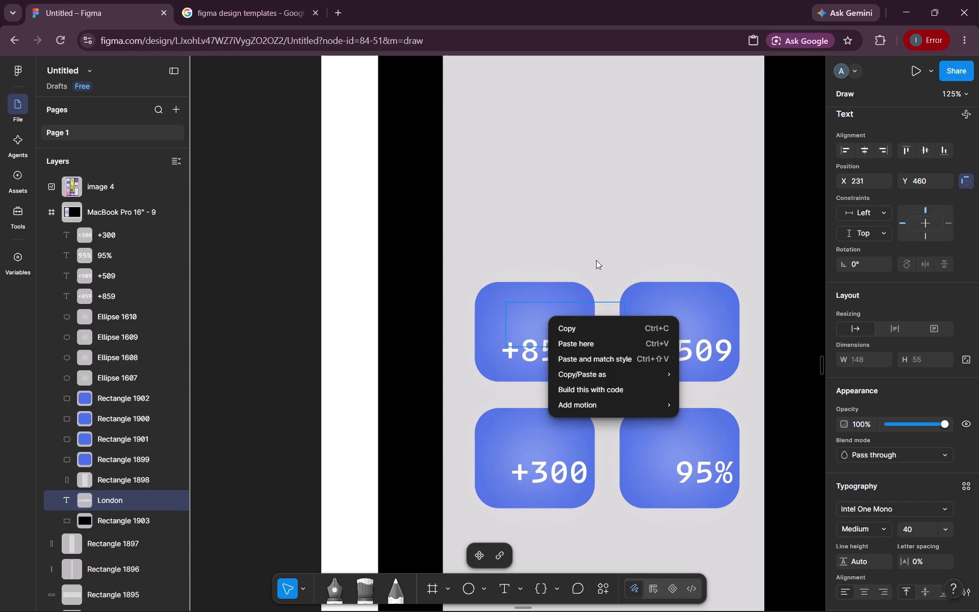
pyautogui.click(596, 260)
pyautogui.click(605, 288)
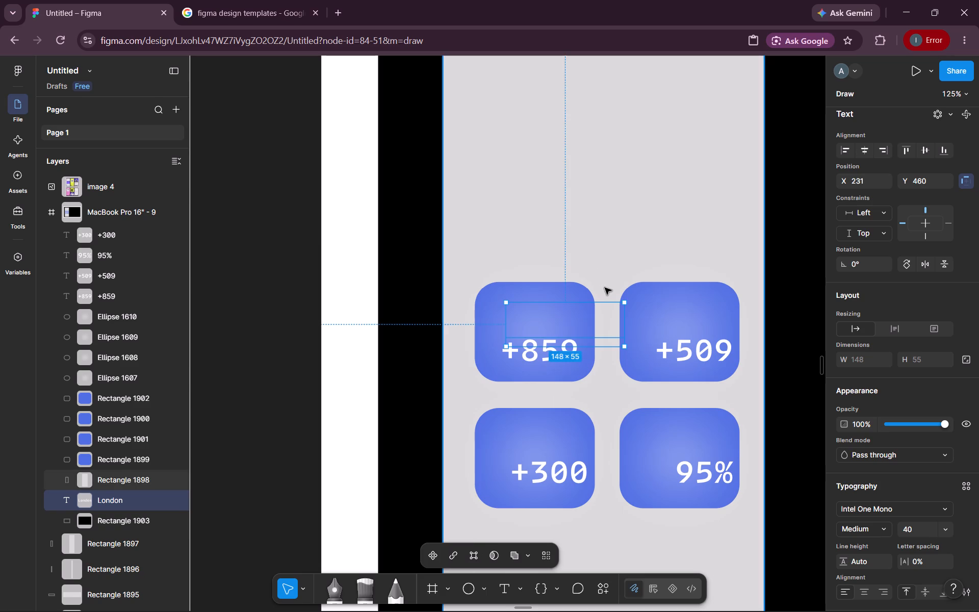
# Bring the London text to the front, above the blue tiles.
pyautogui.rightClick(585, 330)
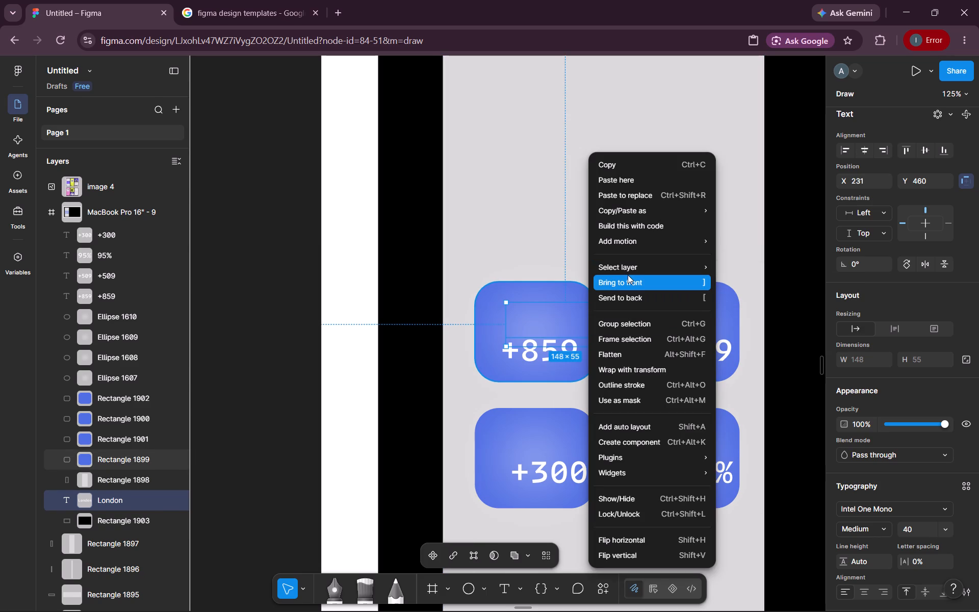
pyautogui.click(628, 275)
# Move the London text above +859 on the upper-left blue tile, to about X 206, Y 442.
pyautogui.moveTo(602, 318); pyautogui.dragTo(583, 303)
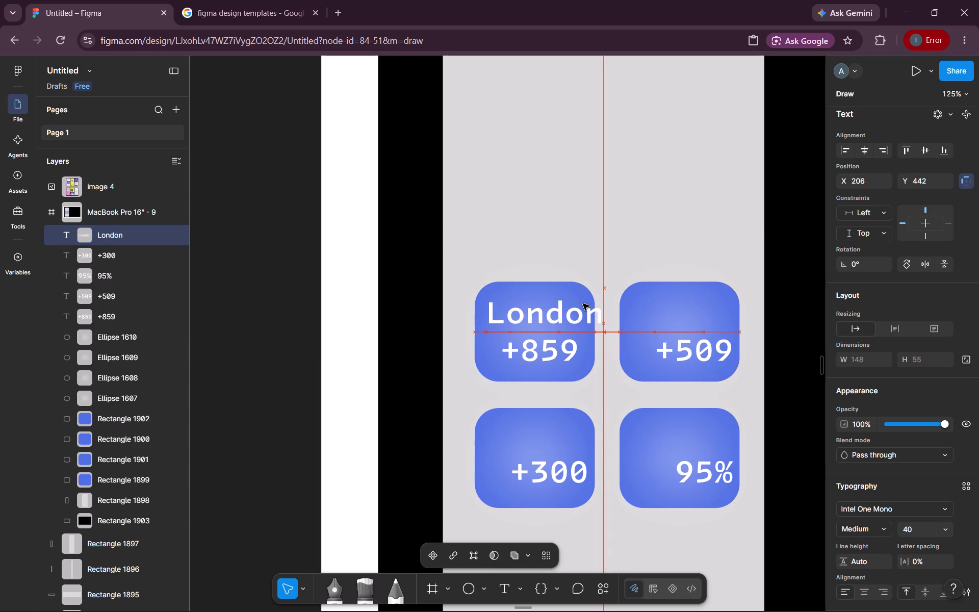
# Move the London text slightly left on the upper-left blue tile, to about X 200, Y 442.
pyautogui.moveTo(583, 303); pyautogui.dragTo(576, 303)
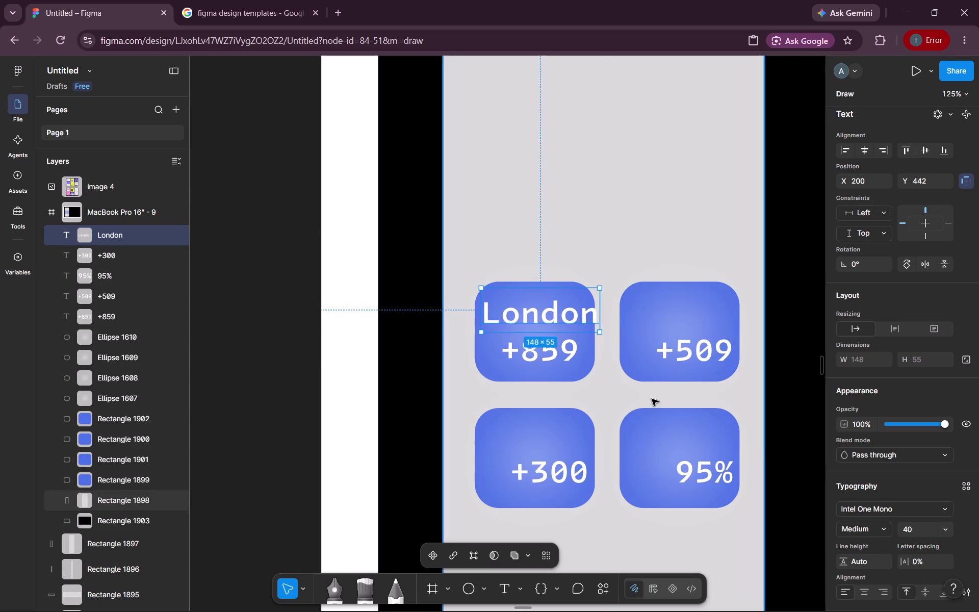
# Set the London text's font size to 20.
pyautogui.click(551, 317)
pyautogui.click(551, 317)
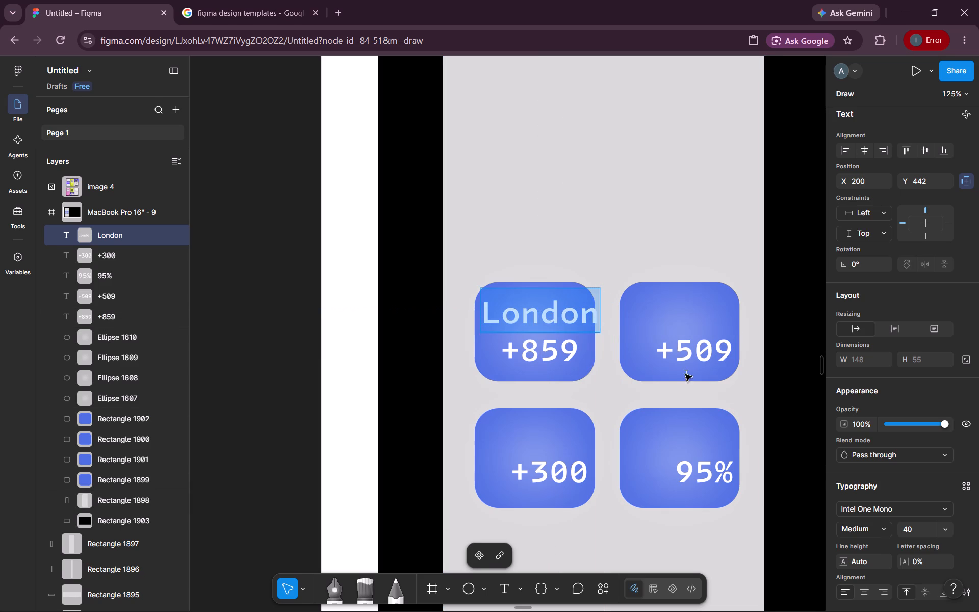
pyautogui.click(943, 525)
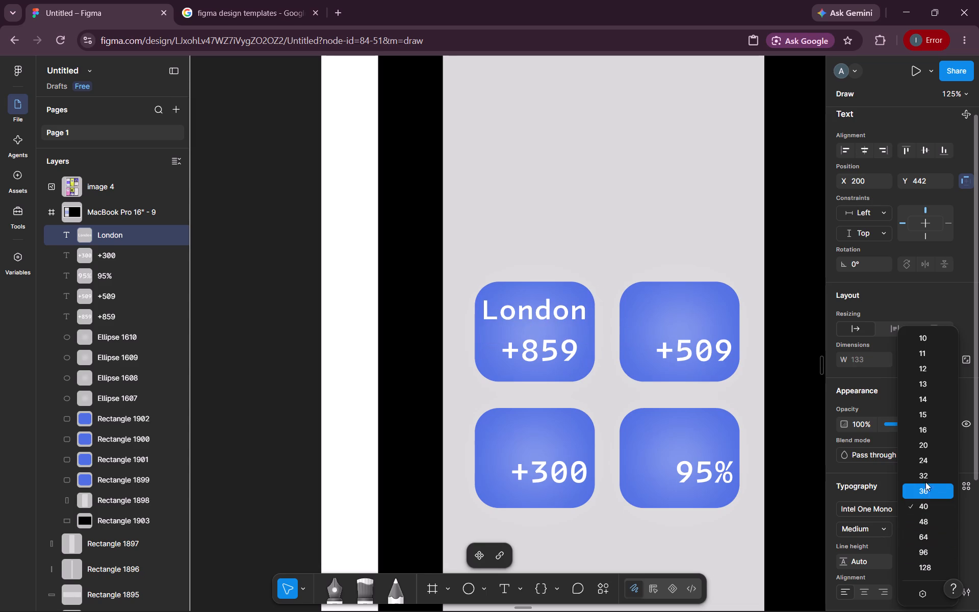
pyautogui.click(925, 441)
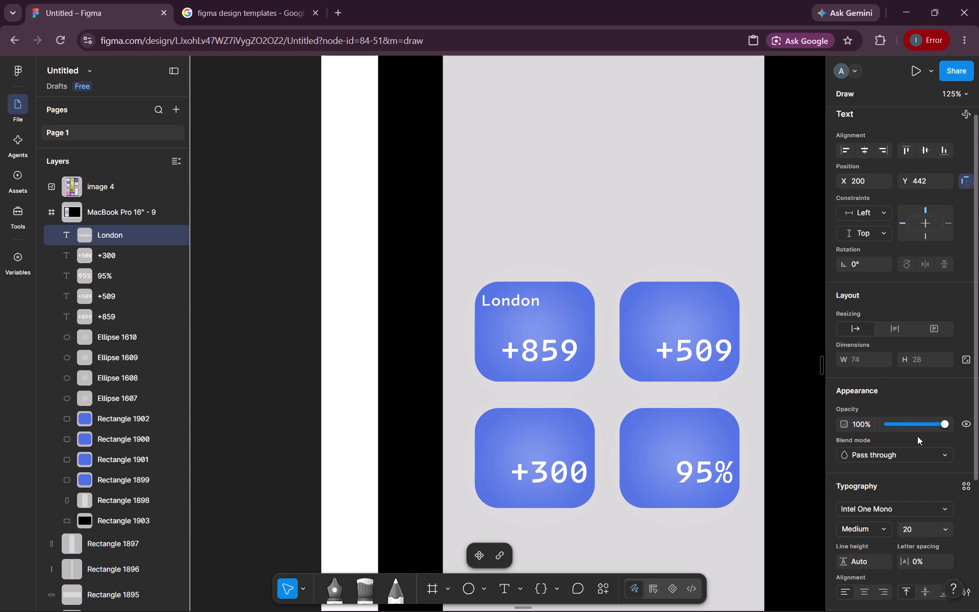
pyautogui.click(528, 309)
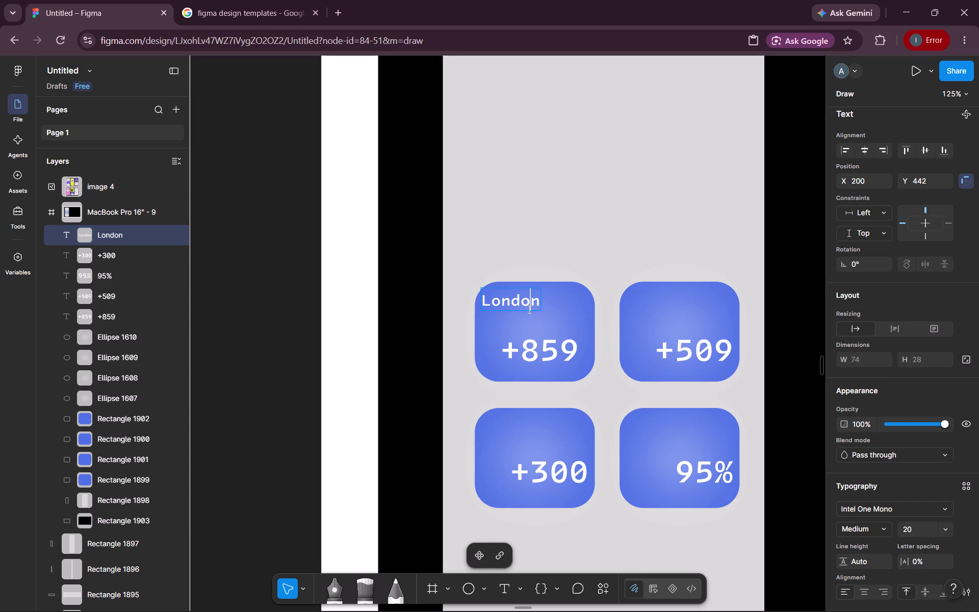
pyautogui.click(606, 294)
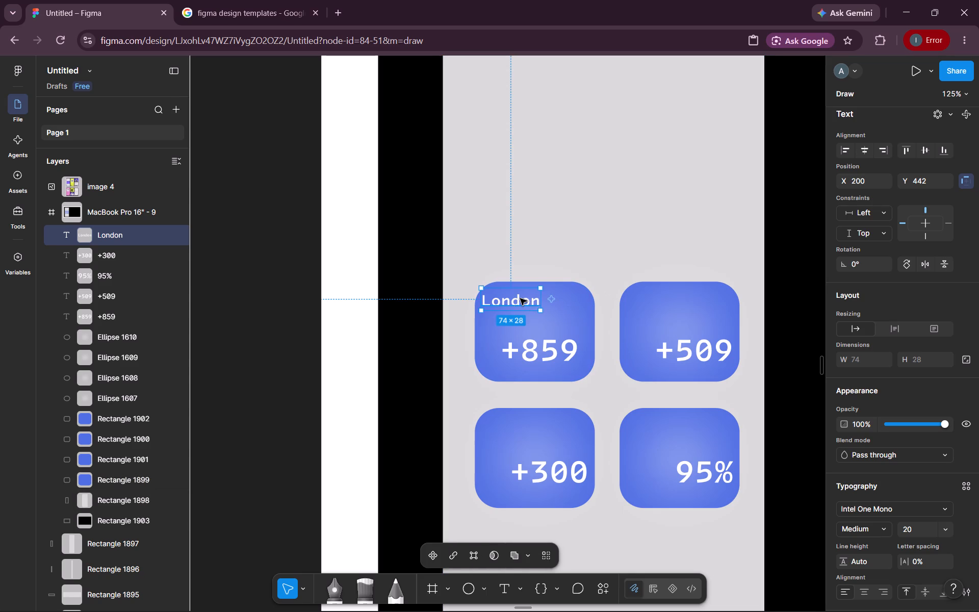
# Move the London text within the upper-left blue tile to about X 208, Y 444.
pyautogui.moveTo(520, 298); pyautogui.dragTo(526, 300)
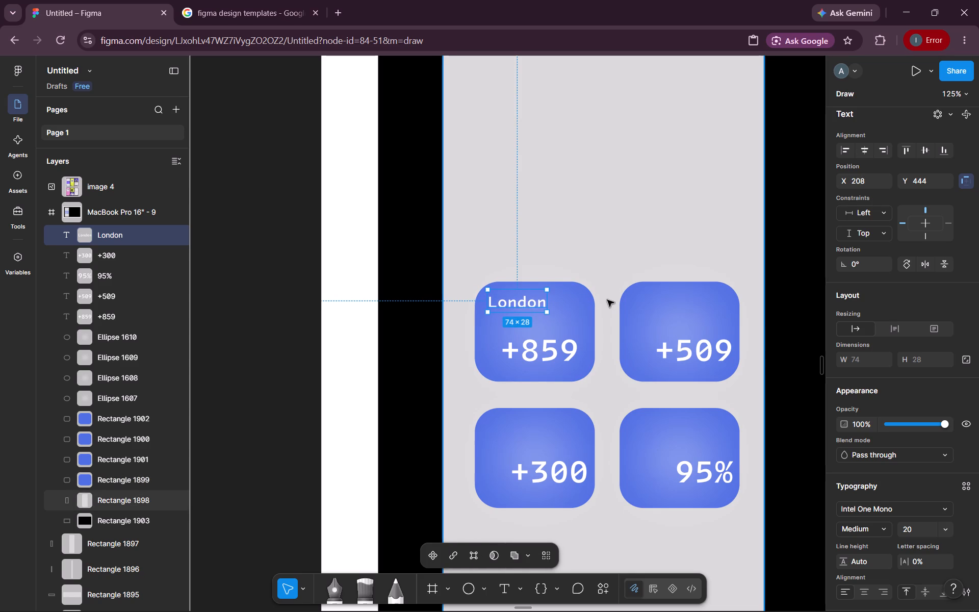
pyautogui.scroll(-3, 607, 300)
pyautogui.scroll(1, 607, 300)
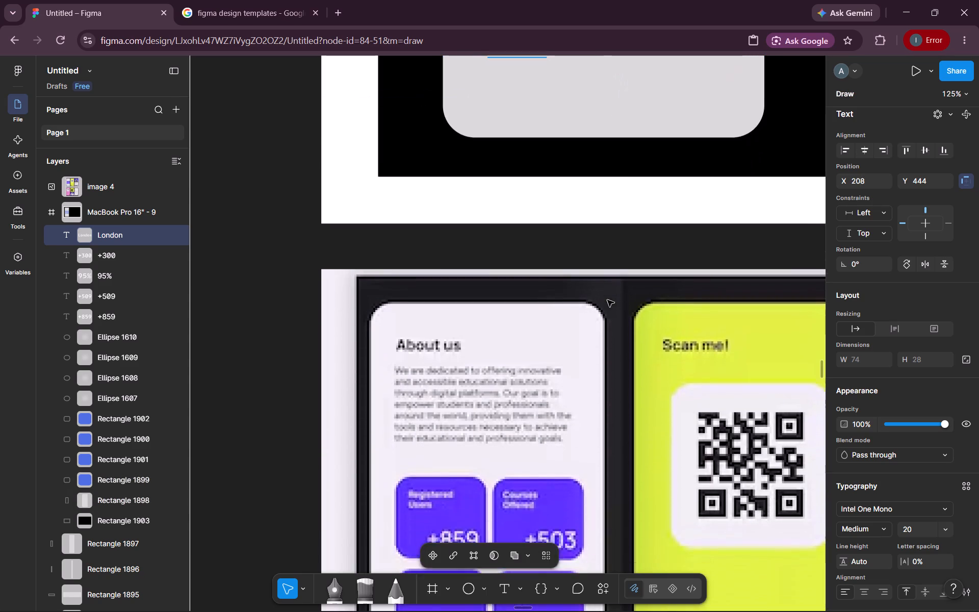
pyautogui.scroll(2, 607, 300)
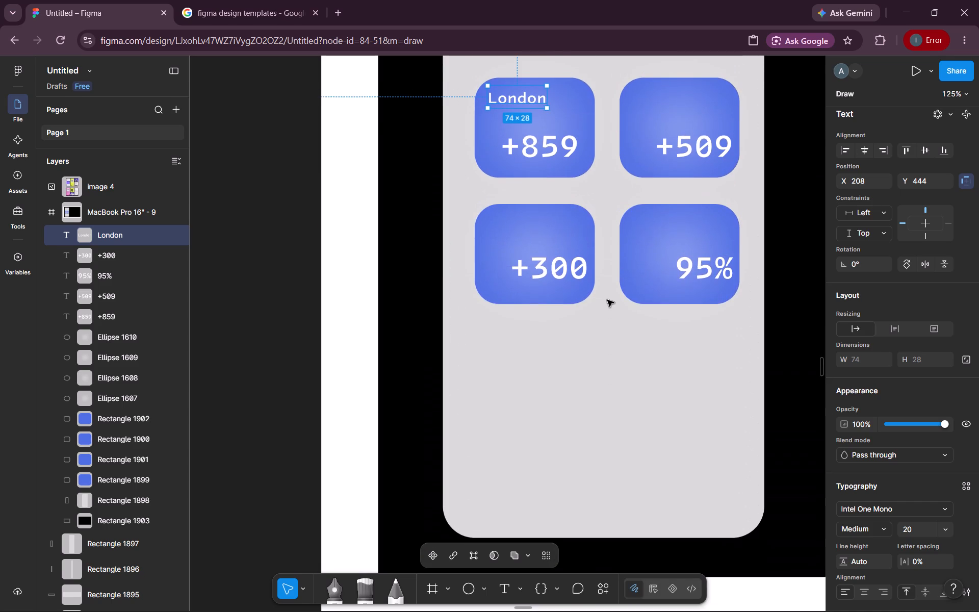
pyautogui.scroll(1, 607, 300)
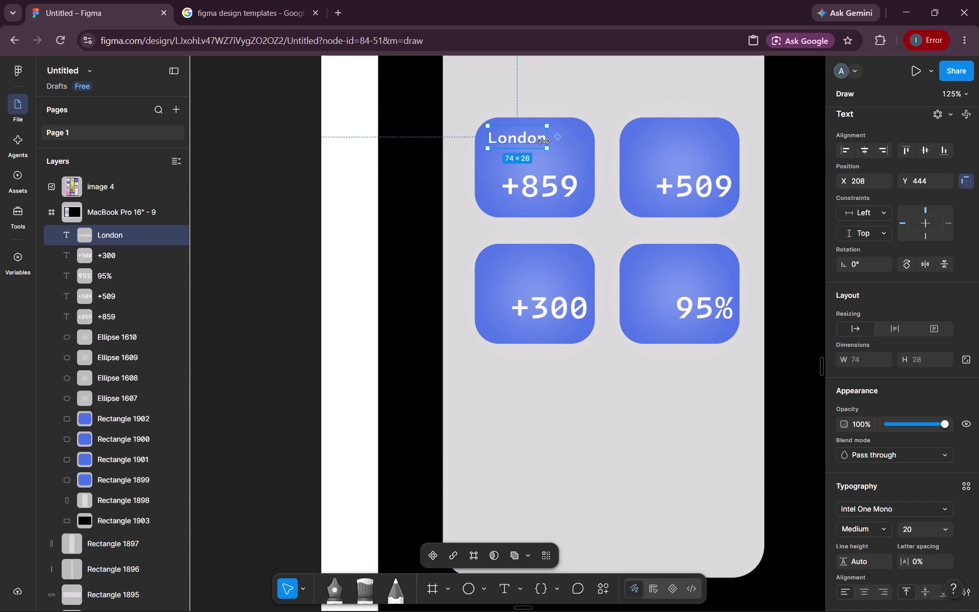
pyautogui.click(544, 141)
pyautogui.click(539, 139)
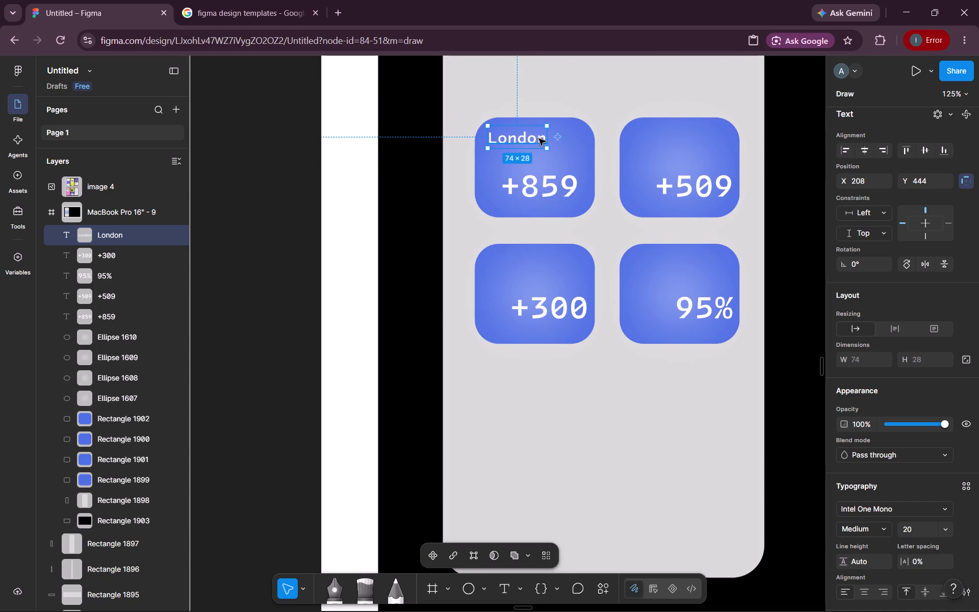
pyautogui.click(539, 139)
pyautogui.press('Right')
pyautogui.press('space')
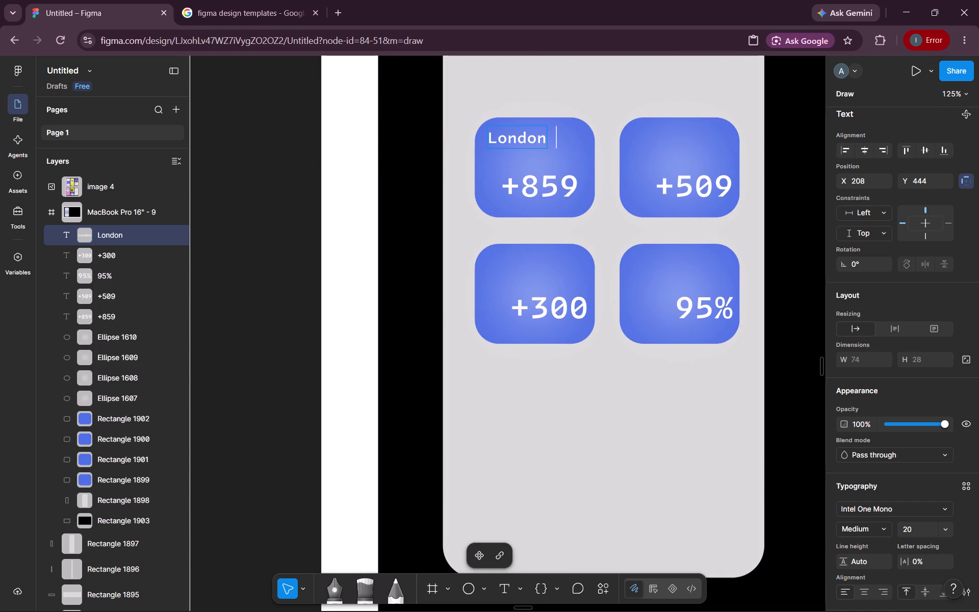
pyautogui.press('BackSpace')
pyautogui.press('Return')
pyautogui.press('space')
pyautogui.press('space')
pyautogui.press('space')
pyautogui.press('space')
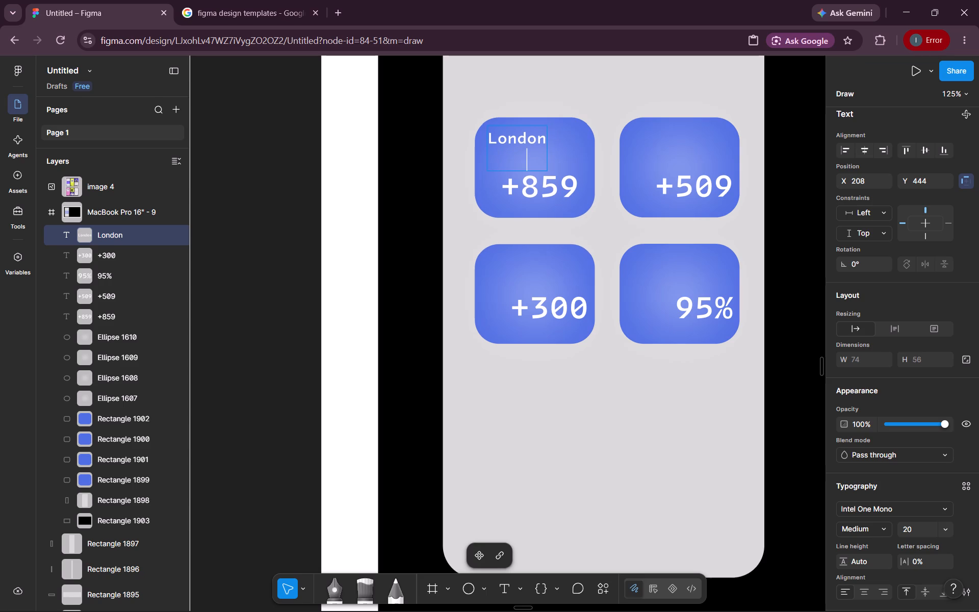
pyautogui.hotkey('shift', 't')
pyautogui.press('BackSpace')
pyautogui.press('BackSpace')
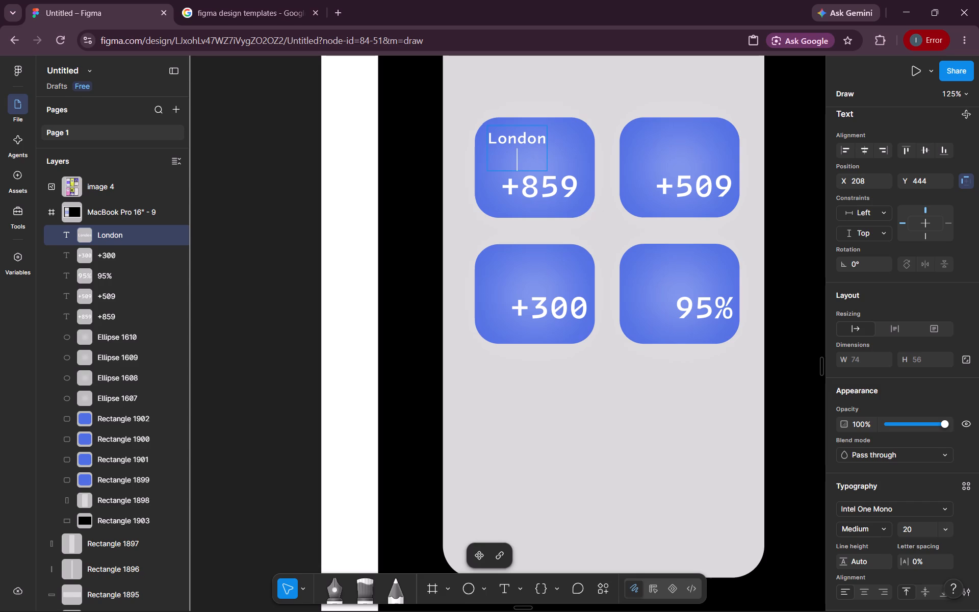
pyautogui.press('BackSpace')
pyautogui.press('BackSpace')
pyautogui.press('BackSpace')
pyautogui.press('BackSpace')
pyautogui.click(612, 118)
# Replace the London text with Shopsy and, on a second line indented by four spaces, Sales.
pyautogui.hscroll(-1, 612, 118)
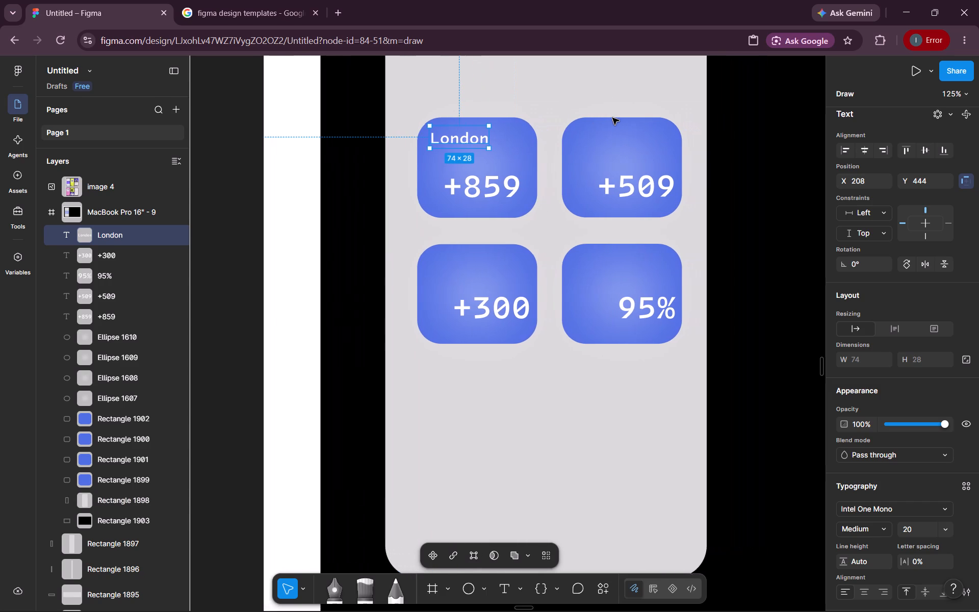
pyautogui.hscroll(-1, 612, 118)
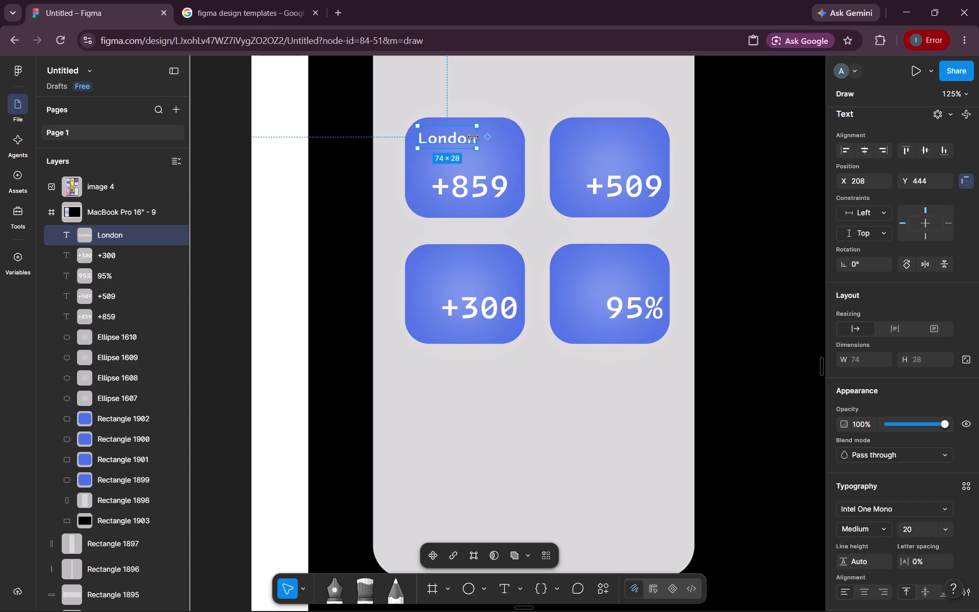
pyautogui.tripleClick(459, 137)
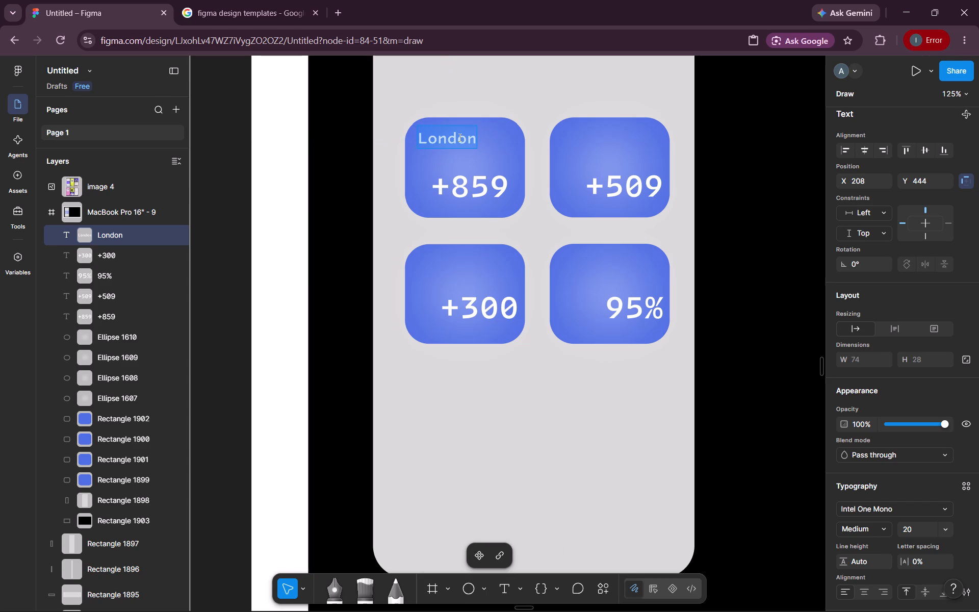
pyautogui.hotkey('shift', 's')
pyautogui.write('hop')
pyautogui.write('sy')
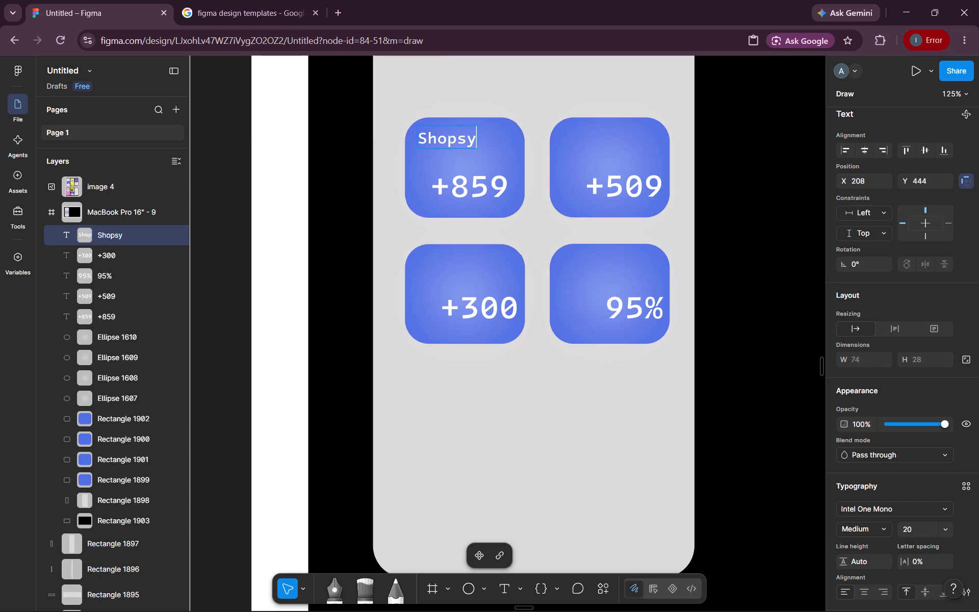
pyautogui.press('Return')
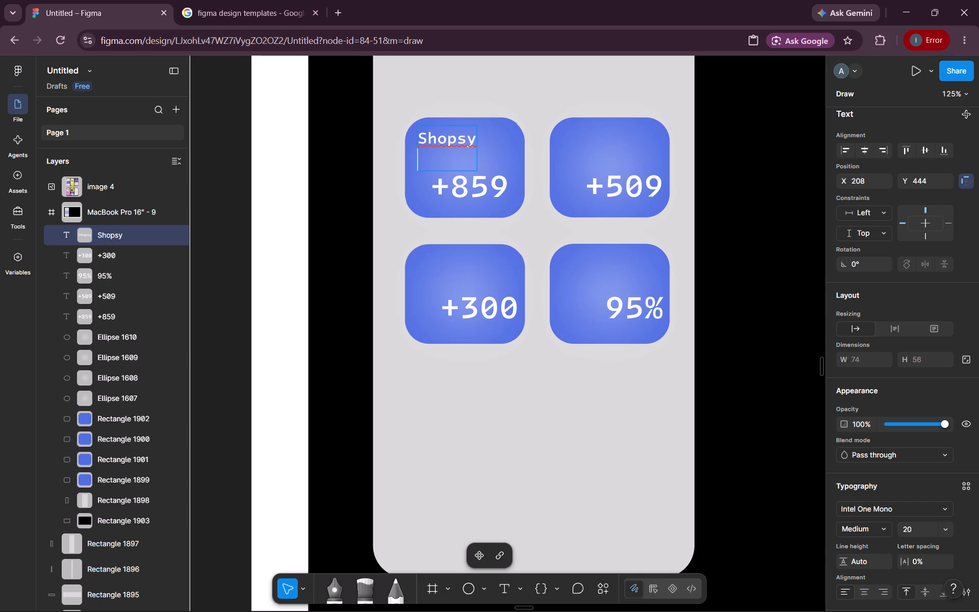
pyautogui.press('space')
pyautogui.press('space')
pyautogui.press('space')
pyautogui.press('space')
pyautogui.write('Sales')
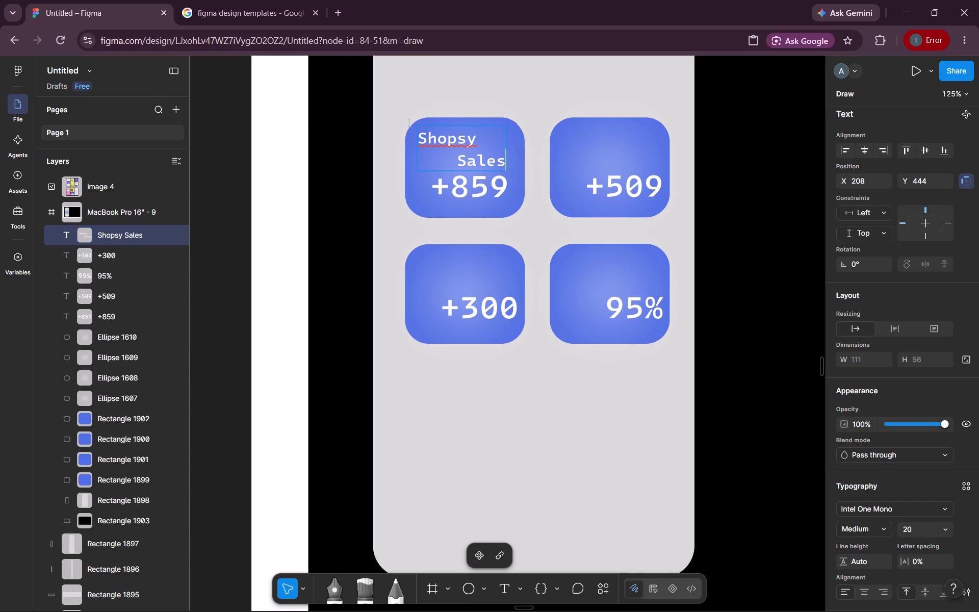
# Set the font size of the whole two-line Shopsy Sales text to 16.
pyautogui.doubleClick(478, 150)
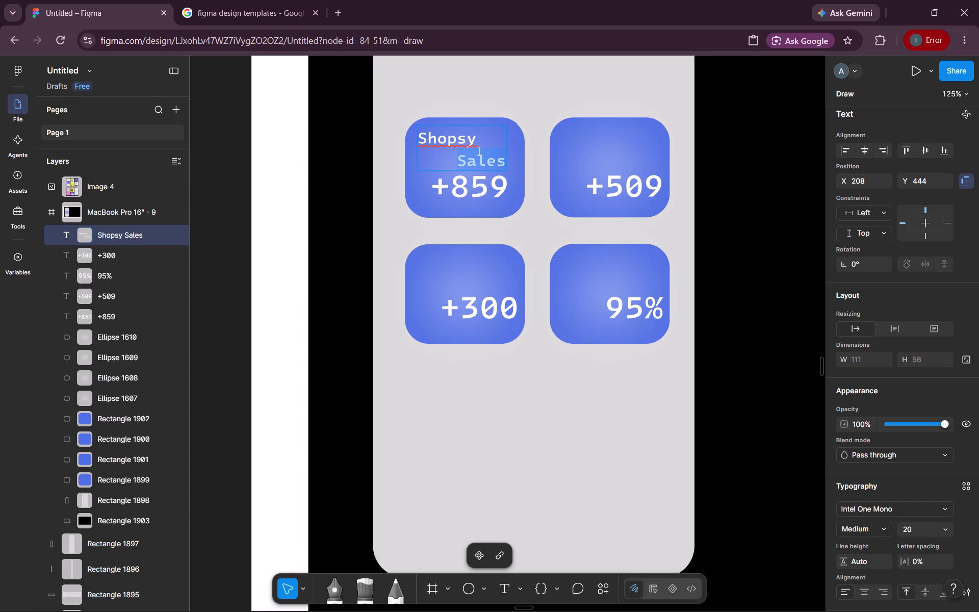
pyautogui.doubleClick(478, 150)
pyautogui.tripleClick(478, 150)
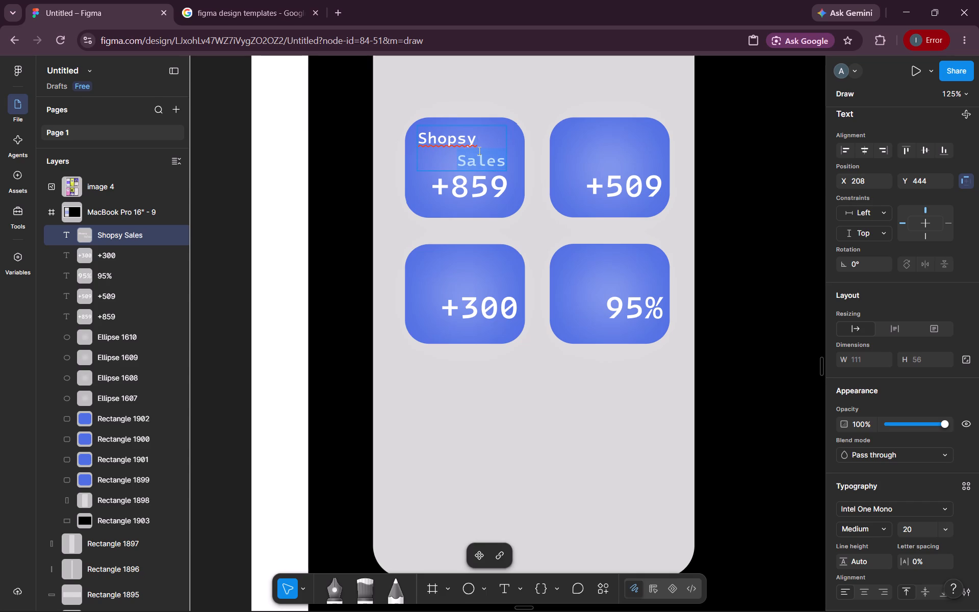
pyautogui.click(478, 150)
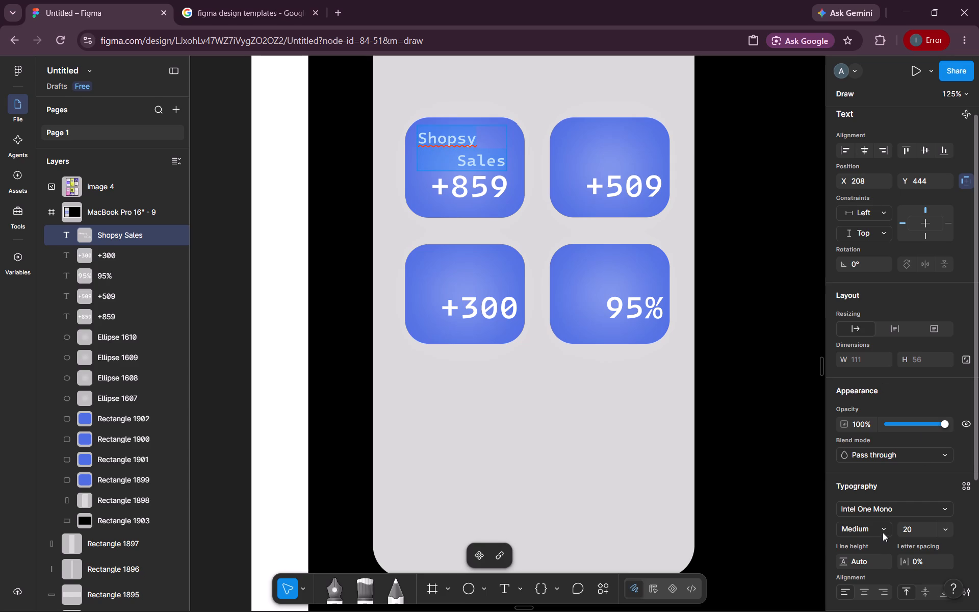
pyautogui.click(949, 527)
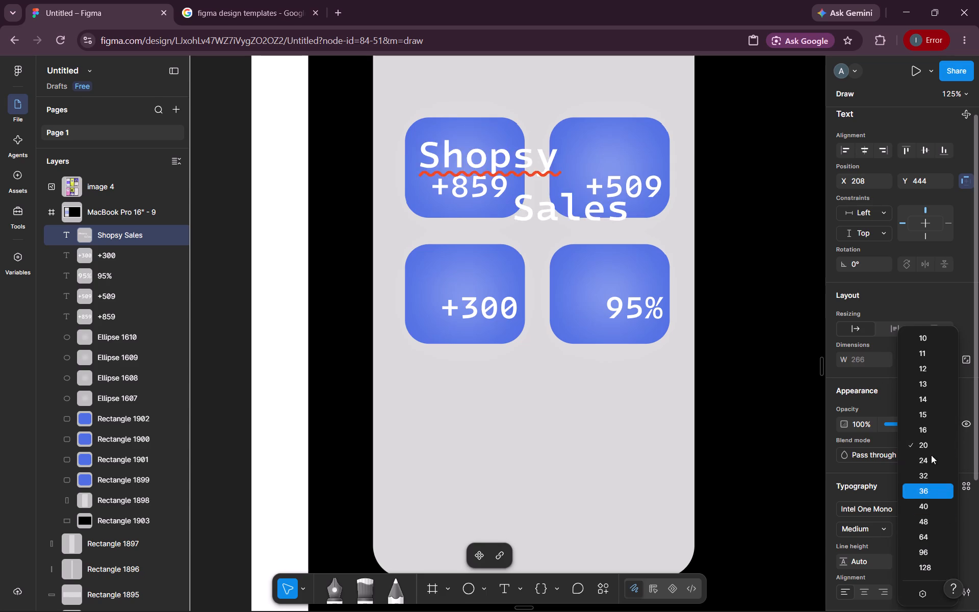
pyautogui.click(929, 432)
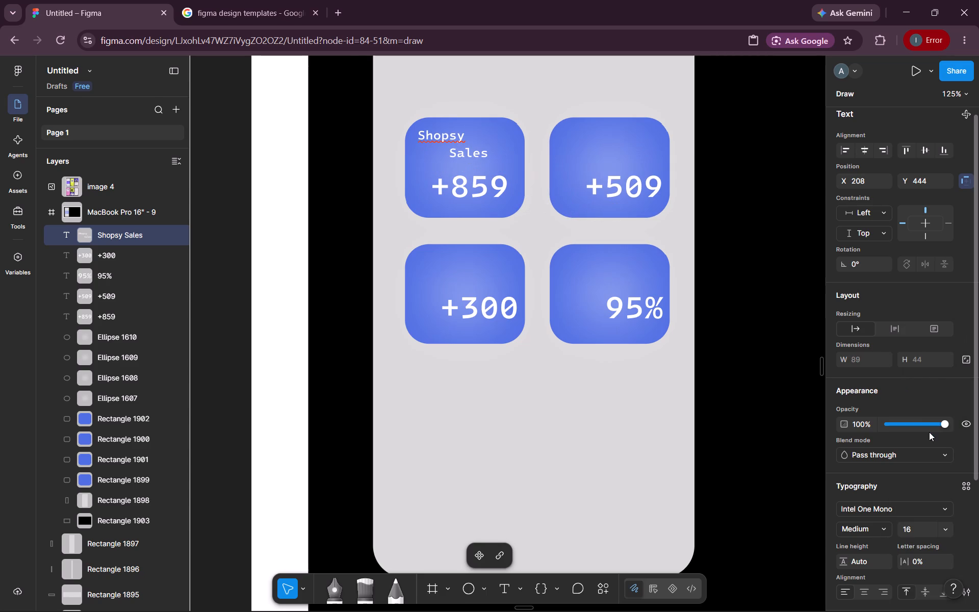
pyautogui.click(746, 360)
pyautogui.click(746, 360)
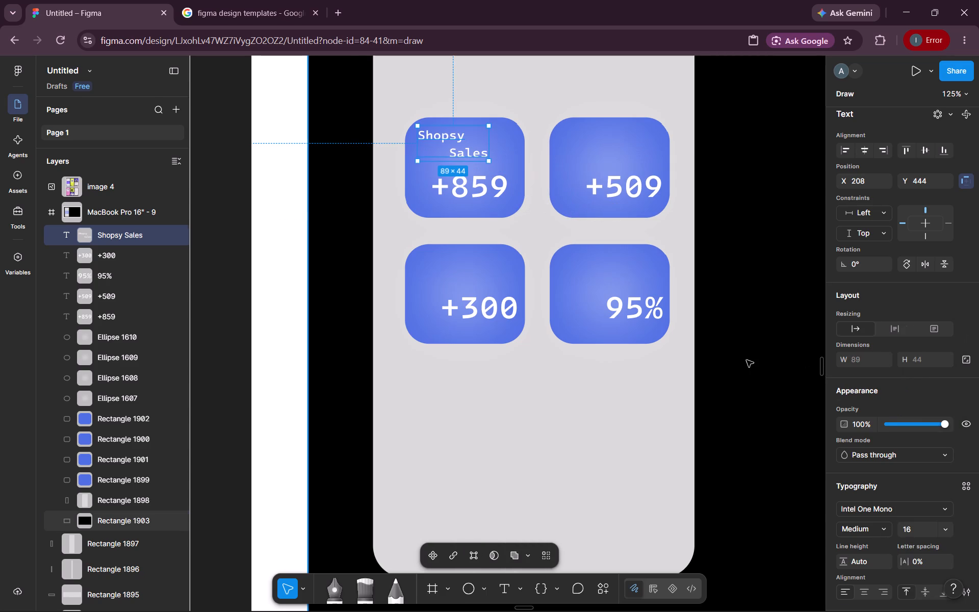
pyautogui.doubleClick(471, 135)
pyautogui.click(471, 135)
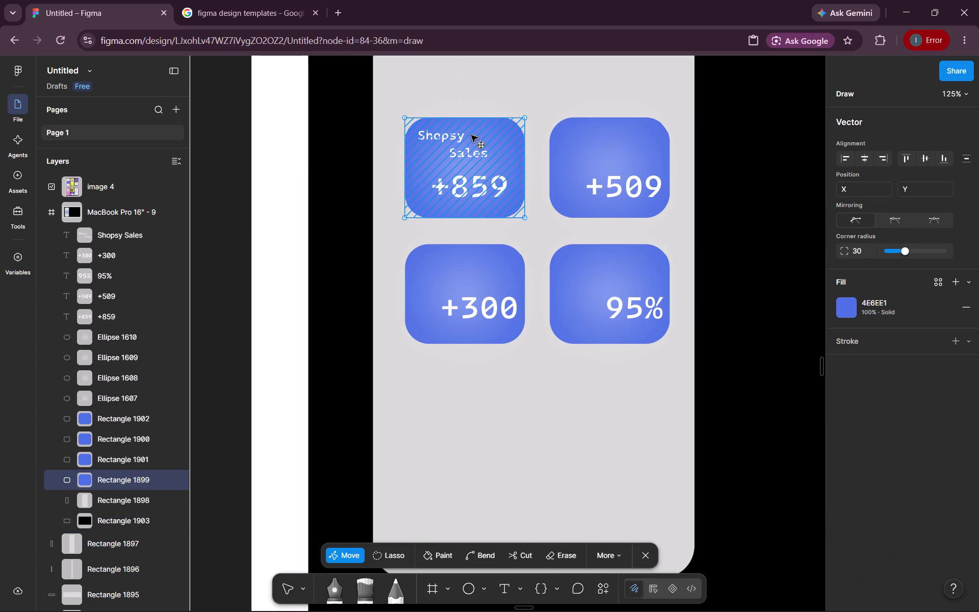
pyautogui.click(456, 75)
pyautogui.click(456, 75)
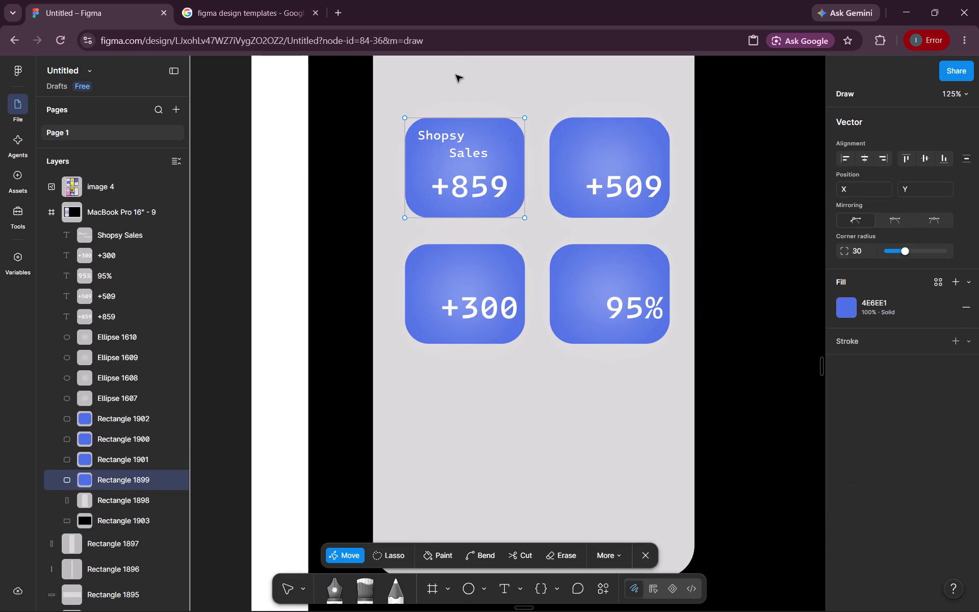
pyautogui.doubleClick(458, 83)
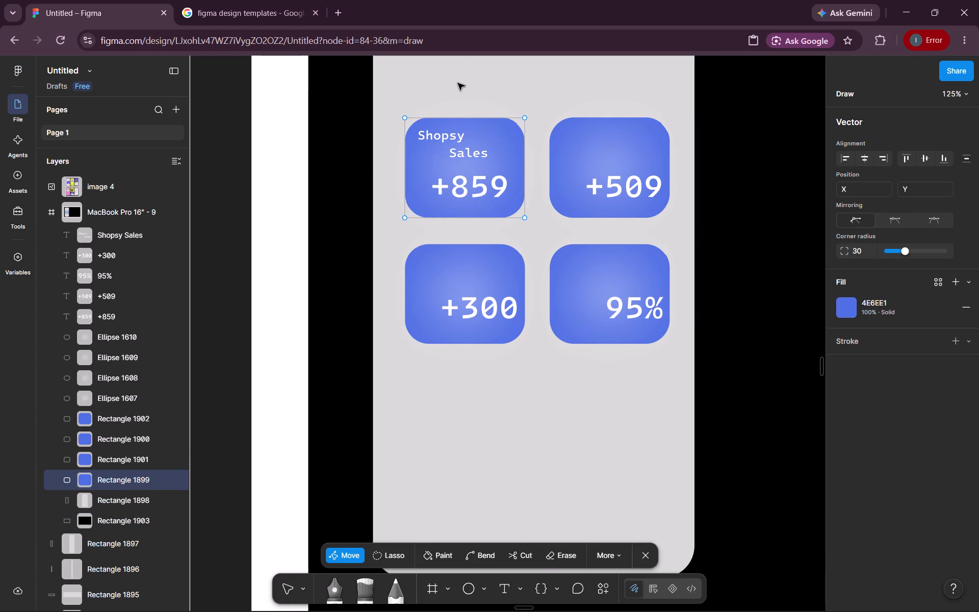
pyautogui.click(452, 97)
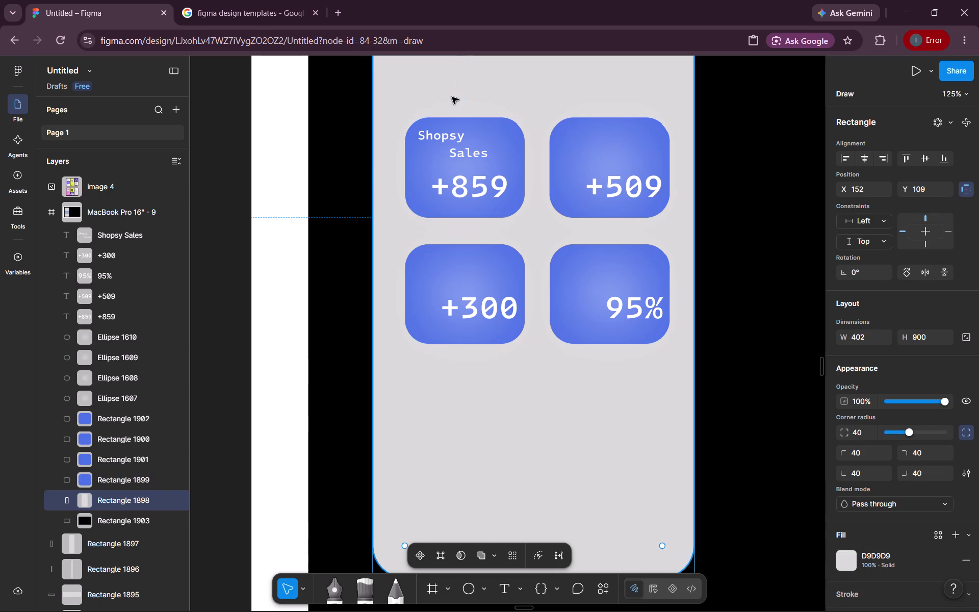
# Duplicate the Shopsy Sales text into the upper-right blue tile at about X 389, Y 444.
pyautogui.click(461, 158)
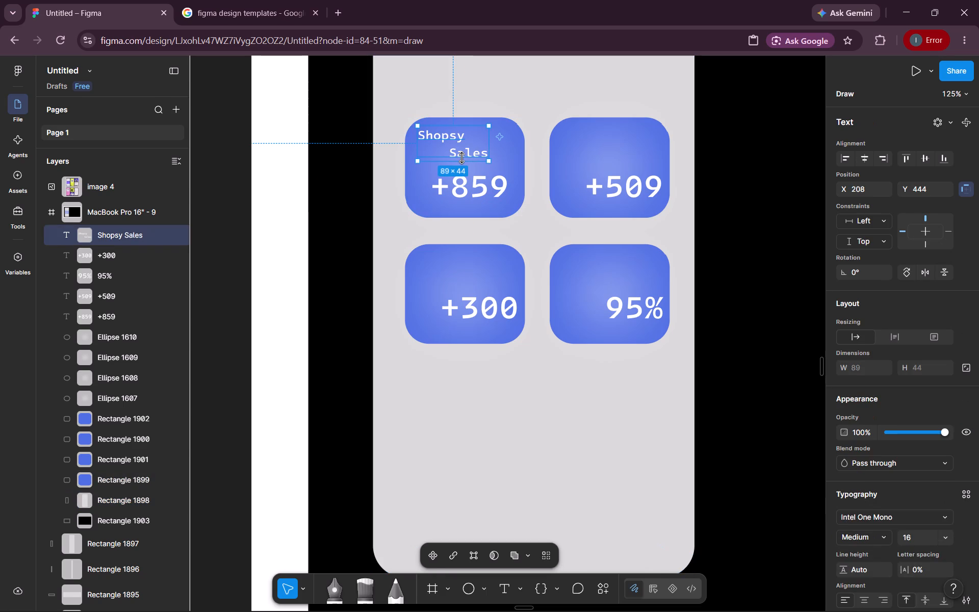
pyautogui.keyDown('alt'); pyautogui.moveTo(465, 148); pyautogui.dragTo(619, 147); pyautogui.keyUp('alt')
pyautogui.moveTo(619, 147); pyautogui.dragTo(616, 147)
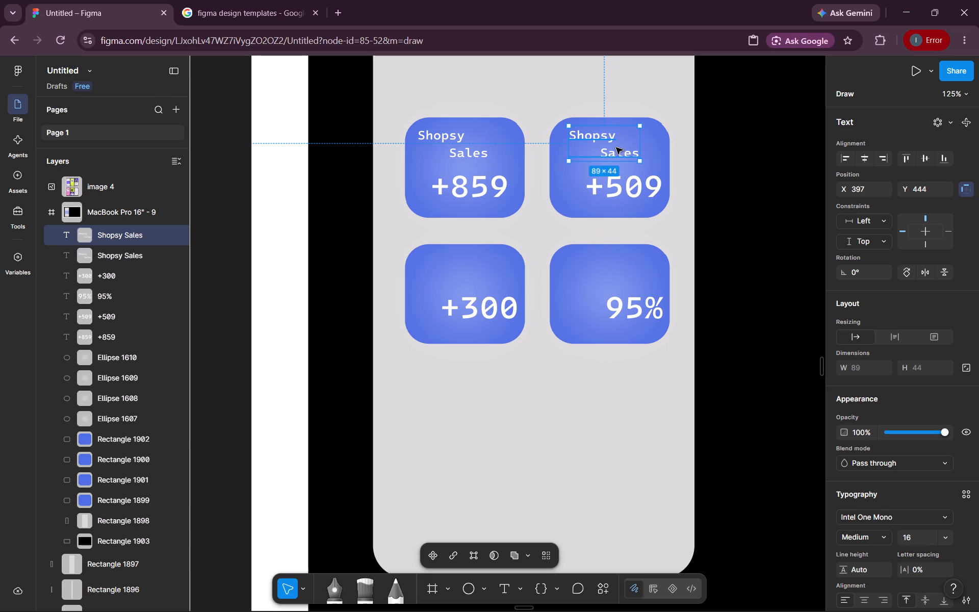
pyautogui.moveTo(616, 147); pyautogui.dragTo(610, 147)
pyautogui.click(719, 156)
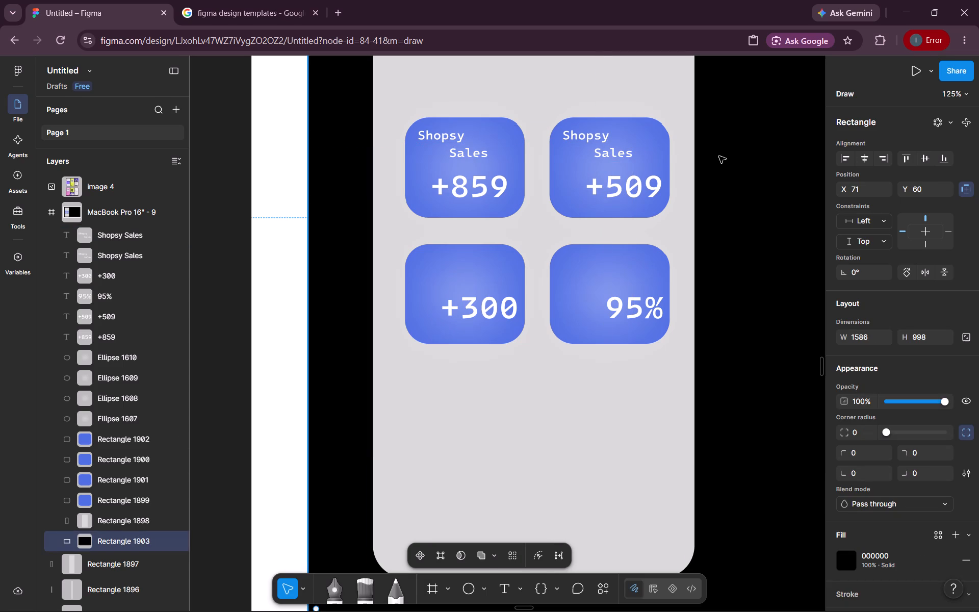
# In the upper-right tile's label, replace Sales with Costumers on the second line, indented by two spaces.
pyautogui.scroll(-1, 719, 156)
pyautogui.hscroll(-1, 719, 156)
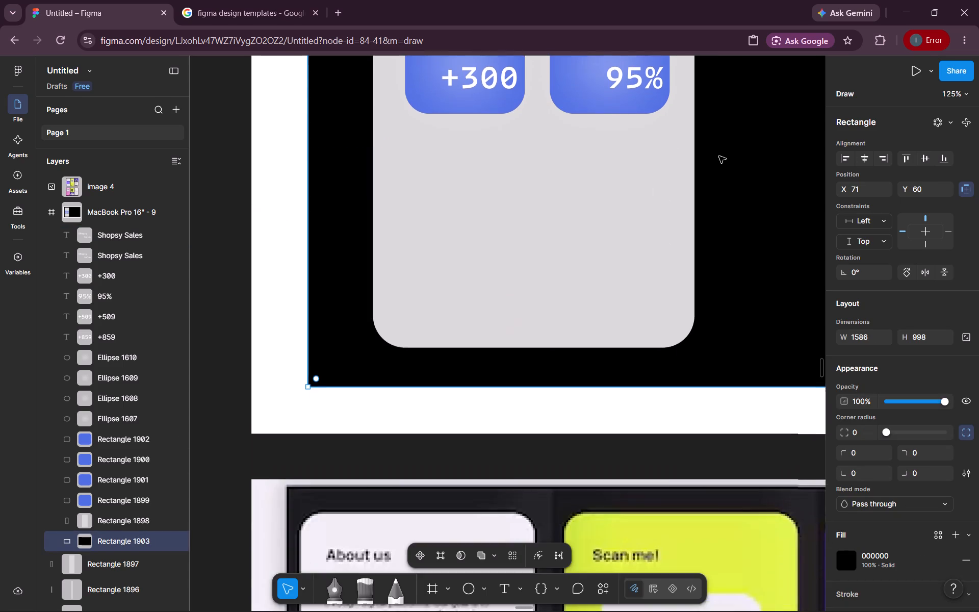
pyautogui.hscroll(-1, 719, 156)
pyautogui.doubleClick(615, 162)
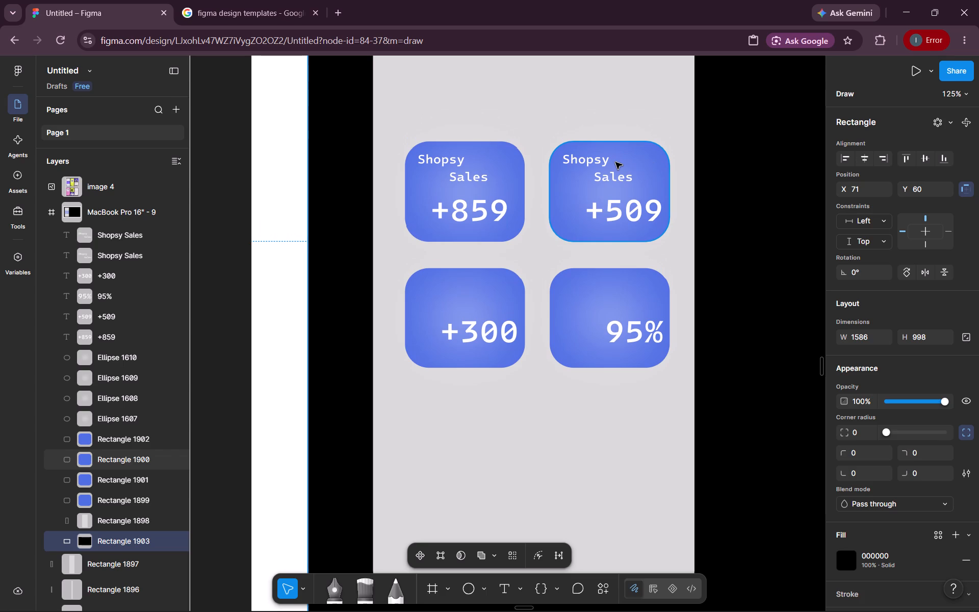
pyautogui.doubleClick(582, 165)
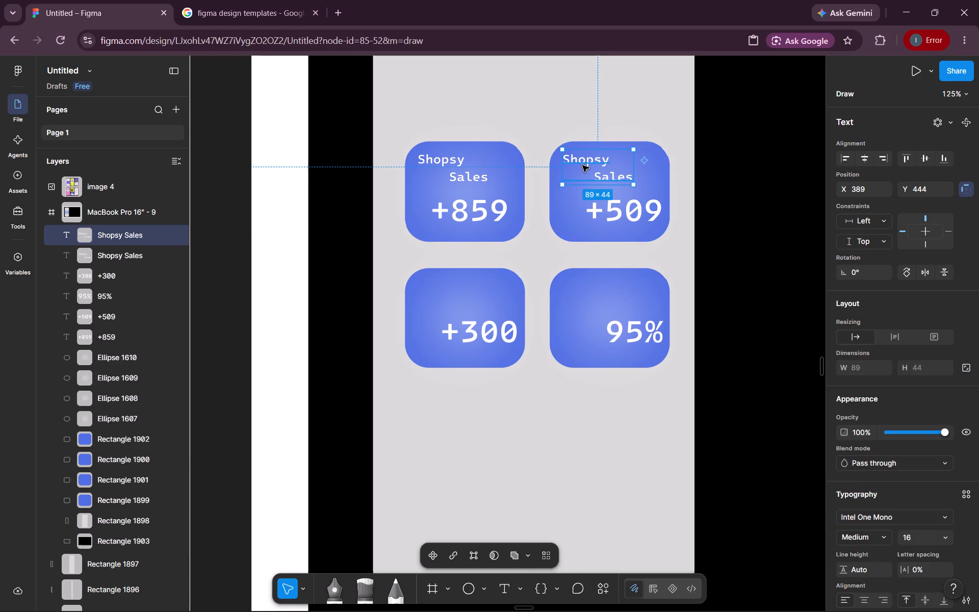
pyautogui.doubleClick(606, 180)
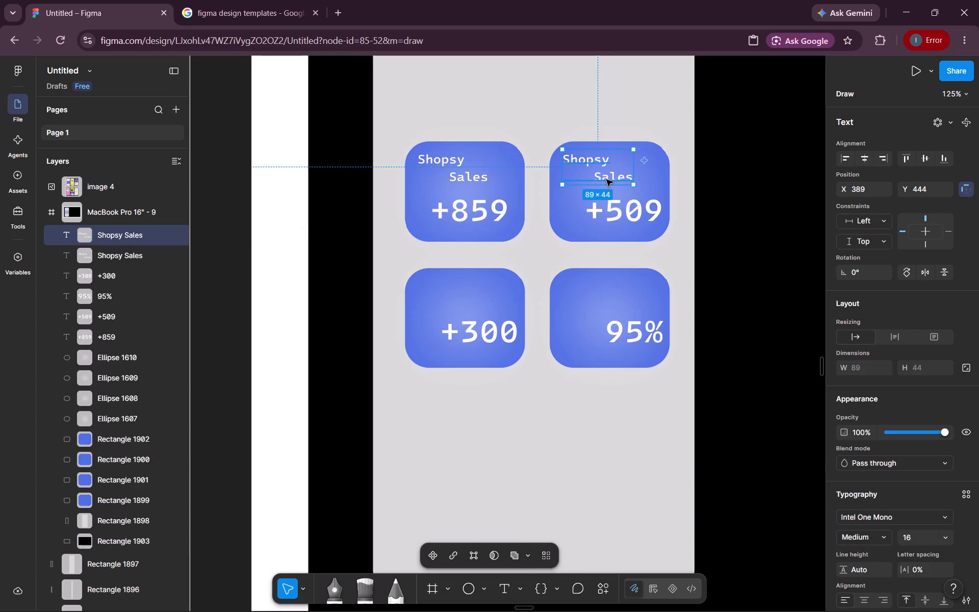
pyautogui.click(606, 180)
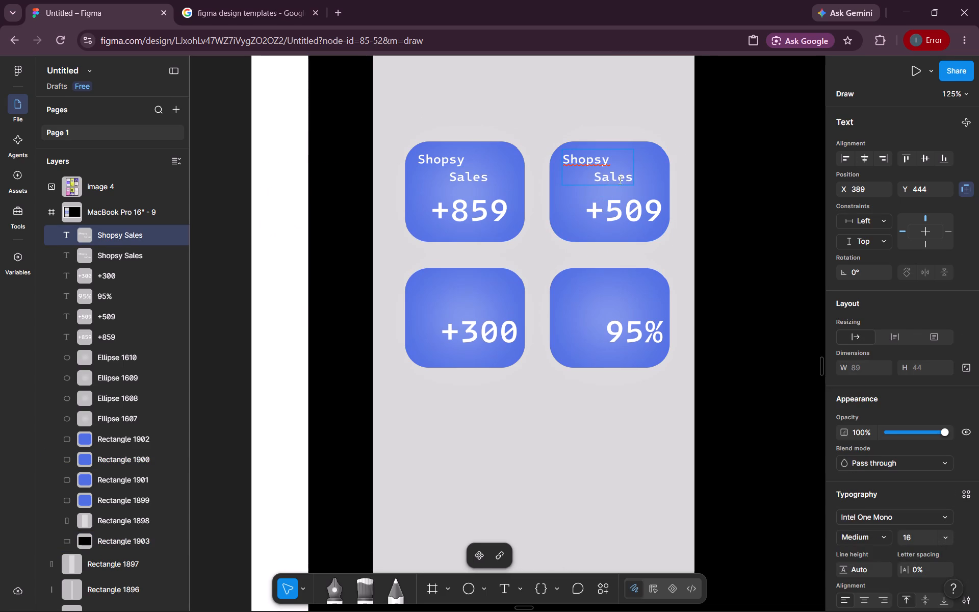
pyautogui.click(631, 180)
pyautogui.press('BackSpace')
pyautogui.press('BackSpace')
pyautogui.press('BackSpace')
pyautogui.press('BackSpace')
pyautogui.press('BackSpace')
pyautogui.press('BackSpace')
pyautogui.press('BackSpace')
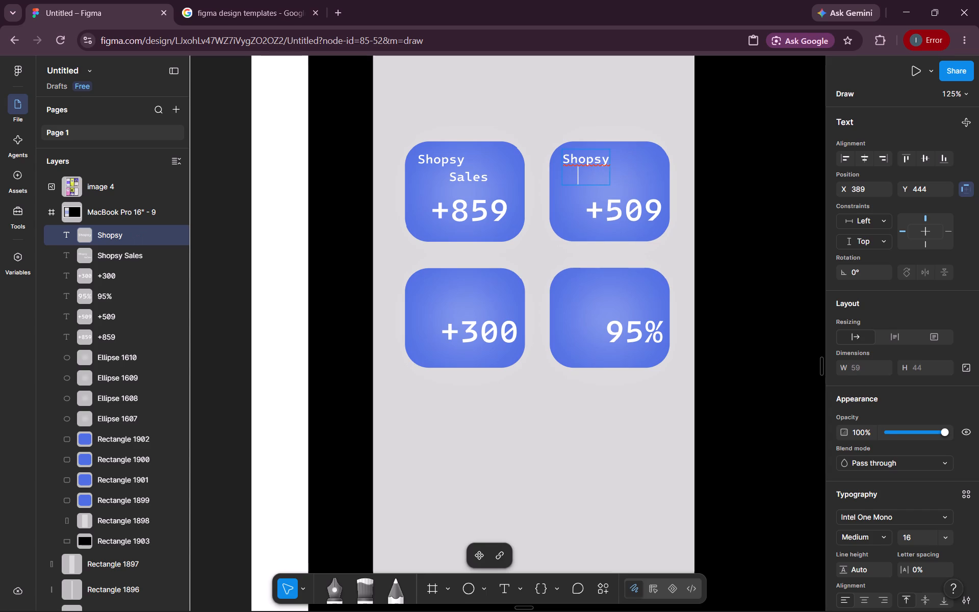
pyautogui.write('Costu')
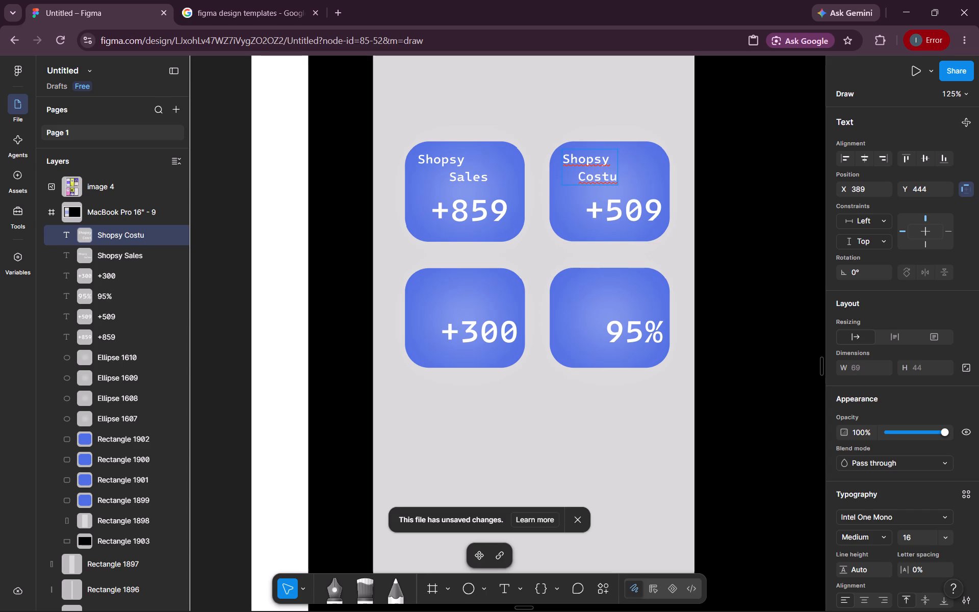
pyautogui.write('mers')
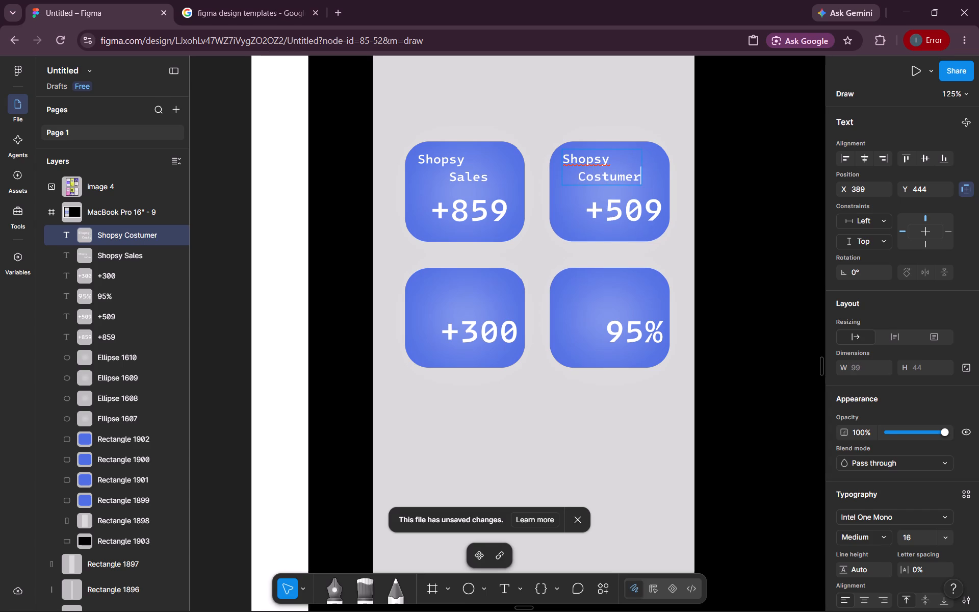
pyautogui.click(708, 203)
pyautogui.click(708, 203)
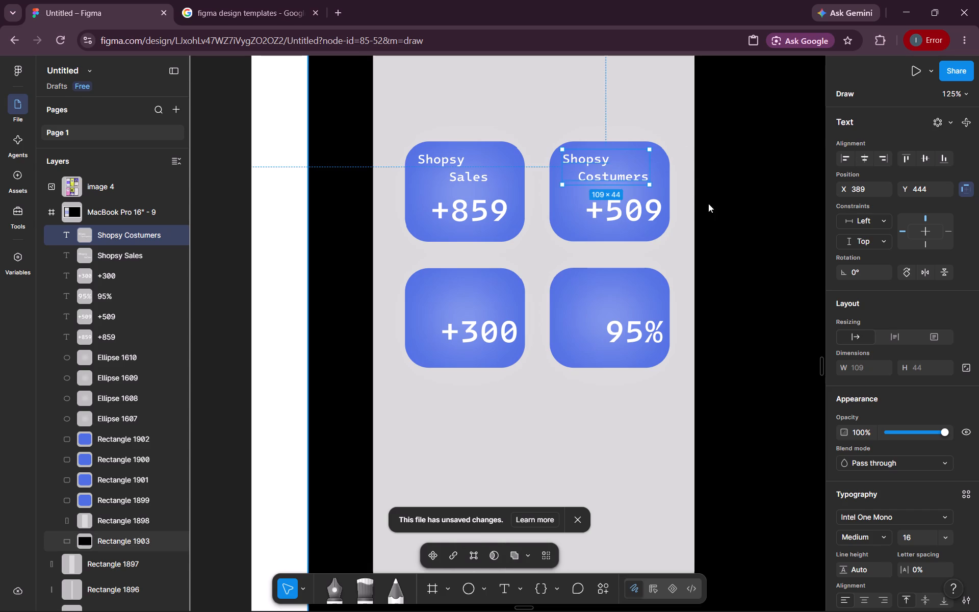
# Add a text reading Net sales profit in the empty area below the 95% tile, at about X 453, Y 791.
pyautogui.scroll(-1, 708, 203)
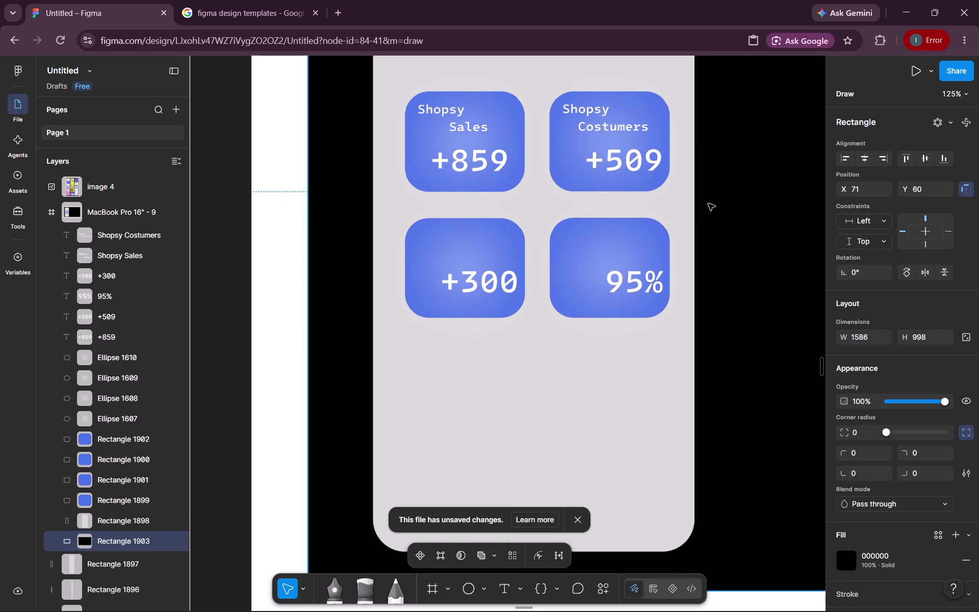
pyautogui.scroll(-2, 708, 203)
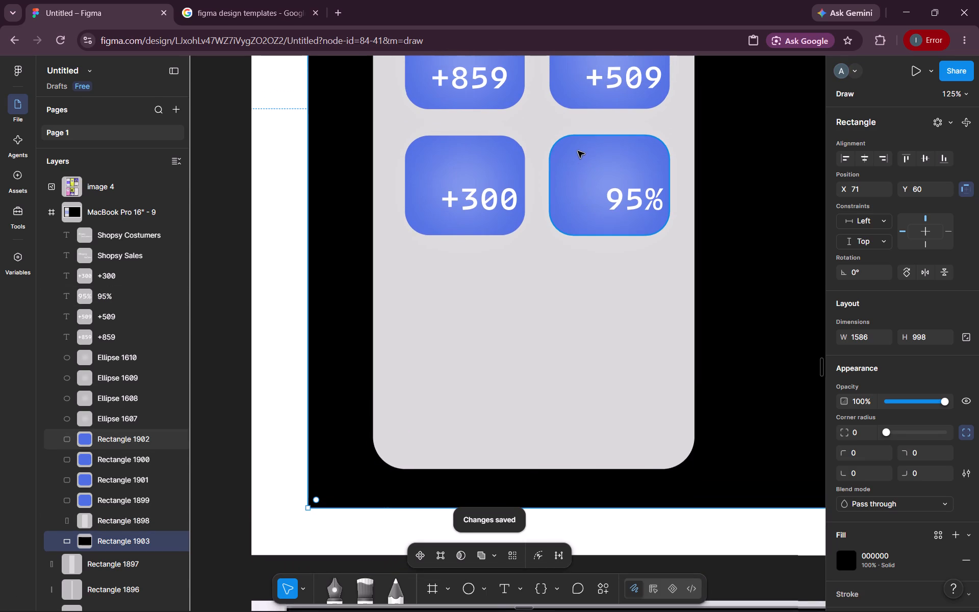
pyautogui.click(578, 151)
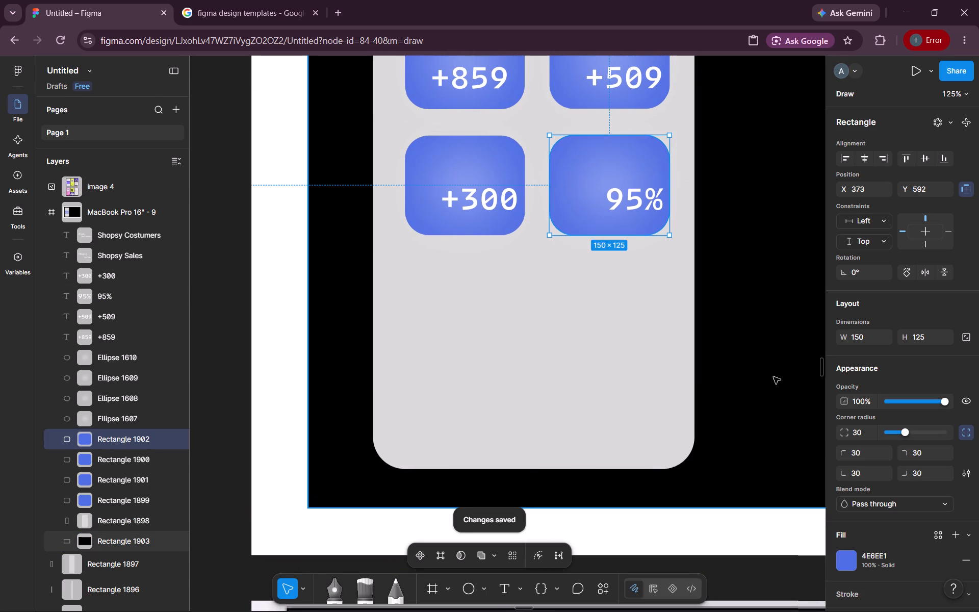
pyautogui.click(774, 377)
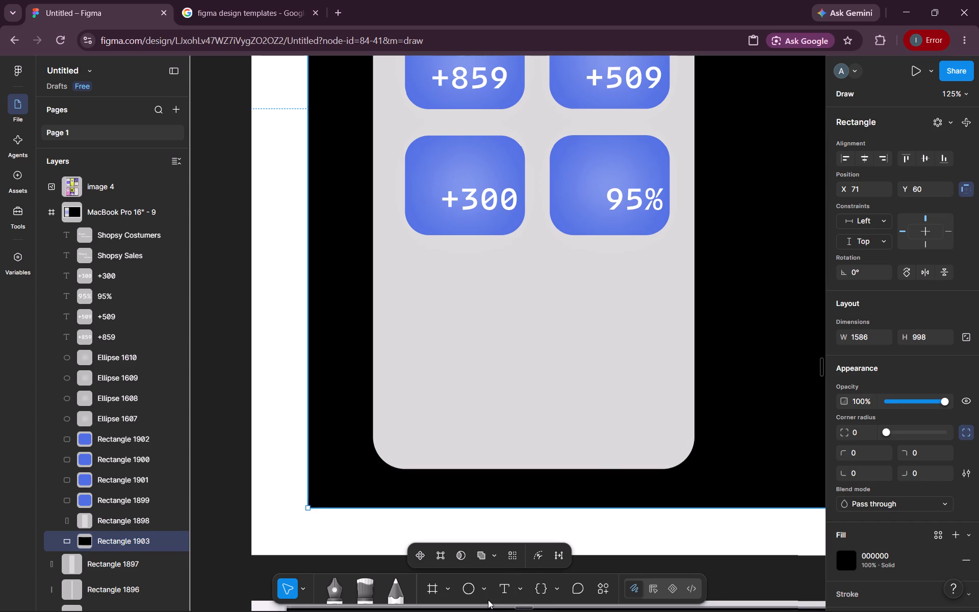
pyautogui.click(504, 591)
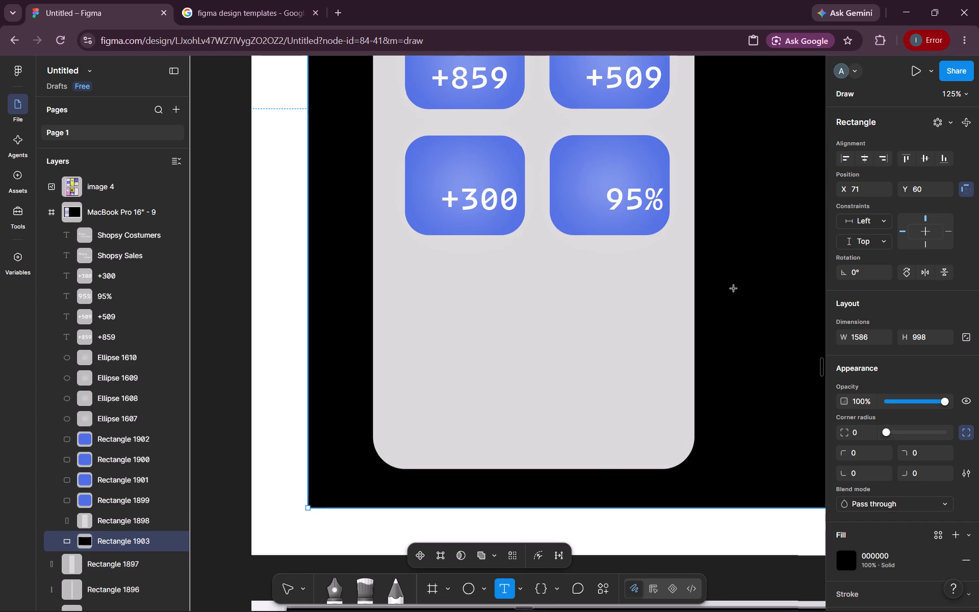
pyautogui.click(613, 294)
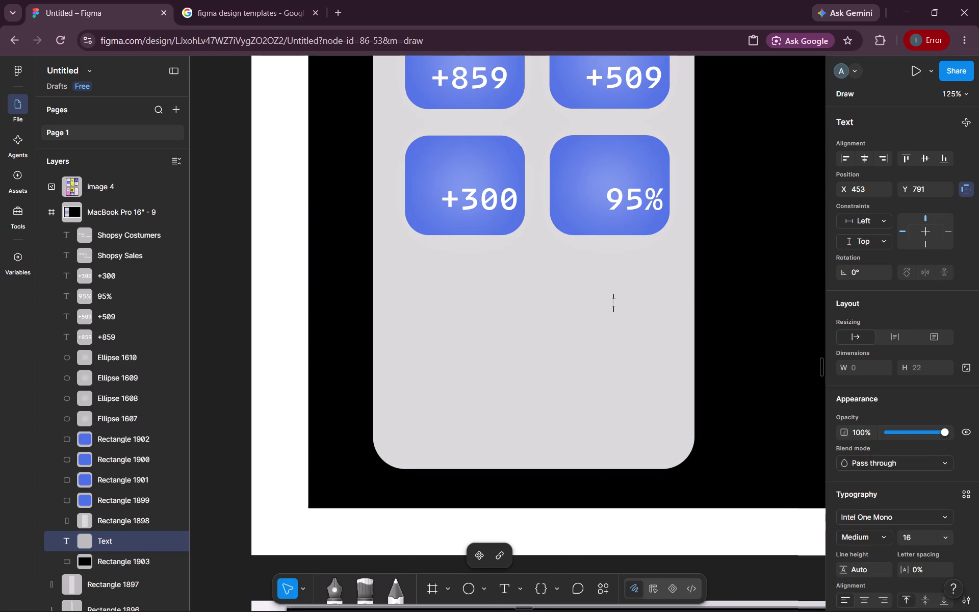
pyautogui.write('Sa')
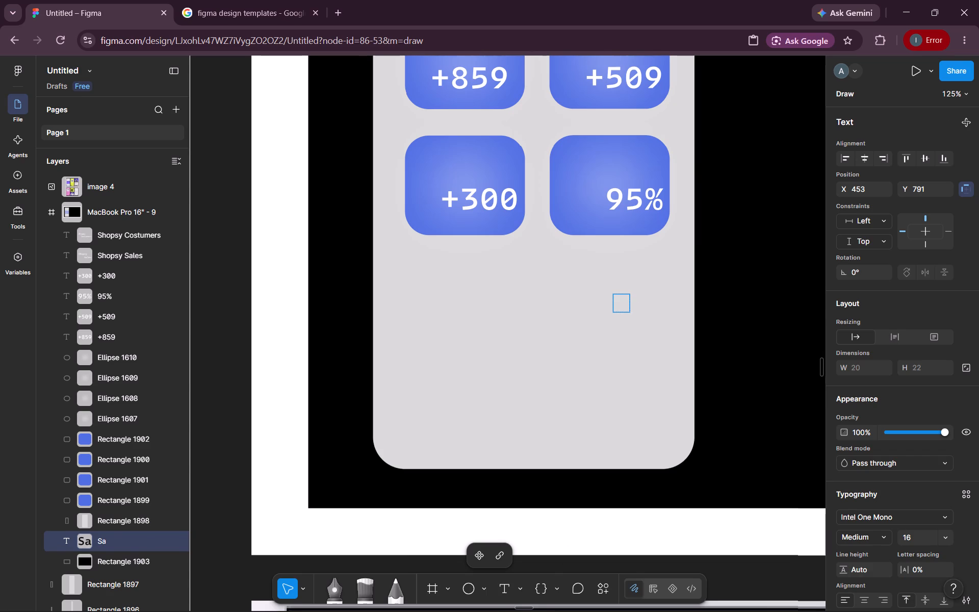
pyautogui.press('BackSpace')
pyautogui.press('BackSpace')
pyautogui.press('BackSpace')
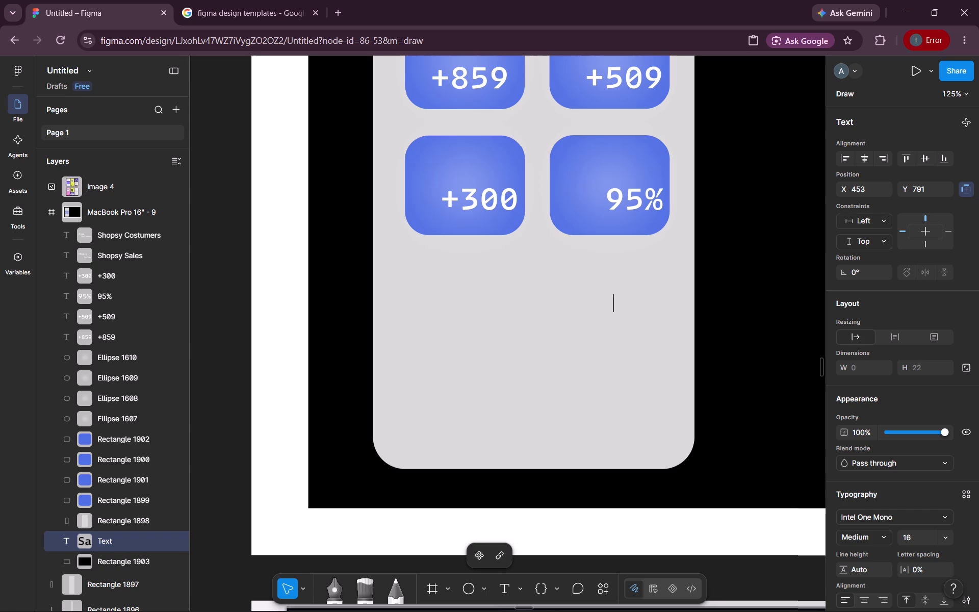
pyautogui.hotkey('shift', 'n')
pyautogui.write('et')
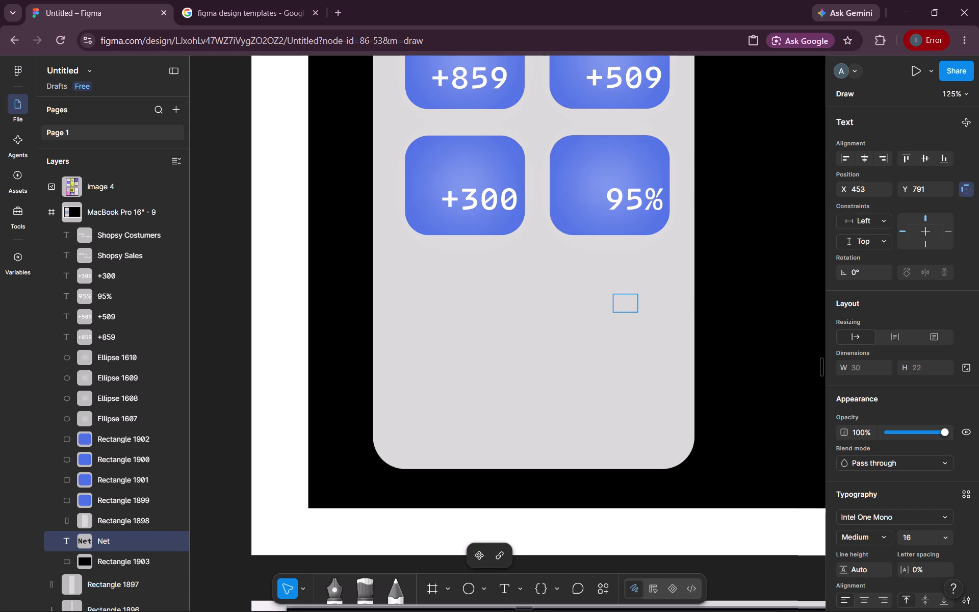
pyautogui.press('space')
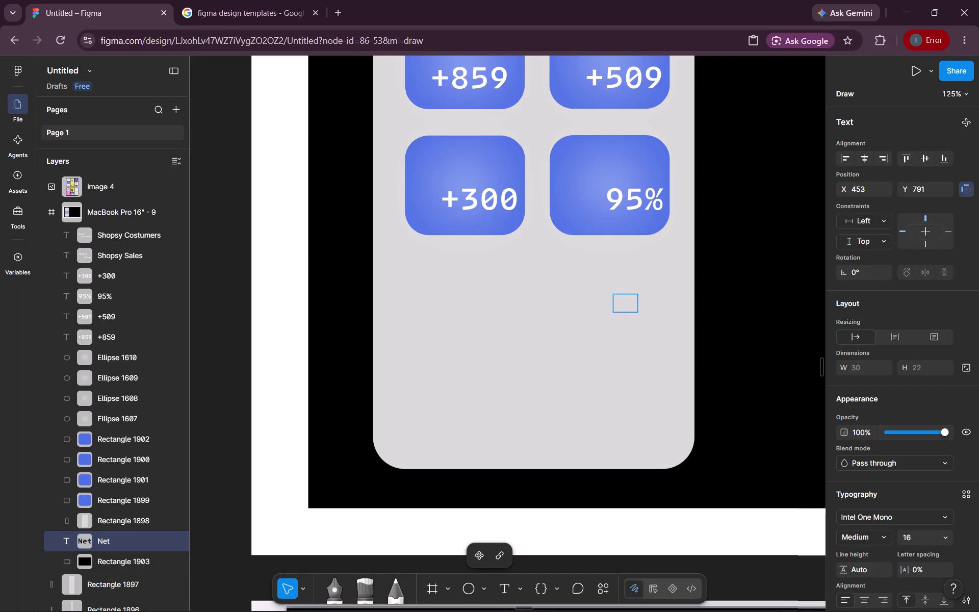
pyautogui.write('sales')
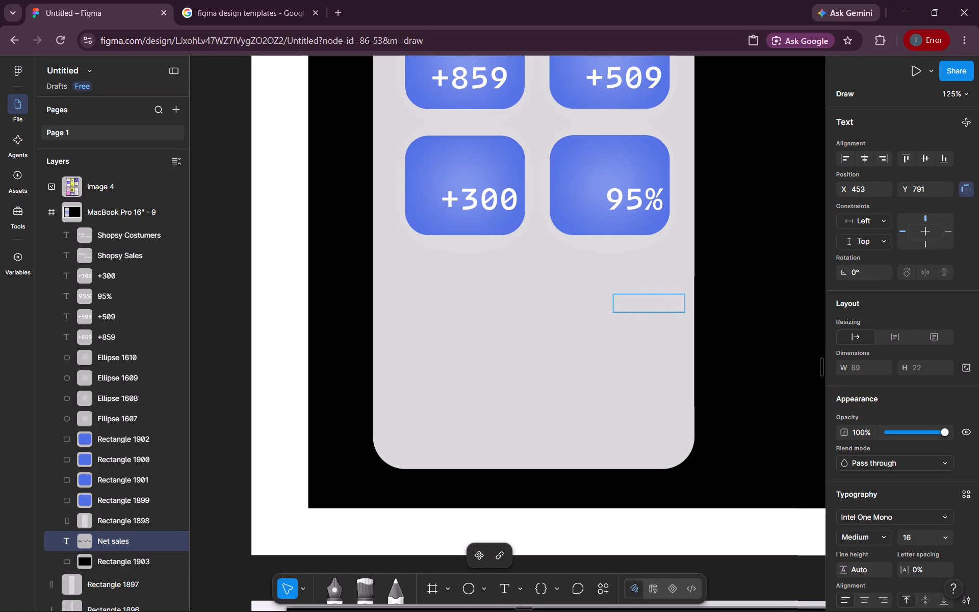
pyautogui.press('space')
pyautogui.write('profit')
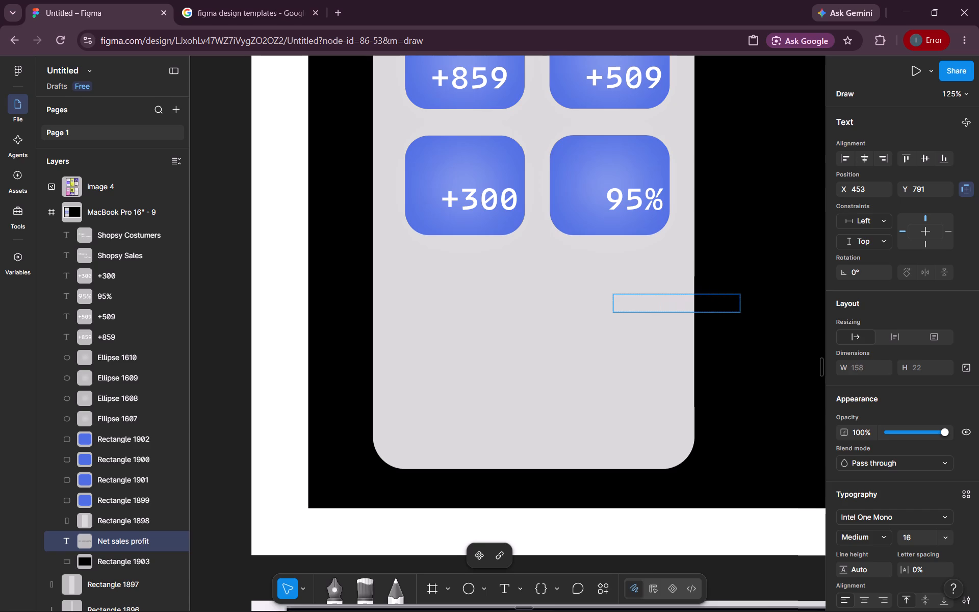
pyautogui.click(719, 310)
pyautogui.click(736, 358)
# Bring the Net sales profit text to the front.
pyautogui.rightClick(725, 309)
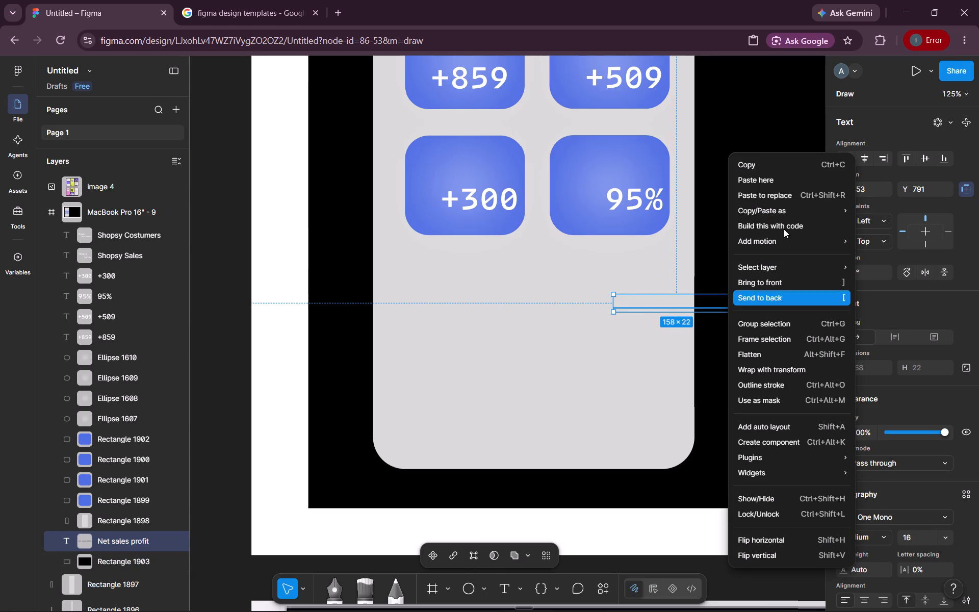
pyautogui.click(776, 283)
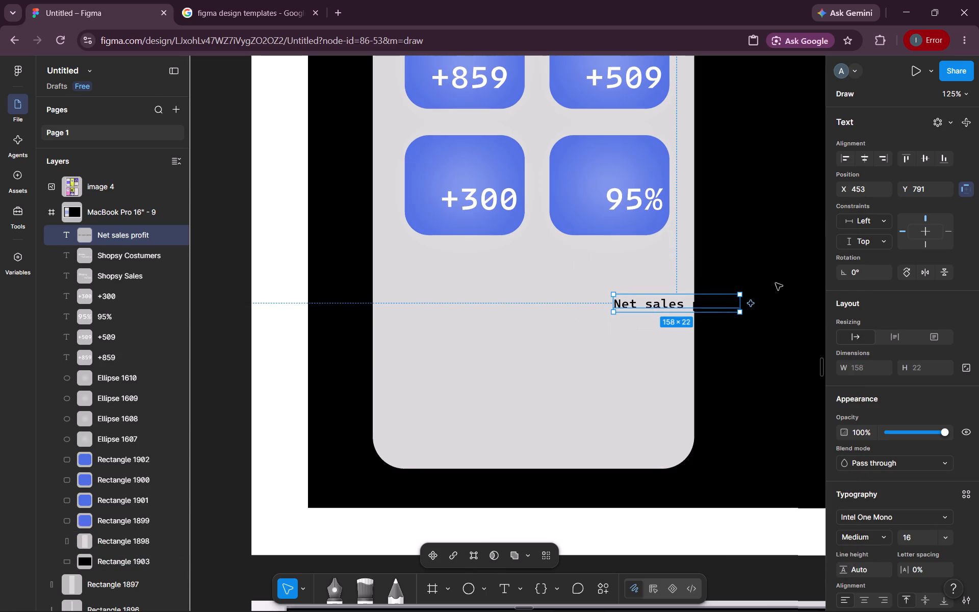
# Move the Net sales profit text above the 95% statistic in the lower-right tile, to about X 388, Y 608.
pyautogui.moveTo(716, 298); pyautogui.dragTo(635, 163)
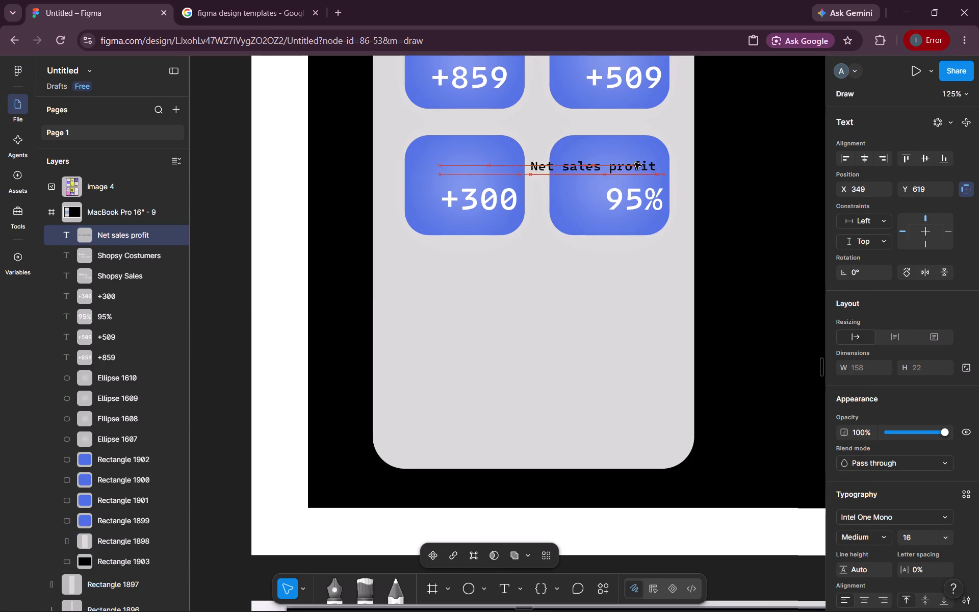
pyautogui.moveTo(635, 163); pyautogui.dragTo(664, 151)
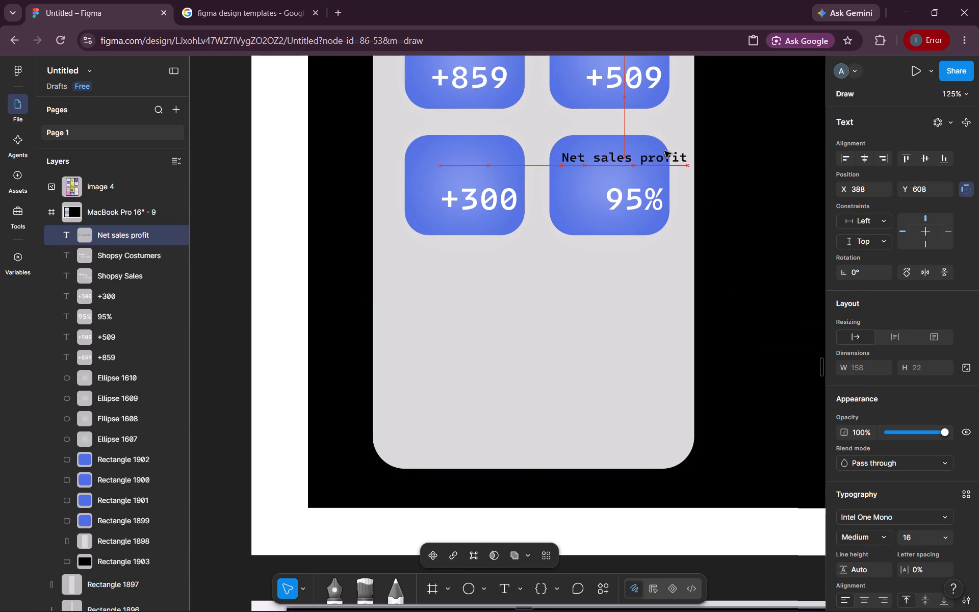
pyautogui.moveTo(664, 151); pyautogui.dragTo(665, 157)
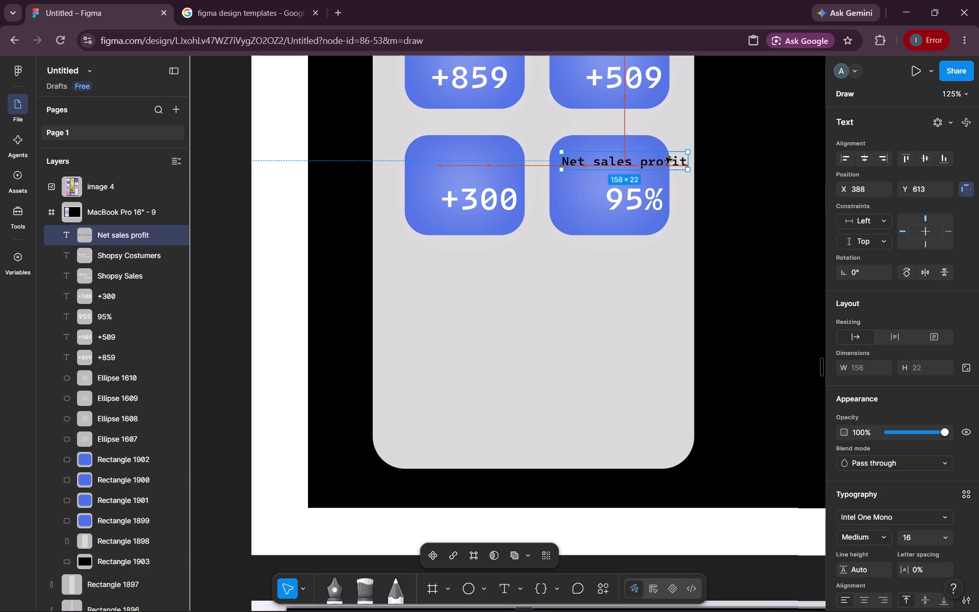
pyautogui.moveTo(665, 157); pyautogui.dragTo(661, 149)
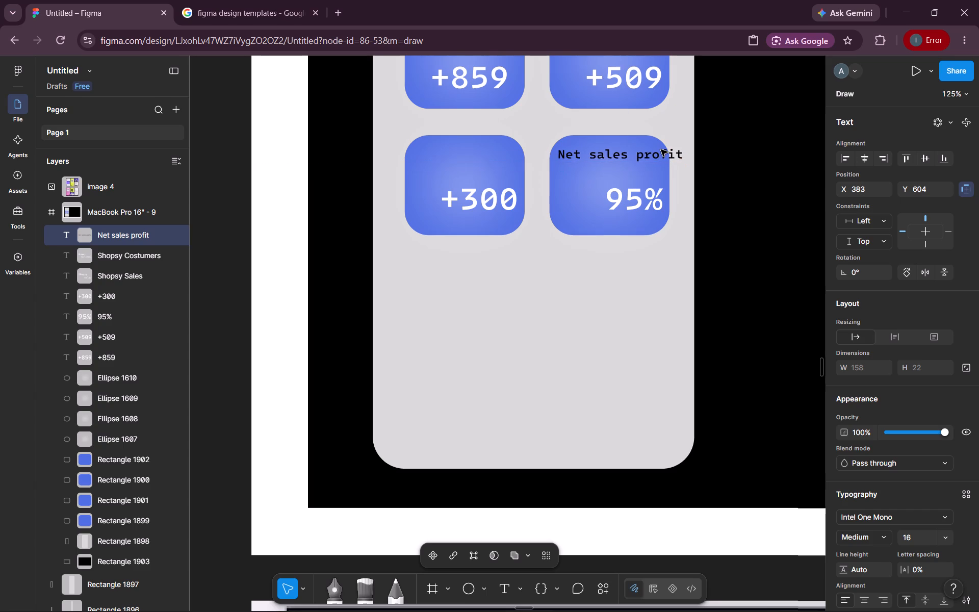
pyautogui.moveTo(661, 149); pyautogui.dragTo(664, 154)
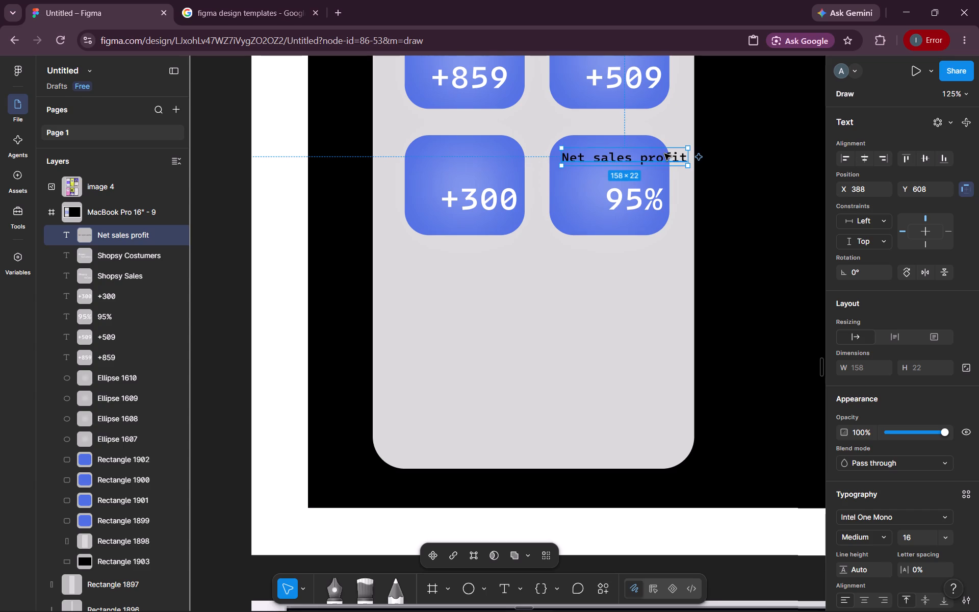
# Break the Net sales profit label so that profit sits on a second line, indented by four spaces.
pyautogui.doubleClick(638, 155)
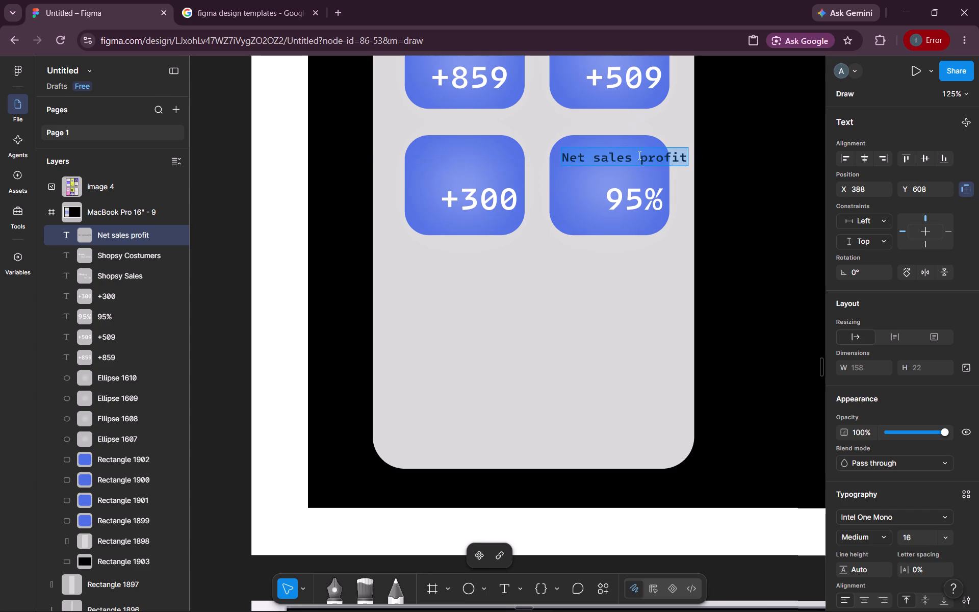
pyautogui.click(638, 155)
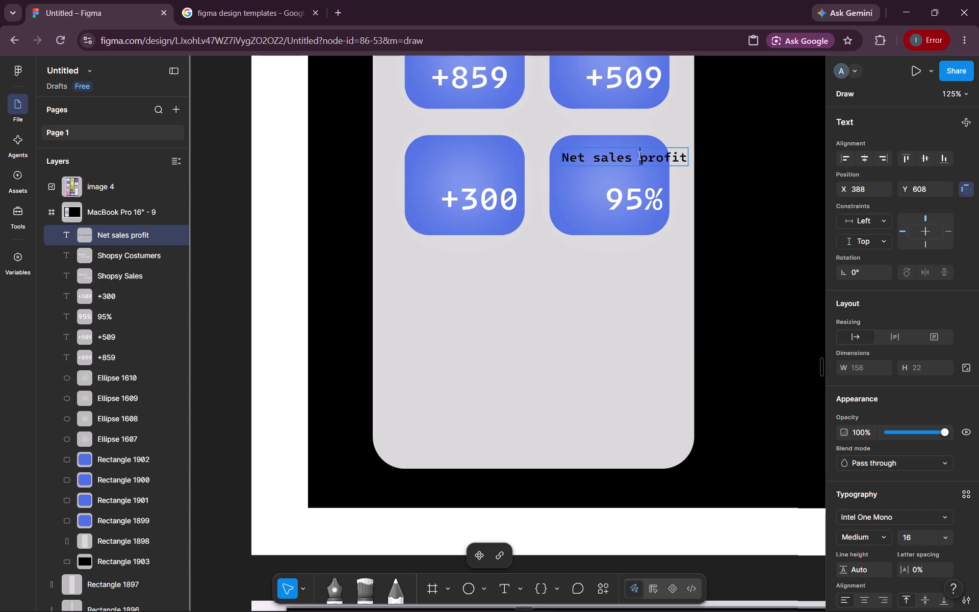
pyautogui.press('BackSpace')
pyautogui.press('Return')
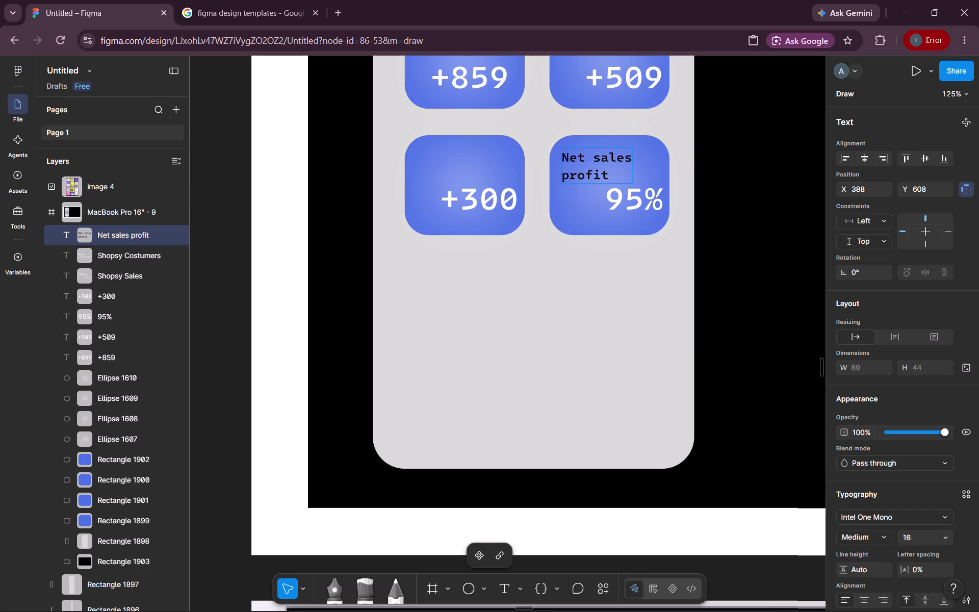
pyautogui.press('space')
pyautogui.press('space')
pyautogui.press('space')
pyautogui.press('space')
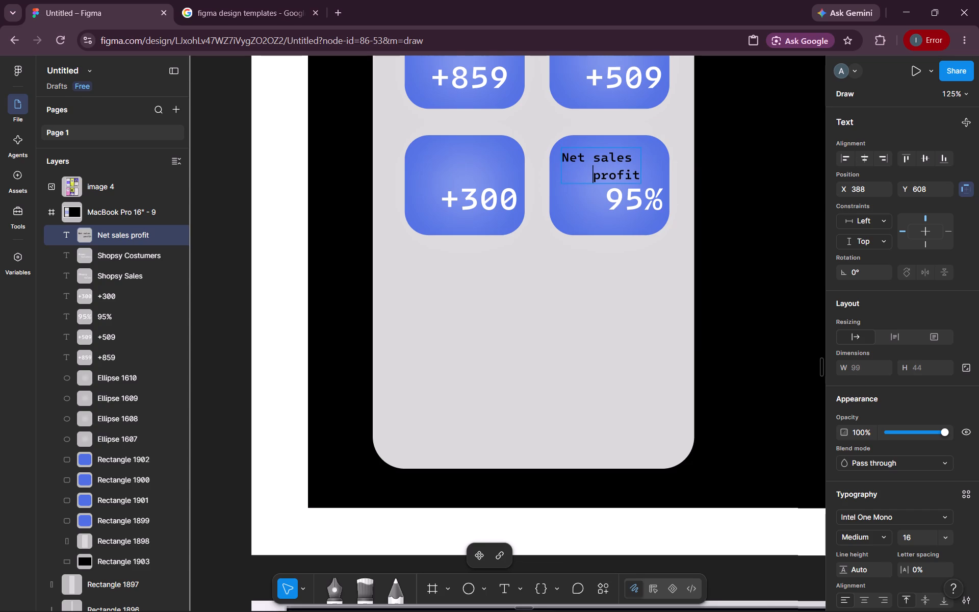
# Change the fill of the whole Net sales profit label to white, FFFFFF.
pyautogui.tripleClick(624, 163)
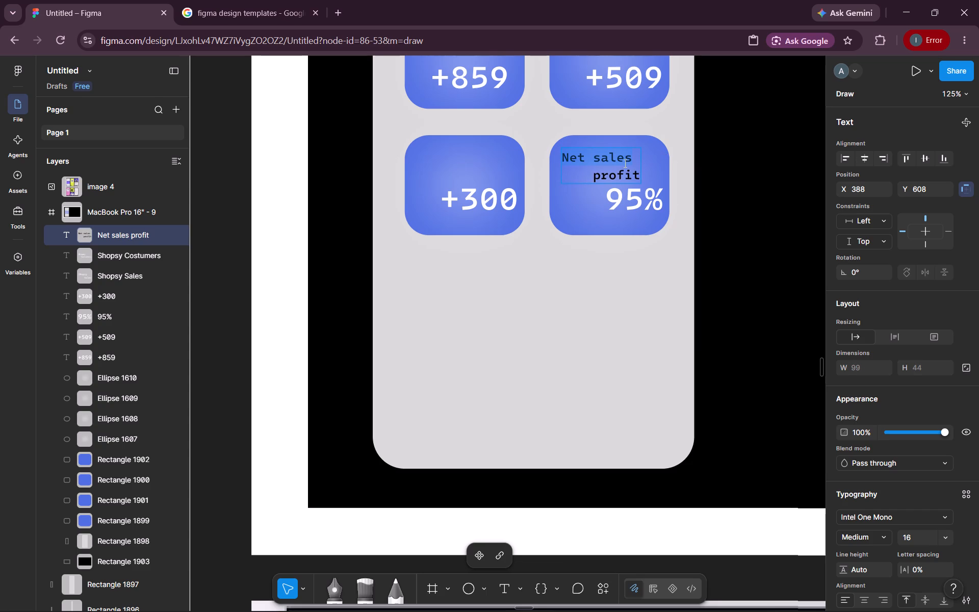
pyautogui.tripleClick(624, 163)
pyautogui.doubleClick(624, 163)
pyautogui.tripleClick(624, 163)
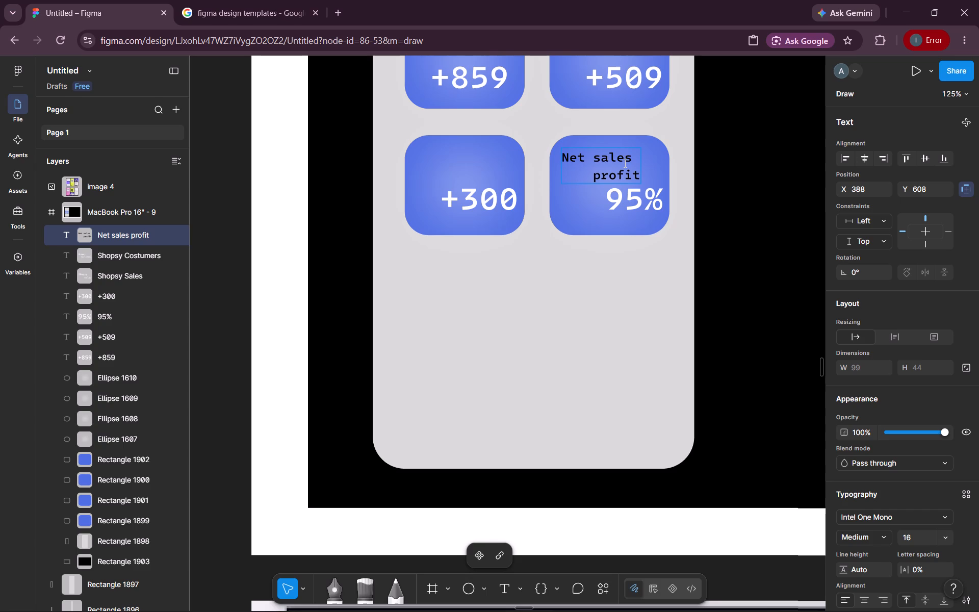
pyautogui.click(624, 163)
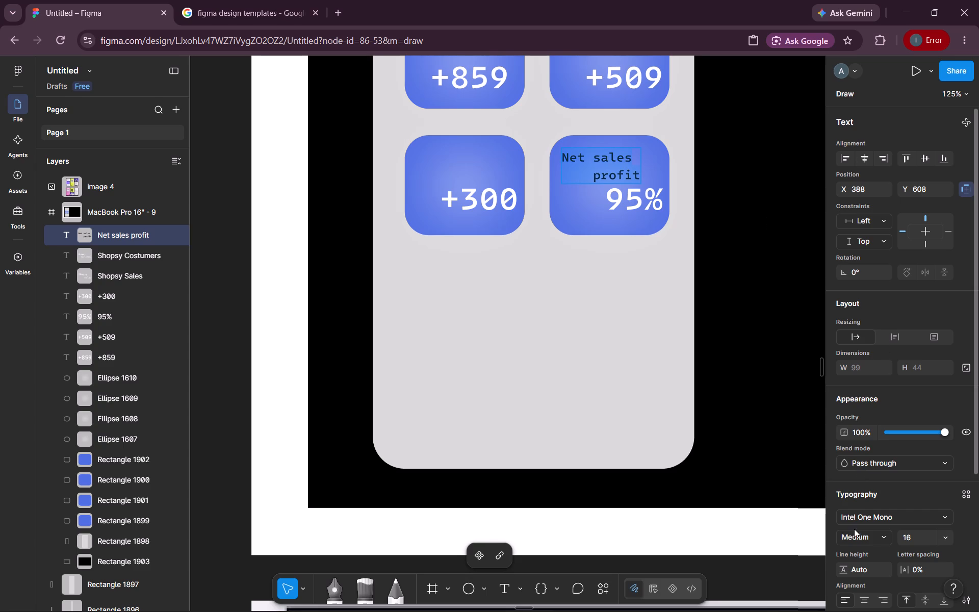
pyautogui.click(881, 536)
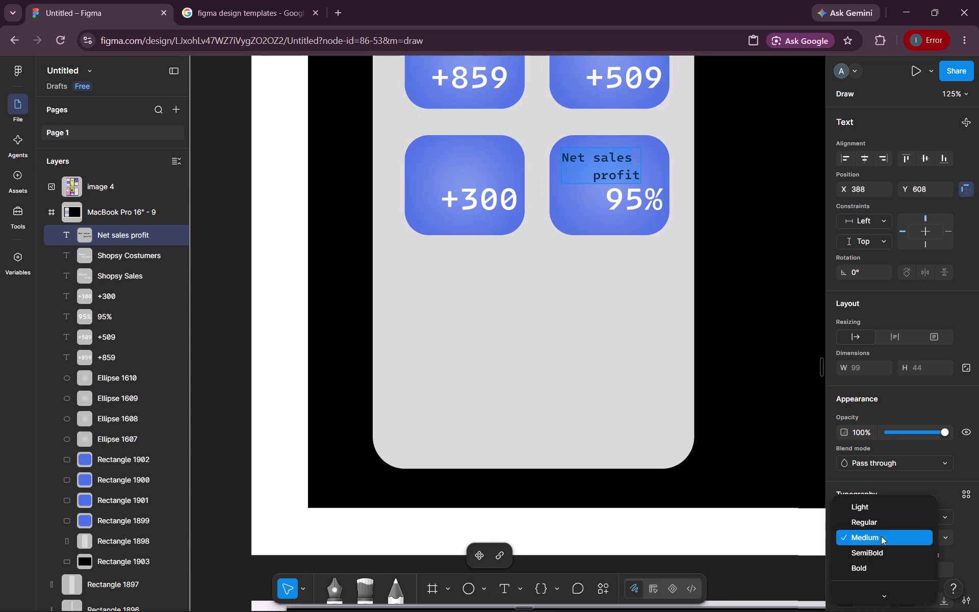
pyautogui.click(791, 498)
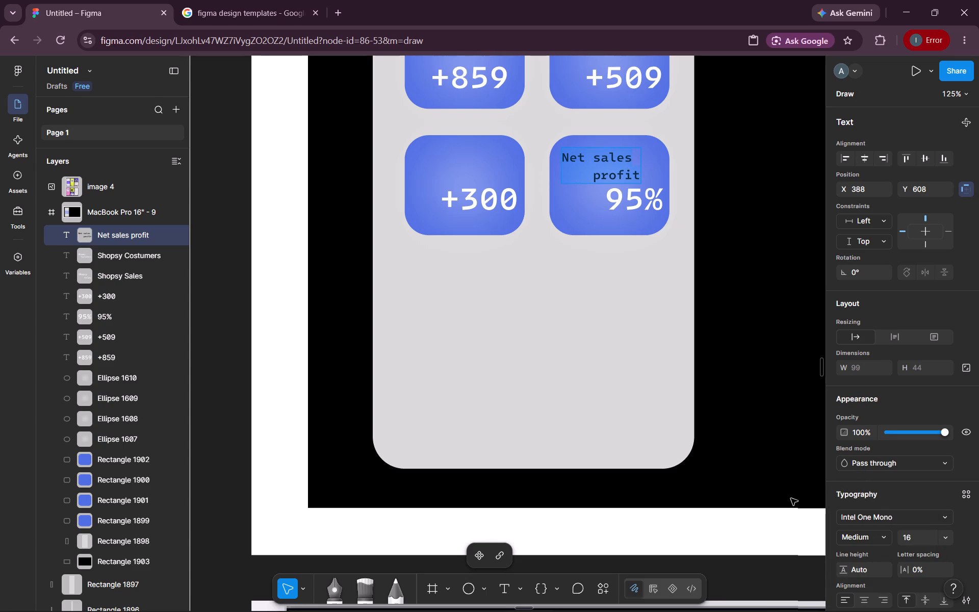
pyautogui.scroll(-3, 880, 439)
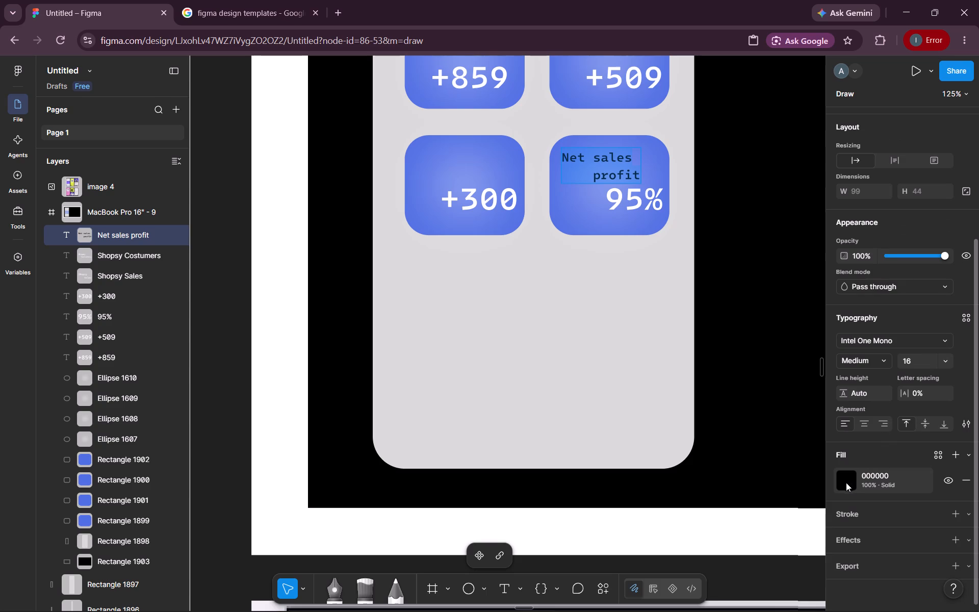
pyautogui.click(845, 481)
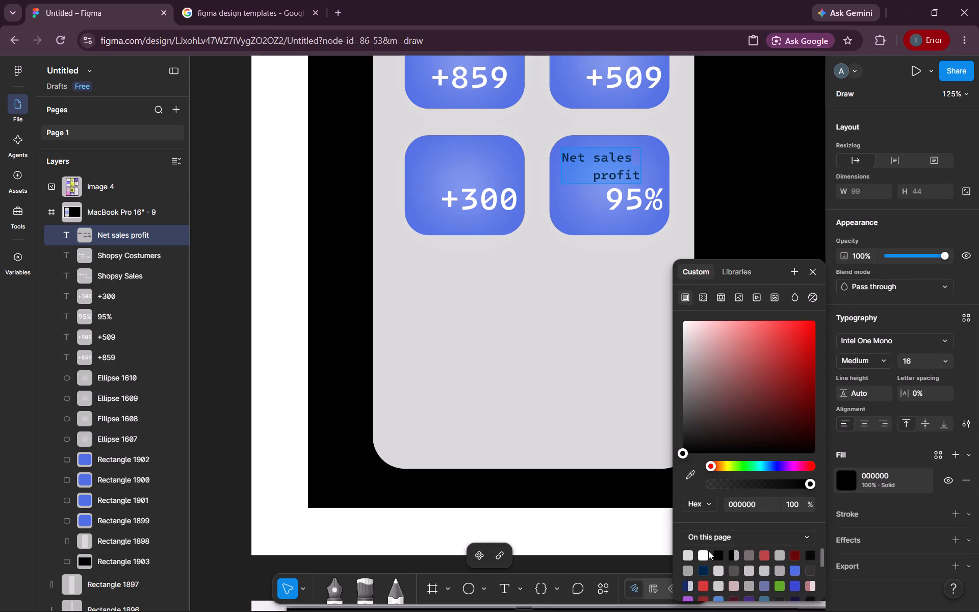
pyautogui.click(706, 551)
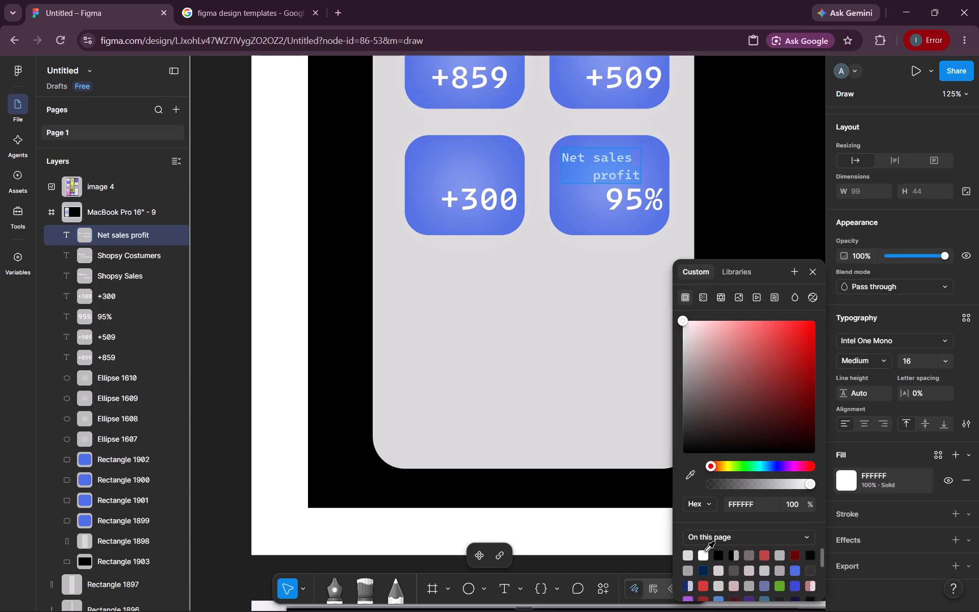
pyautogui.scroll(1, 771, 365)
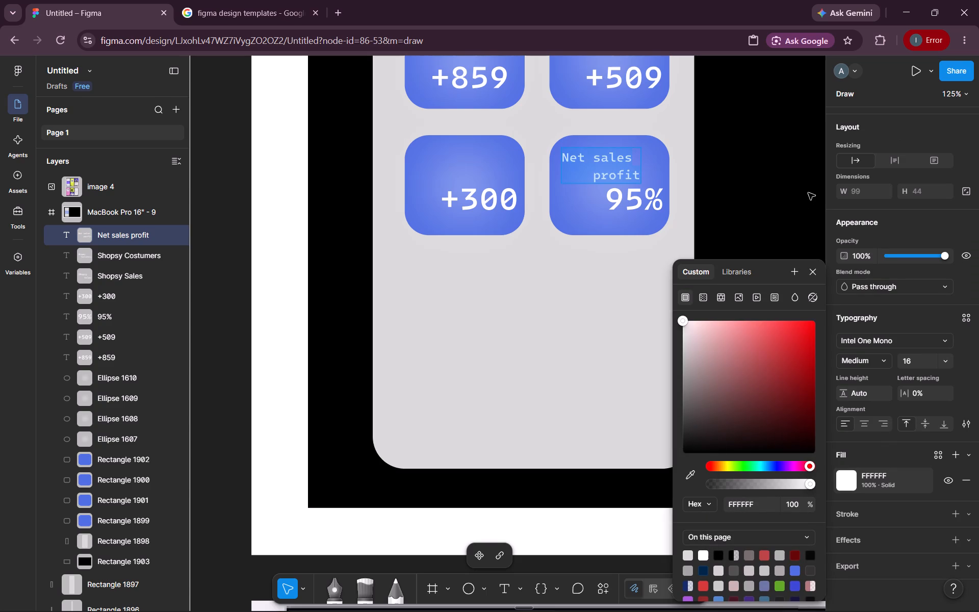
pyautogui.click(808, 193)
pyautogui.scroll(1, 808, 193)
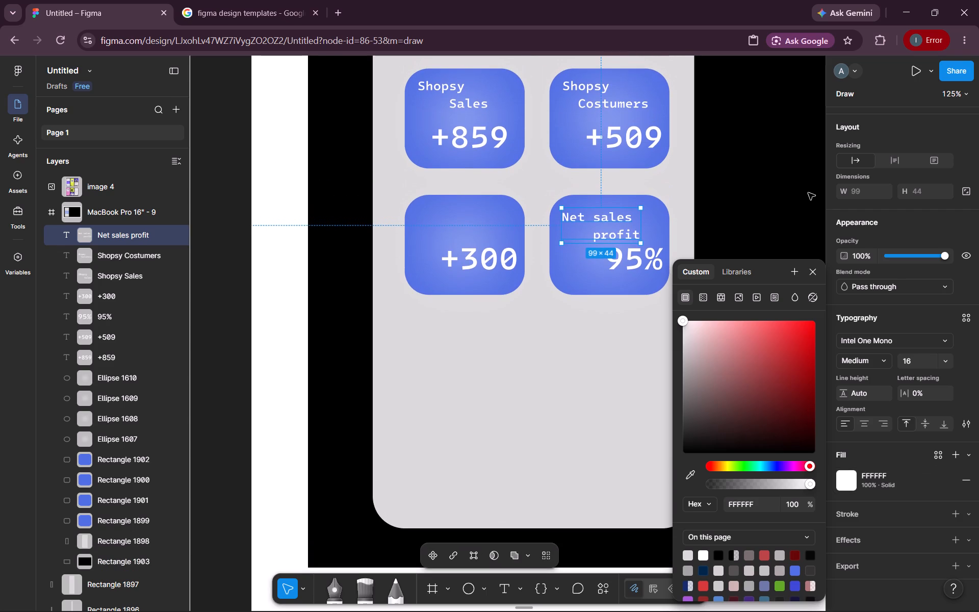
pyautogui.click(781, 209)
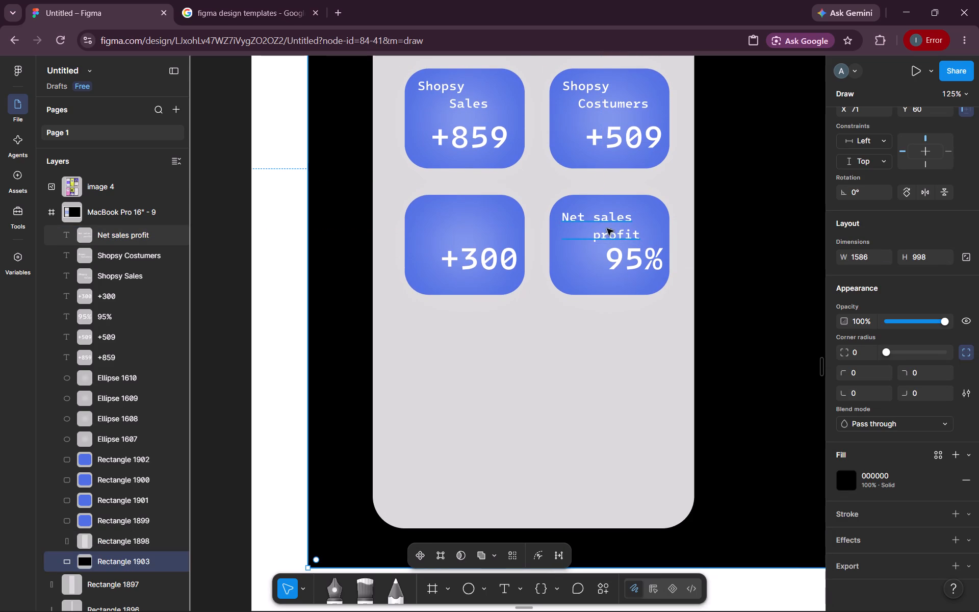
# Duplicate the Net sales profit label into the +300 tile, level with the original at about X 203, Y 608.
pyautogui.click(599, 229)
pyautogui.keyDown('alt'); pyautogui.moveTo(599, 229); pyautogui.dragTo(589, 228); pyautogui.keyUp('alt')
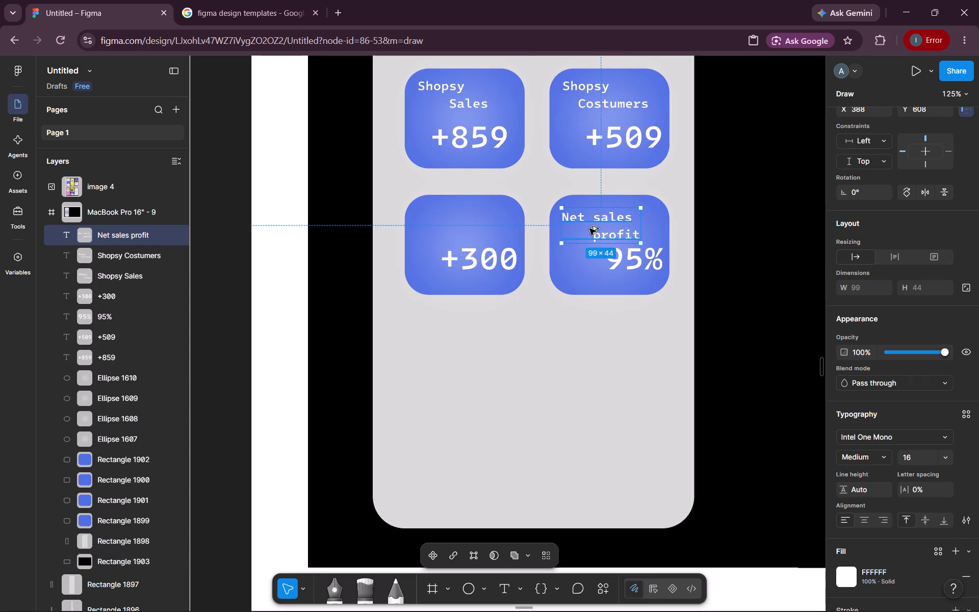
pyautogui.keyDown('alt'); pyautogui.moveTo(589, 228); pyautogui.dragTo(452, 235); pyautogui.keyUp('alt')
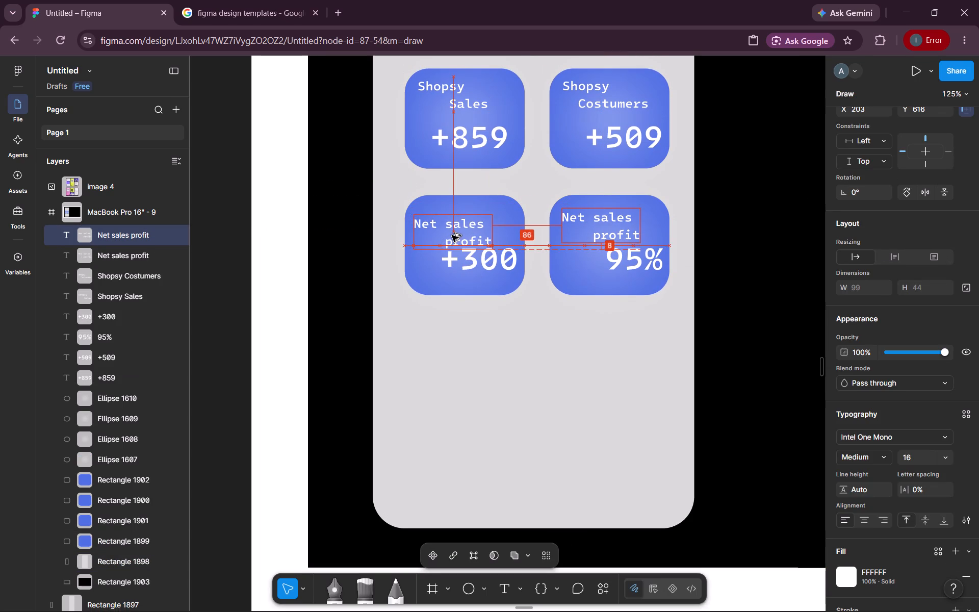
pyautogui.keyDown('alt'); pyautogui.moveTo(452, 235); pyautogui.dragTo(453, 227); pyautogui.keyUp('alt')
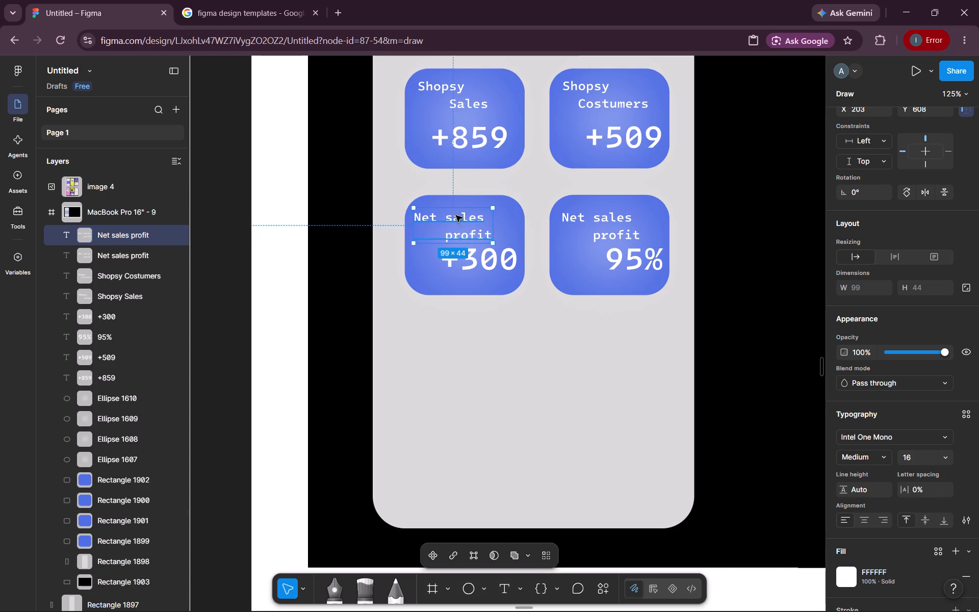
# Replace the copied label's text in the +300 tile with Our Products on a single line.
pyautogui.tripleClick(467, 217)
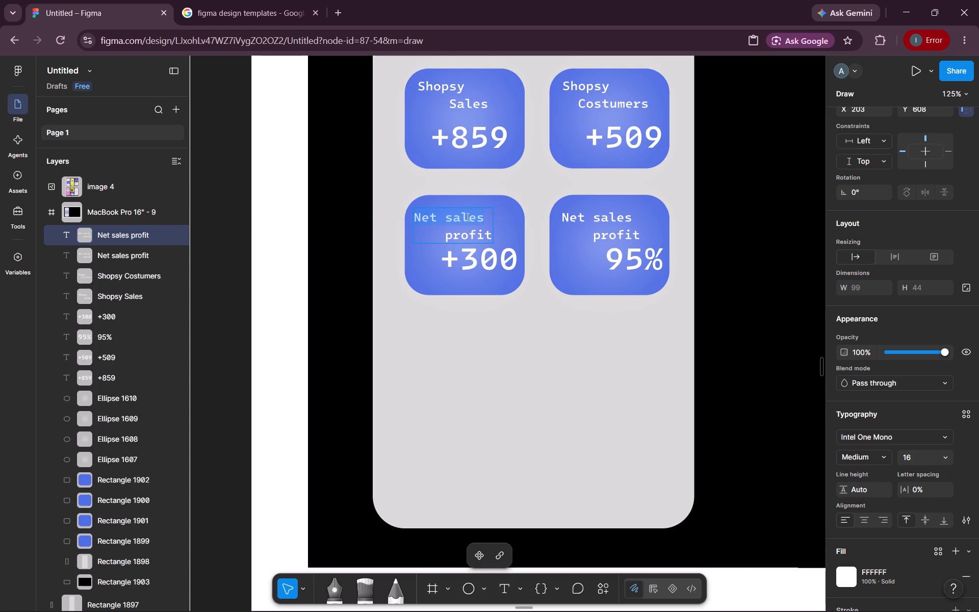
pyautogui.doubleClick(479, 232)
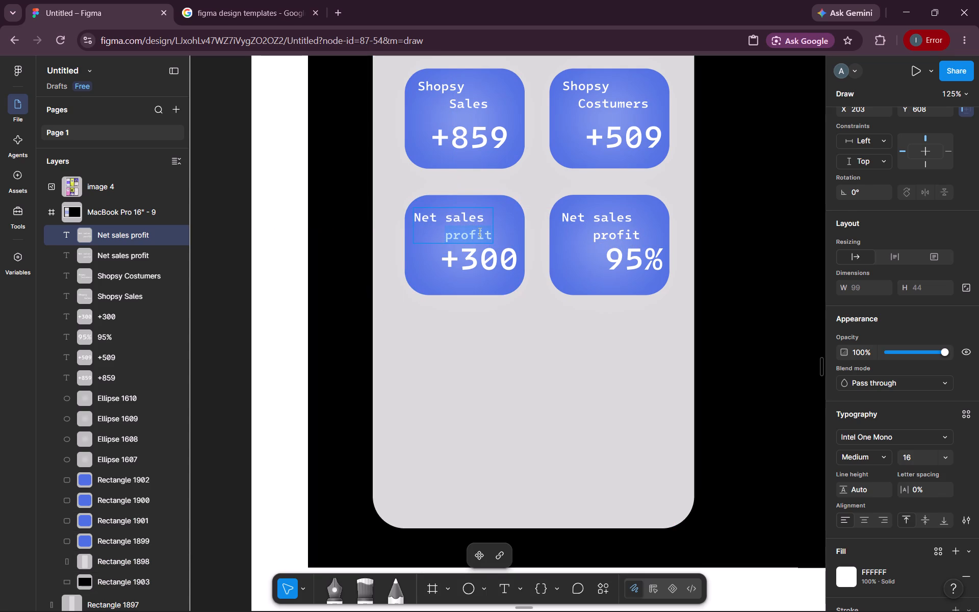
pyautogui.press('BackSpace')
pyautogui.press('BackSpace')
pyautogui.press('BackSpace')
pyautogui.press('BackSpace')
pyautogui.press('BackSpace')
pyautogui.press('BackSpace')
pyautogui.press('BackSpace')
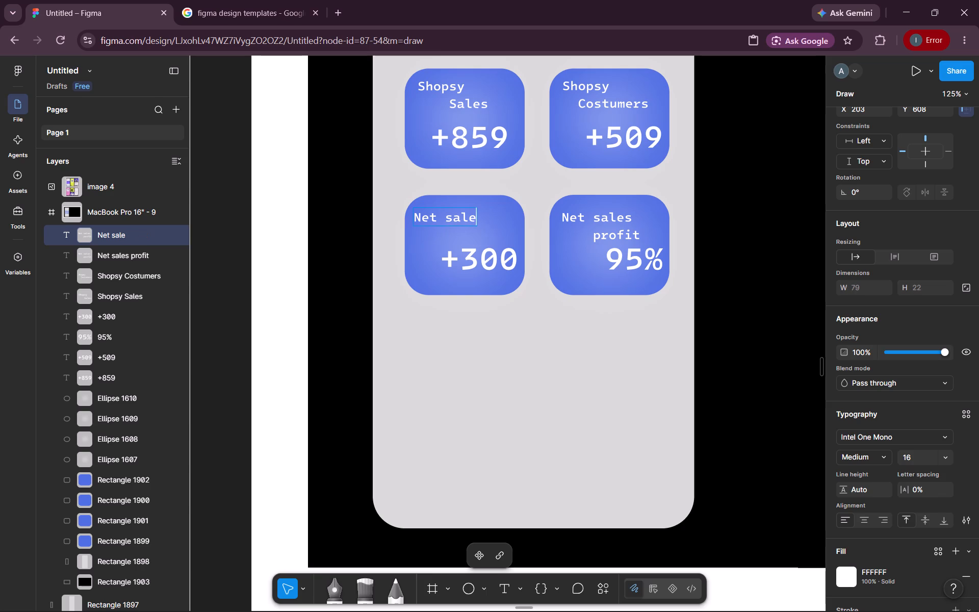
pyautogui.press('BackSpace')
pyautogui.press('BackSpace')
pyautogui.press('BackSpace')
pyautogui.press('BackSpace')
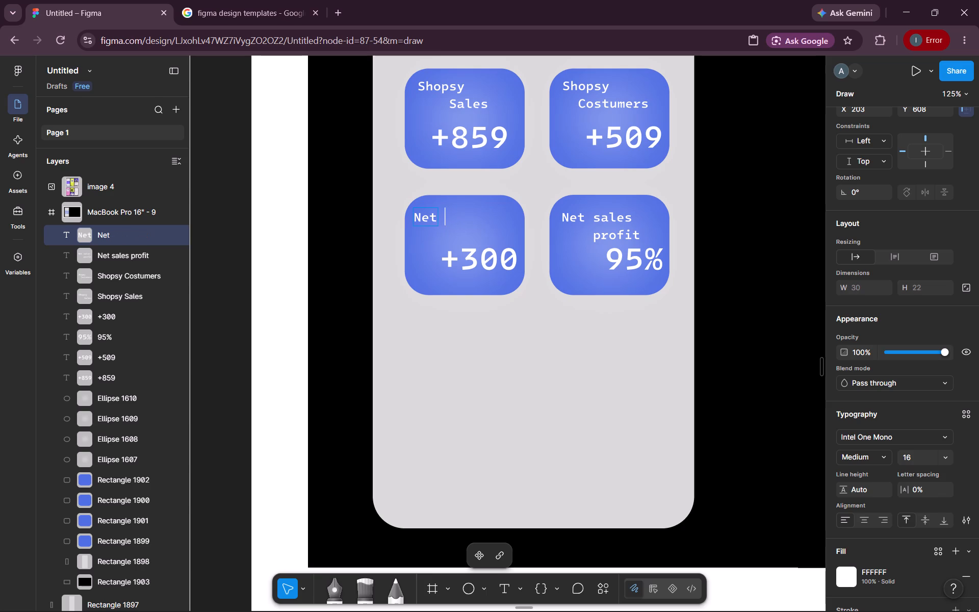
pyautogui.write('prod=')
pyautogui.press('BackSpace')
pyautogui.press('BackSpace')
pyautogui.press('BackSpace')
pyautogui.press('BackSpace')
pyautogui.press('BackSpace')
pyautogui.press('BackSpace')
pyautogui.press('BackSpace')
pyautogui.press('BackSpace')
pyautogui.press('BackSpace')
pyautogui.write('Our')
pyautogui.press('space')
pyautogui.write('Products')
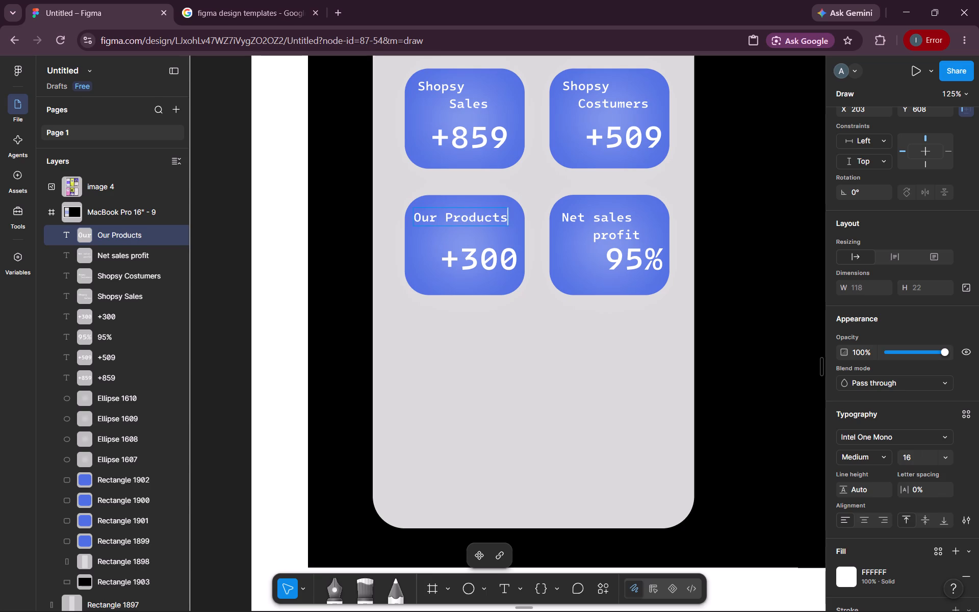
pyautogui.click(531, 373)
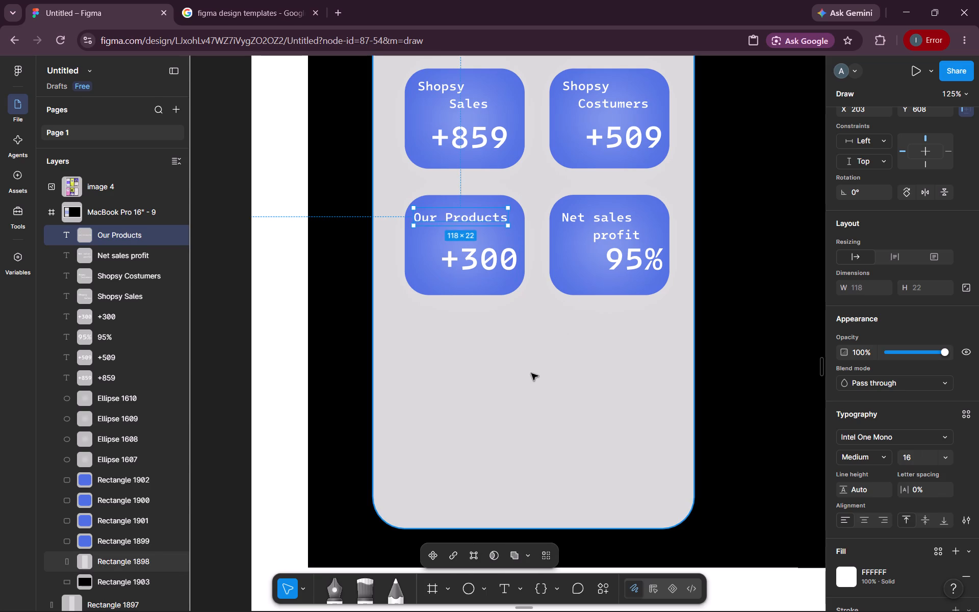
pyautogui.click(531, 373)
# Compare the frame's grey panel with the reference brochure's About us panel, including the Our mission section below its tiles.
pyautogui.scroll(-3, 700, 365)
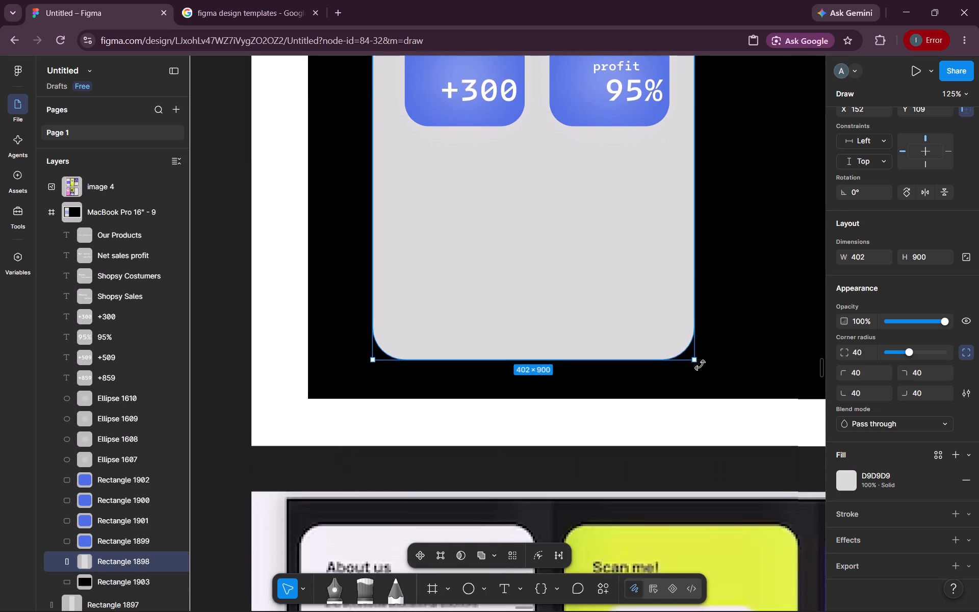
pyautogui.scroll(-3, 700, 365)
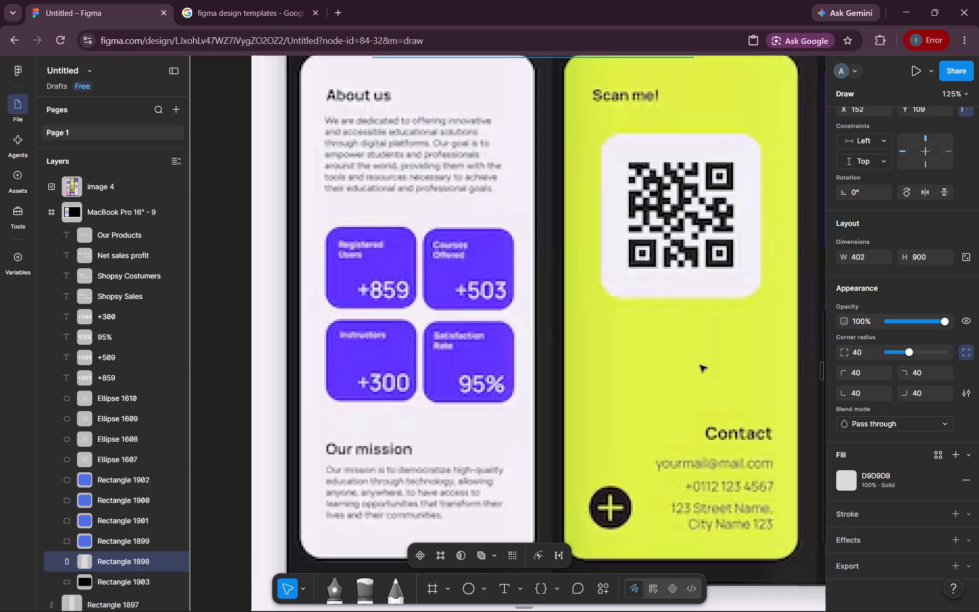
pyautogui.scroll(1, 700, 365)
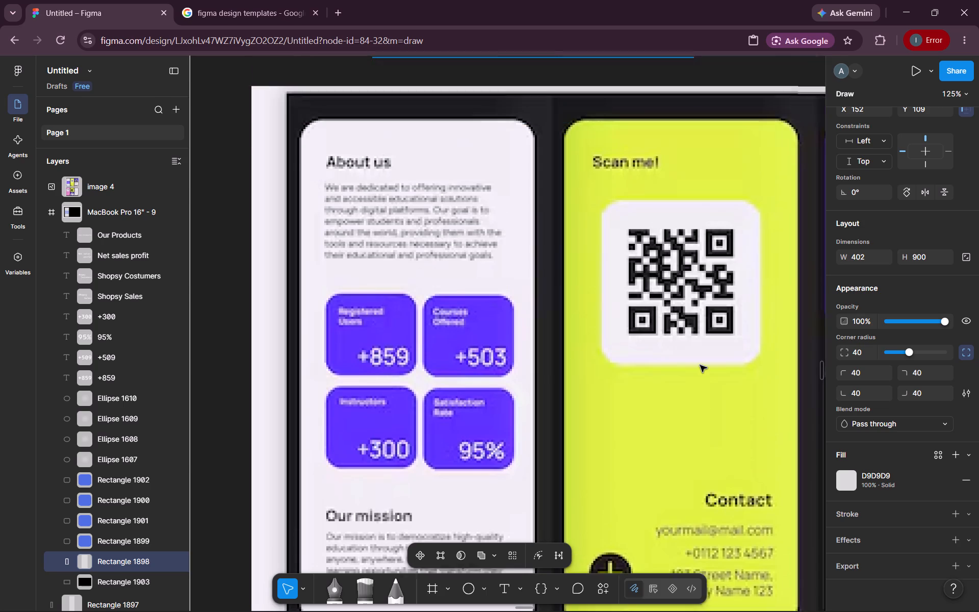
pyautogui.scroll(5, 700, 365)
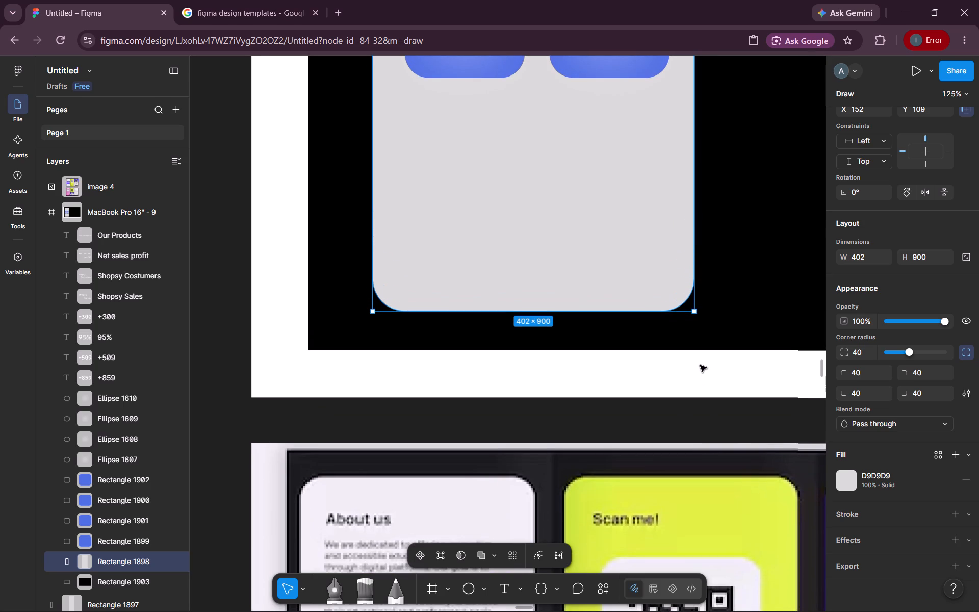
pyautogui.scroll(6, 700, 365)
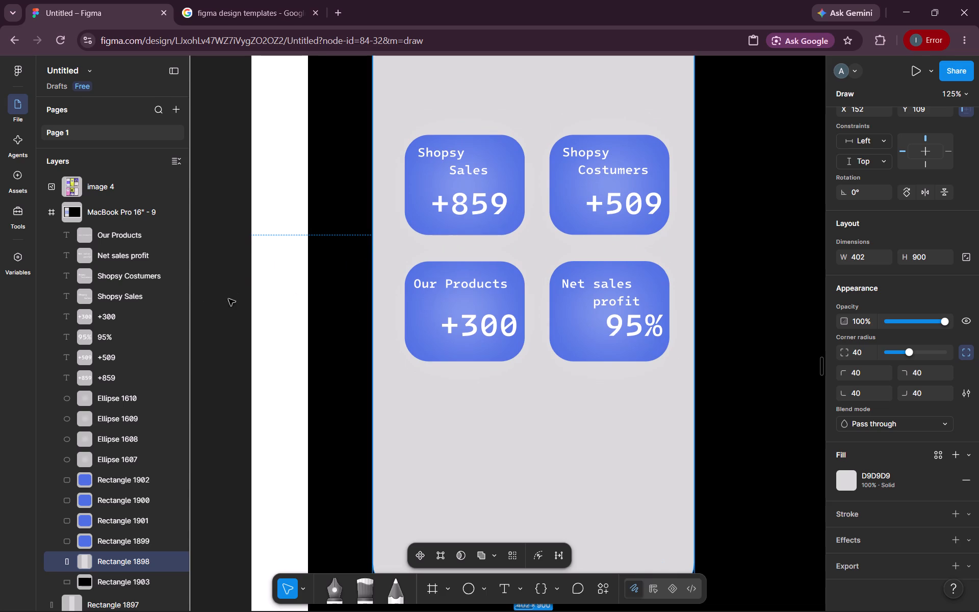
pyautogui.click(274, 304)
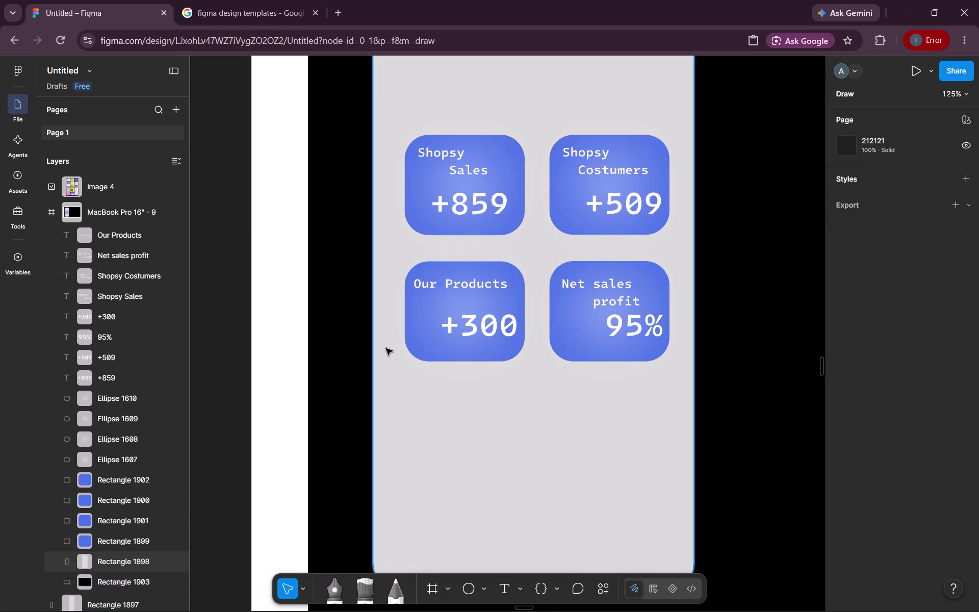
pyautogui.scroll(-7, 386, 348)
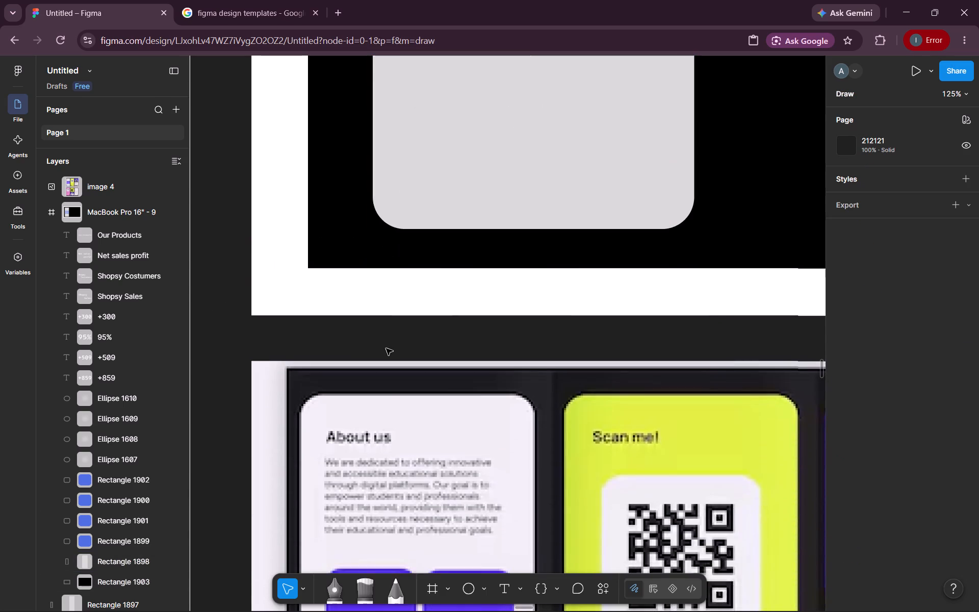
pyautogui.scroll(-2, 386, 348)
pyautogui.scroll(4, 386, 348)
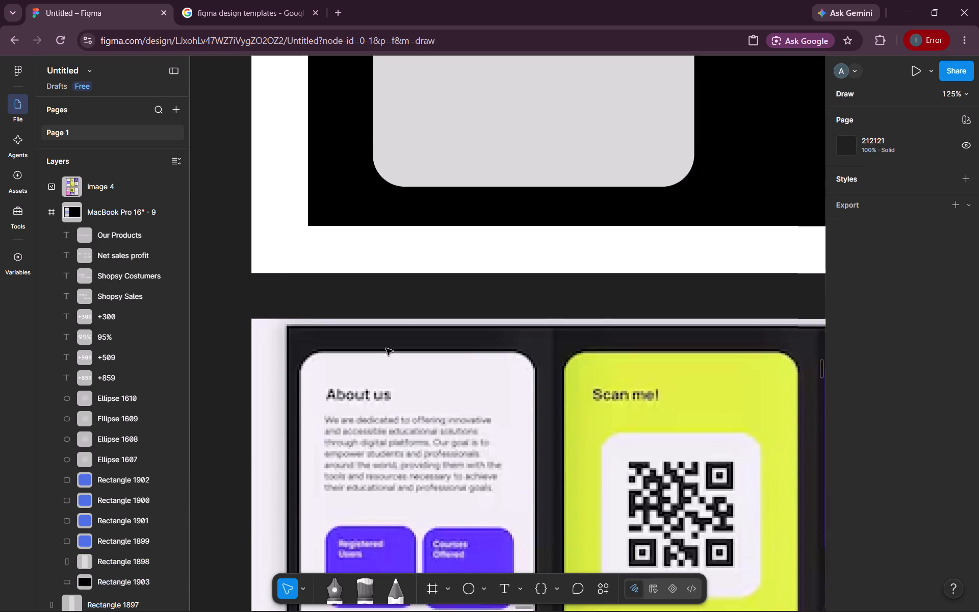
pyautogui.scroll(5, 386, 348)
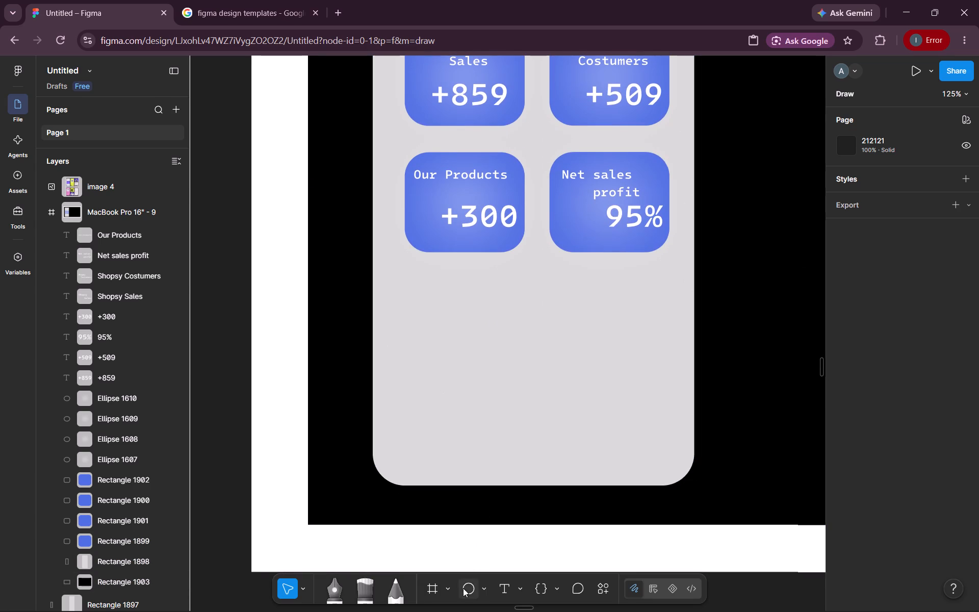
# Add a text layer reading OUR MISSION on the grey panel below the +300 tile, at about X 211, Y 779.
pyautogui.click(462, 593)
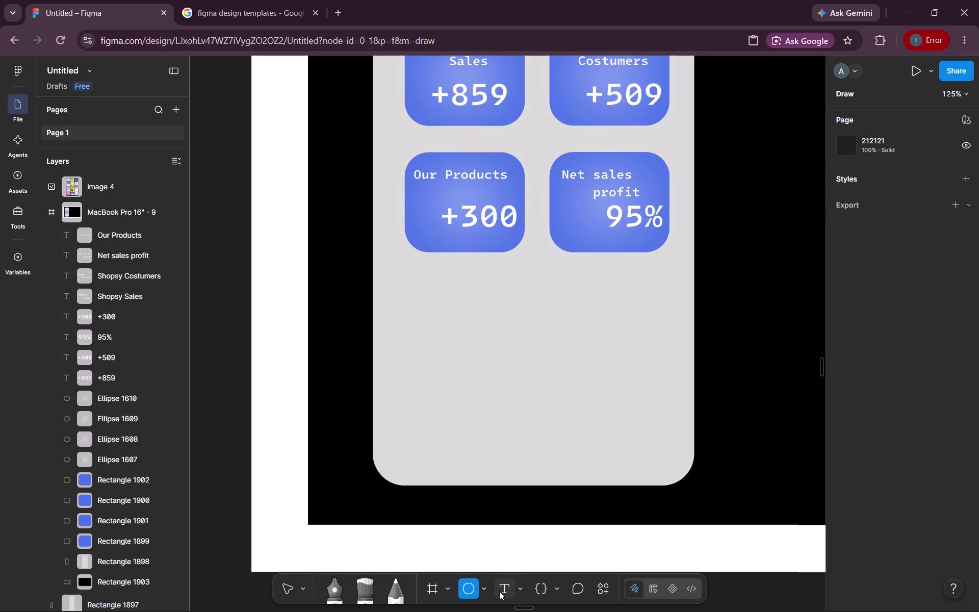
pyautogui.click(499, 591)
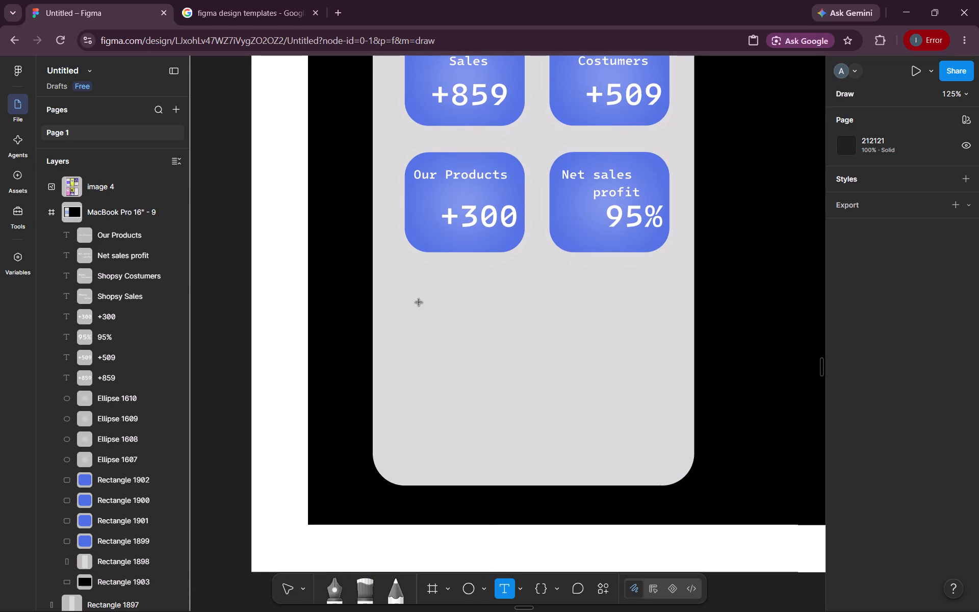
pyautogui.click(419, 302)
pyautogui.write('OU')
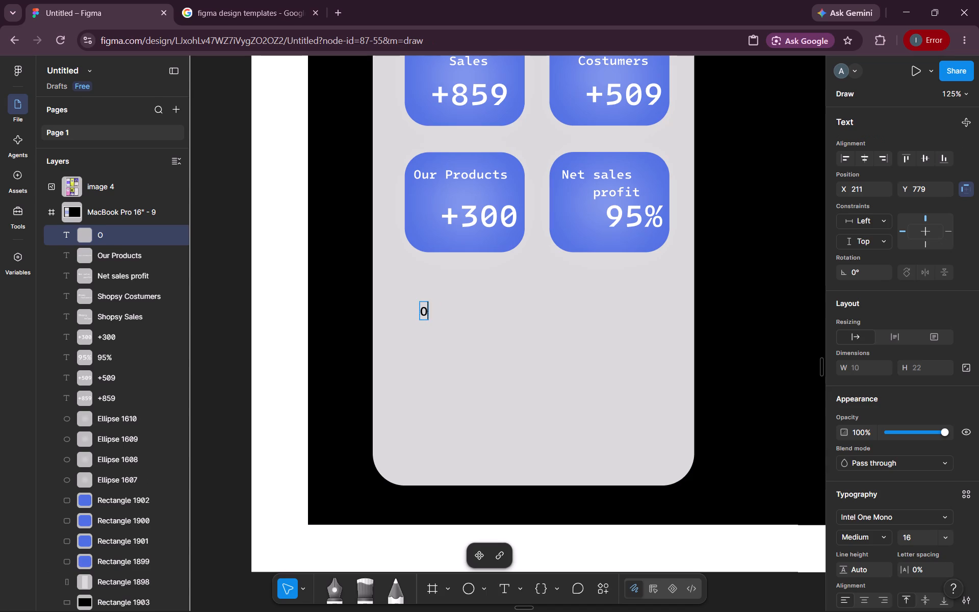
pyautogui.press('r')
pyautogui.press('BackSpace')
pyautogui.hotkey('shift', 'r')
pyautogui.press('space')
pyautogui.write('MISSION')
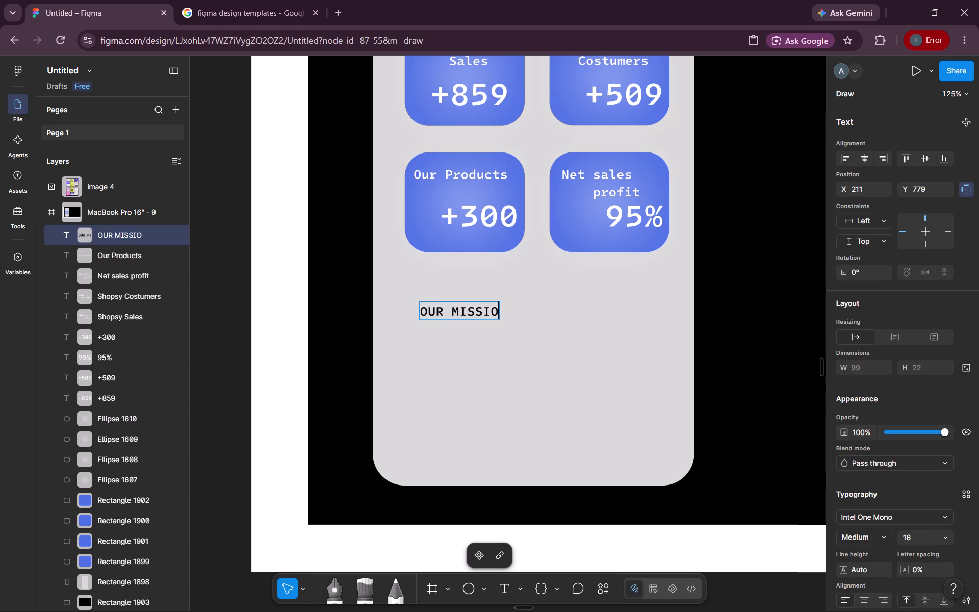
# Set the font size of the whole OUR MISSION heading to 24.
pyautogui.tripleClick(478, 315)
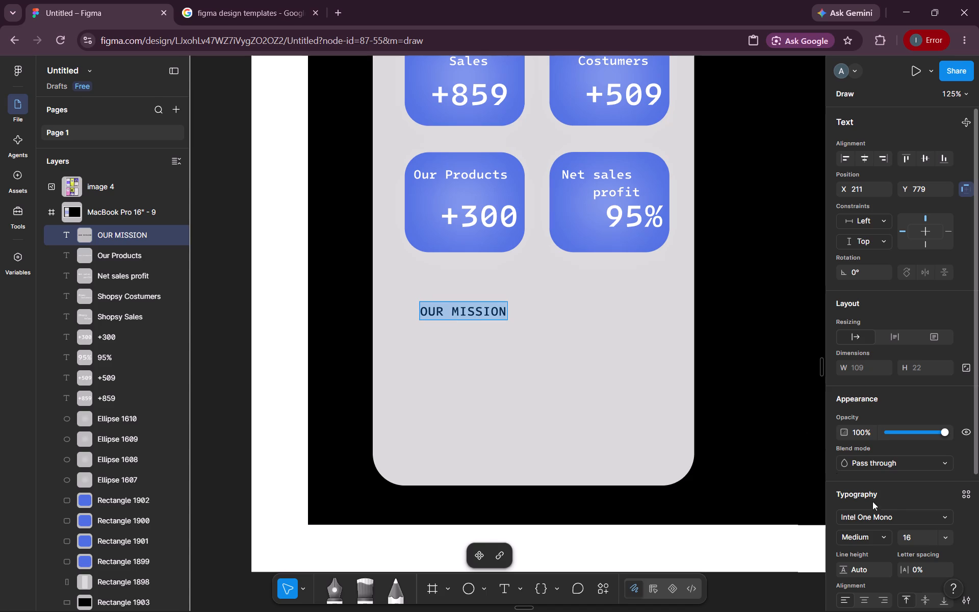
pyautogui.click(940, 537)
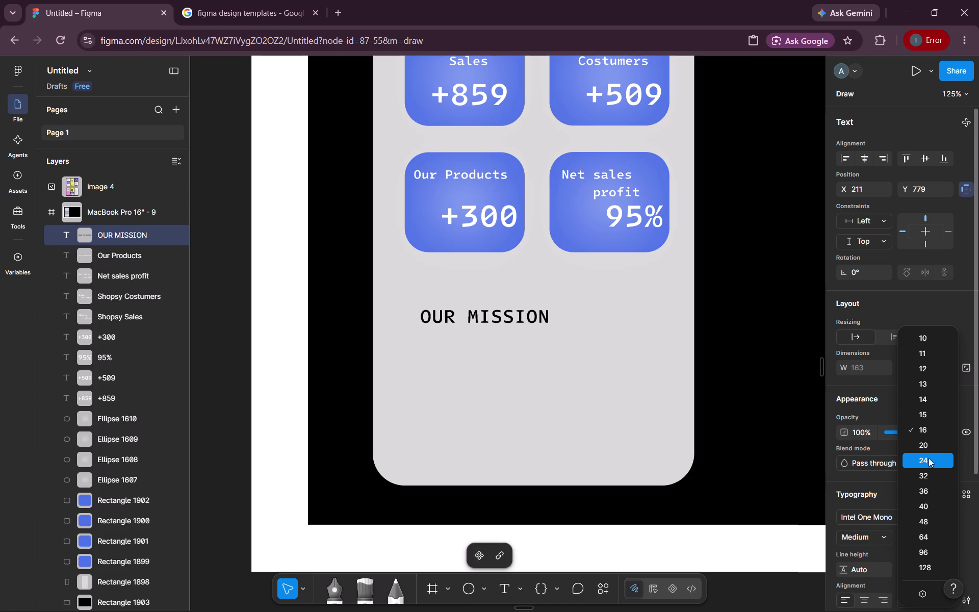
pyautogui.click(929, 457)
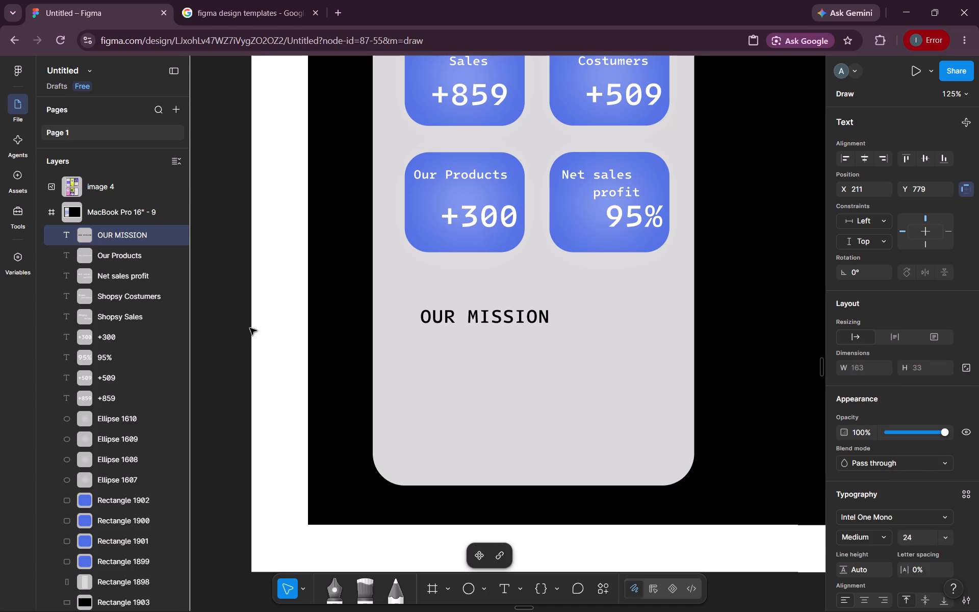
pyautogui.click(246, 329)
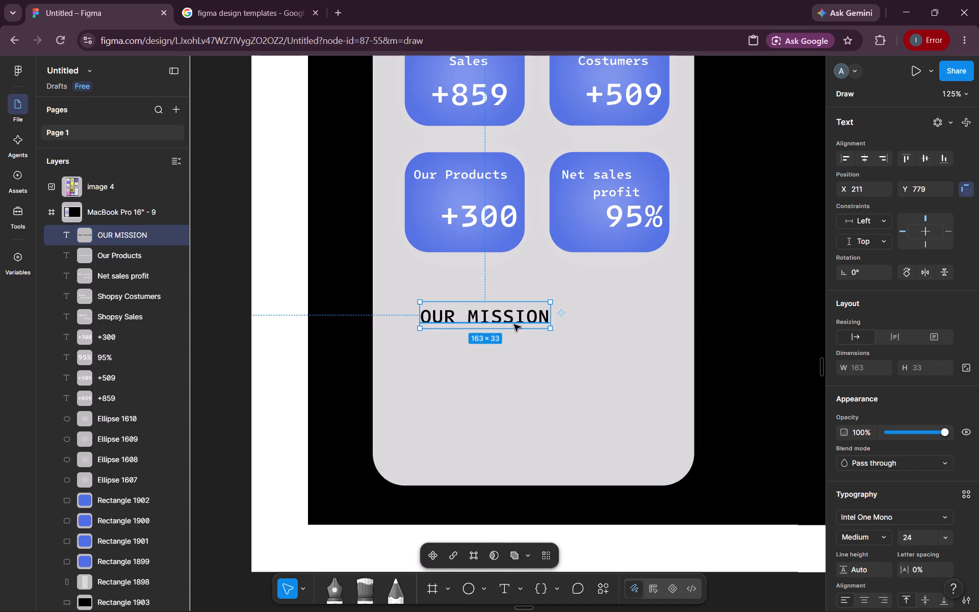
# Move the OUR MISSION heading flush with the +300 tile's left edge, at about X 192, Y 765.
pyautogui.moveTo(513, 323); pyautogui.dragTo(501, 312)
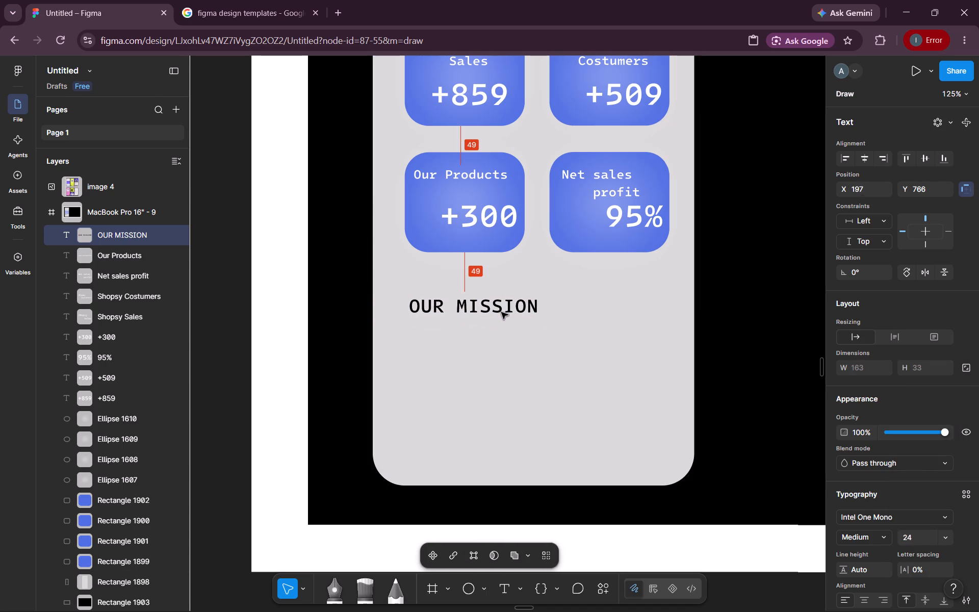
pyautogui.moveTo(501, 312); pyautogui.dragTo(499, 317)
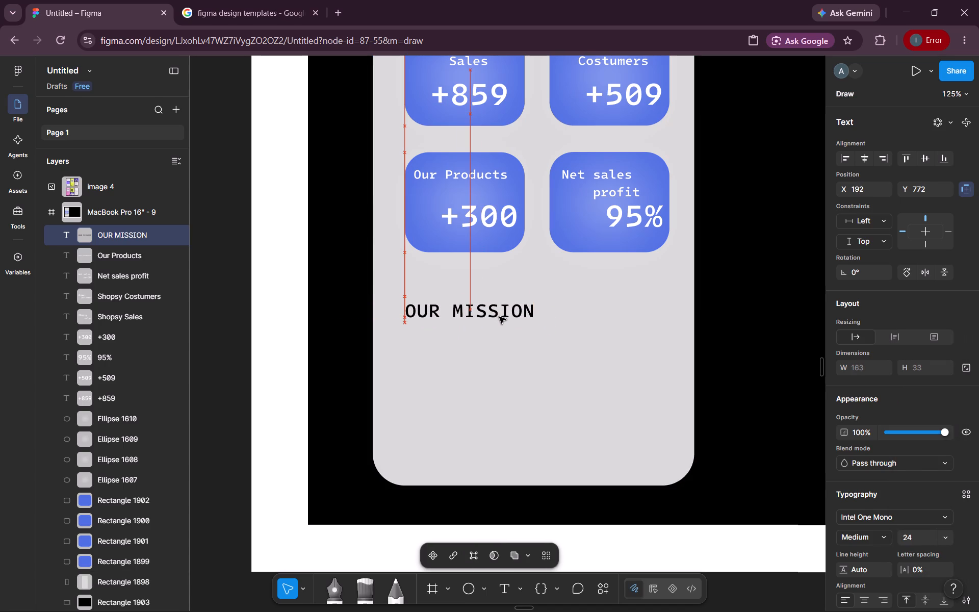
pyautogui.moveTo(499, 317); pyautogui.dragTo(499, 312)
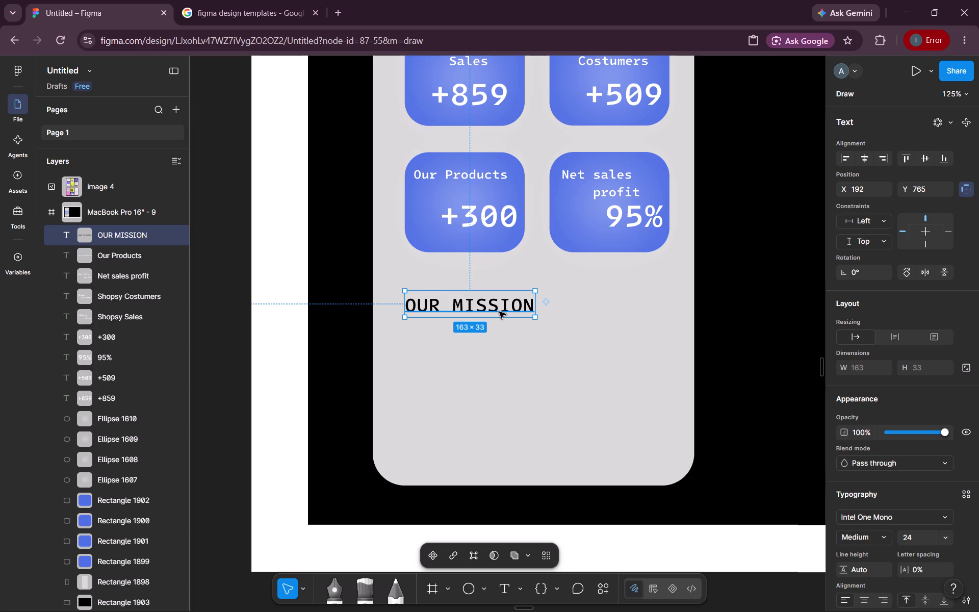
# Change the font weight of the whole OUR MISSION heading to SemiBold.
pyautogui.tripleClick(499, 312)
pyautogui.scroll(-1, 481, 451)
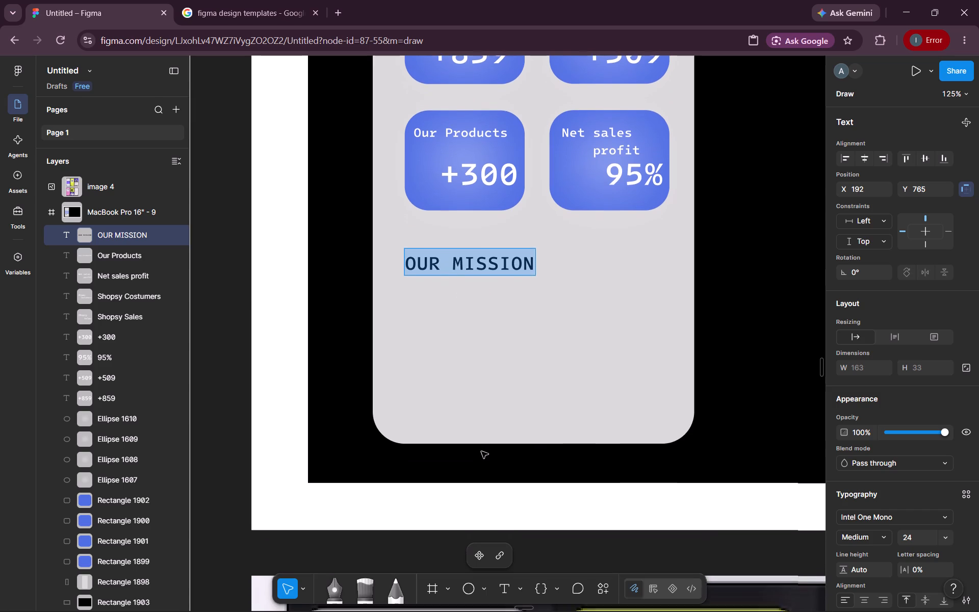
pyautogui.scroll(-1, 481, 451)
pyautogui.hscroll(-2, 560, 504)
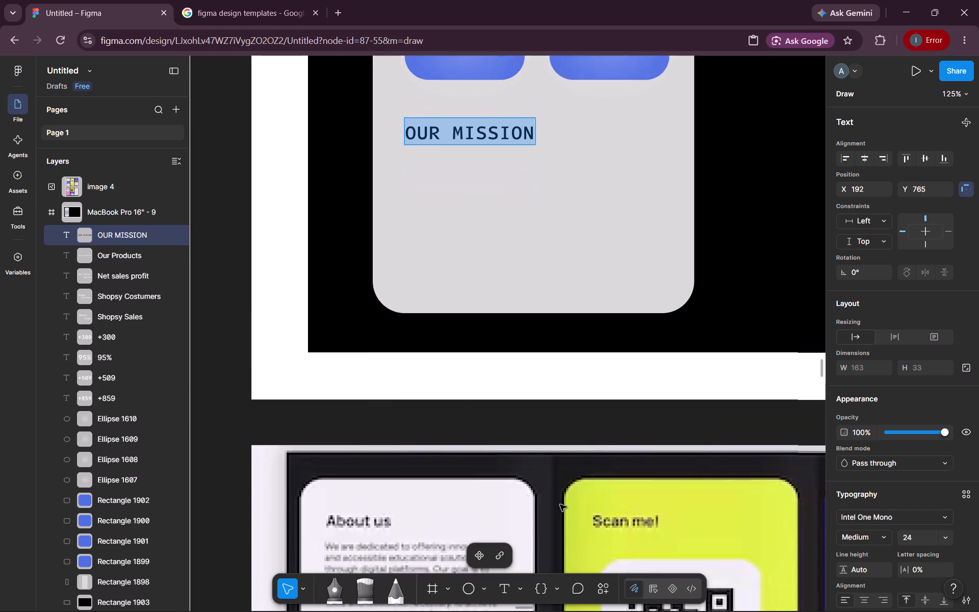
pyautogui.hscroll(-1, 560, 504)
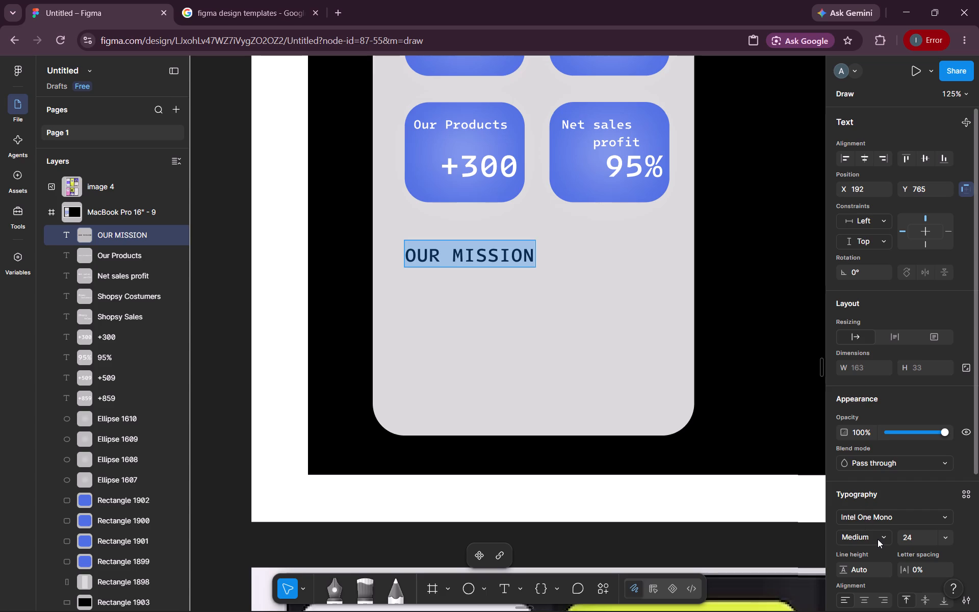
pyautogui.click(880, 538)
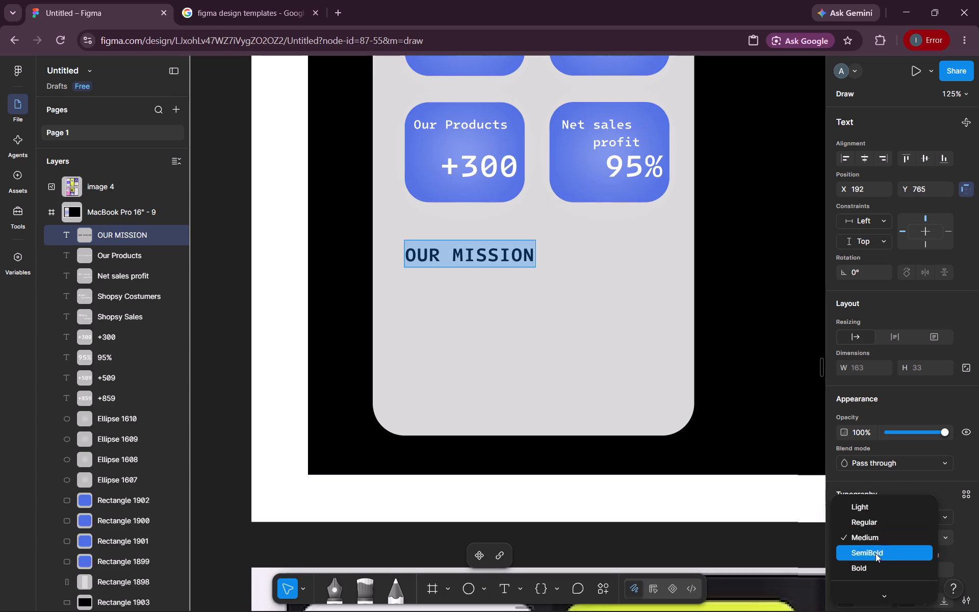
pyautogui.click(875, 553)
# Compare the OUR MISSION heading with the Our mission heading and paragraph in the reference brochure's About us panel.
pyautogui.scroll(-1, 750, 519)
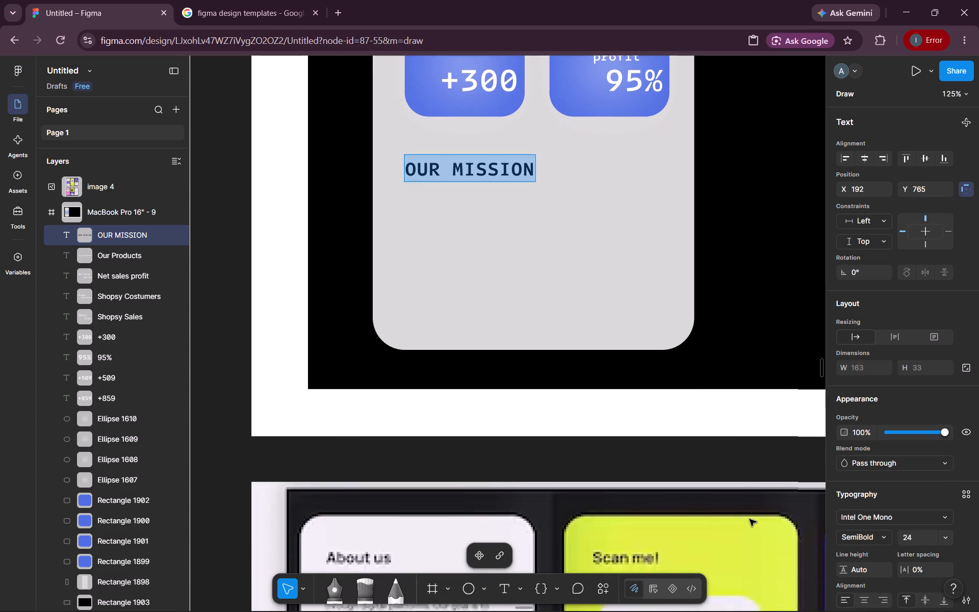
pyautogui.scroll(-6, 750, 519)
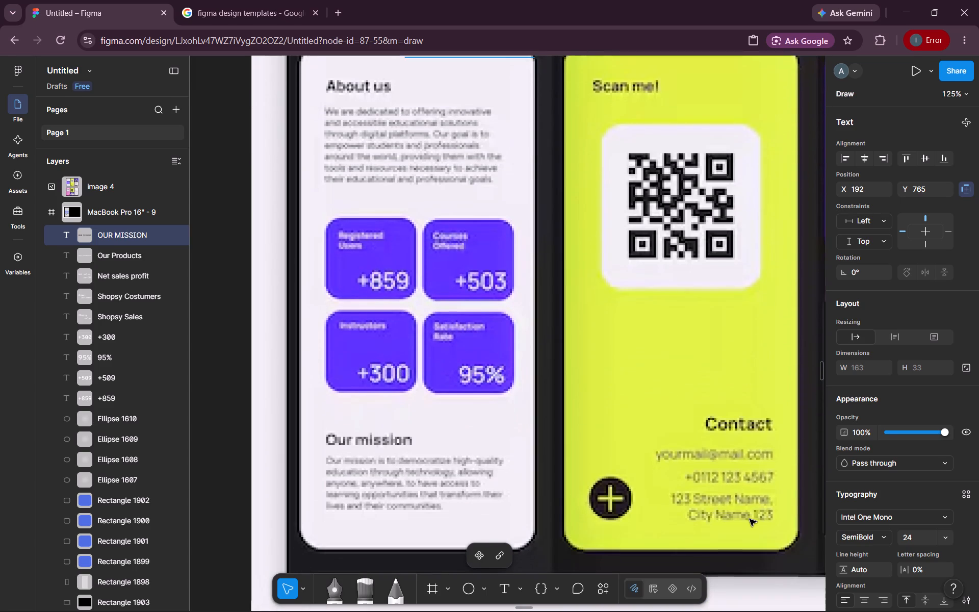
pyautogui.scroll(5, 750, 519)
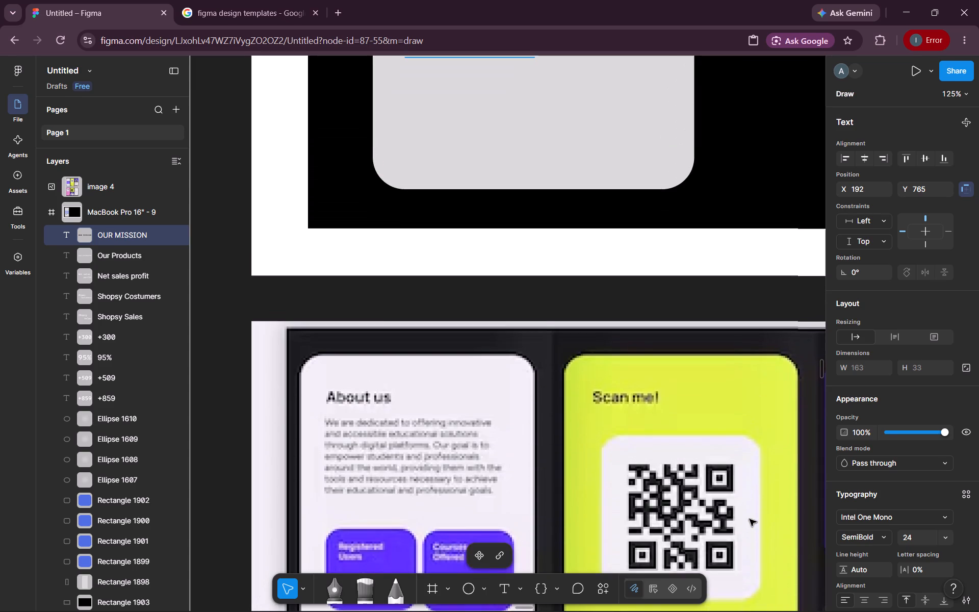
pyautogui.scroll(2, 750, 519)
pyautogui.click(292, 375)
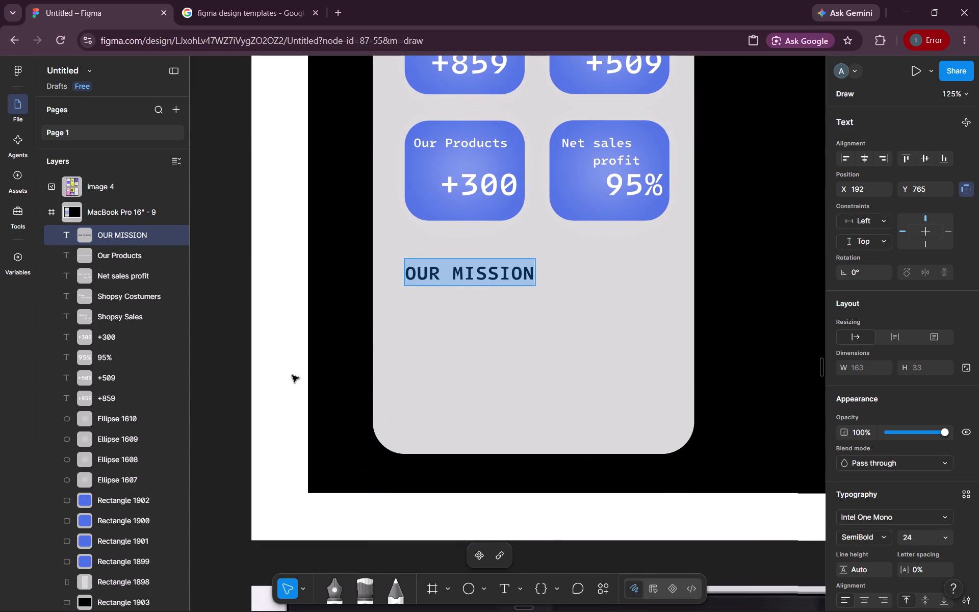
pyautogui.click(206, 348)
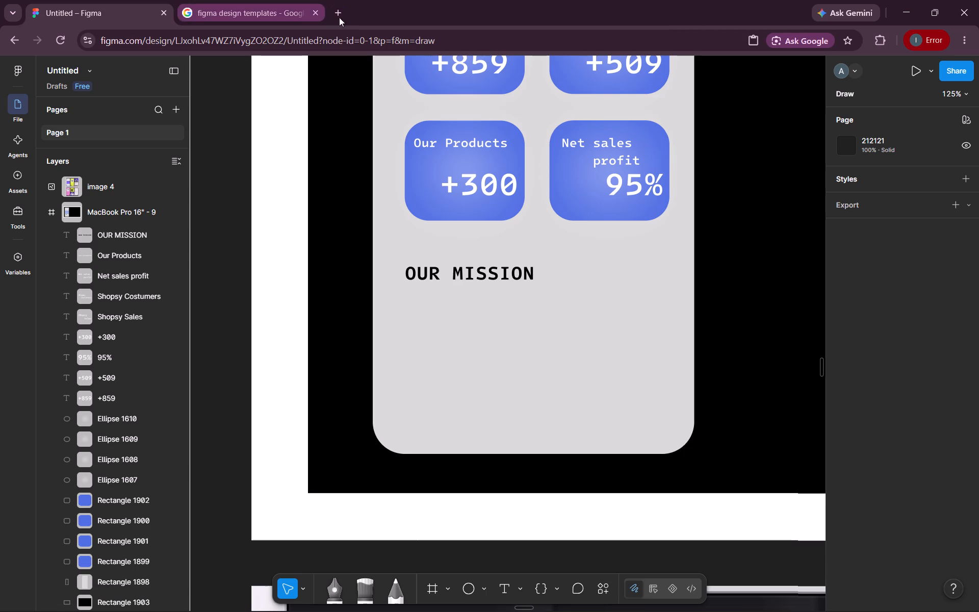
# Close the Google search tab for figma design templates.
pyautogui.click(279, 5)
pyautogui.click(313, 13)
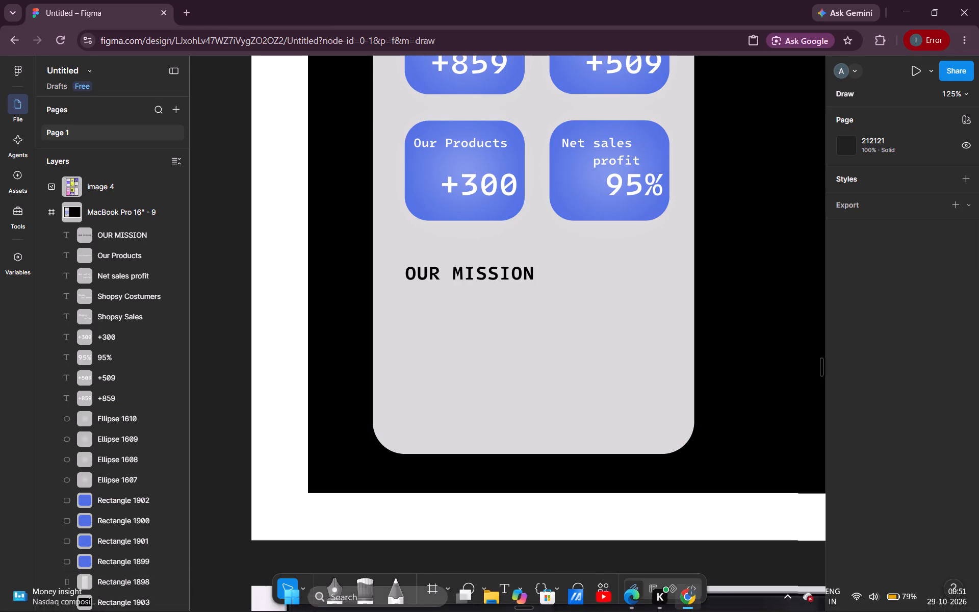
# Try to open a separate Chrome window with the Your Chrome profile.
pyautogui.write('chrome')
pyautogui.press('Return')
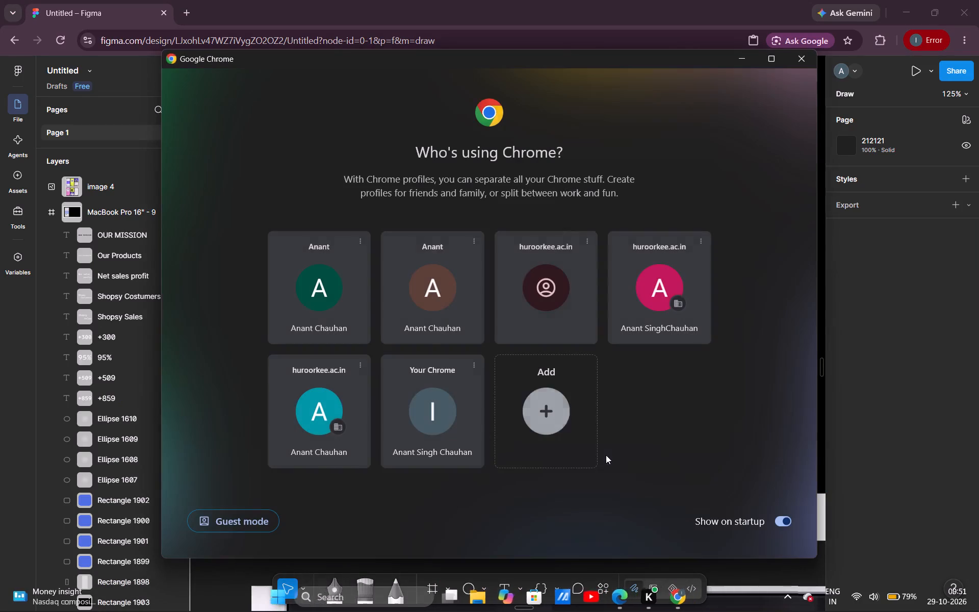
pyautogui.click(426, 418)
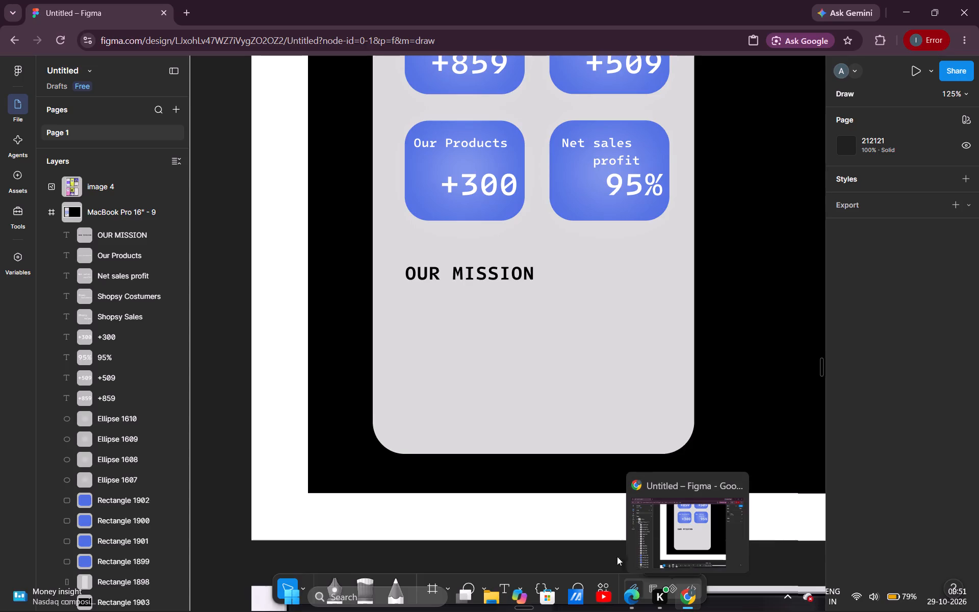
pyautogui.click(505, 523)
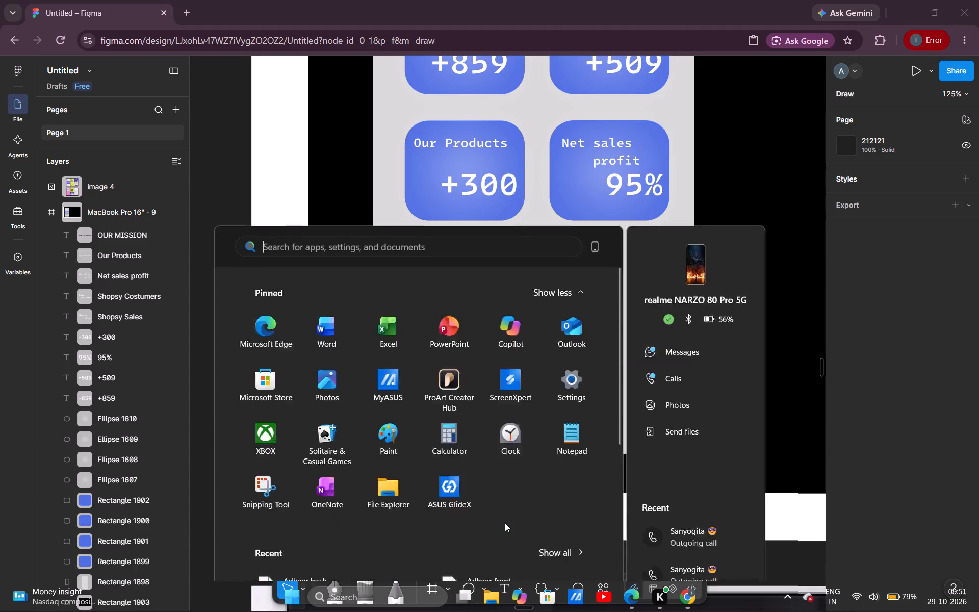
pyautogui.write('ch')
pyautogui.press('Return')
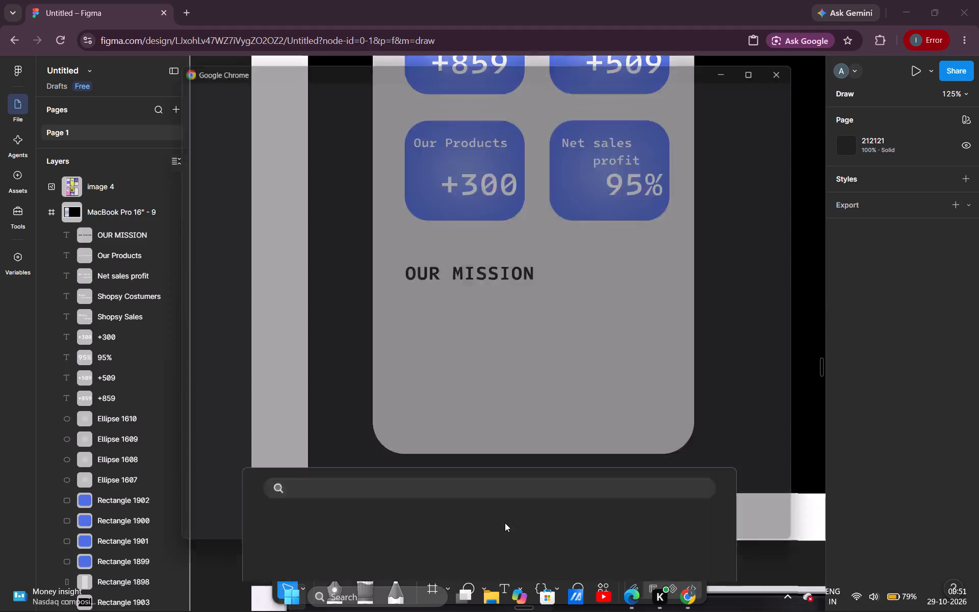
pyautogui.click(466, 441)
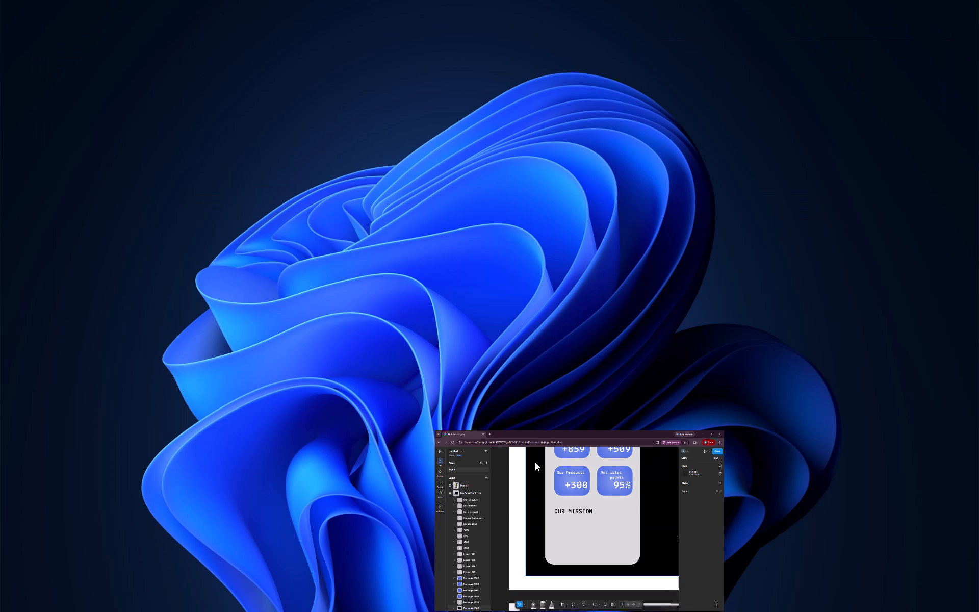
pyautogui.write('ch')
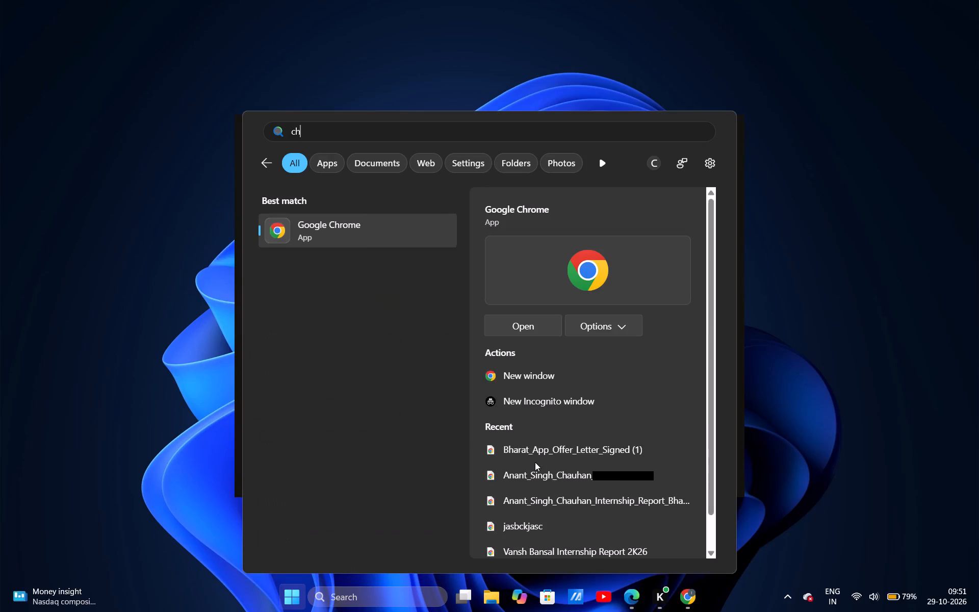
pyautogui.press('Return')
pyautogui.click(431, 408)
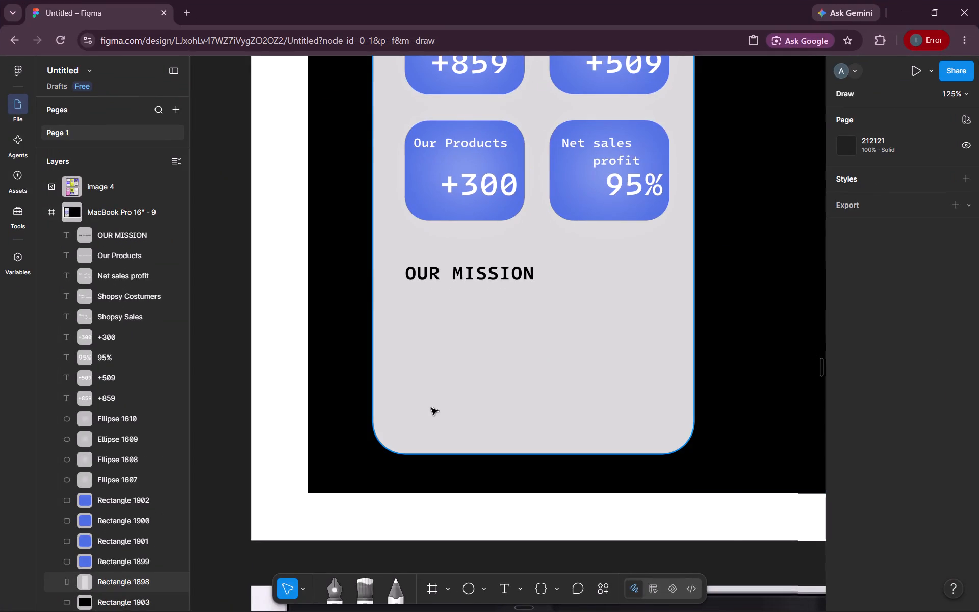
# Launch Chrome with the second profile in the profile picker's first row and open a new Incognito window.
pyautogui.write('ch')
pyautogui.press('Return')
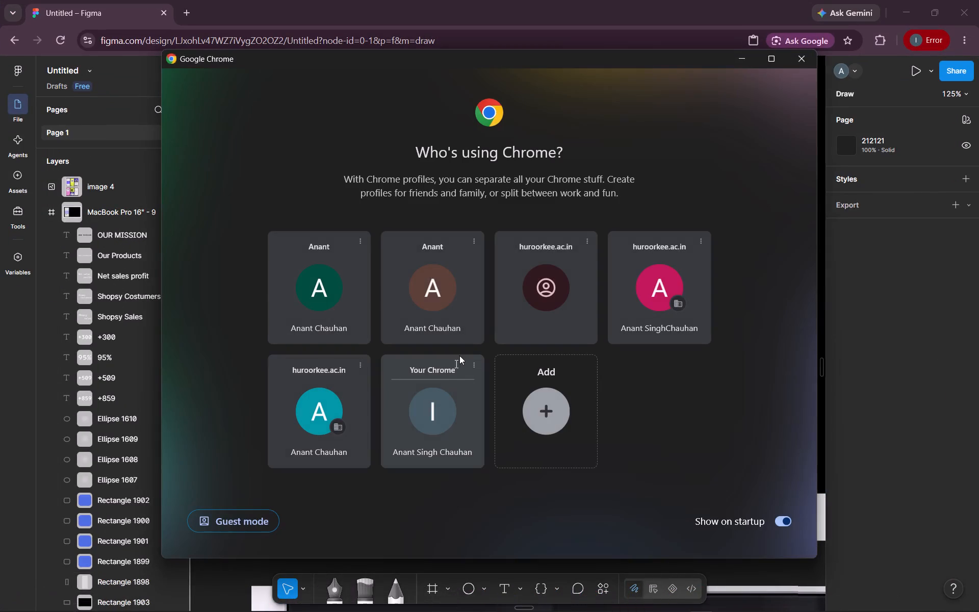
pyautogui.click(459, 313)
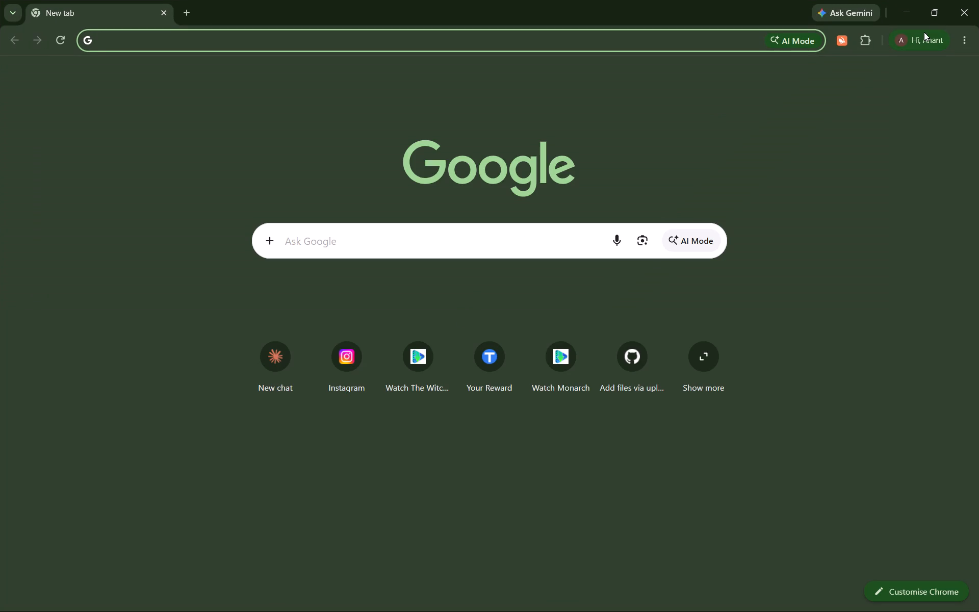
pyautogui.click(969, 45)
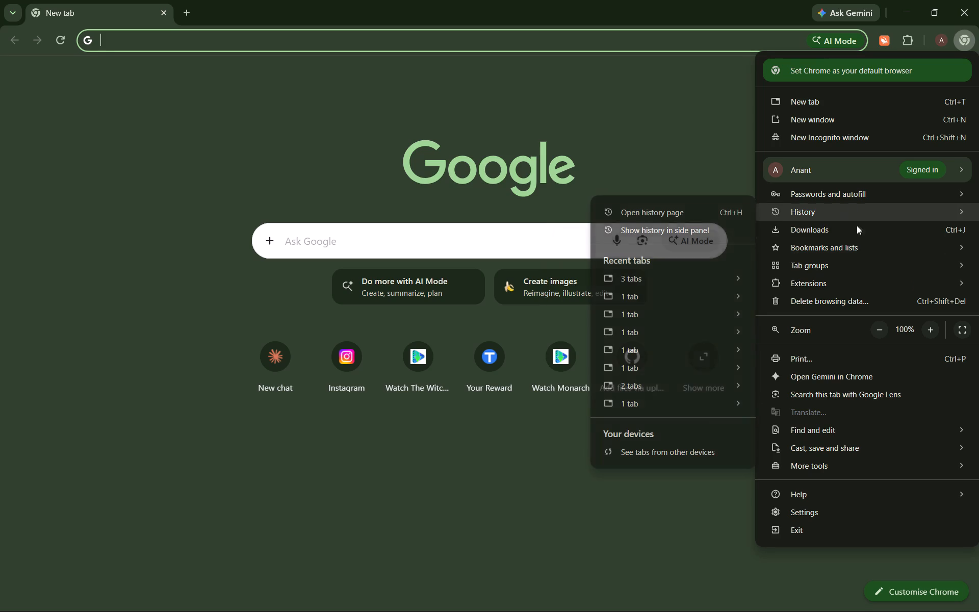
pyautogui.click(860, 131)
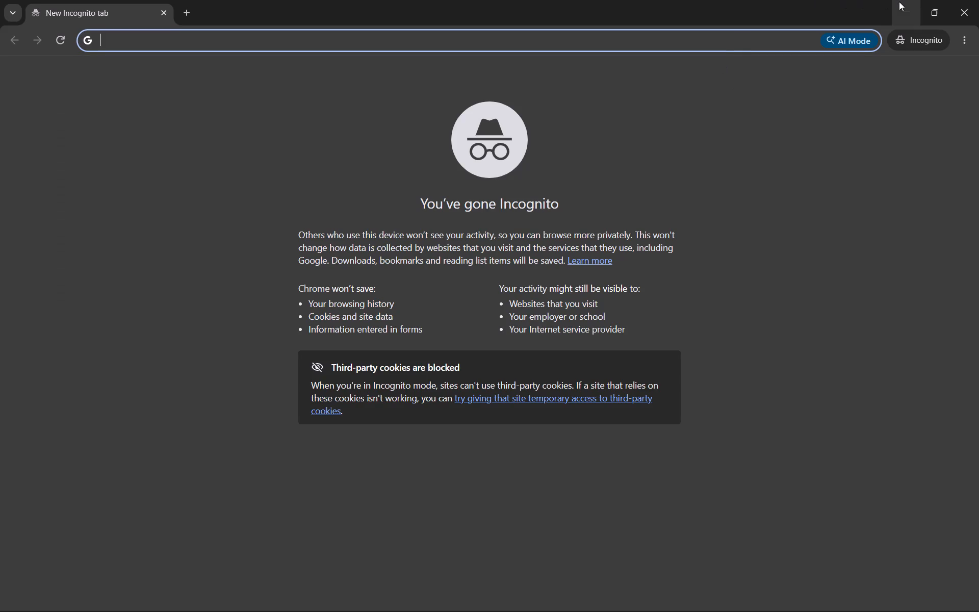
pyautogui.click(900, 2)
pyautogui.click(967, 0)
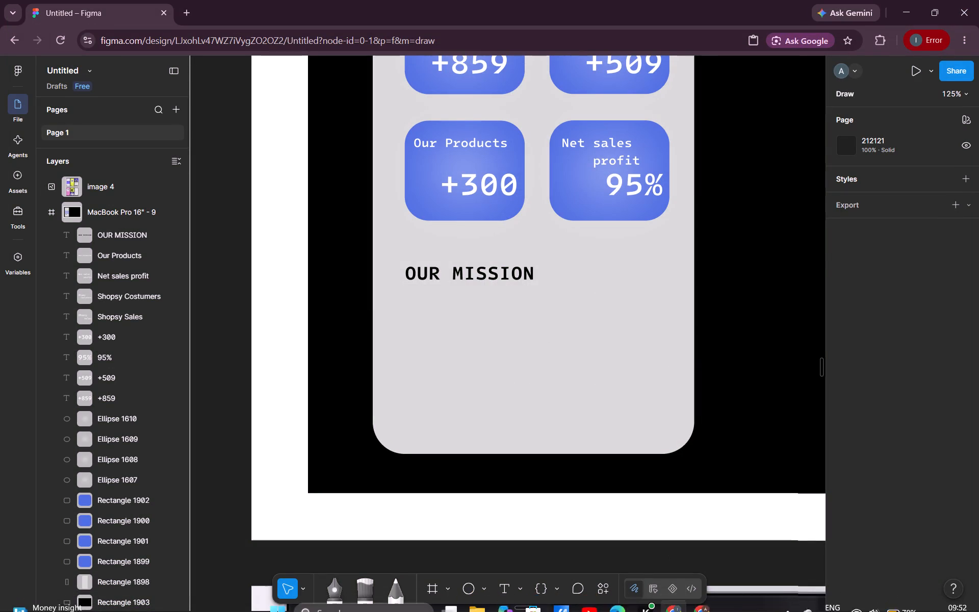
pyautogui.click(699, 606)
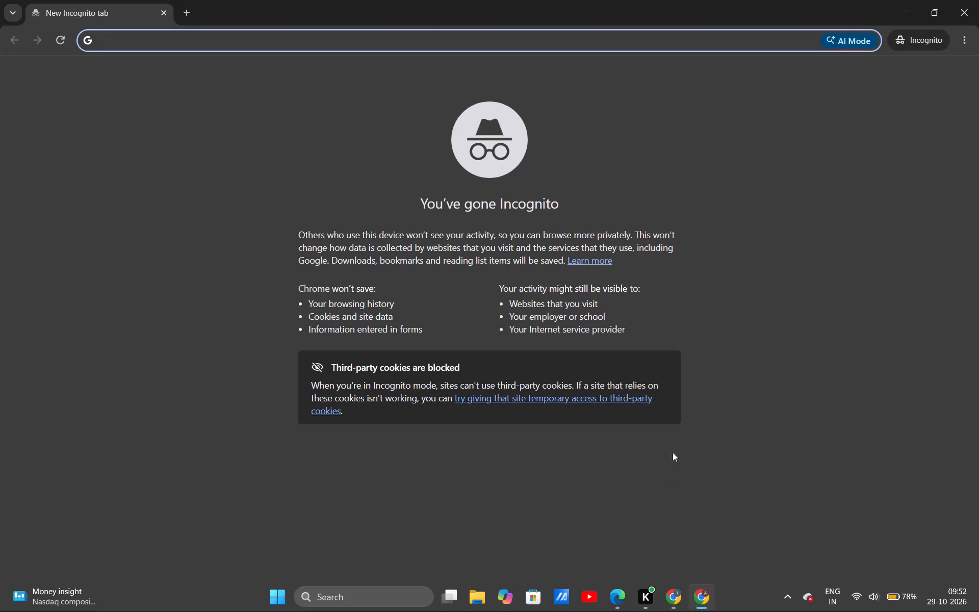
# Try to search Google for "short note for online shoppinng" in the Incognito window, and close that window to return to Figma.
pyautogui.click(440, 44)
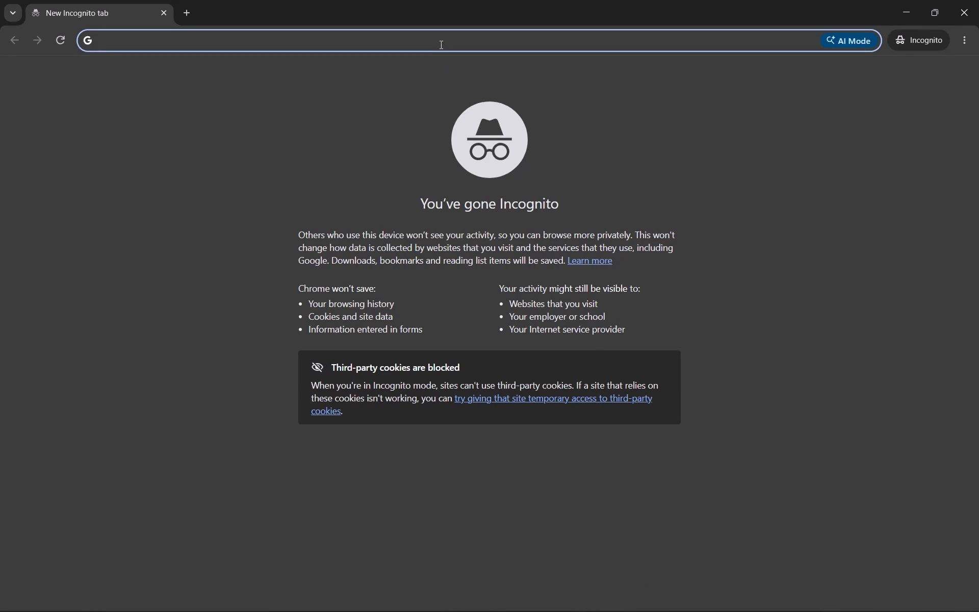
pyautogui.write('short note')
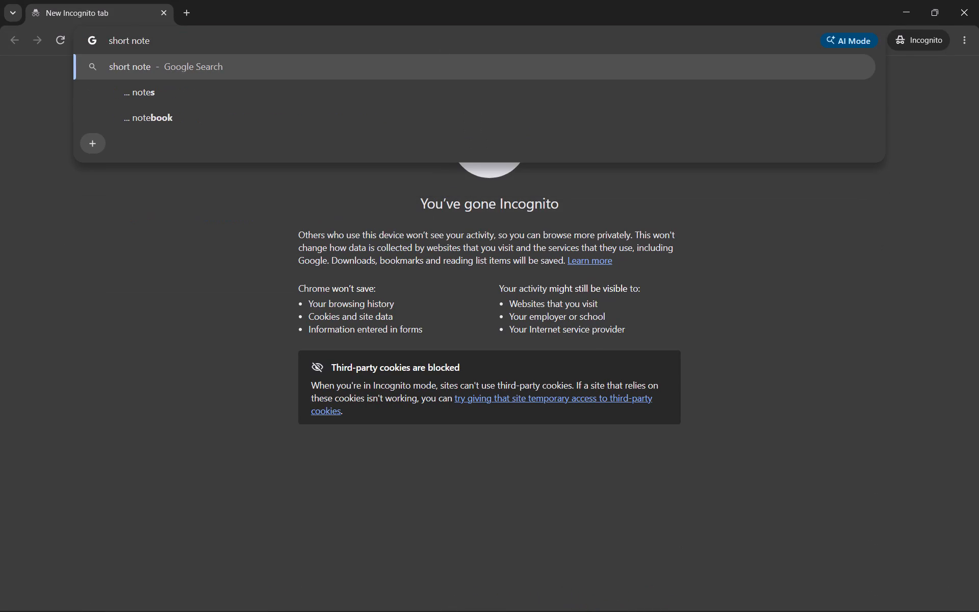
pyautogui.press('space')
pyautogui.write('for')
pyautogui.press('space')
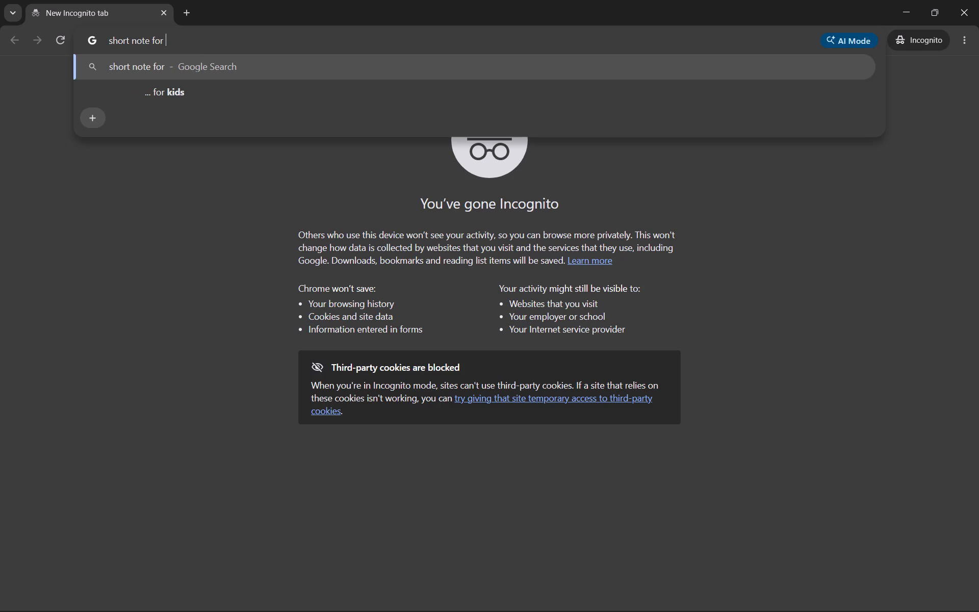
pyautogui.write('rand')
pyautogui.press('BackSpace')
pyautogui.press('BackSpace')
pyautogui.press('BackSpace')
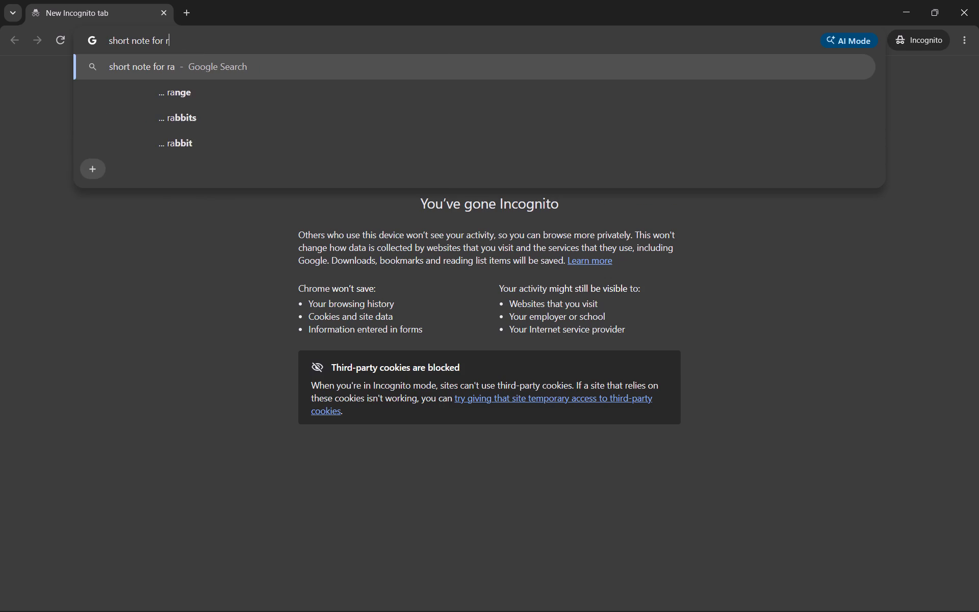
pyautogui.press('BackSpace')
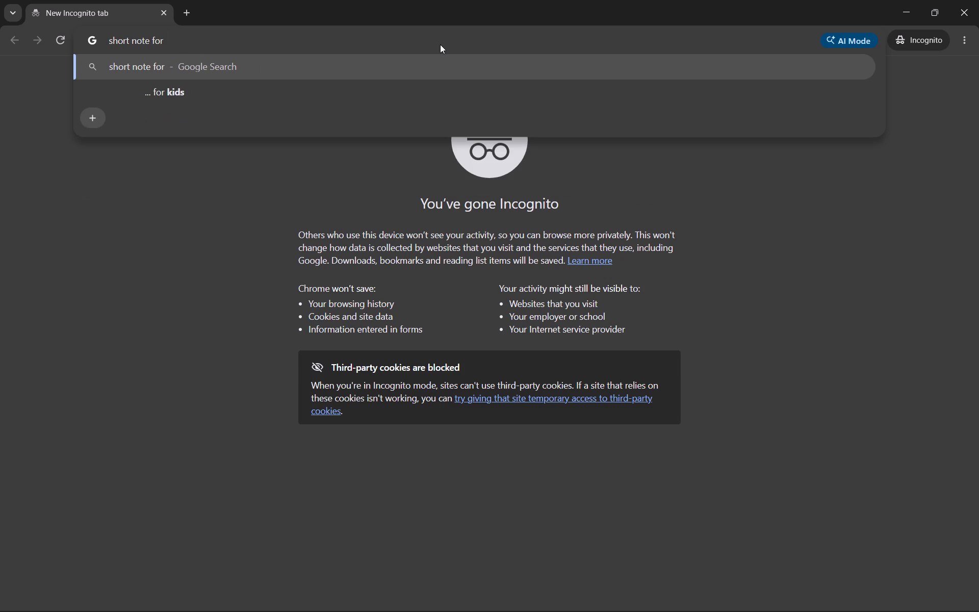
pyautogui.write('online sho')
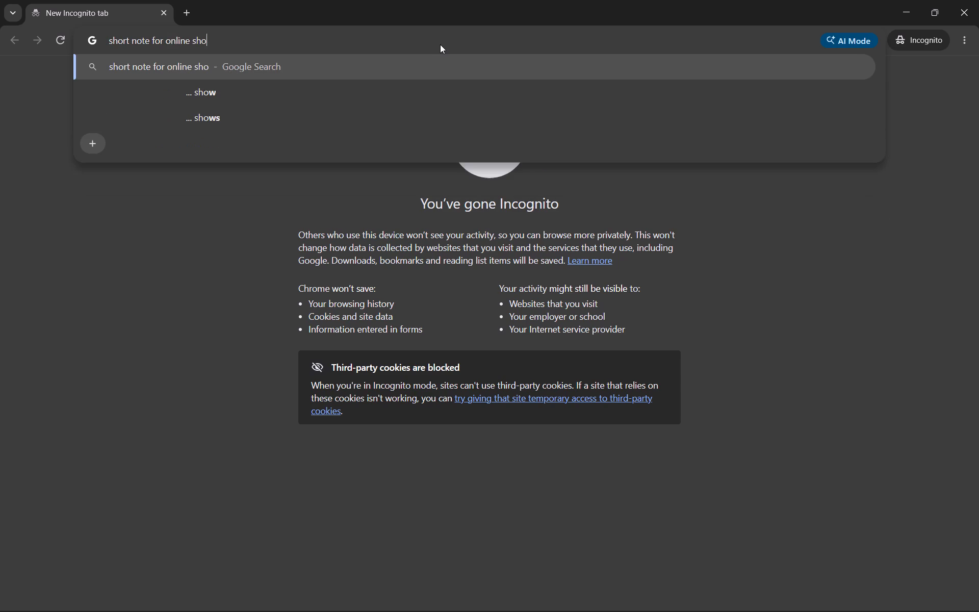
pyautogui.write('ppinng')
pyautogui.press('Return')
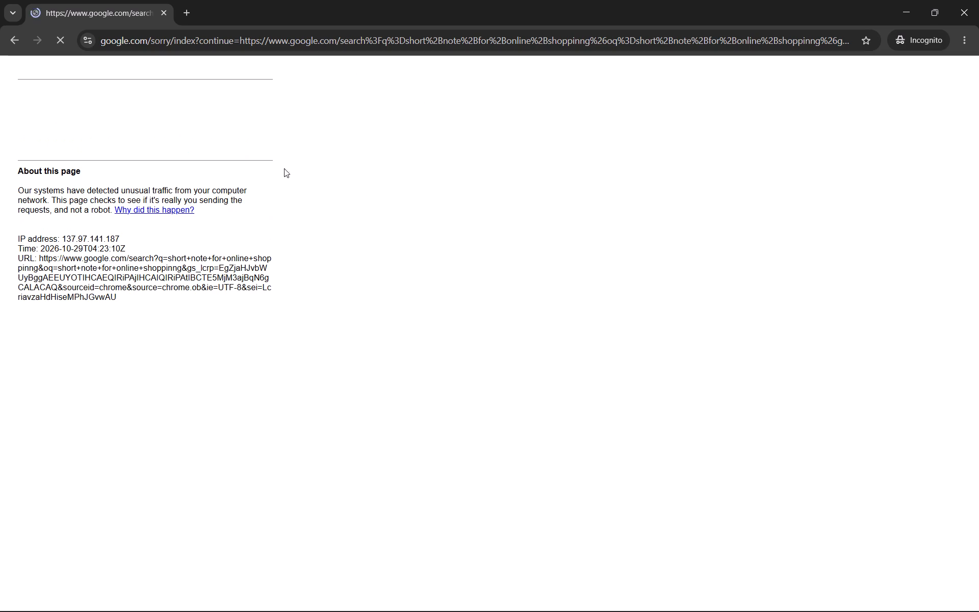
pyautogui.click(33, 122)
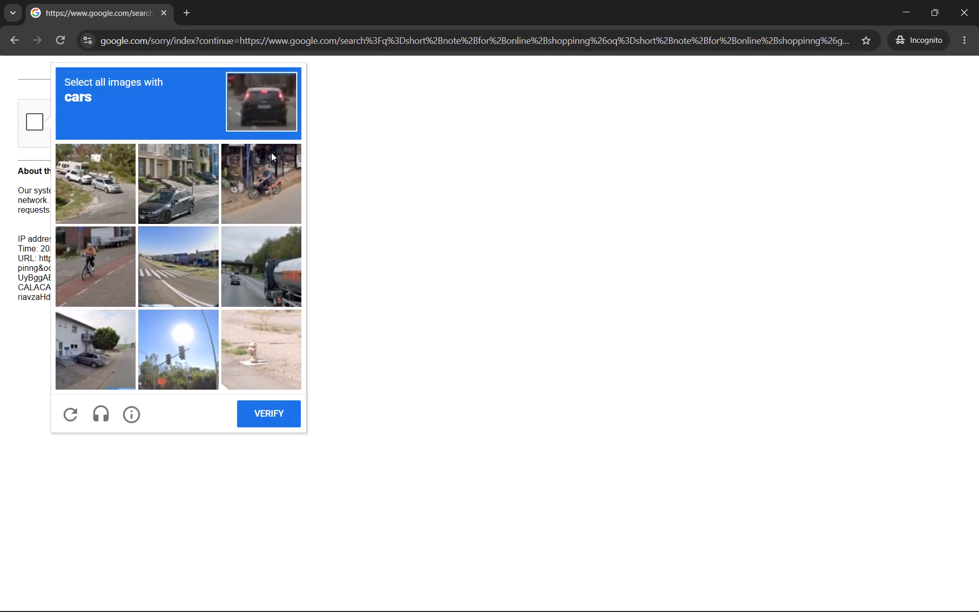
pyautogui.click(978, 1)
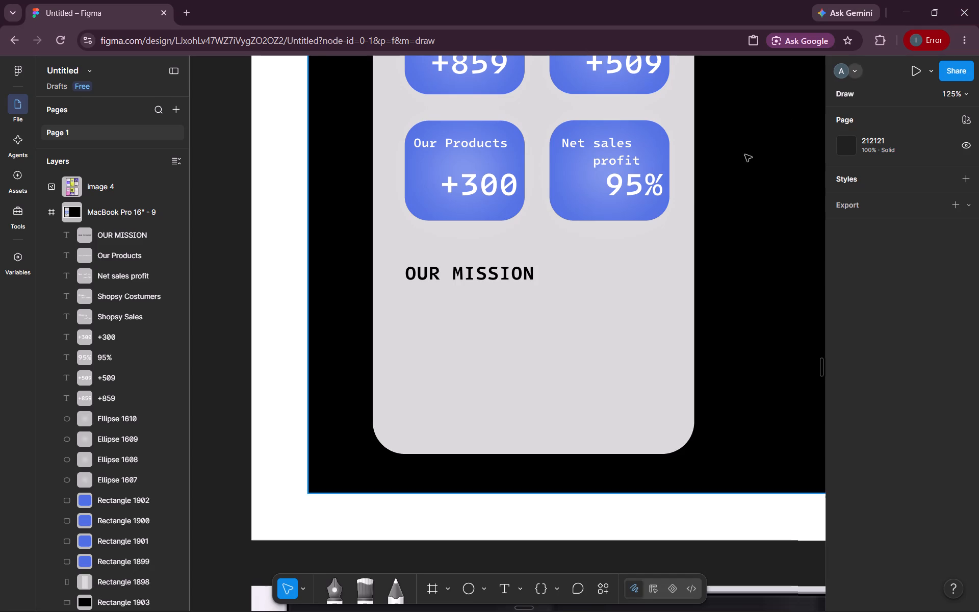
# Draw a rectangle about 331 × 167 below the OUR MISSION heading, spanning the full width of the two tile columns.
pyautogui.scroll(-3, 686, 212)
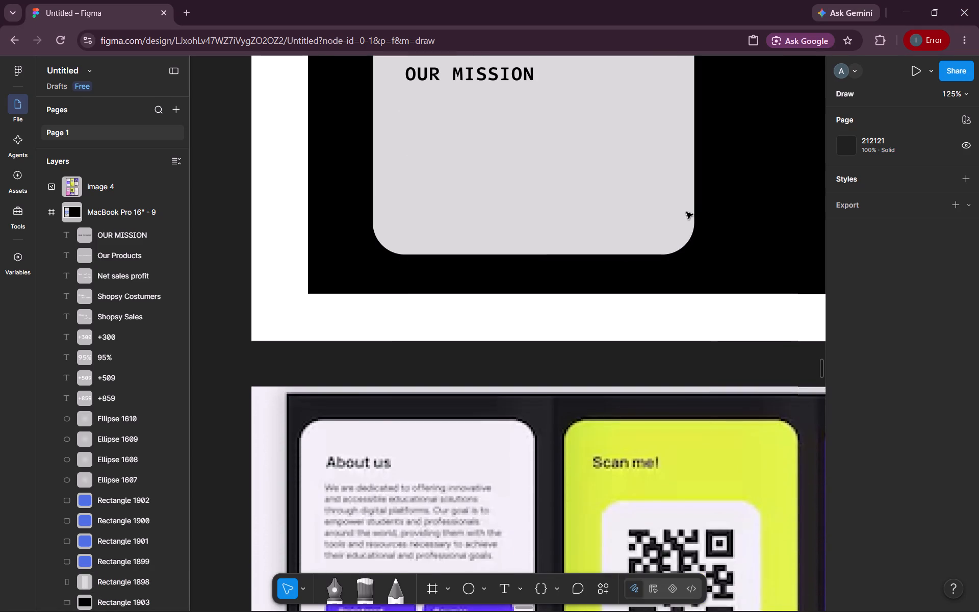
pyautogui.scroll(-2, 686, 212)
pyautogui.scroll(3, 686, 212)
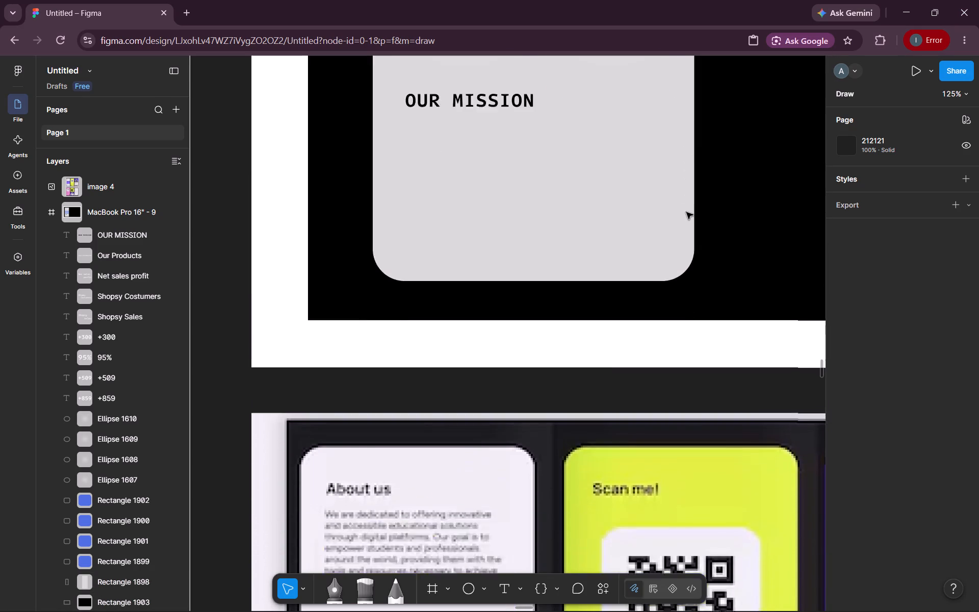
pyautogui.scroll(1, 686, 212)
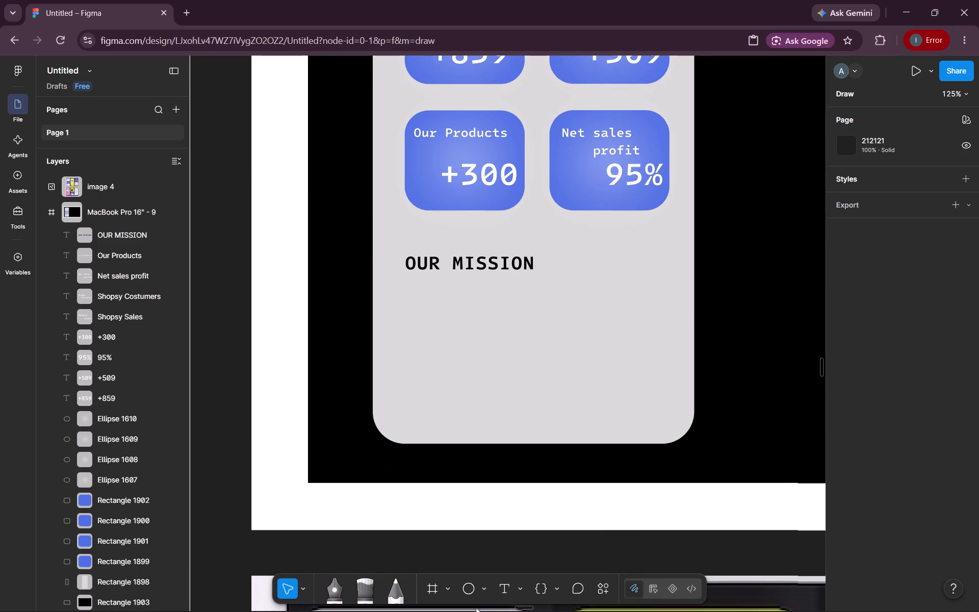
pyautogui.click(486, 598)
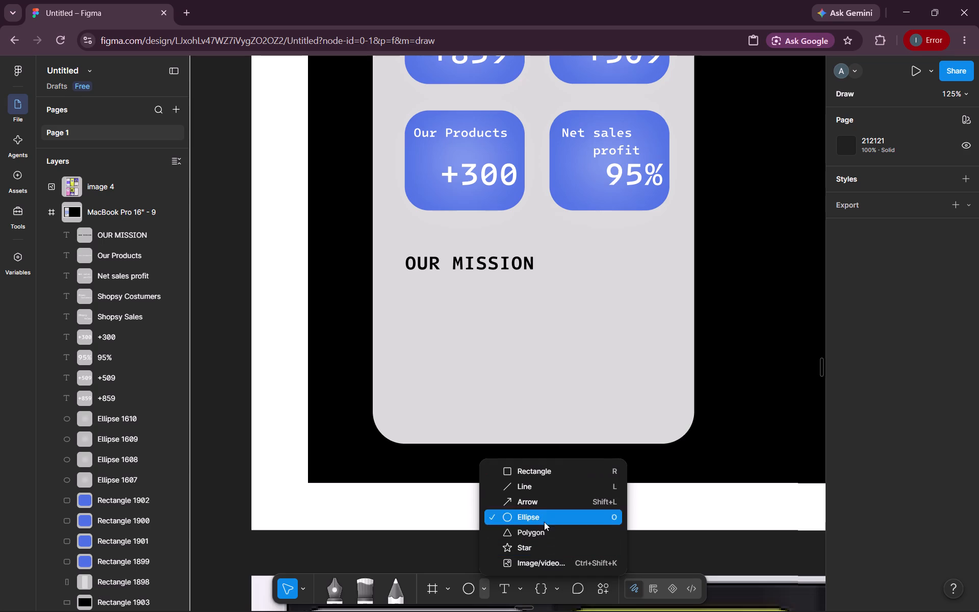
pyautogui.click(546, 467)
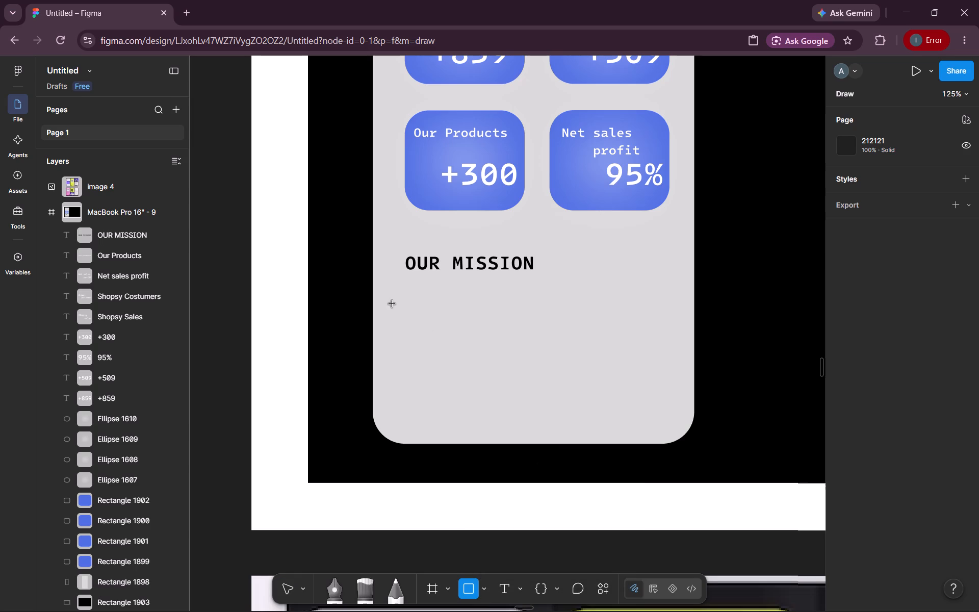
pyautogui.moveTo(411, 300); pyautogui.dragTo(660, 378)
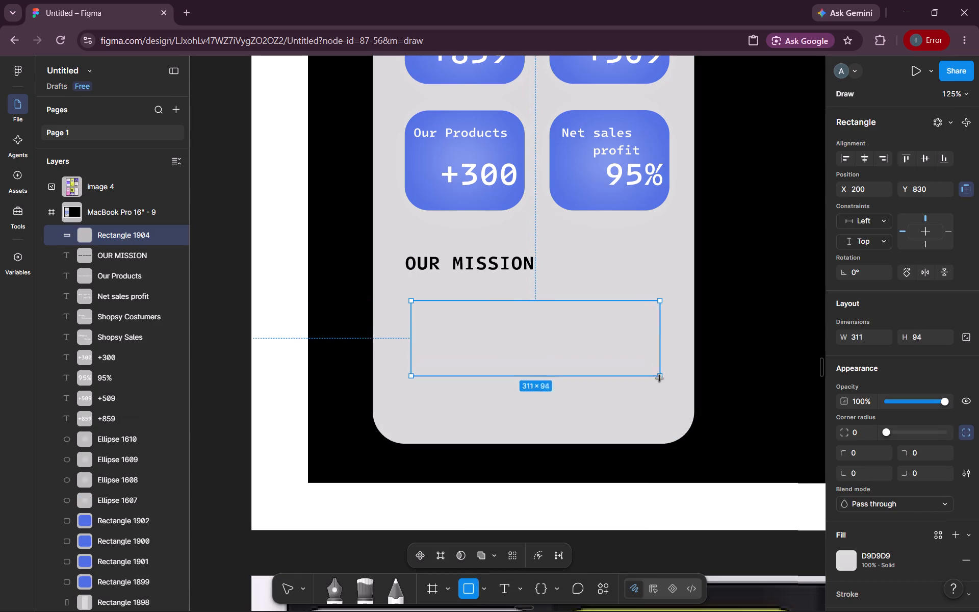
pyautogui.moveTo(660, 378); pyautogui.dragTo(668, 400)
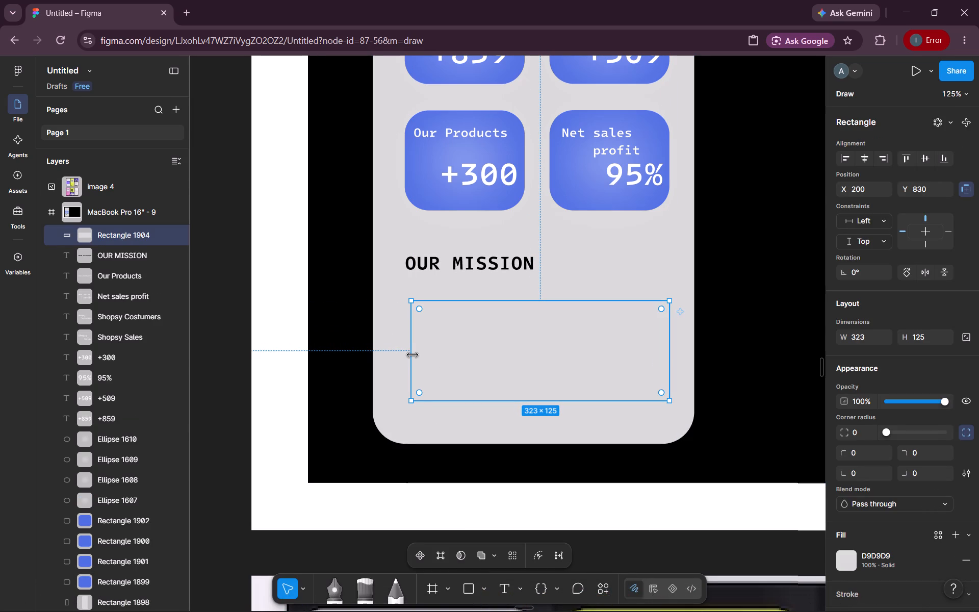
pyautogui.moveTo(413, 354); pyautogui.dragTo(406, 353)
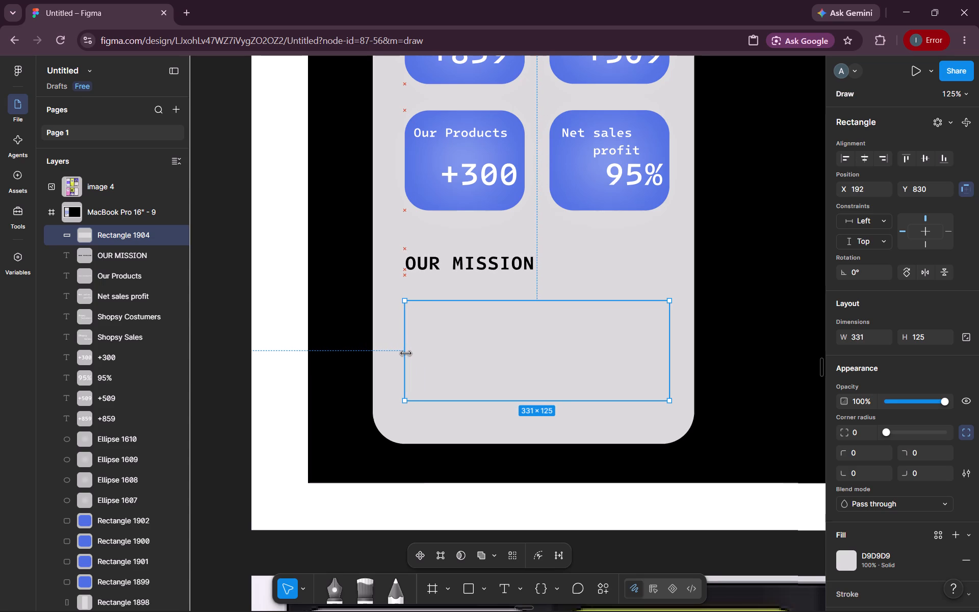
pyautogui.moveTo(406, 353); pyautogui.dragTo(404, 353)
pyautogui.moveTo(520, 401); pyautogui.dragTo(521, 413)
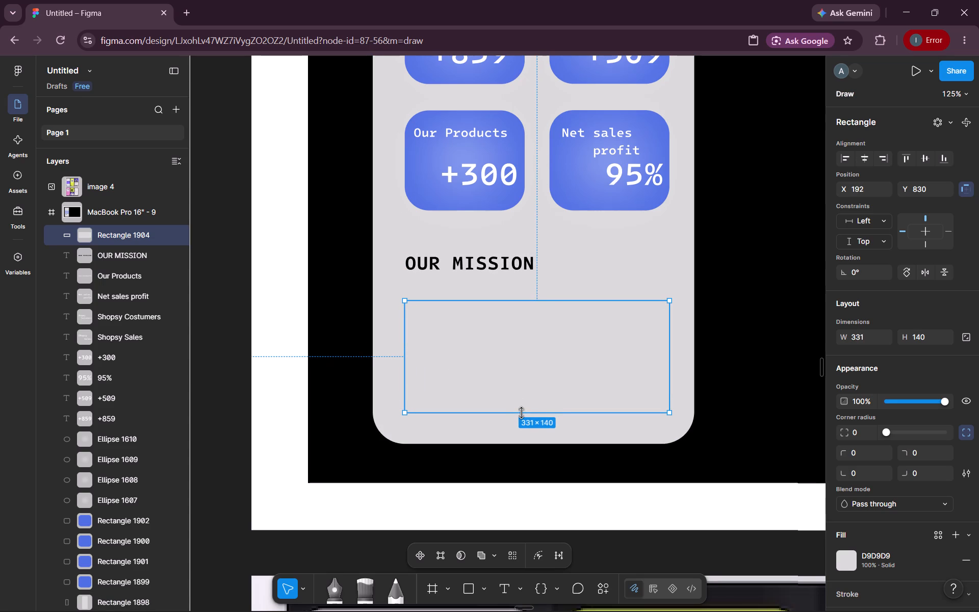
pyautogui.moveTo(521, 413); pyautogui.dragTo(521, 416)
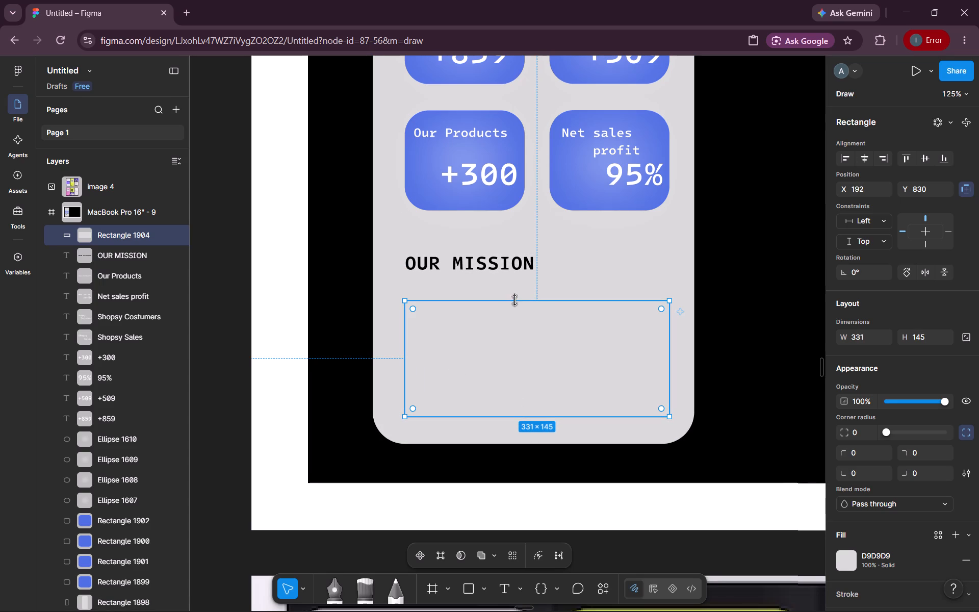
pyautogui.moveTo(528, 297); pyautogui.dragTo(528, 283)
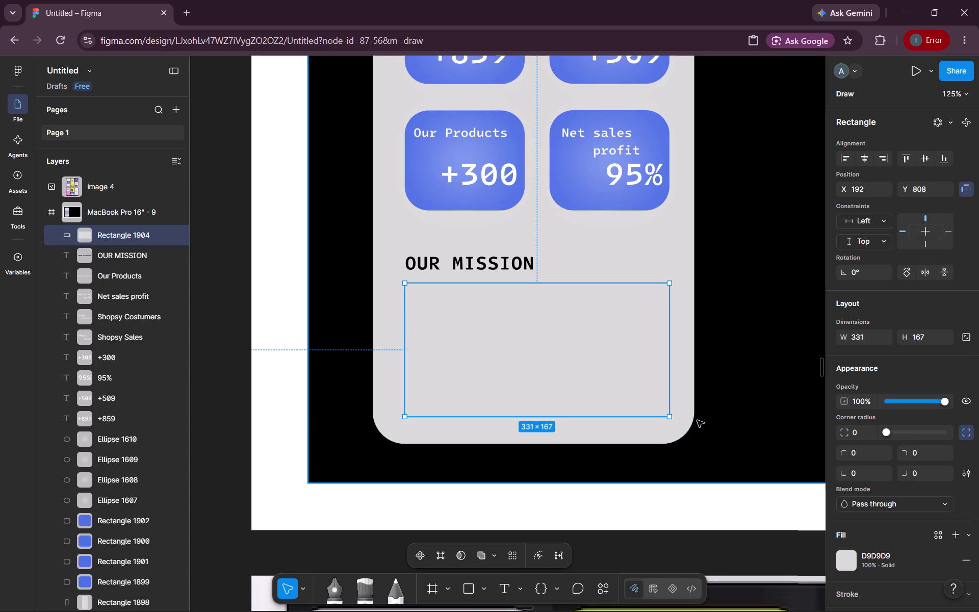
# Set the corner radius of the rectangle below OUR MISSION to 10.
pyautogui.doubleClick(859, 430)
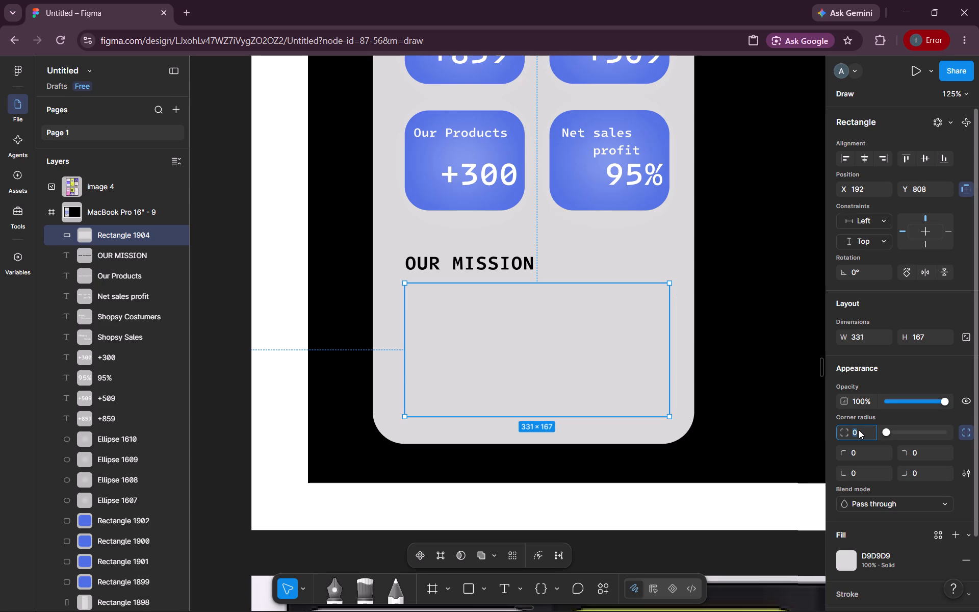
pyautogui.write('10')
pyautogui.press('Return')
pyautogui.press('\\')
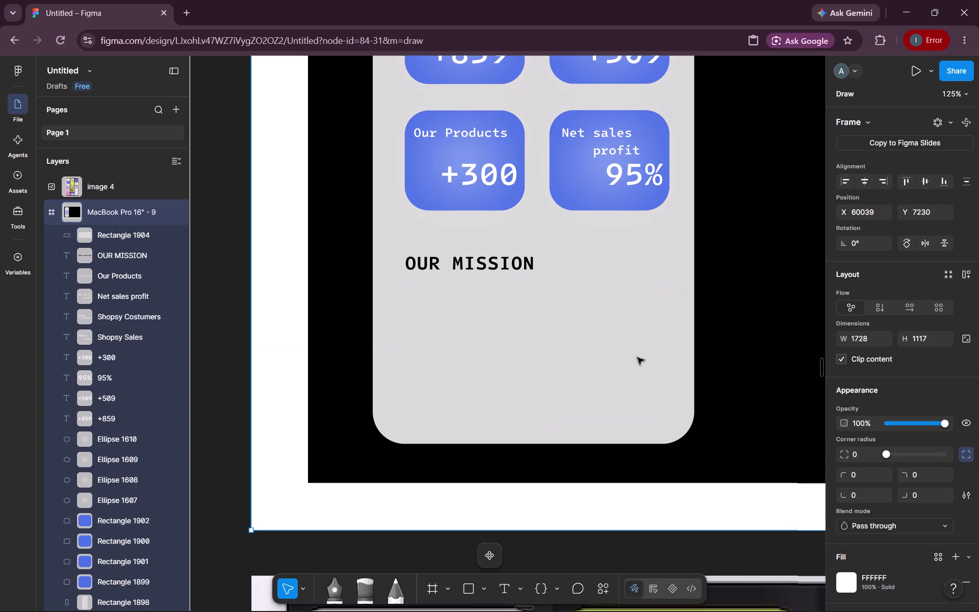
# Fill the rectangle below OUR MISSION with the page's red colour BC4446, dismissing the chat notification.
pyautogui.click(565, 344)
pyautogui.scroll(-1, 847, 539)
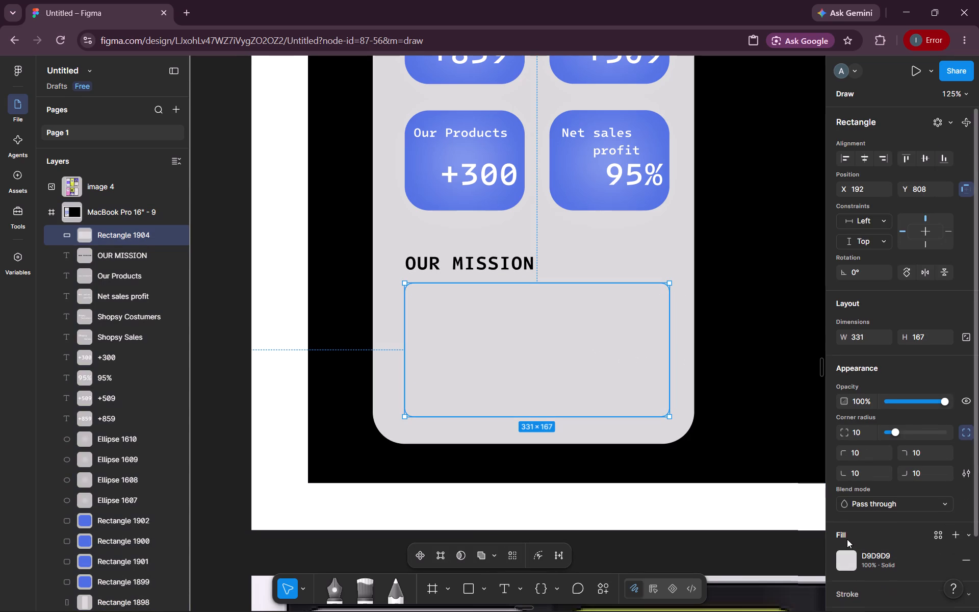
pyautogui.scroll(-1, 847, 539)
pyautogui.click(852, 481)
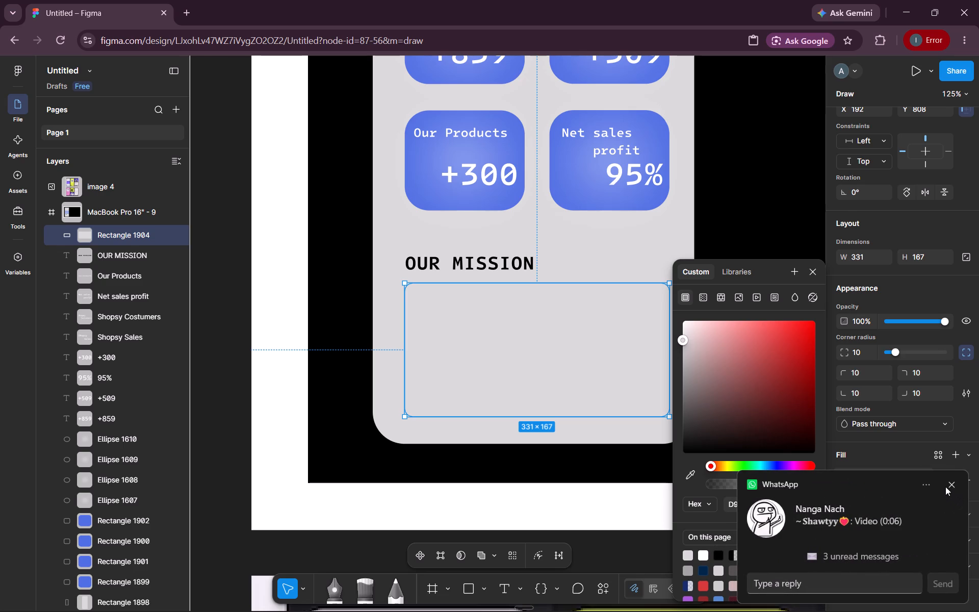
pyautogui.click(945, 484)
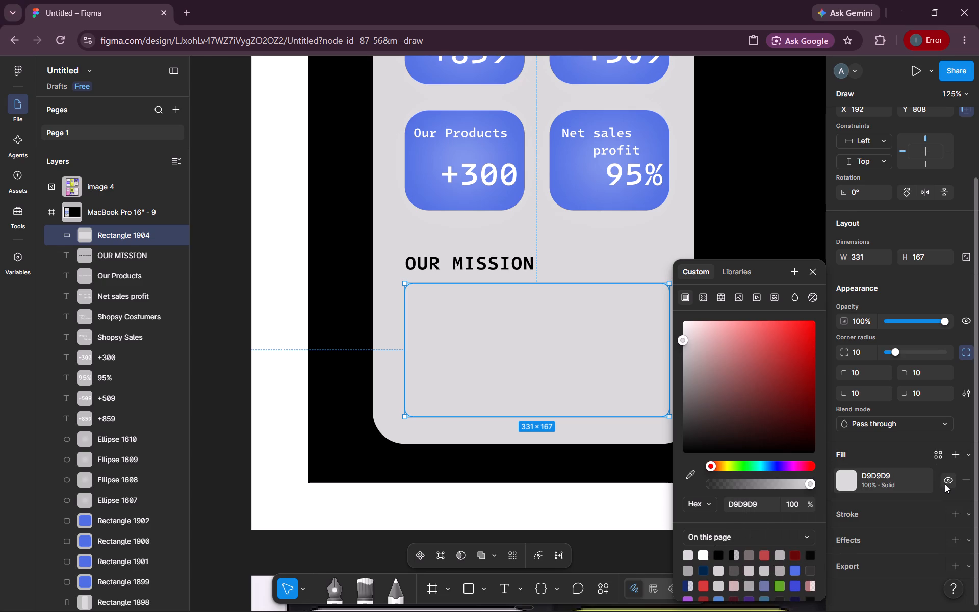
pyautogui.click(767, 554)
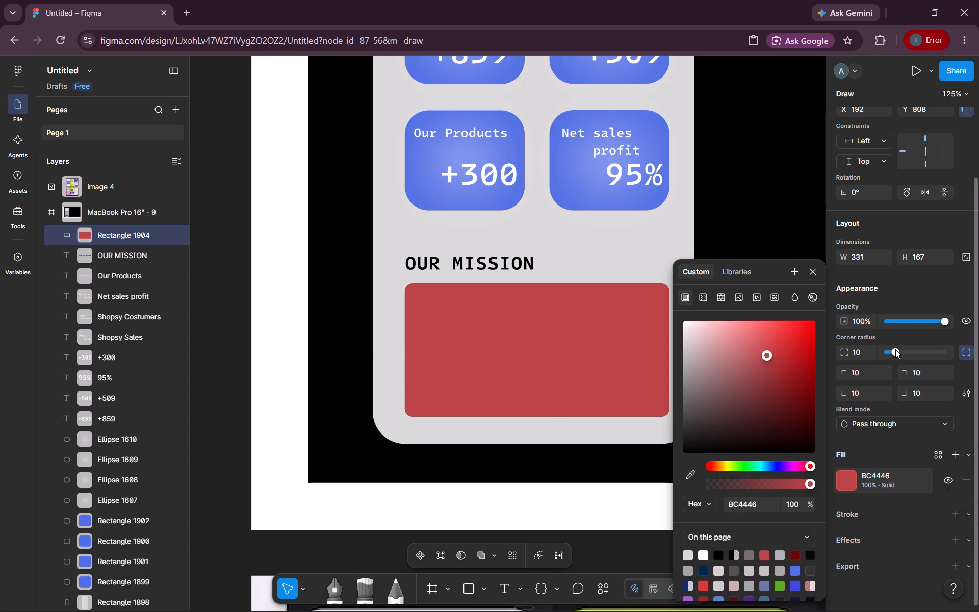
# Set the red rectangle's layer opacity to 33% and close the fill colour picker.
pyautogui.moveTo(945, 320); pyautogui.dragTo(919, 322)
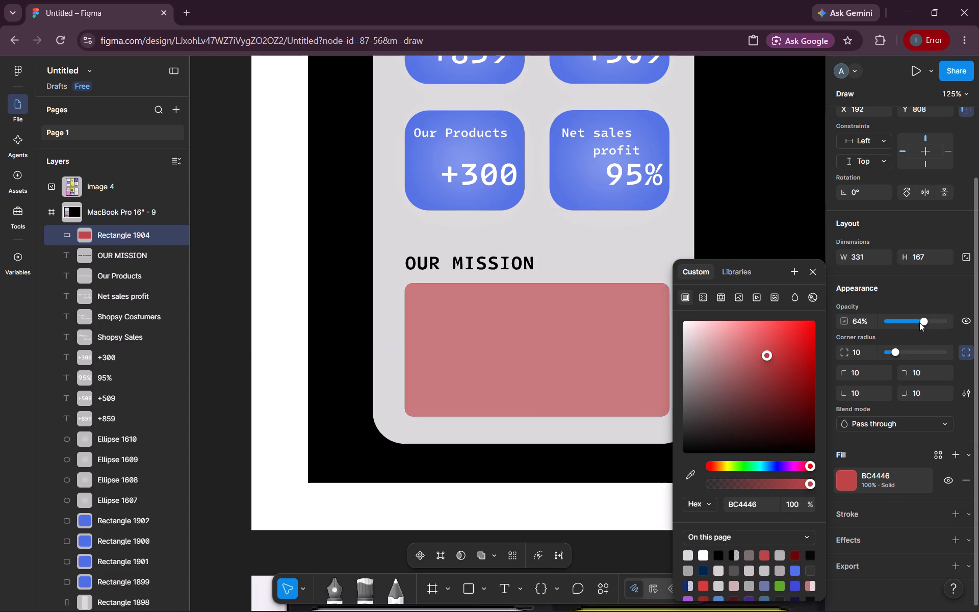
pyautogui.moveTo(919, 322); pyautogui.dragTo(903, 324)
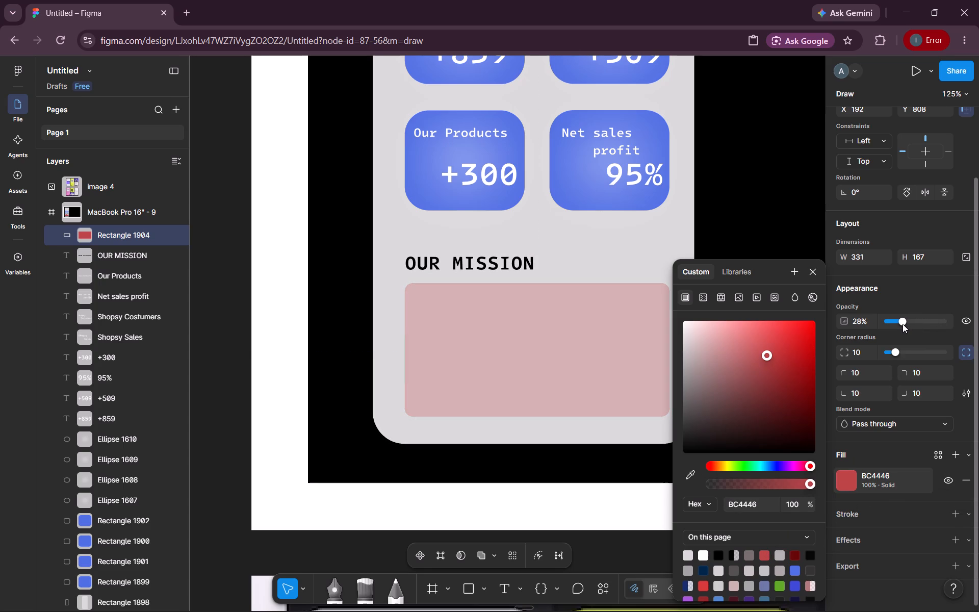
pyautogui.moveTo(903, 324); pyautogui.dragTo(906, 324)
pyautogui.tripleClick(861, 320)
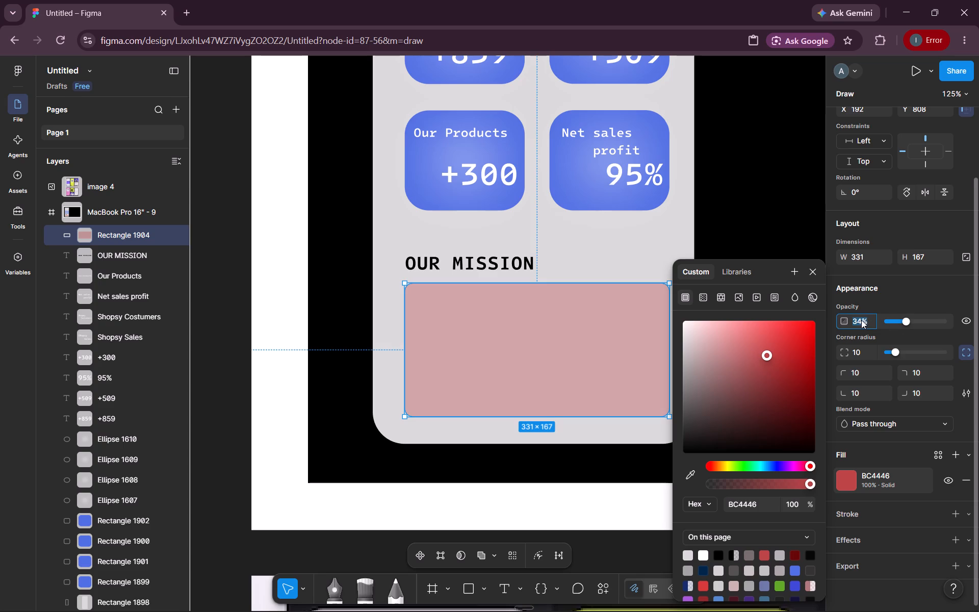
pyautogui.write('33')
pyautogui.press('Return')
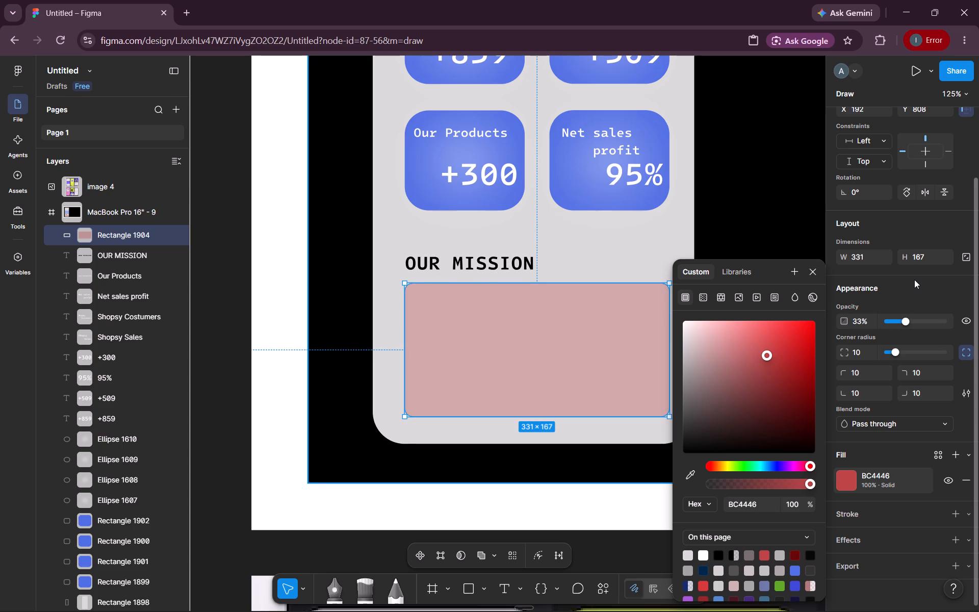
pyautogui.click(814, 277)
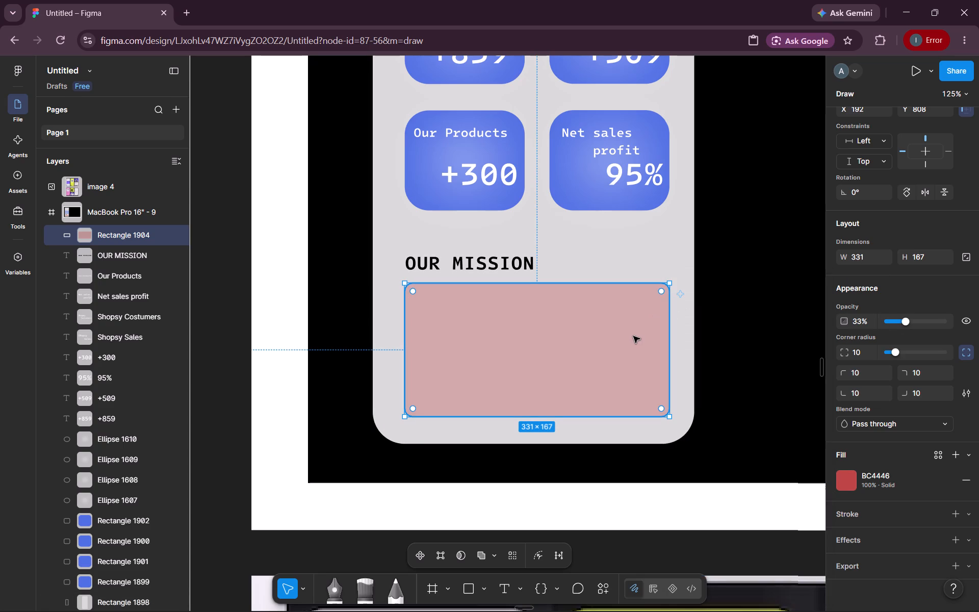
# Add a drop shadow with X 0, Y 4, blur 4 and 25% black to the rectangle below OUR MISSION.
pyautogui.click(853, 540)
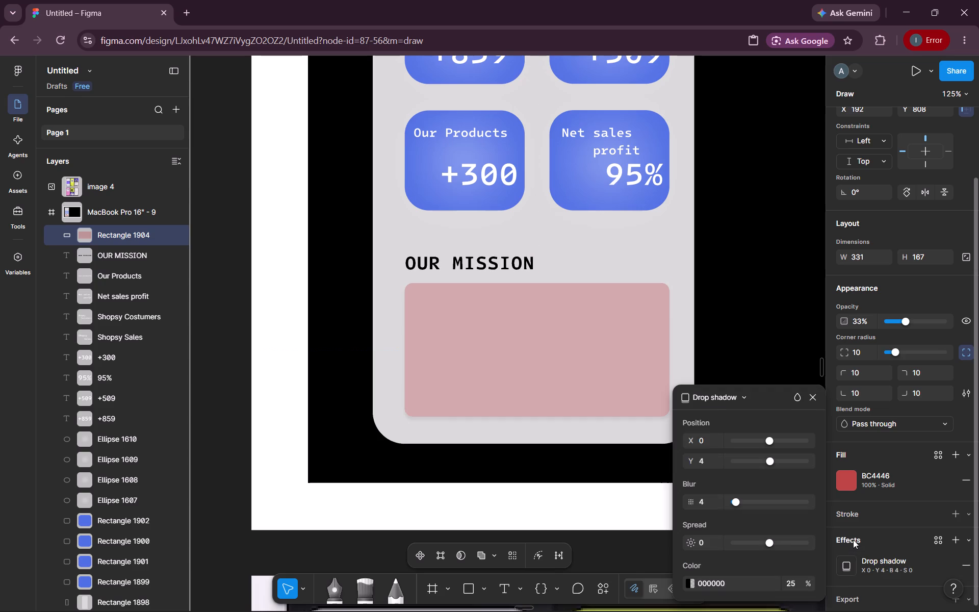
pyautogui.click(812, 398)
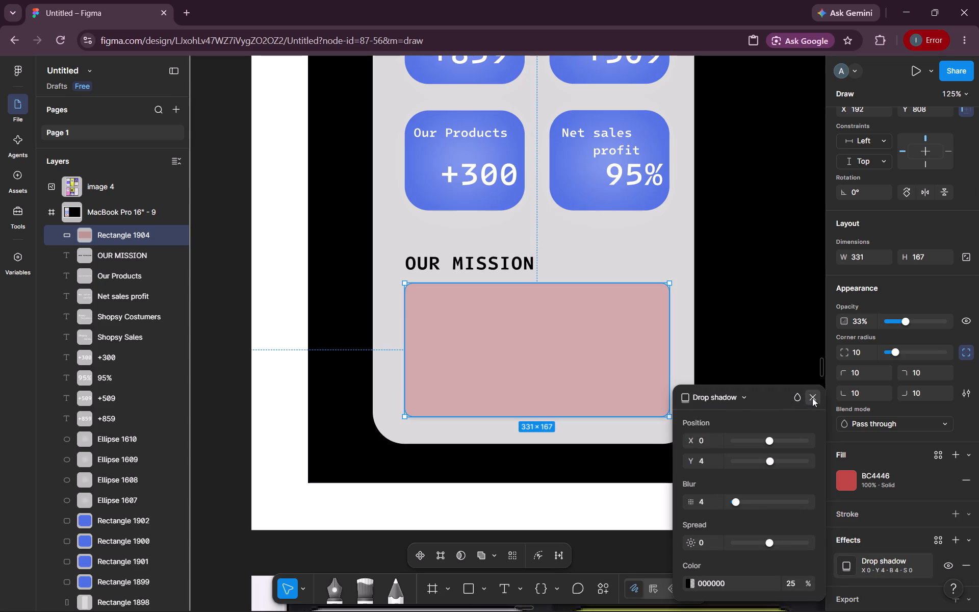
pyautogui.click(755, 393)
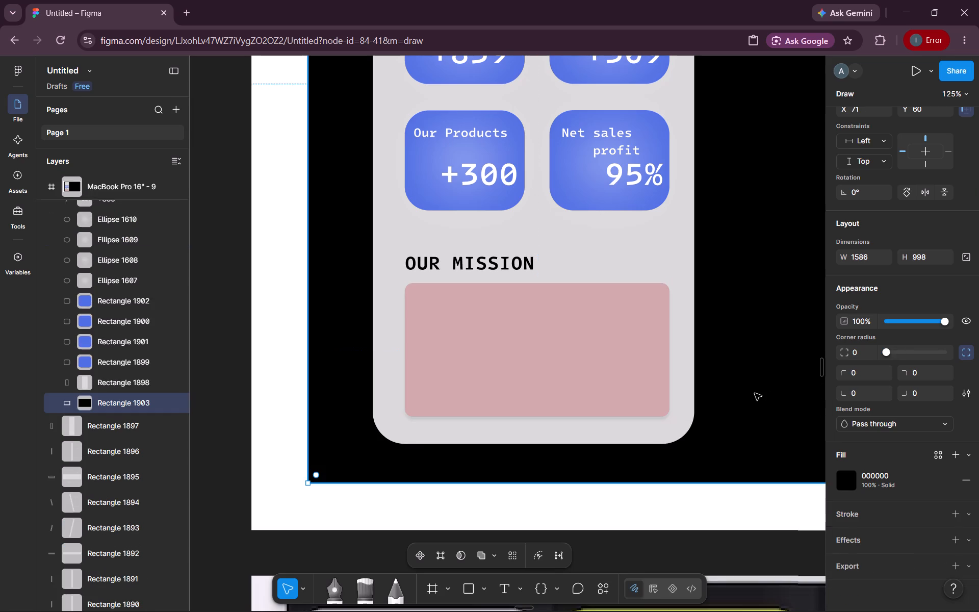
pyautogui.hscroll(-1, 755, 393)
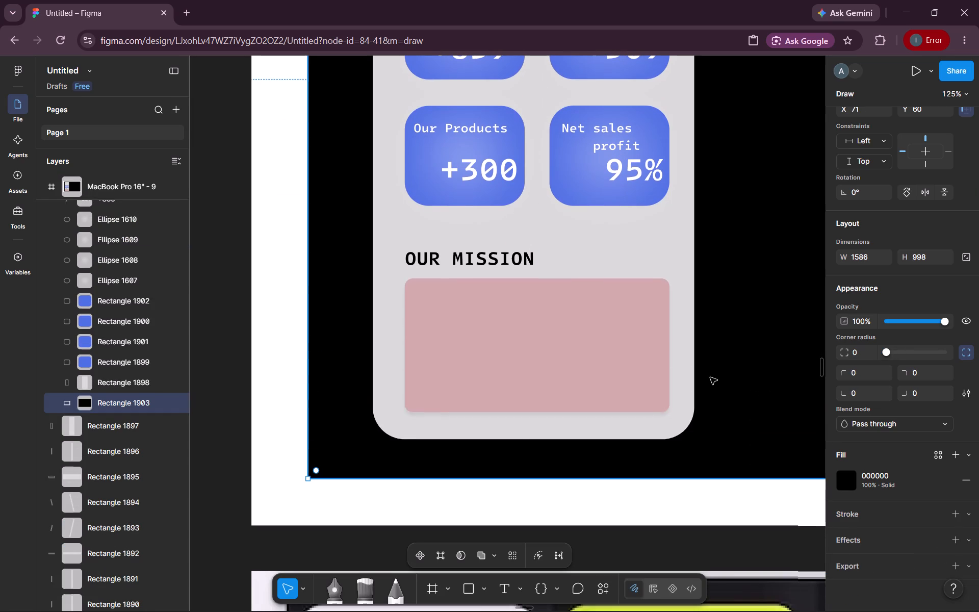
# Change the fill of the rectangle below OUR MISSION to the page's blue colour 4E6EE1.
pyautogui.click(636, 345)
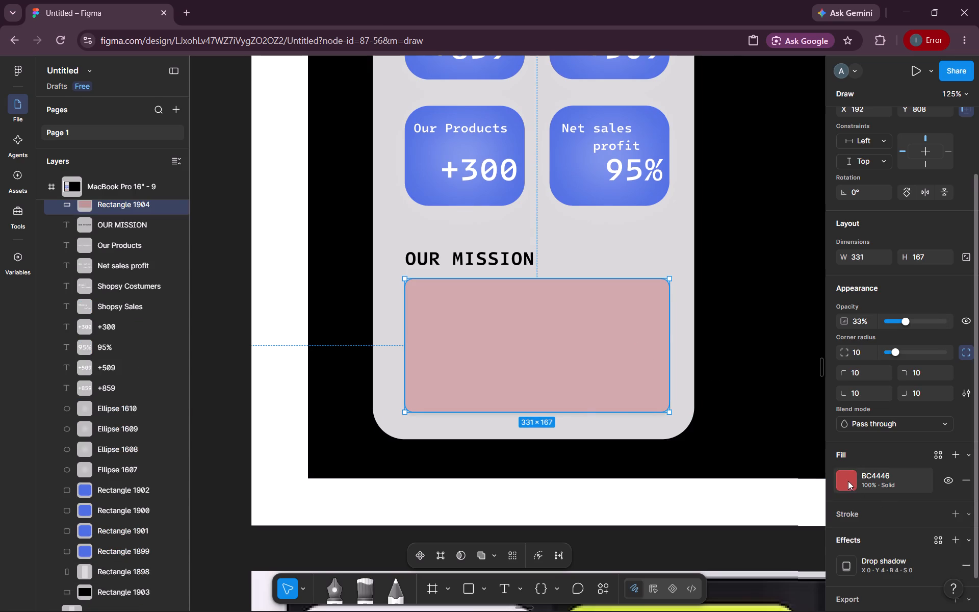
pyautogui.click(848, 481)
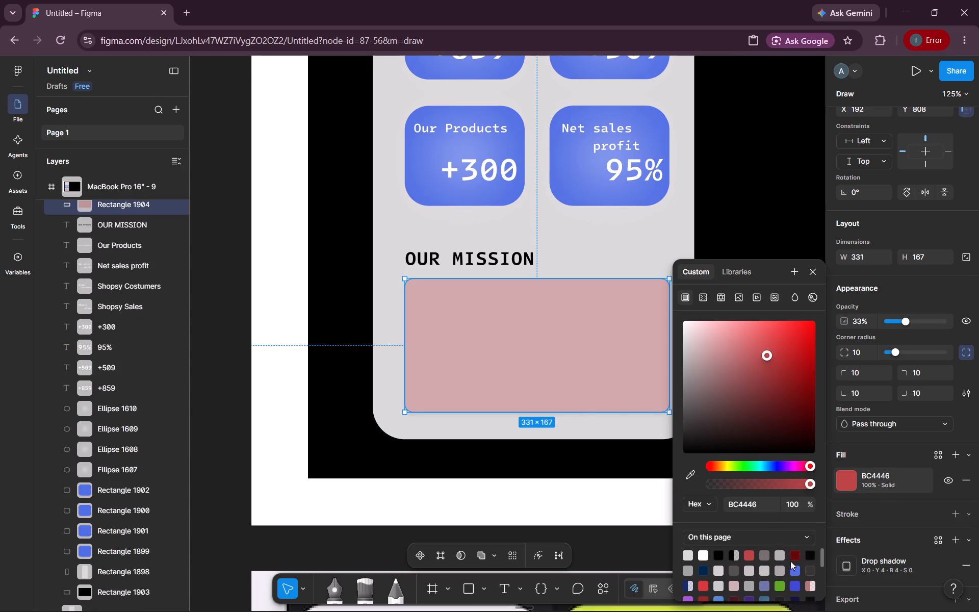
pyautogui.click(794, 569)
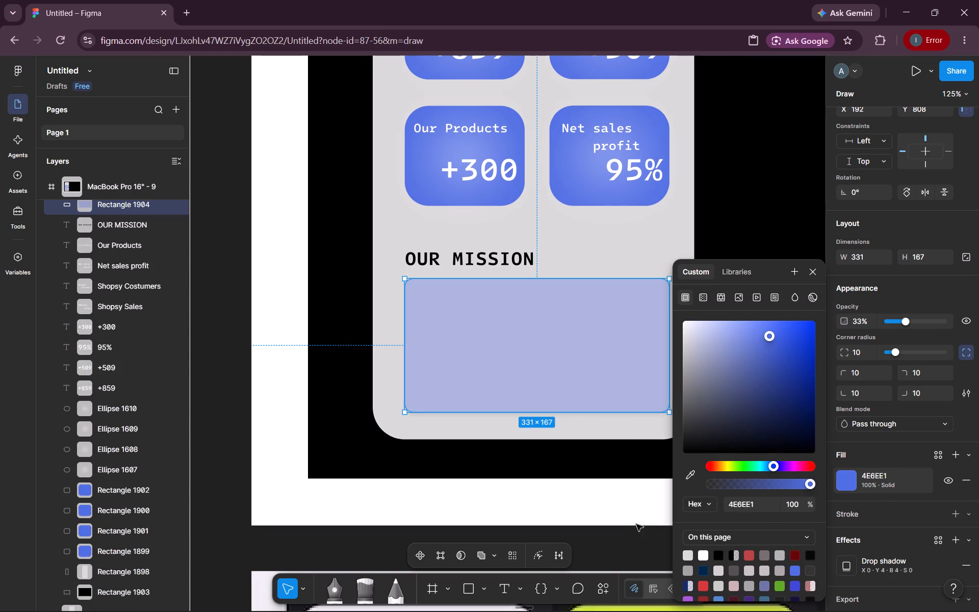
pyautogui.click(631, 518)
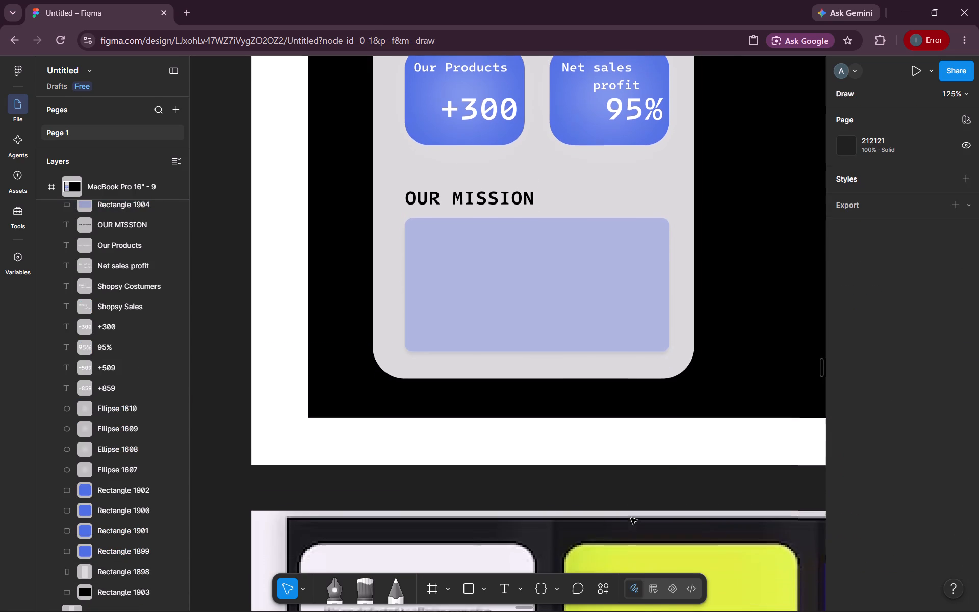
# Draw a rectangle about 215 × 56 in the middle of the blue OUR MISSION box at 44% opacity.
pyautogui.click(634, 320)
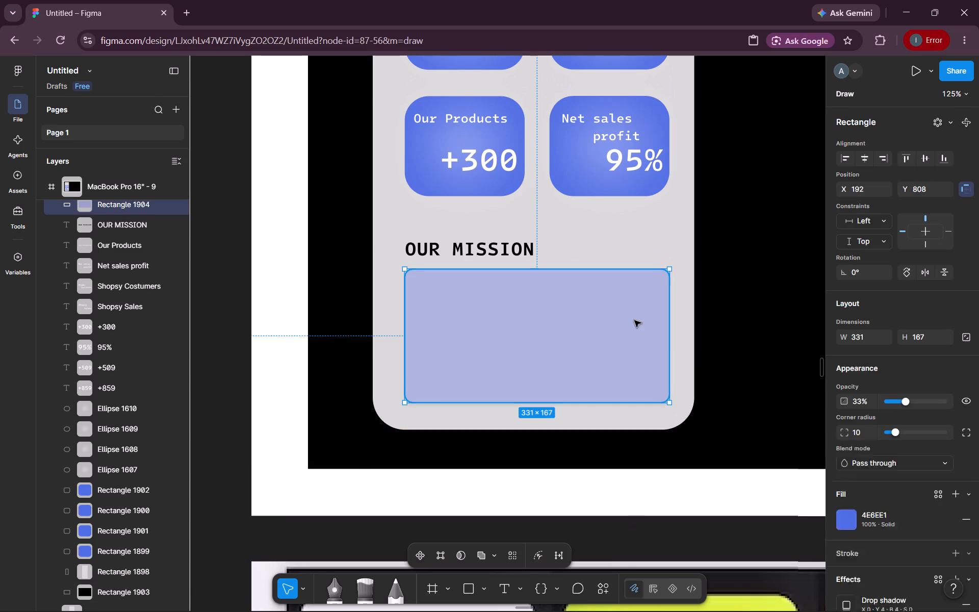
pyautogui.click(473, 589)
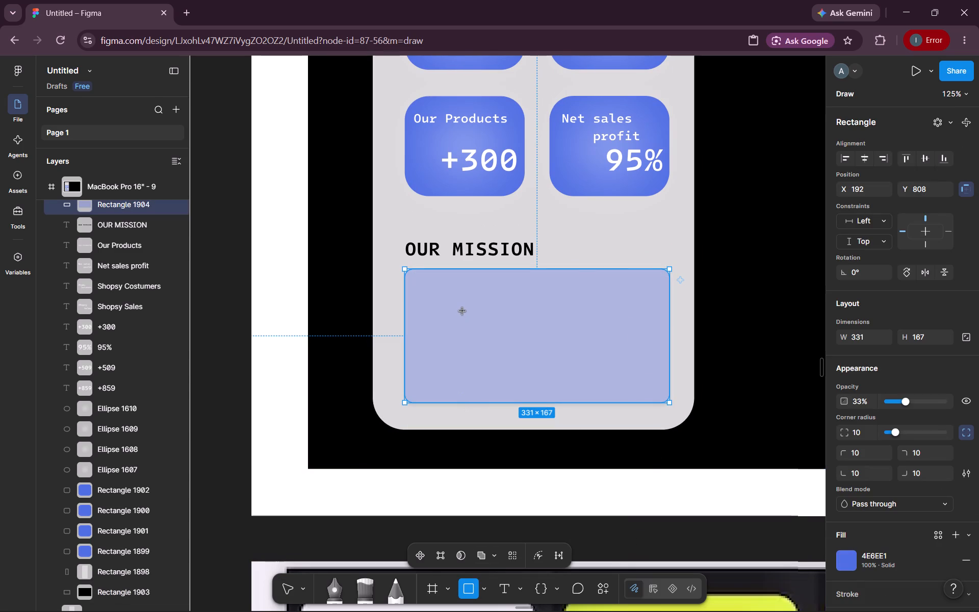
pyautogui.moveTo(461, 310); pyautogui.dragTo(633, 354)
pyautogui.click(896, 402)
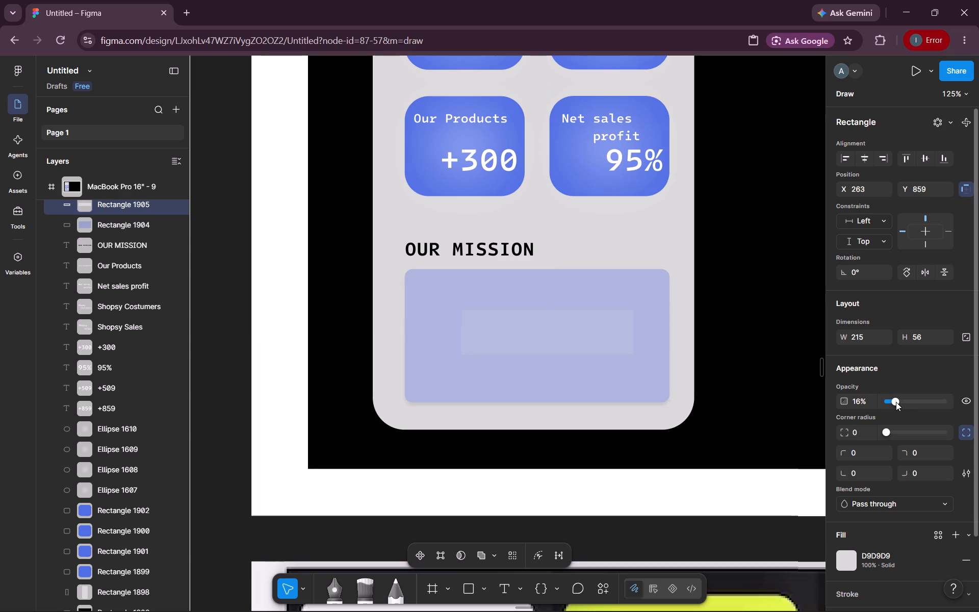
pyautogui.moveTo(896, 402); pyautogui.dragTo(912, 399)
# Apply a uniform layer blur of 57 to the small grey rectangle inside the OUR MISSION box.
pyautogui.scroll(-2, 898, 525)
pyautogui.click(865, 540)
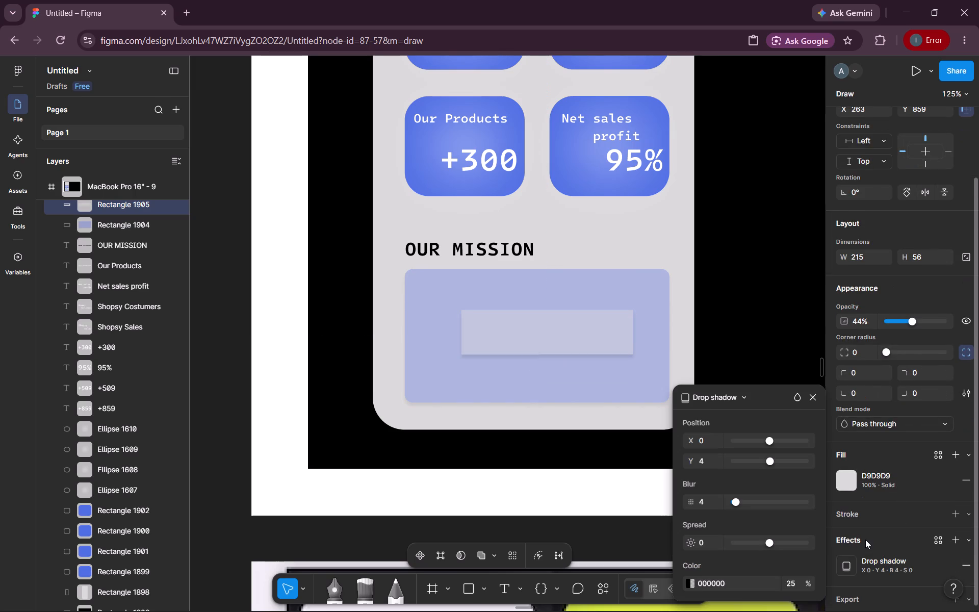
pyautogui.click(740, 399)
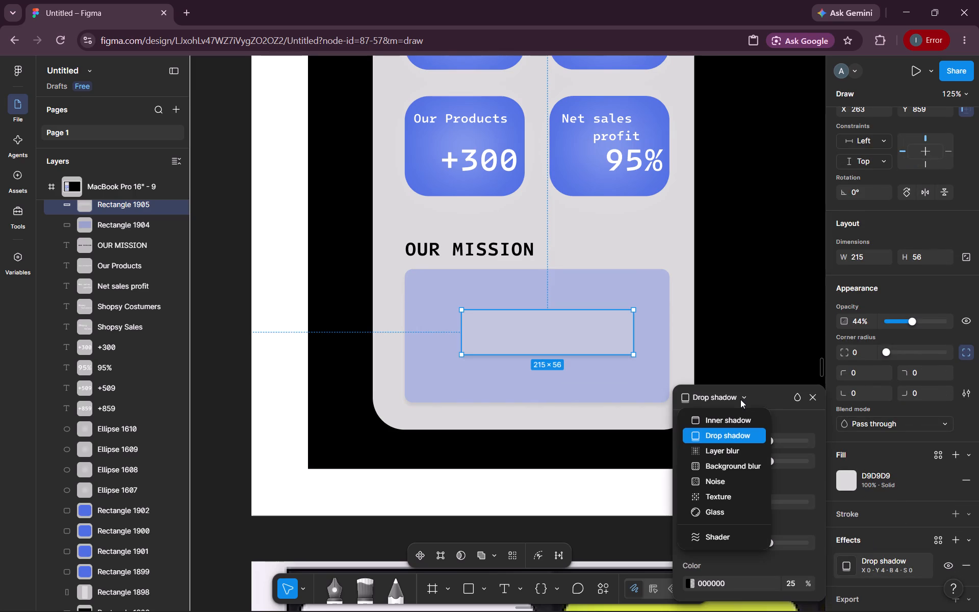
pyautogui.click(728, 446)
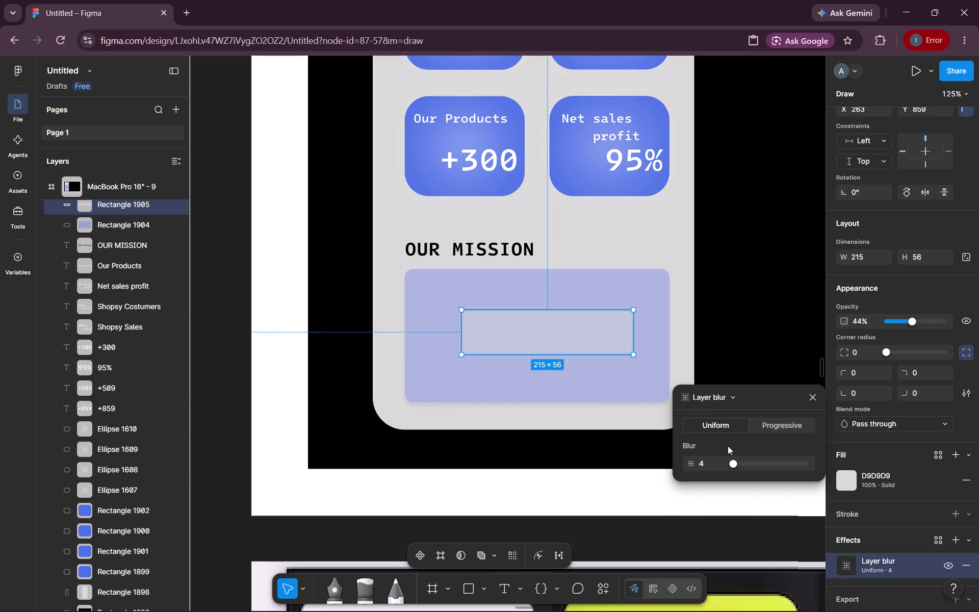
pyautogui.moveTo(734, 465); pyautogui.dragTo(746, 463)
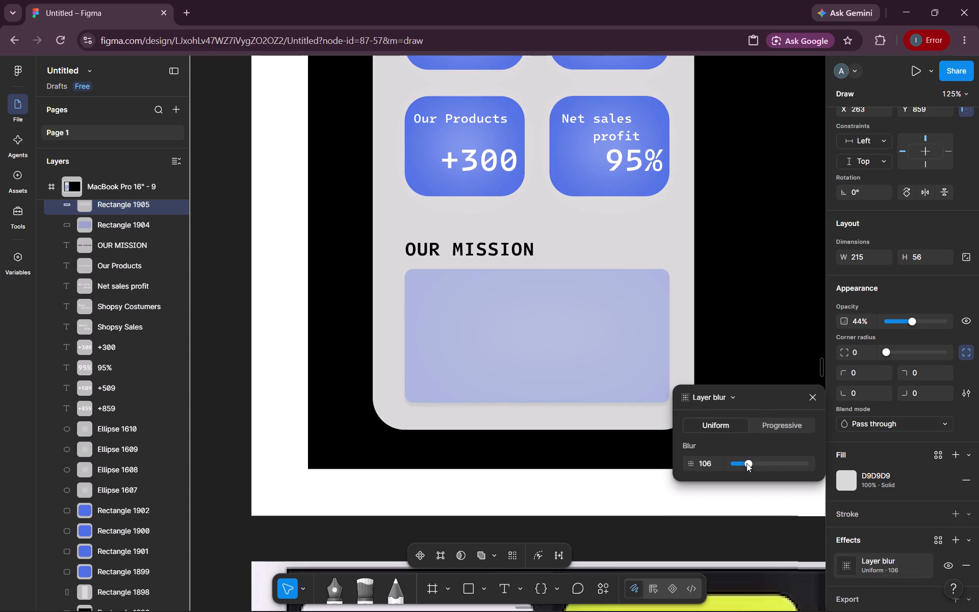
pyautogui.moveTo(746, 463); pyautogui.dragTo(741, 463)
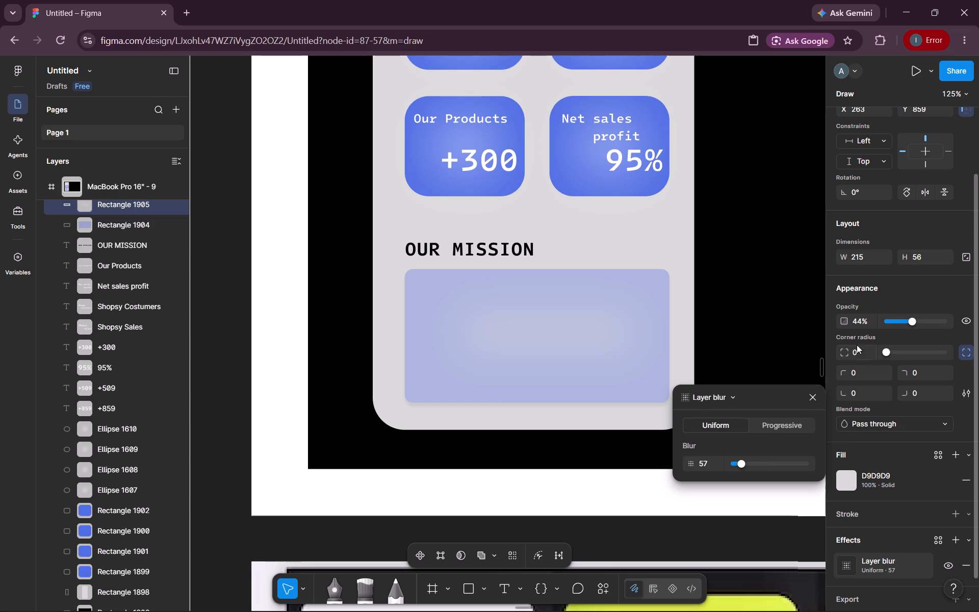
# Raise the blurred rectangle's opacity to 74%.
pyautogui.moveTo(910, 319); pyautogui.dragTo(920, 319)
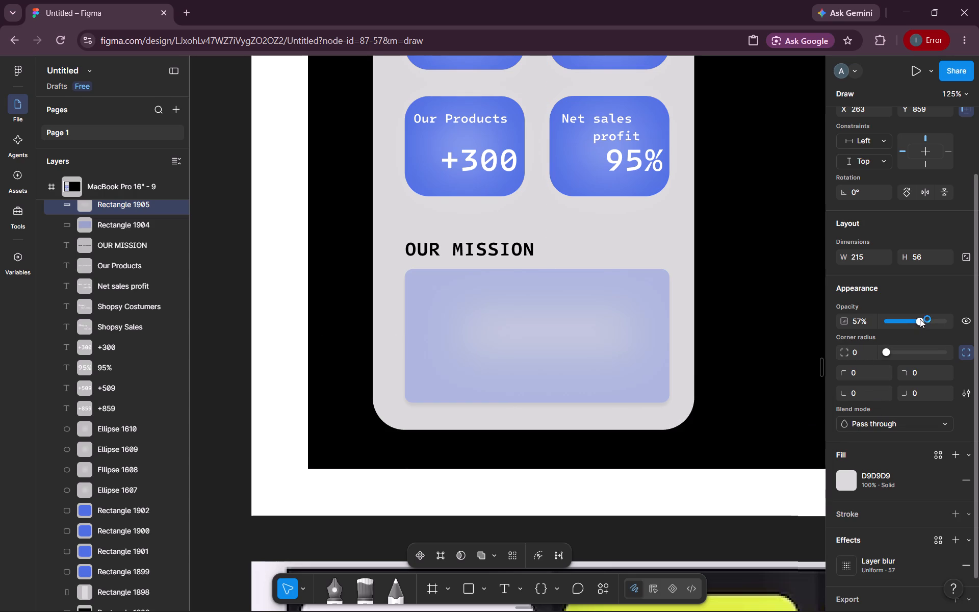
pyautogui.moveTo(920, 319); pyautogui.dragTo(930, 319)
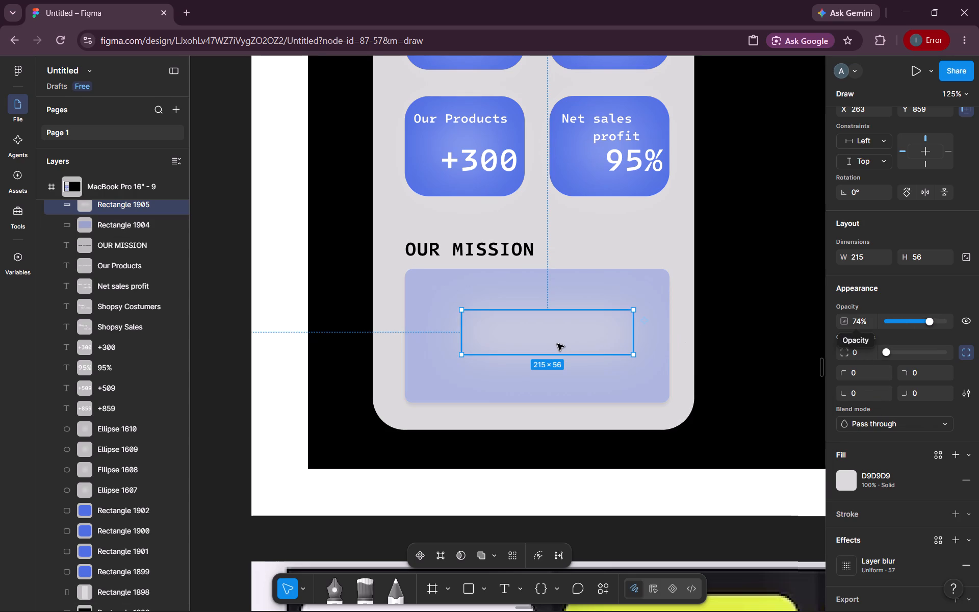
# Reposition the blurred rectangle near the centre of the OUR MISSION box, at about X 245, Y 867, and deselect it.
pyautogui.moveTo(557, 344); pyautogui.dragTo(543, 343)
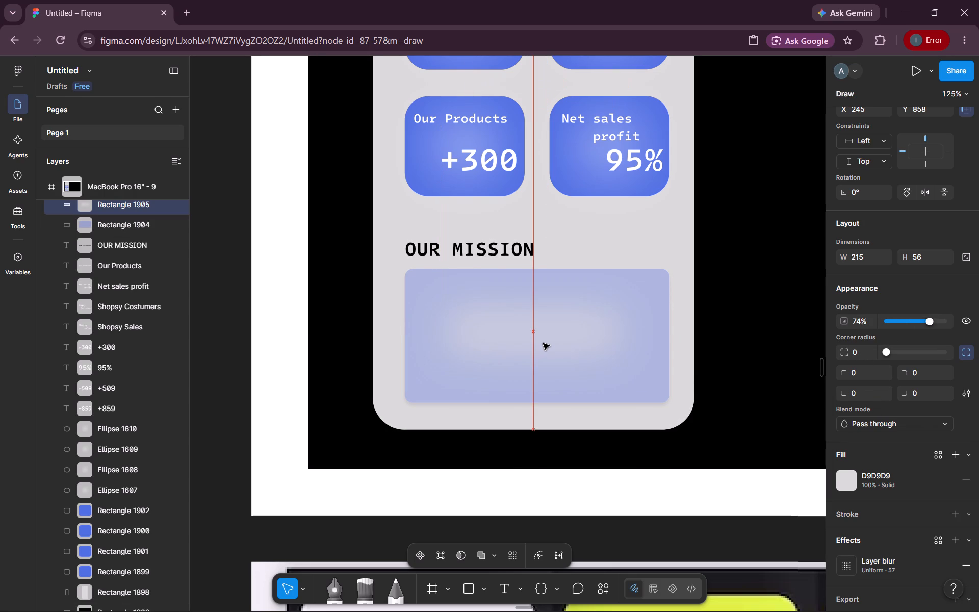
pyautogui.moveTo(543, 343); pyautogui.dragTo(545, 345)
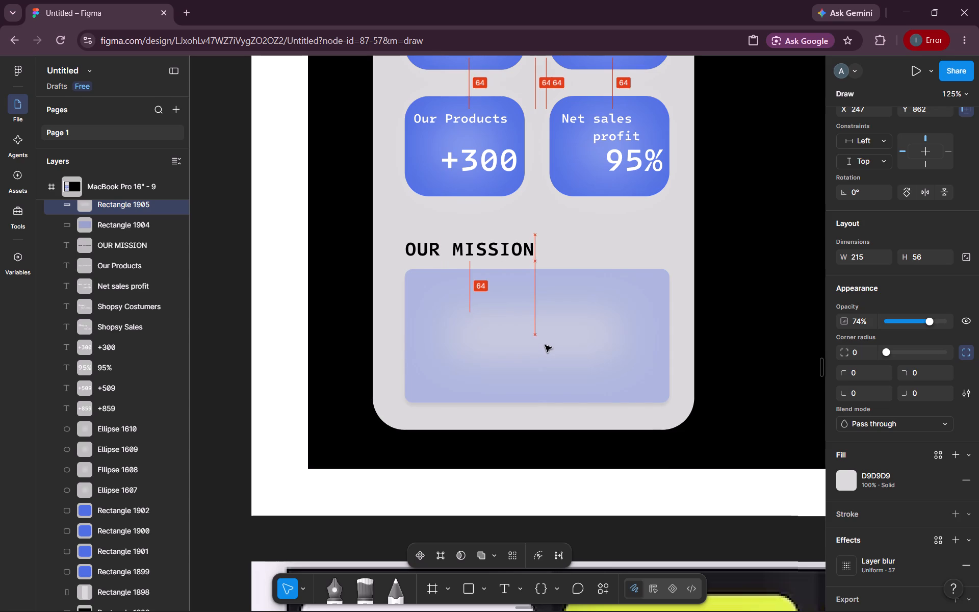
pyautogui.moveTo(545, 345); pyautogui.dragTo(546, 350)
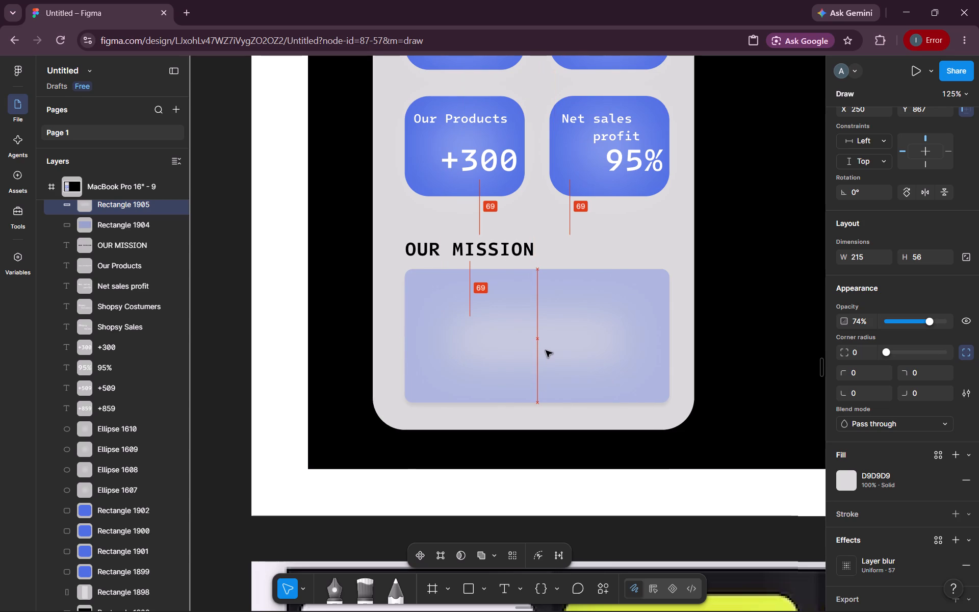
pyautogui.moveTo(546, 350); pyautogui.dragTo(542, 350)
pyautogui.click(459, 484)
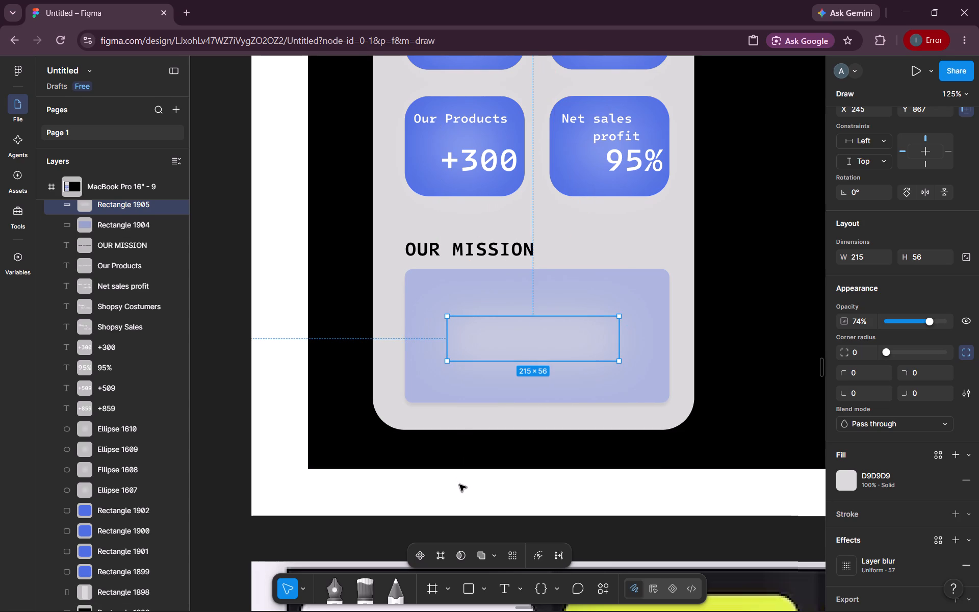
pyautogui.hscroll(-1, 459, 484)
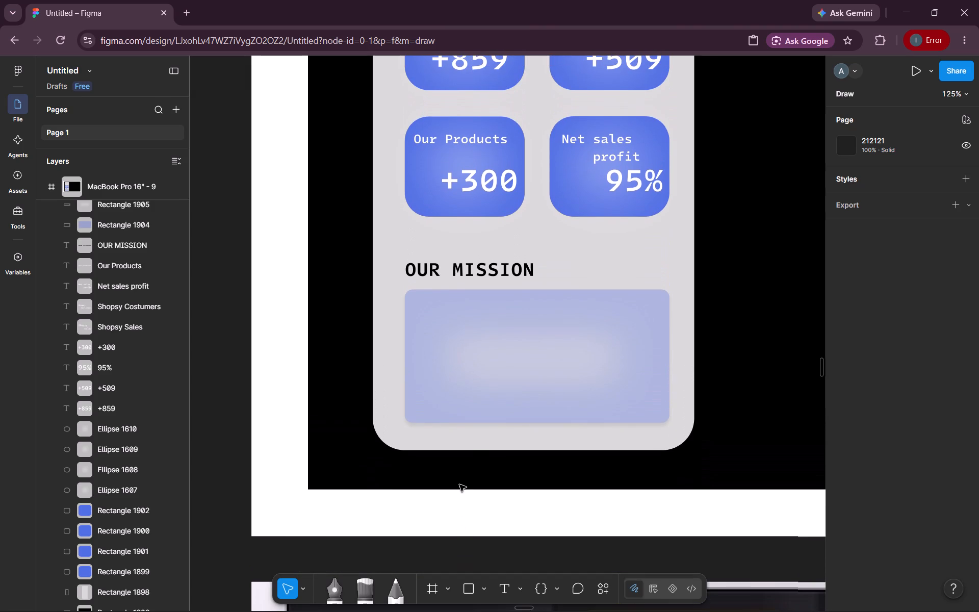
# Group the blurred rectangle with the blue rectangle below OUR MISSION.
pyautogui.click(501, 354)
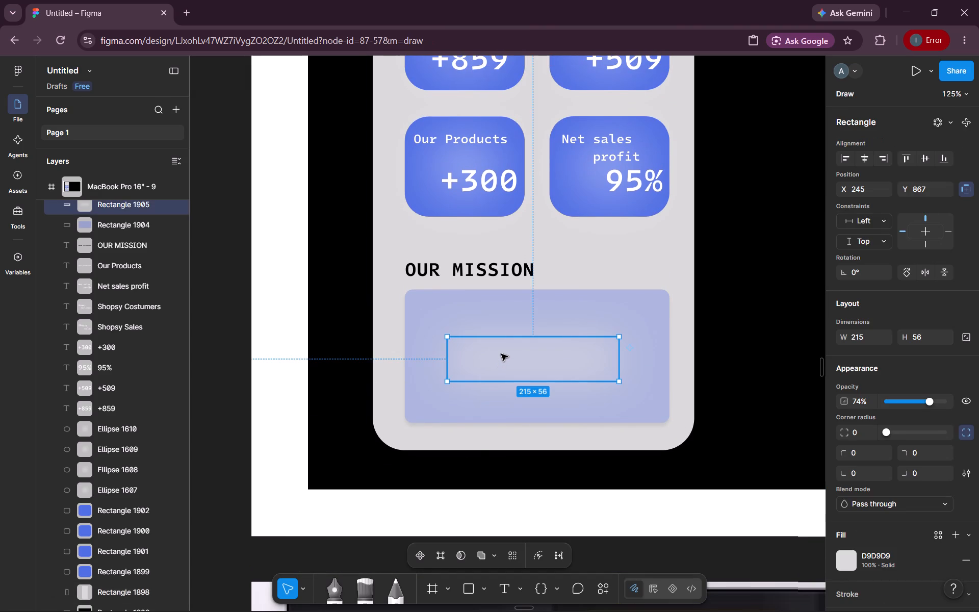
pyautogui.keyDown('shift'); pyautogui.click(422, 320); pyautogui.keyUp('shift')
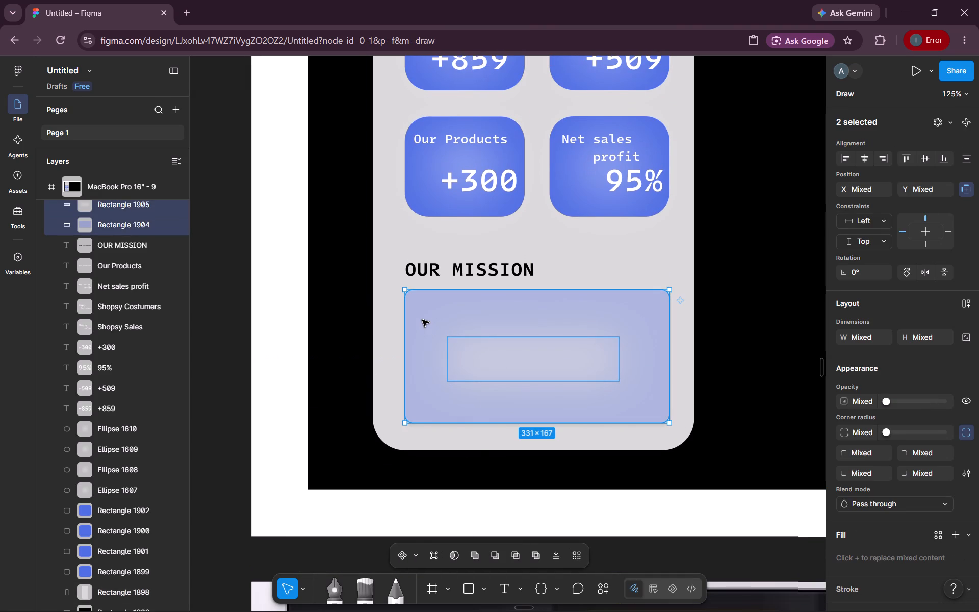
pyautogui.hotkey('ctrl', 'g')
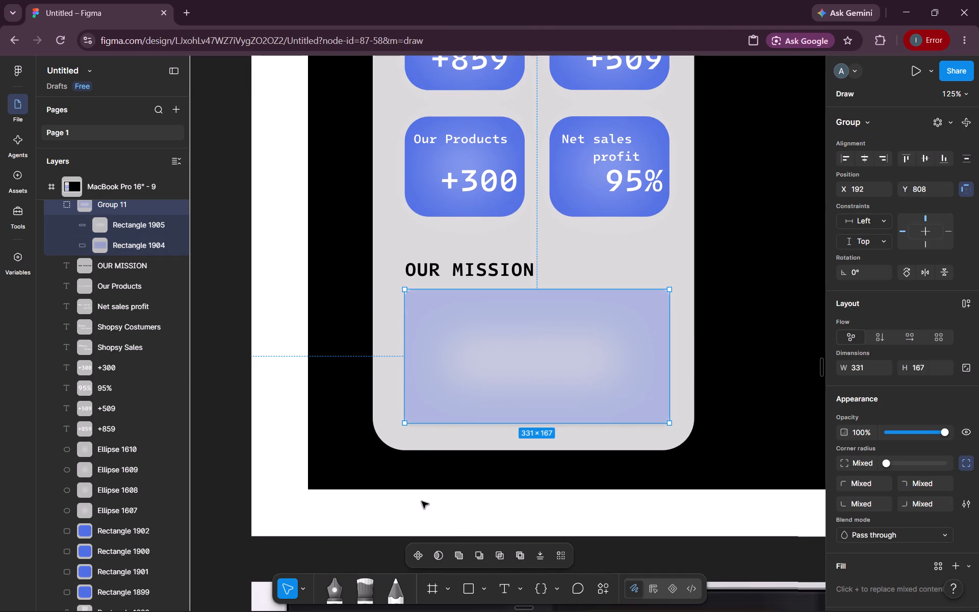
pyautogui.scroll(-1, 422, 501)
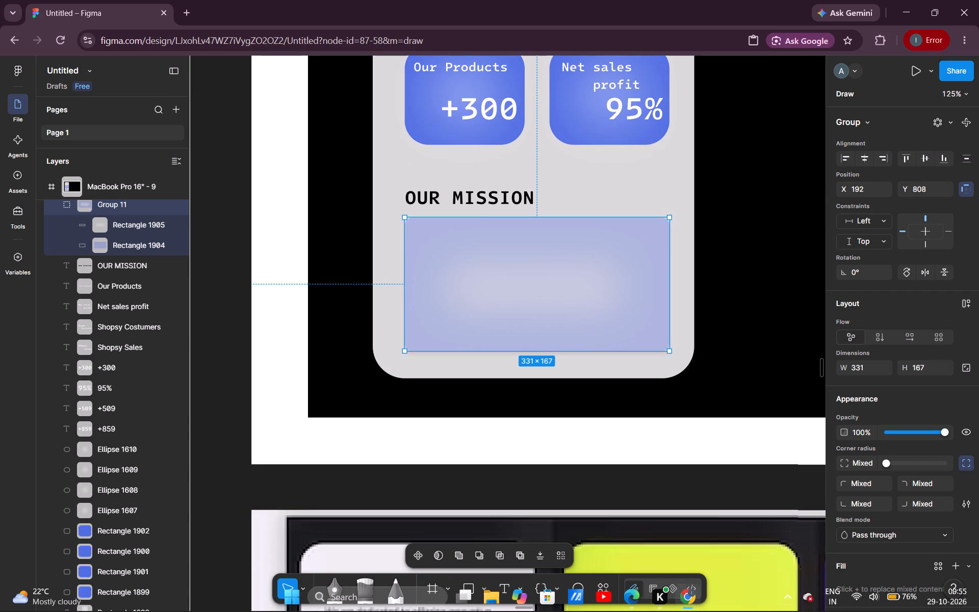
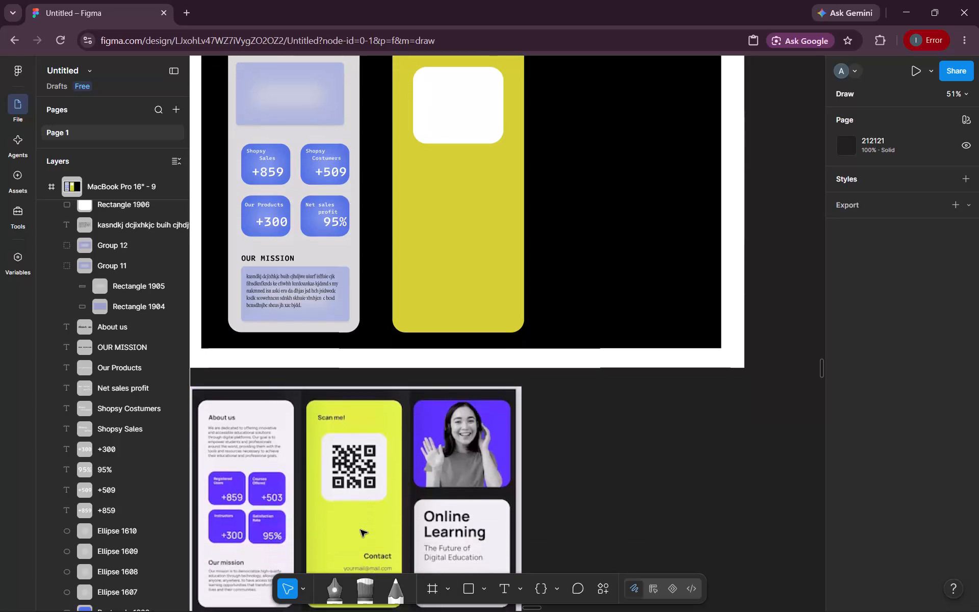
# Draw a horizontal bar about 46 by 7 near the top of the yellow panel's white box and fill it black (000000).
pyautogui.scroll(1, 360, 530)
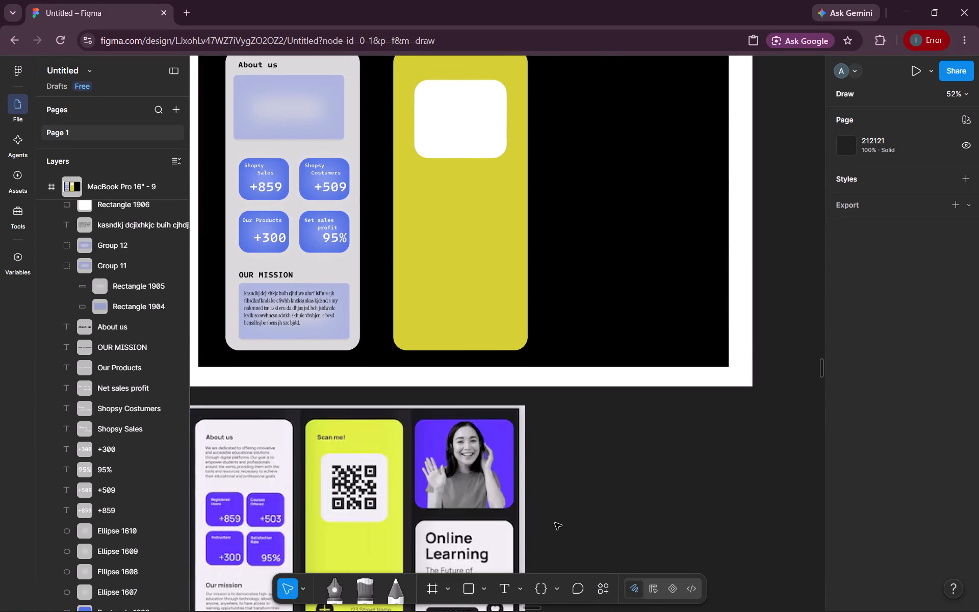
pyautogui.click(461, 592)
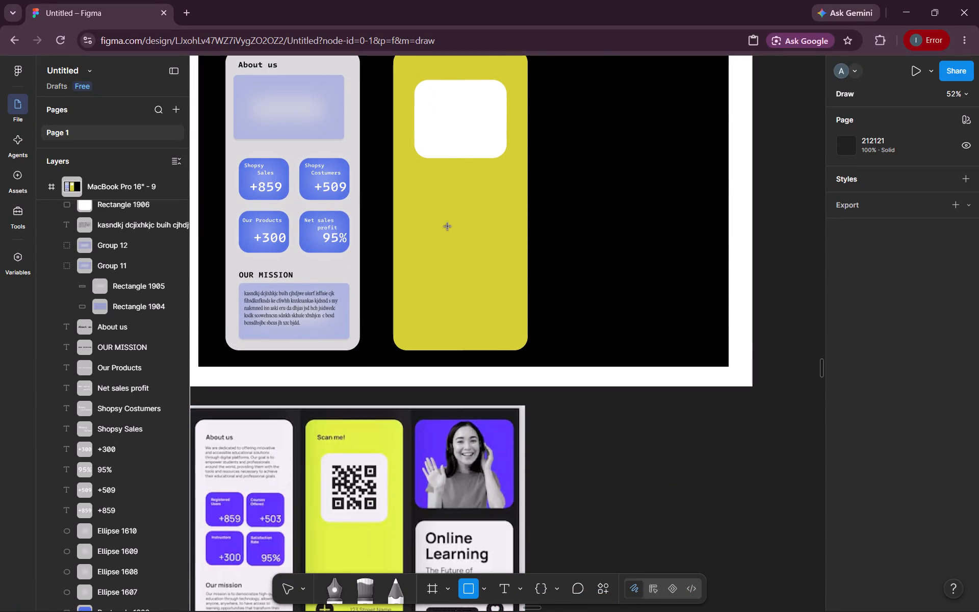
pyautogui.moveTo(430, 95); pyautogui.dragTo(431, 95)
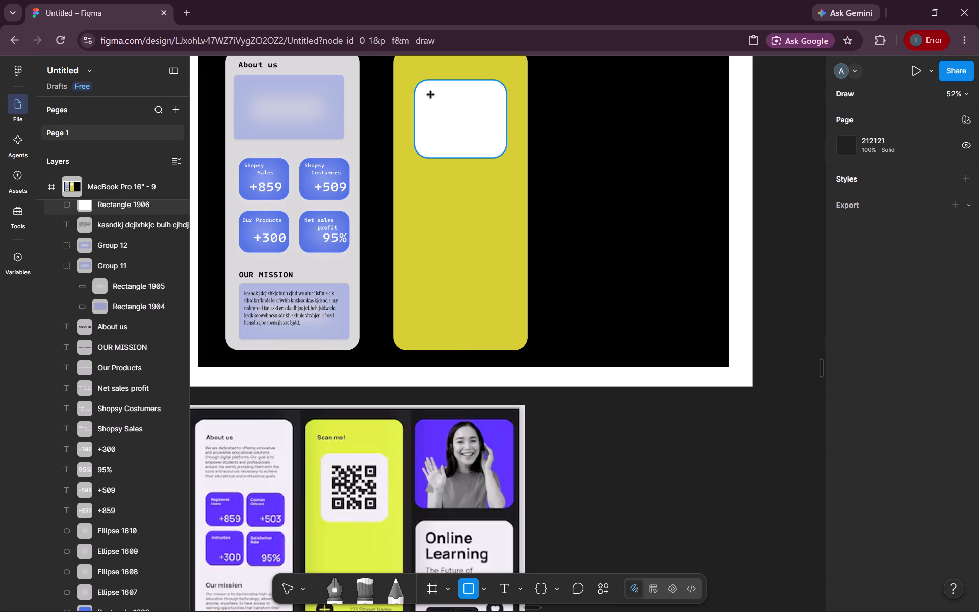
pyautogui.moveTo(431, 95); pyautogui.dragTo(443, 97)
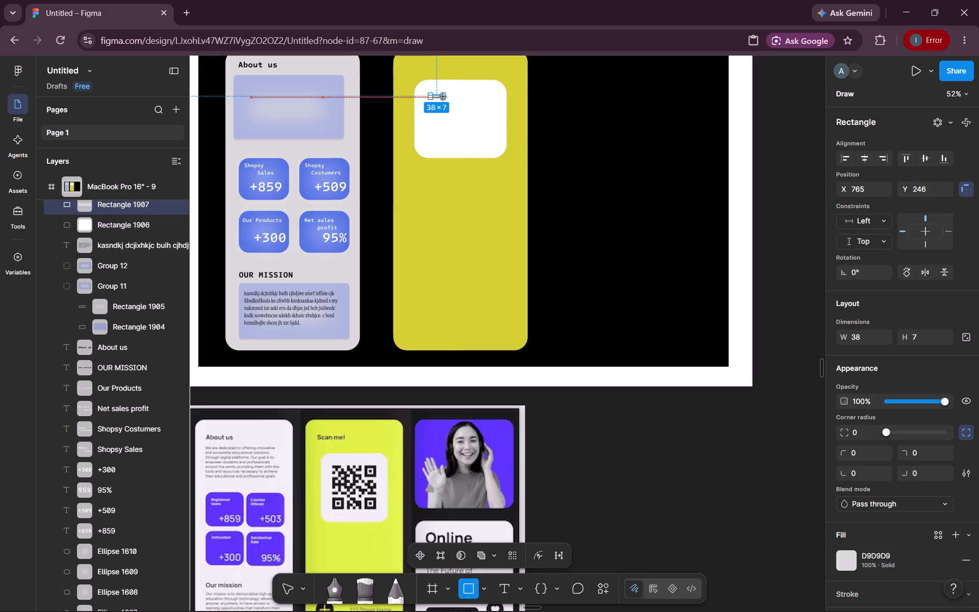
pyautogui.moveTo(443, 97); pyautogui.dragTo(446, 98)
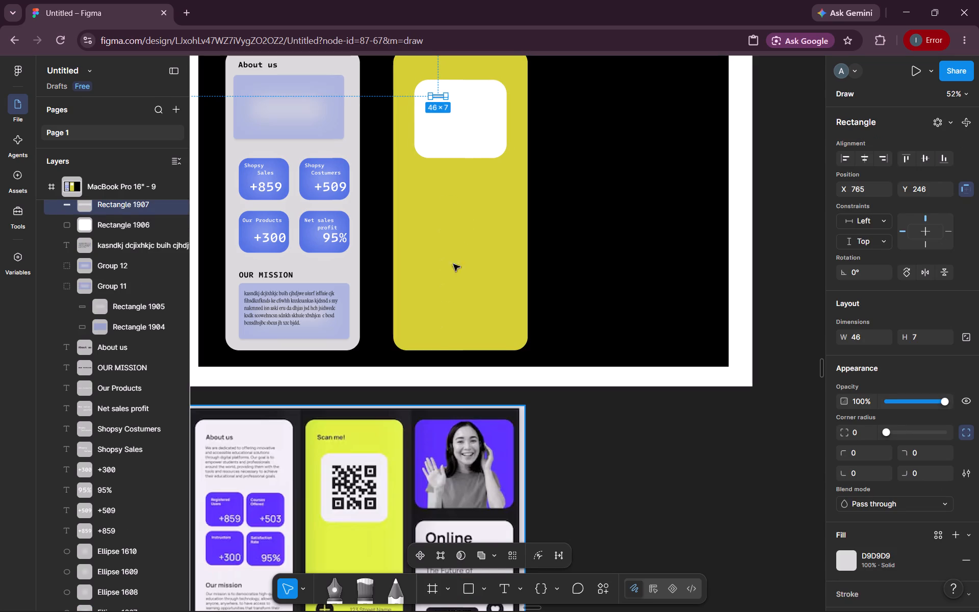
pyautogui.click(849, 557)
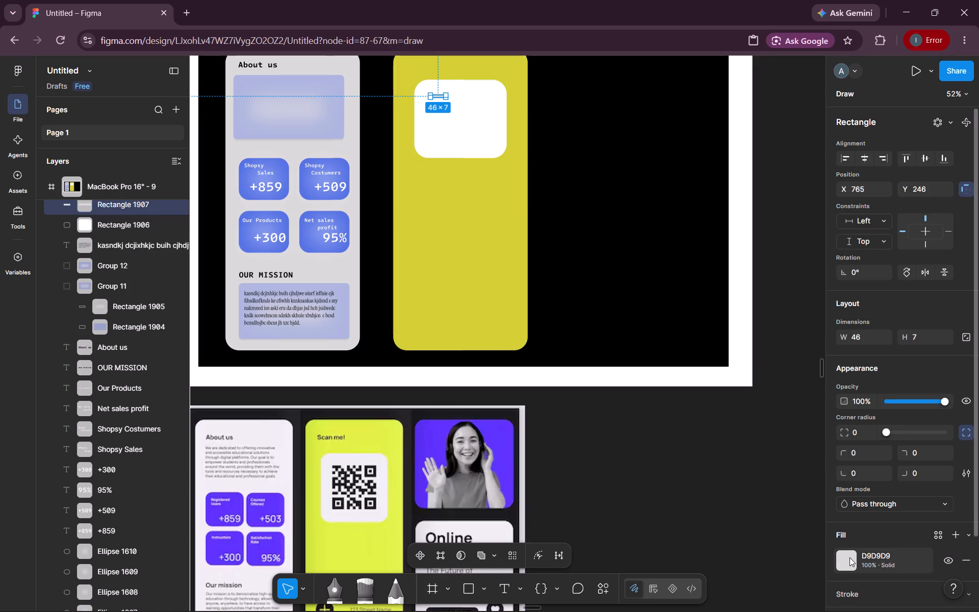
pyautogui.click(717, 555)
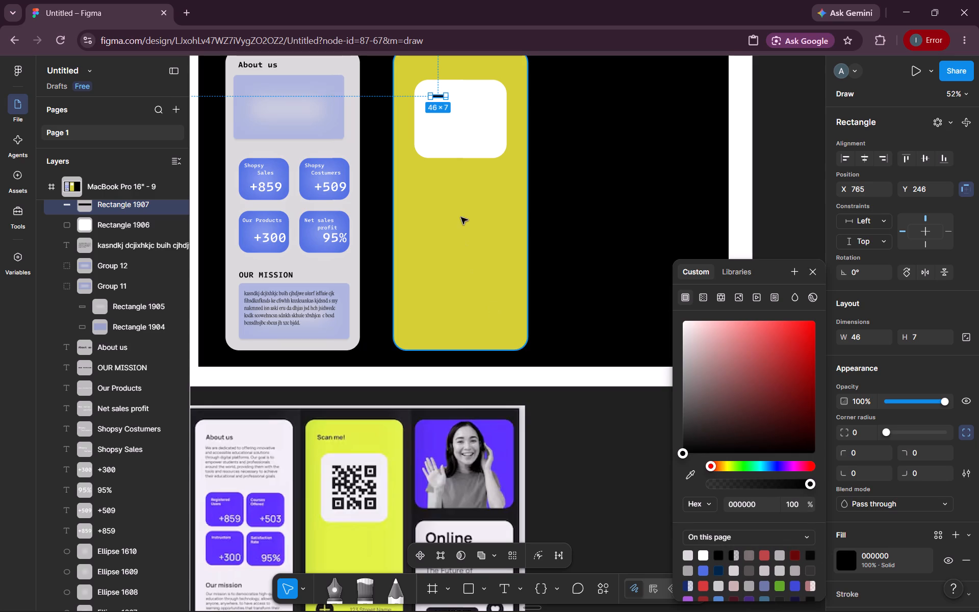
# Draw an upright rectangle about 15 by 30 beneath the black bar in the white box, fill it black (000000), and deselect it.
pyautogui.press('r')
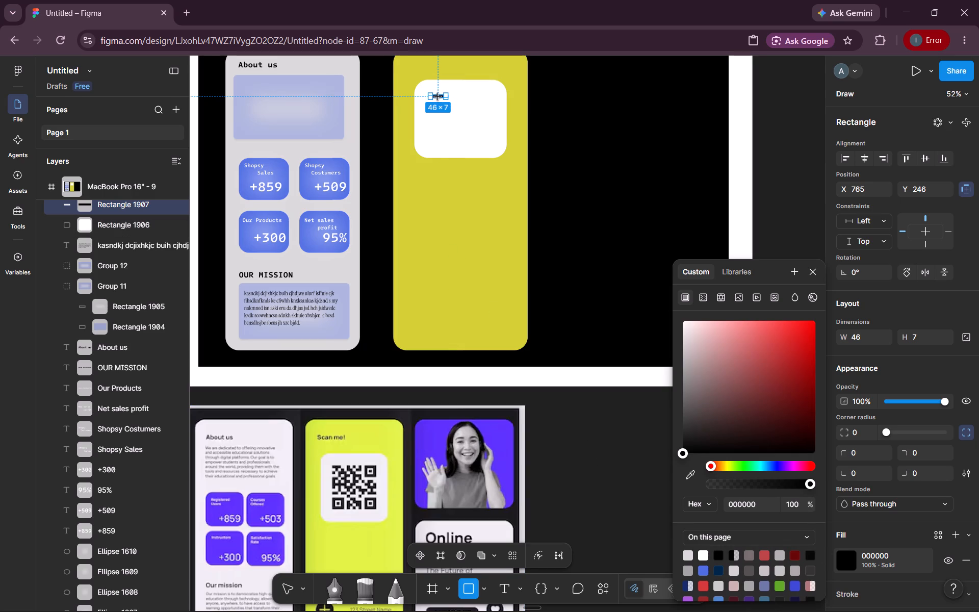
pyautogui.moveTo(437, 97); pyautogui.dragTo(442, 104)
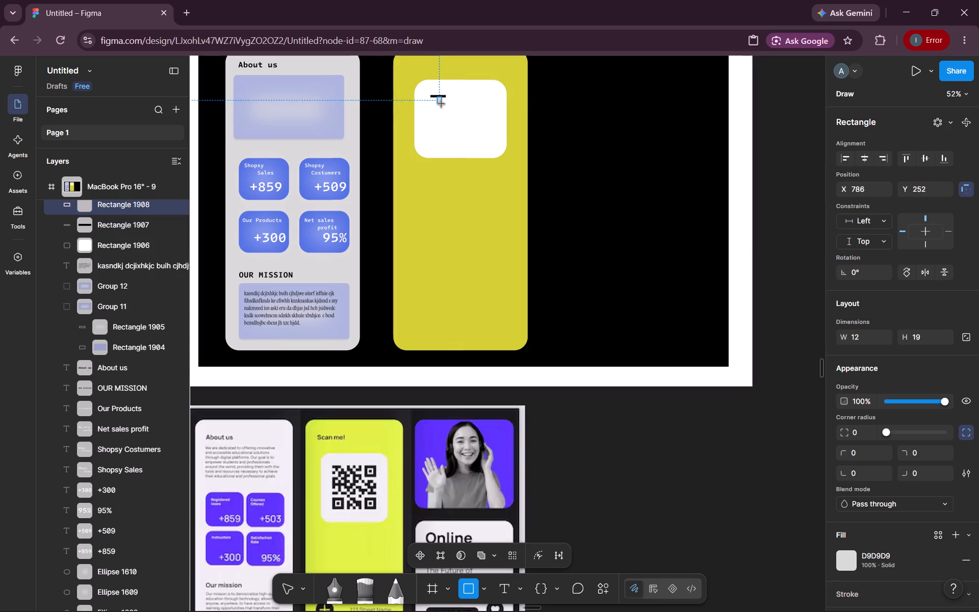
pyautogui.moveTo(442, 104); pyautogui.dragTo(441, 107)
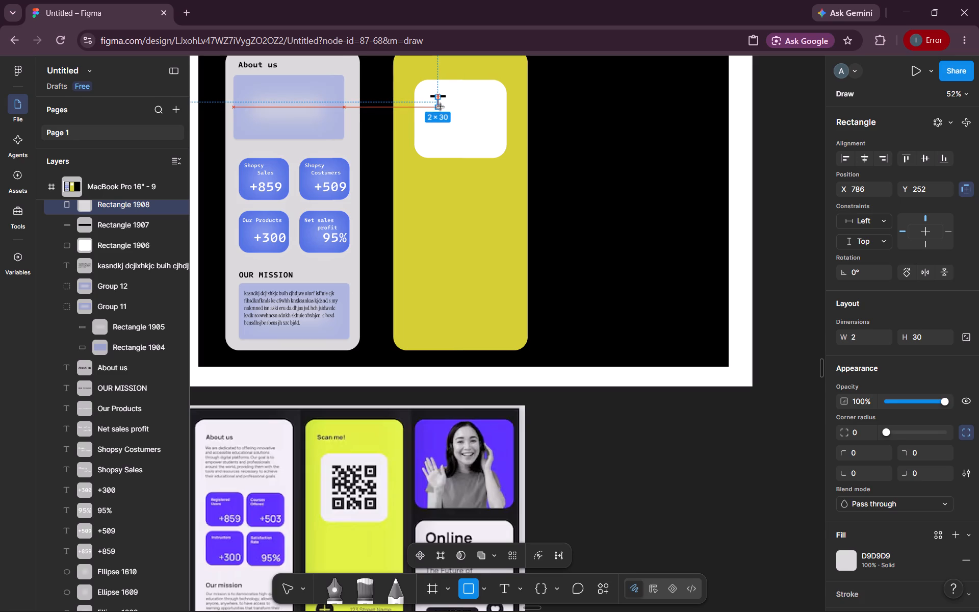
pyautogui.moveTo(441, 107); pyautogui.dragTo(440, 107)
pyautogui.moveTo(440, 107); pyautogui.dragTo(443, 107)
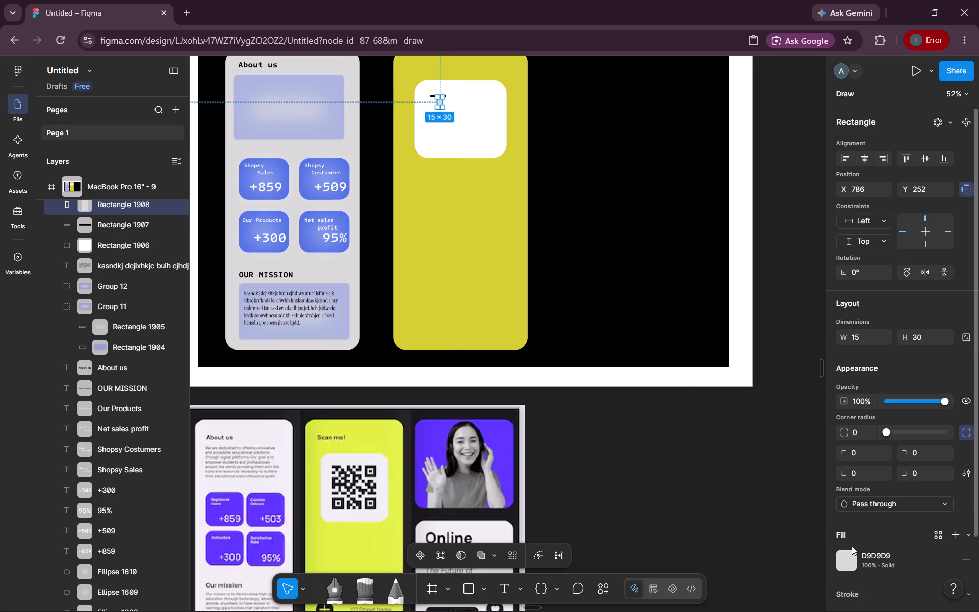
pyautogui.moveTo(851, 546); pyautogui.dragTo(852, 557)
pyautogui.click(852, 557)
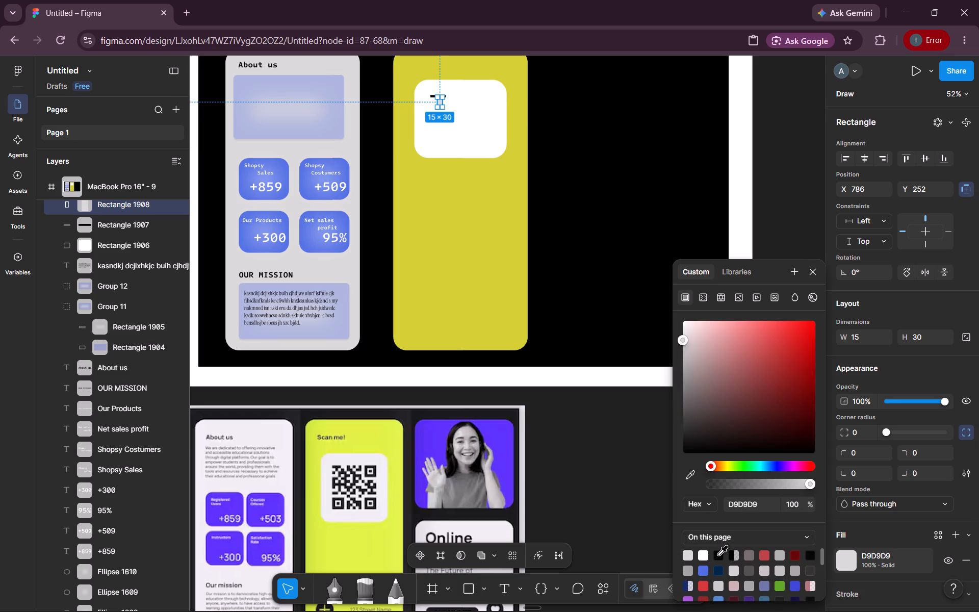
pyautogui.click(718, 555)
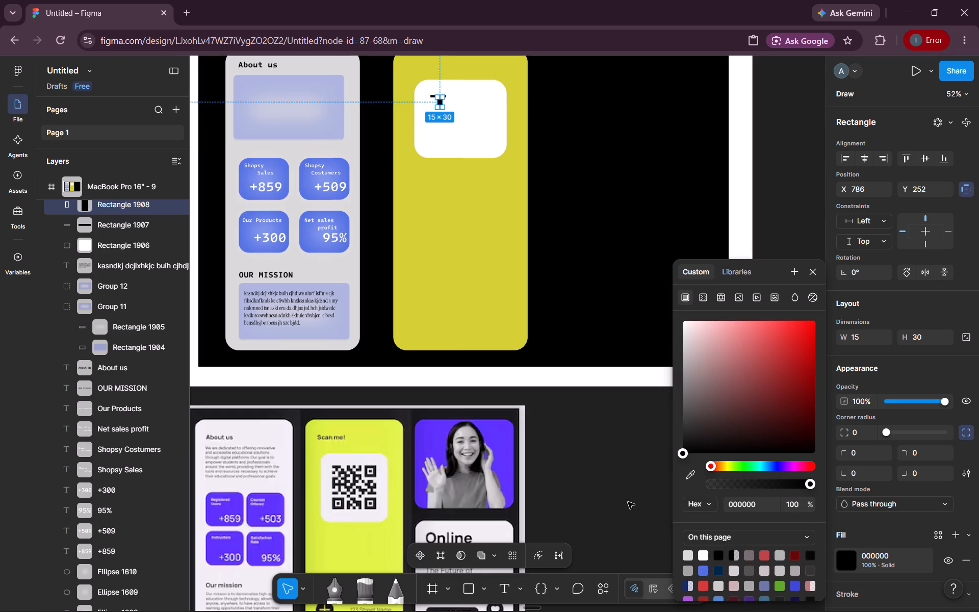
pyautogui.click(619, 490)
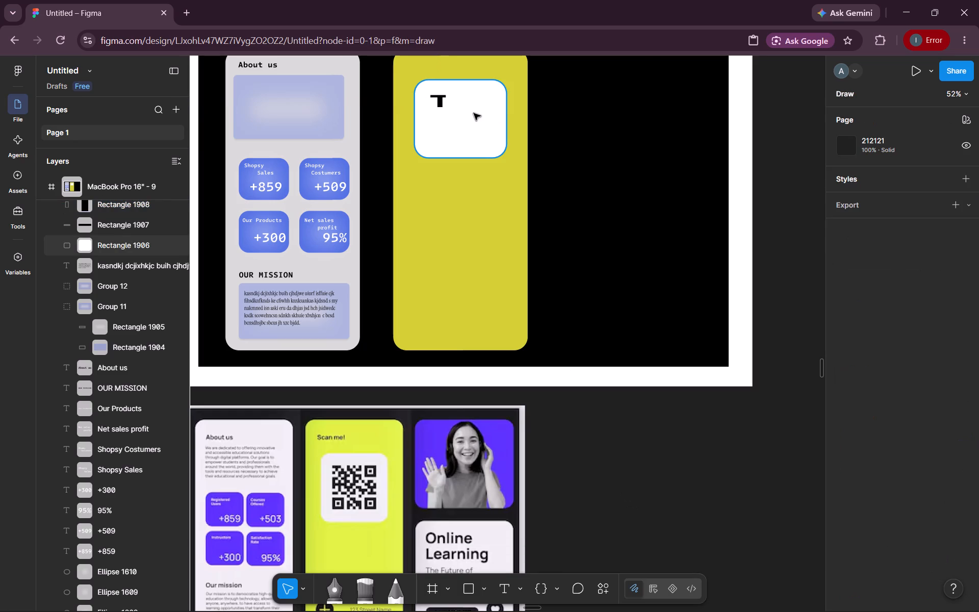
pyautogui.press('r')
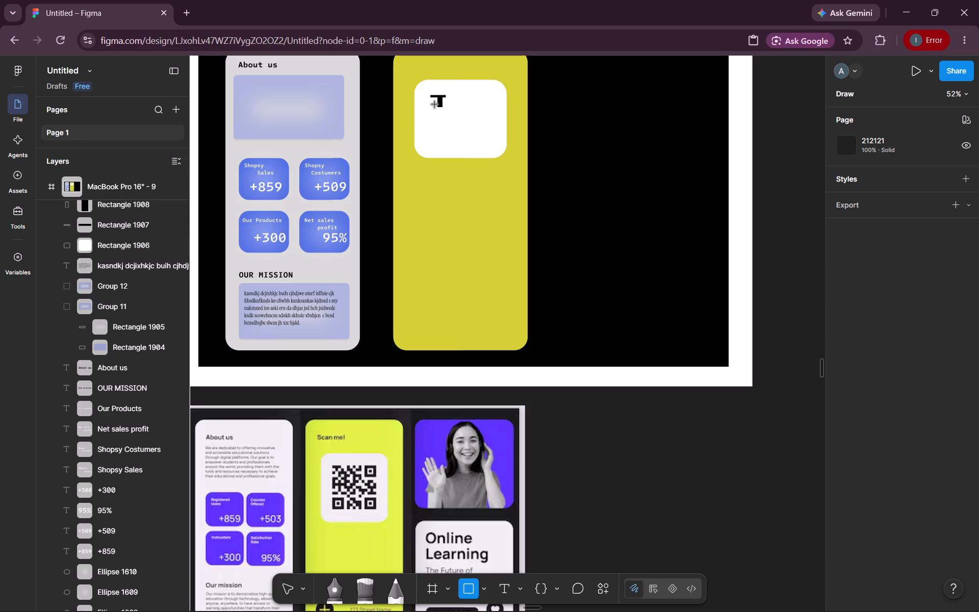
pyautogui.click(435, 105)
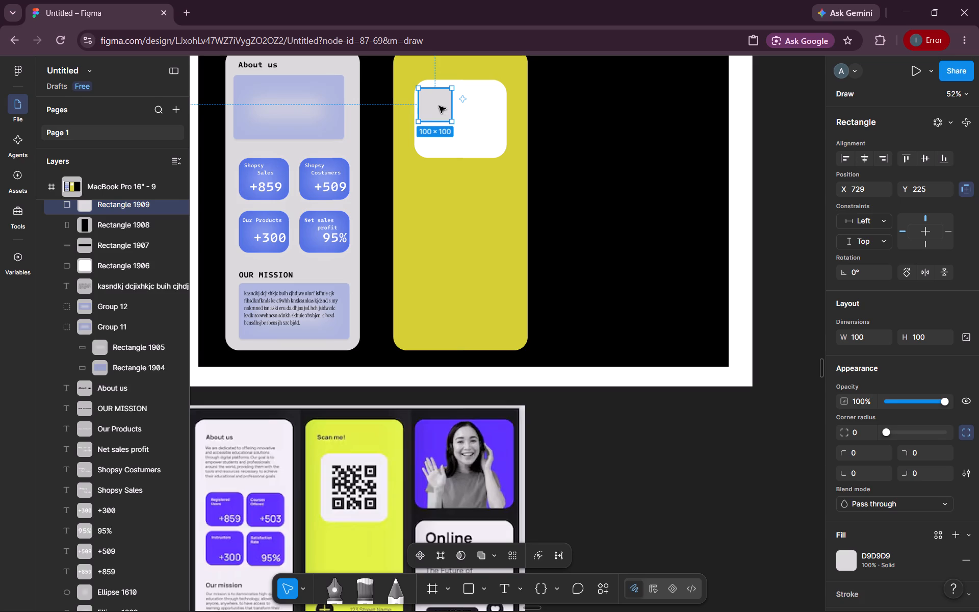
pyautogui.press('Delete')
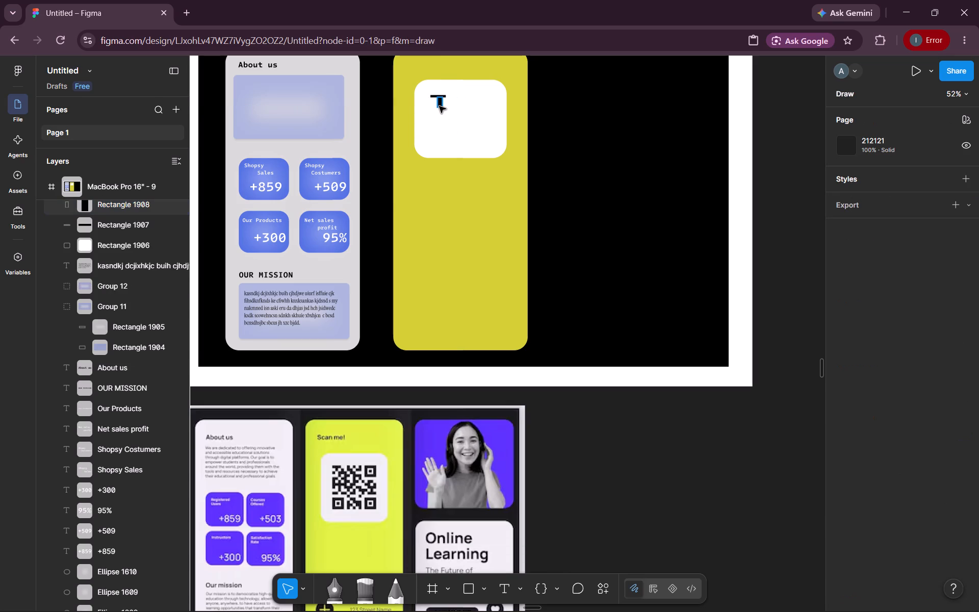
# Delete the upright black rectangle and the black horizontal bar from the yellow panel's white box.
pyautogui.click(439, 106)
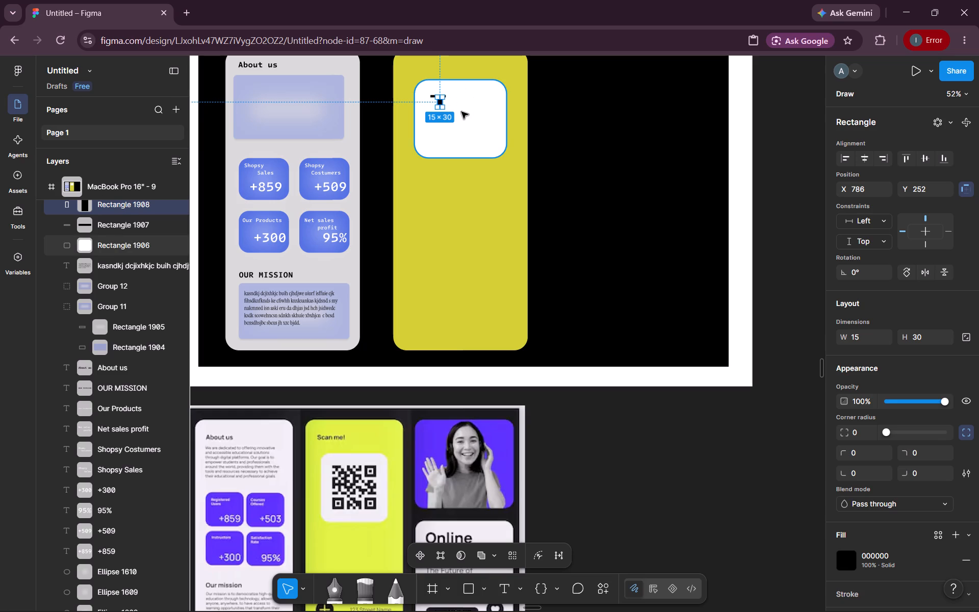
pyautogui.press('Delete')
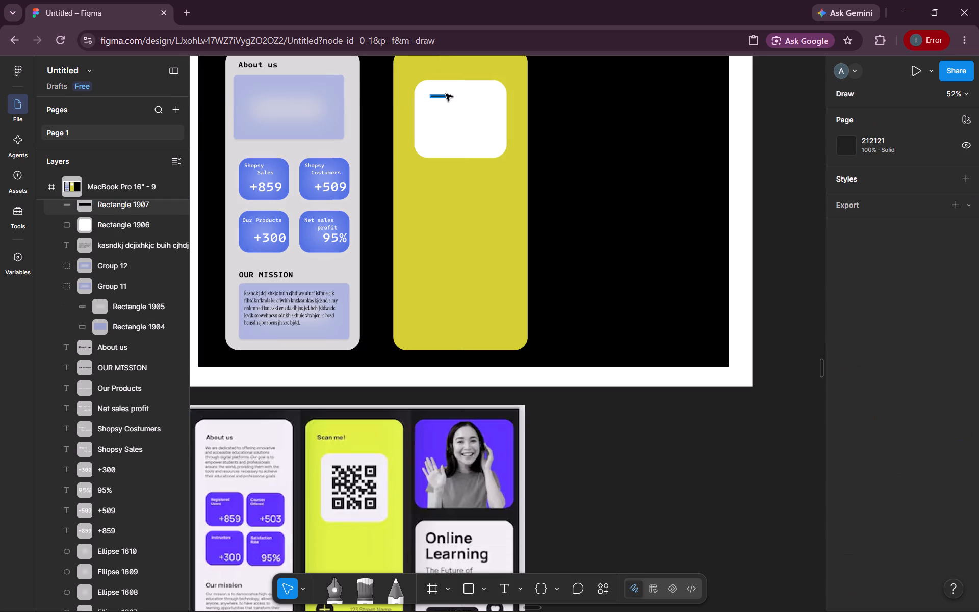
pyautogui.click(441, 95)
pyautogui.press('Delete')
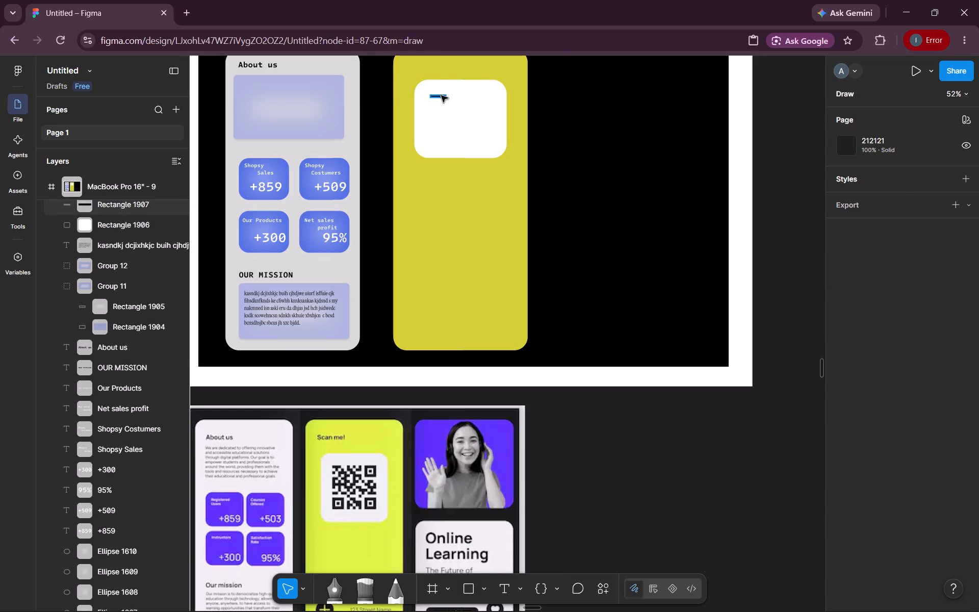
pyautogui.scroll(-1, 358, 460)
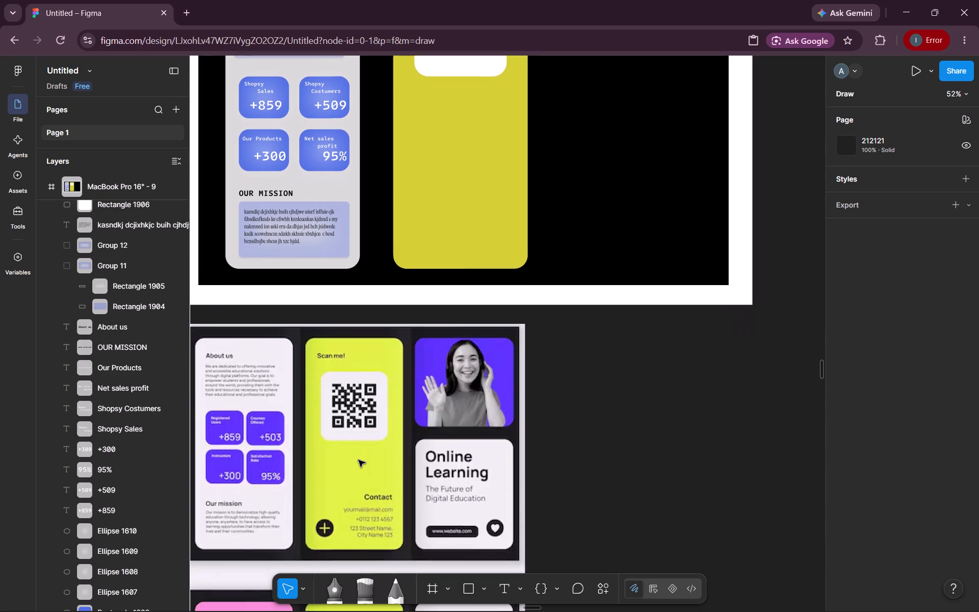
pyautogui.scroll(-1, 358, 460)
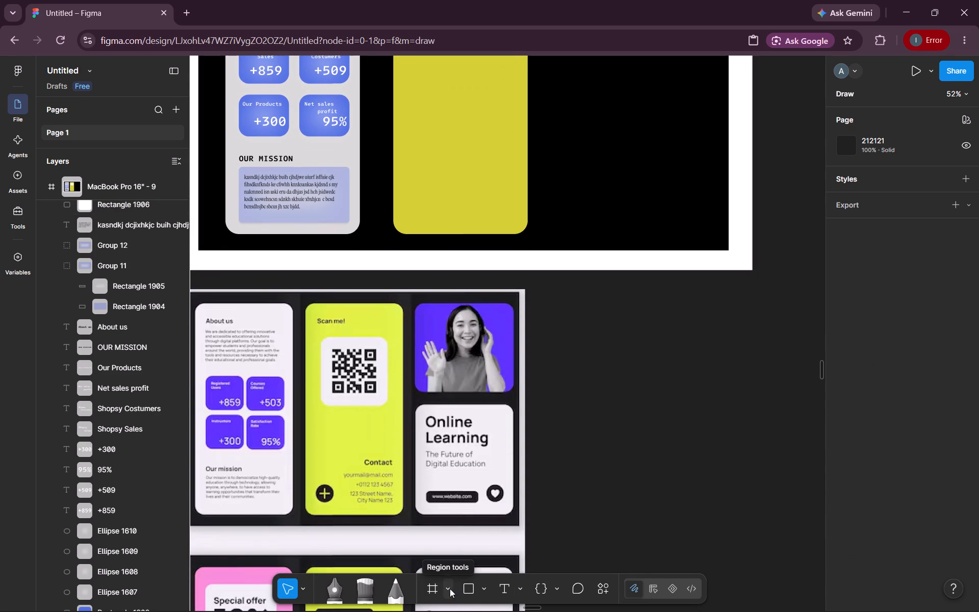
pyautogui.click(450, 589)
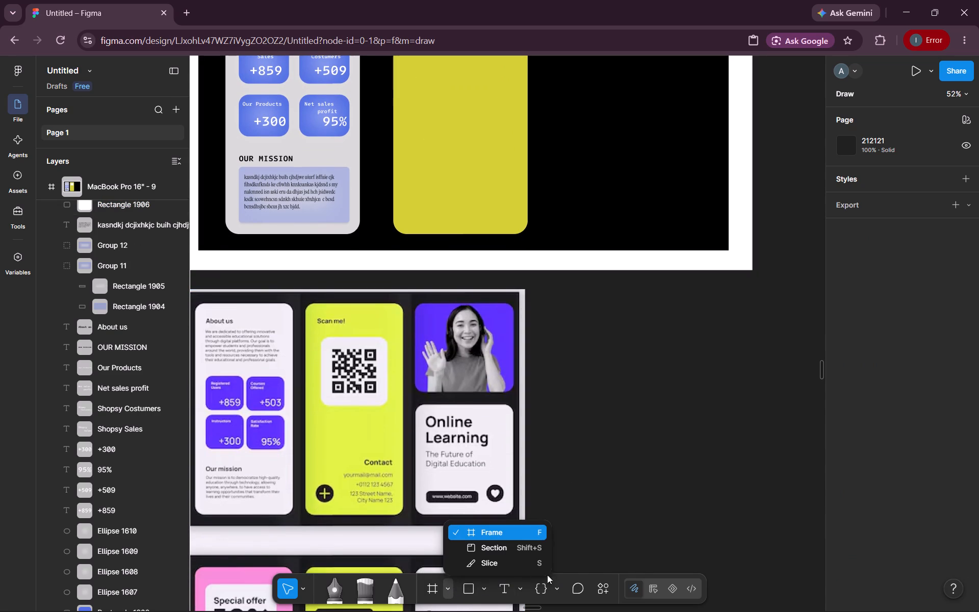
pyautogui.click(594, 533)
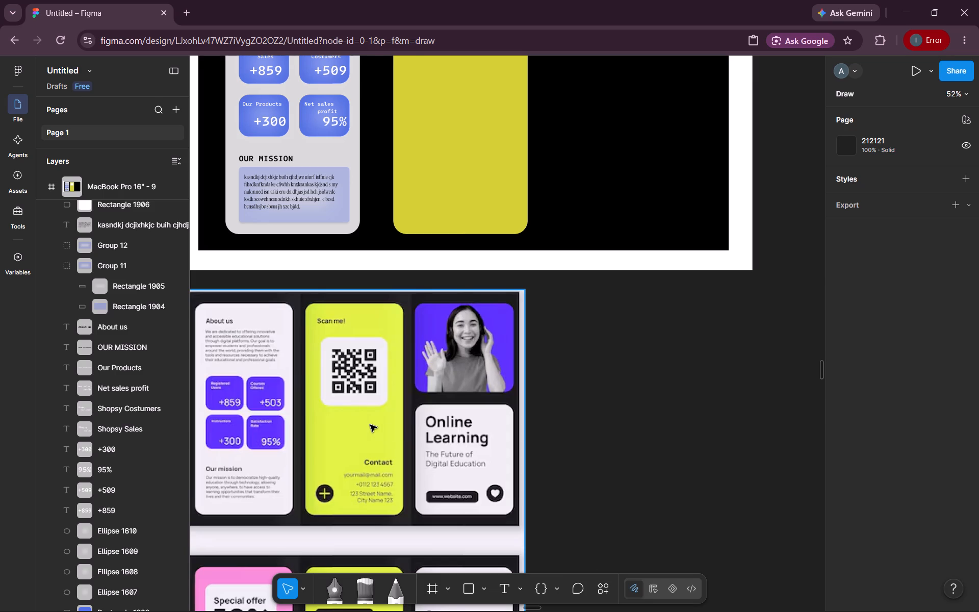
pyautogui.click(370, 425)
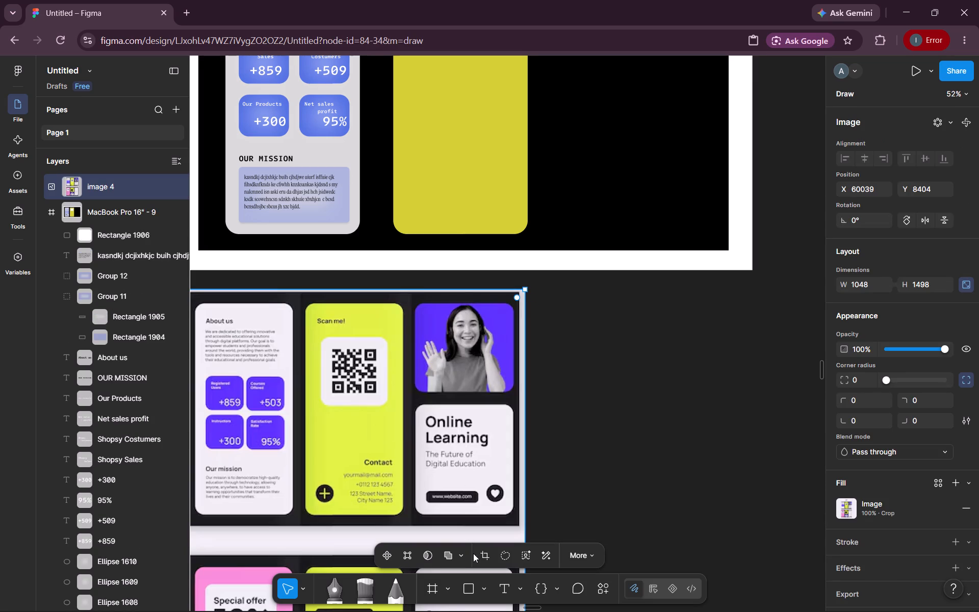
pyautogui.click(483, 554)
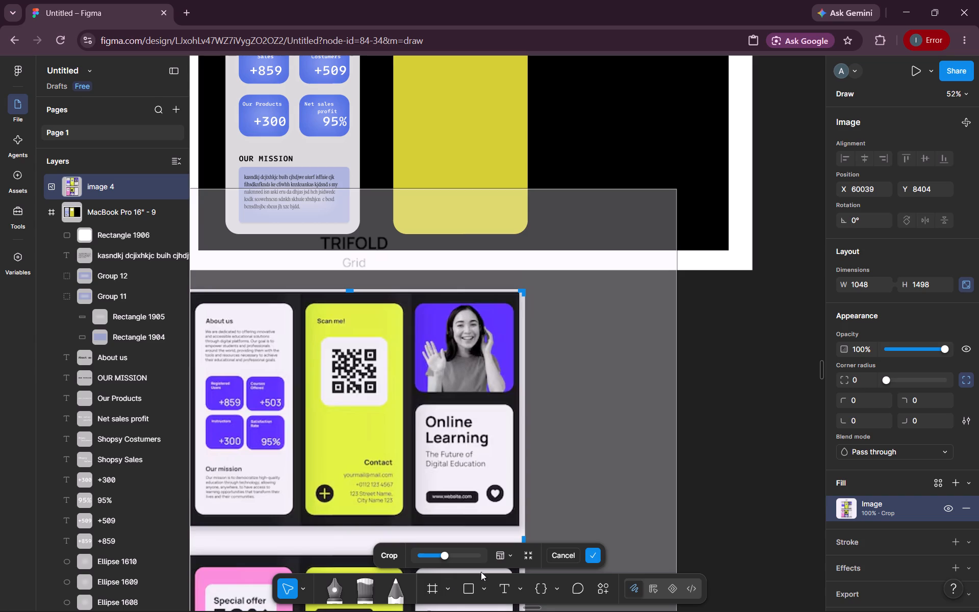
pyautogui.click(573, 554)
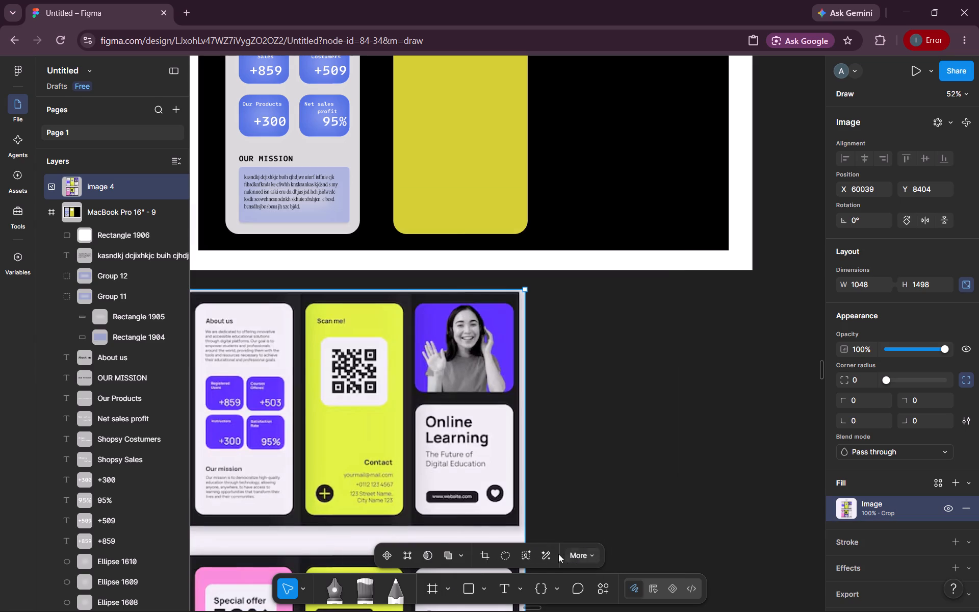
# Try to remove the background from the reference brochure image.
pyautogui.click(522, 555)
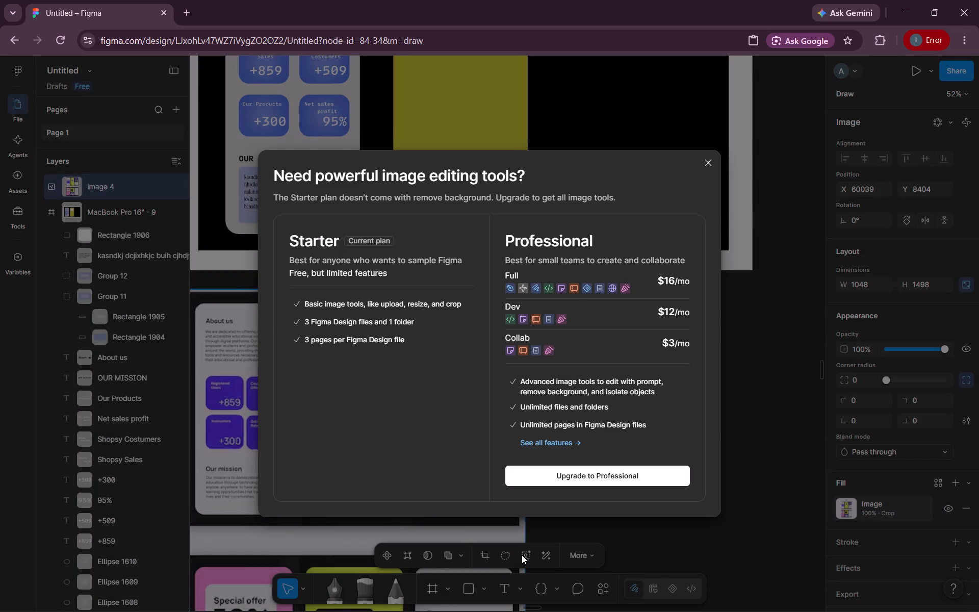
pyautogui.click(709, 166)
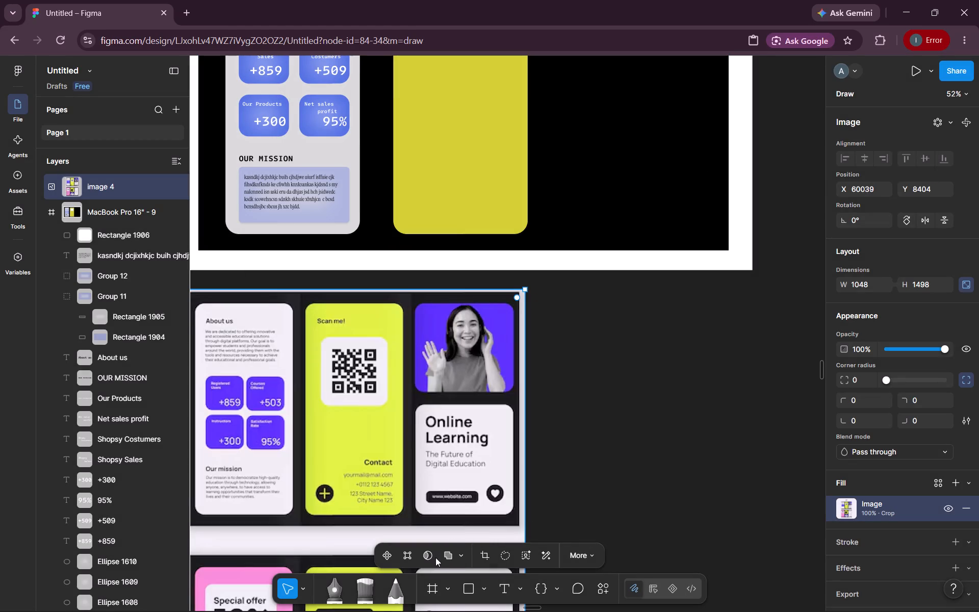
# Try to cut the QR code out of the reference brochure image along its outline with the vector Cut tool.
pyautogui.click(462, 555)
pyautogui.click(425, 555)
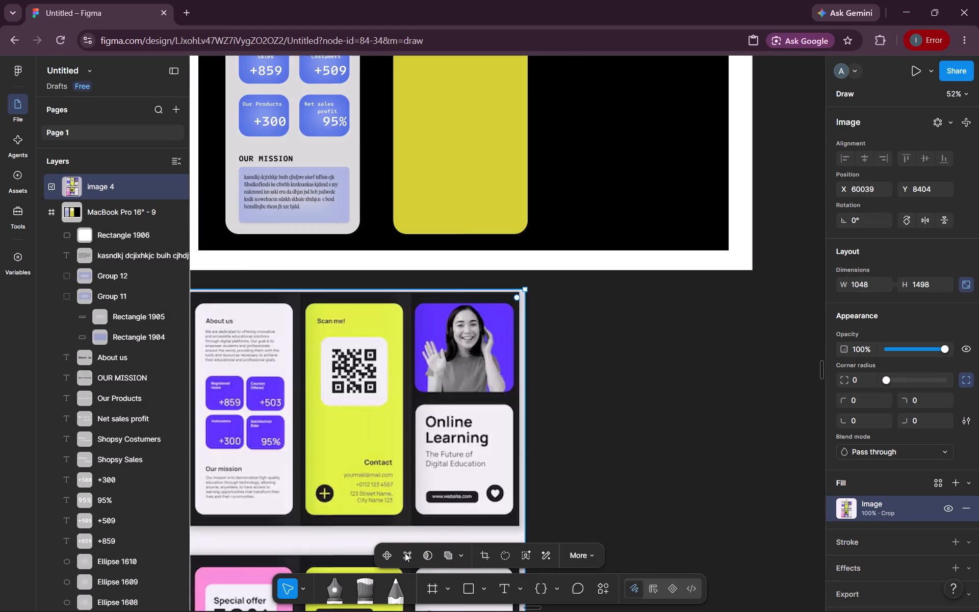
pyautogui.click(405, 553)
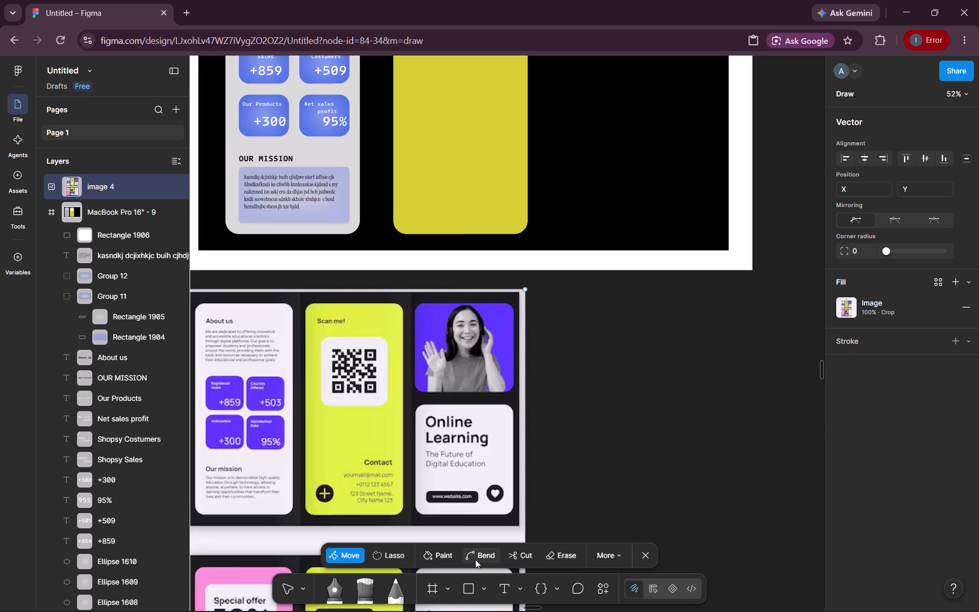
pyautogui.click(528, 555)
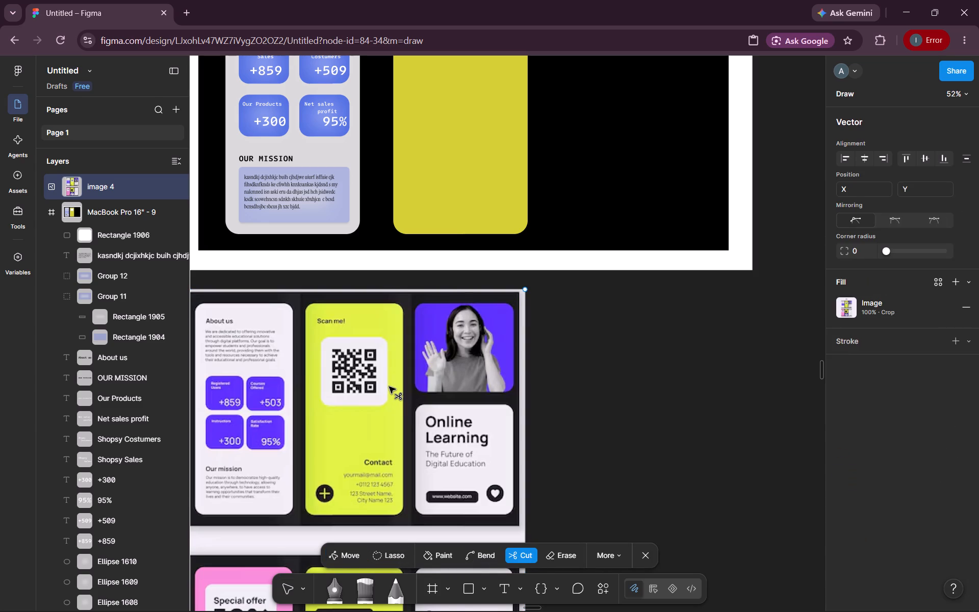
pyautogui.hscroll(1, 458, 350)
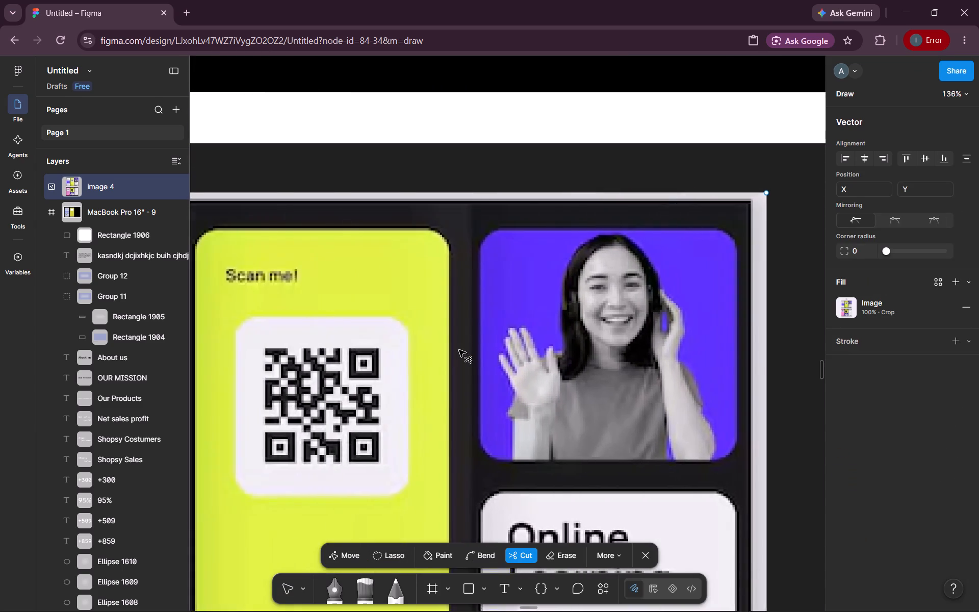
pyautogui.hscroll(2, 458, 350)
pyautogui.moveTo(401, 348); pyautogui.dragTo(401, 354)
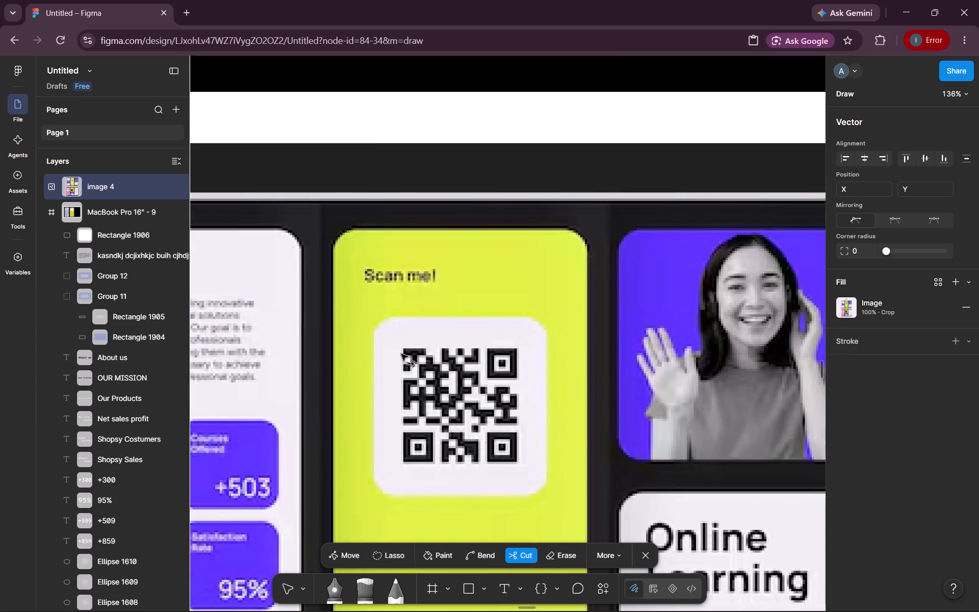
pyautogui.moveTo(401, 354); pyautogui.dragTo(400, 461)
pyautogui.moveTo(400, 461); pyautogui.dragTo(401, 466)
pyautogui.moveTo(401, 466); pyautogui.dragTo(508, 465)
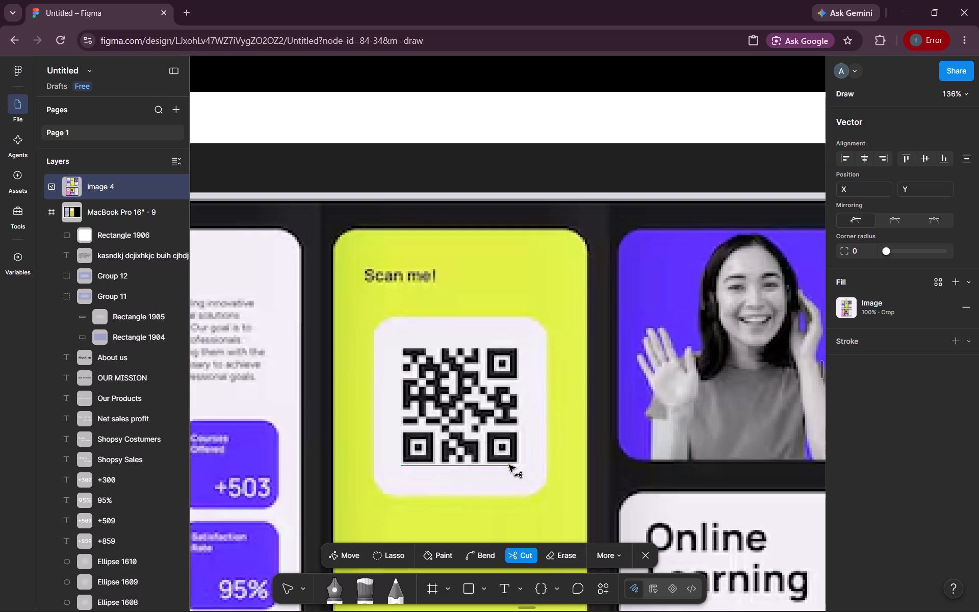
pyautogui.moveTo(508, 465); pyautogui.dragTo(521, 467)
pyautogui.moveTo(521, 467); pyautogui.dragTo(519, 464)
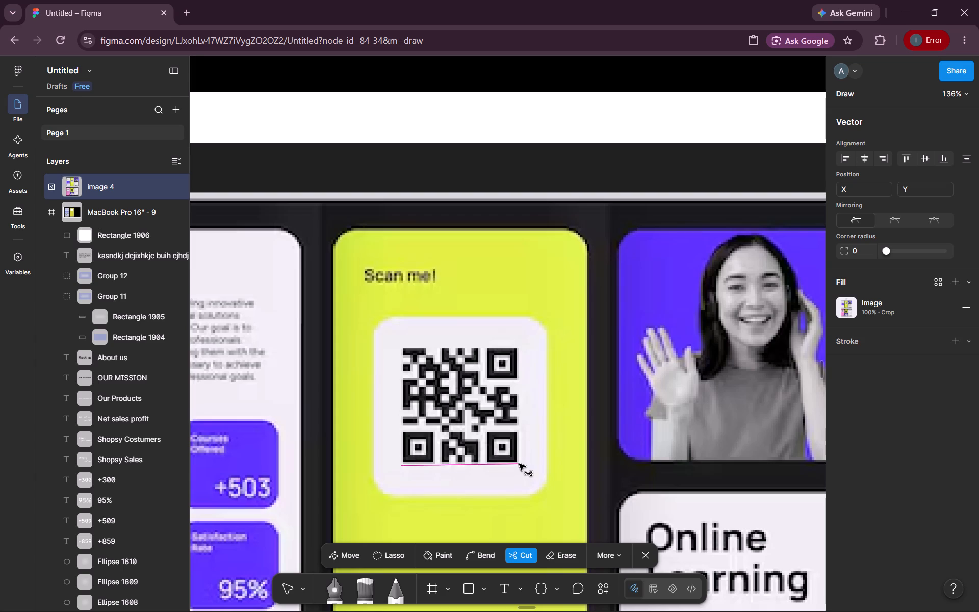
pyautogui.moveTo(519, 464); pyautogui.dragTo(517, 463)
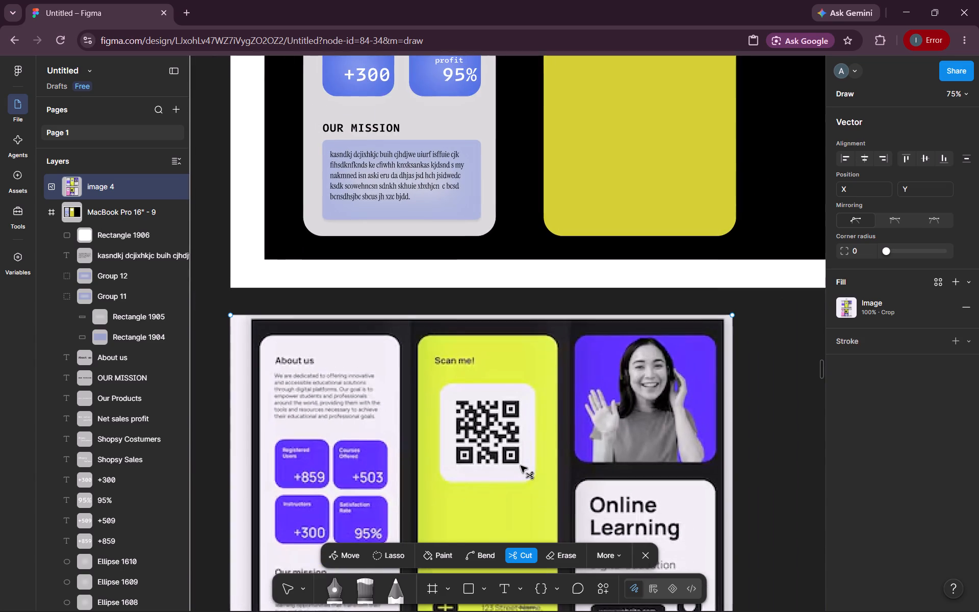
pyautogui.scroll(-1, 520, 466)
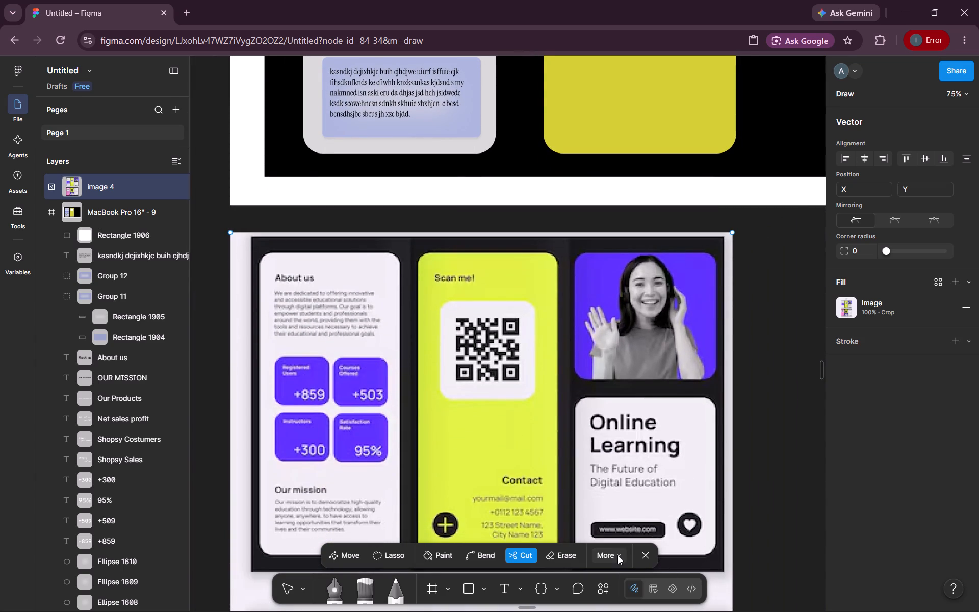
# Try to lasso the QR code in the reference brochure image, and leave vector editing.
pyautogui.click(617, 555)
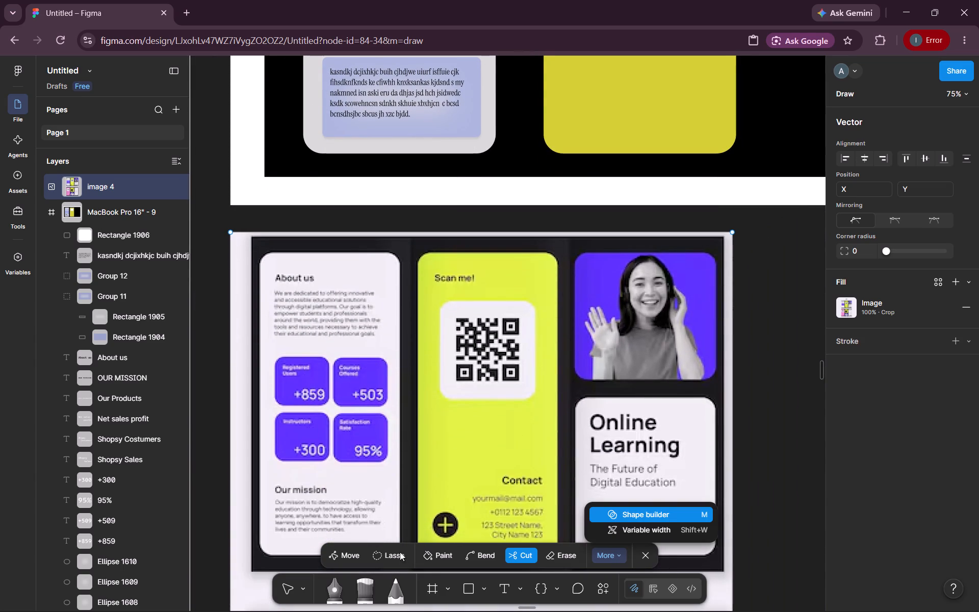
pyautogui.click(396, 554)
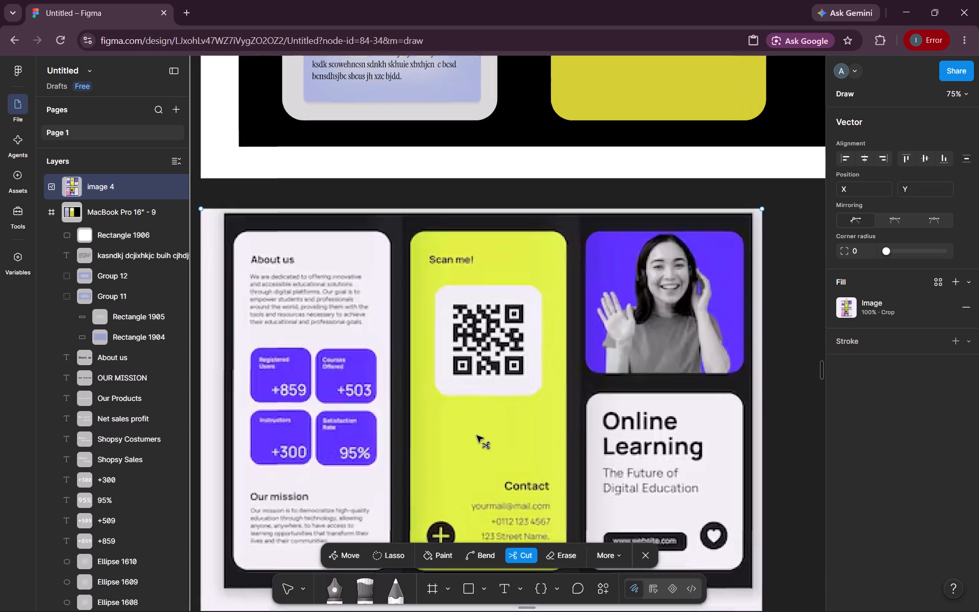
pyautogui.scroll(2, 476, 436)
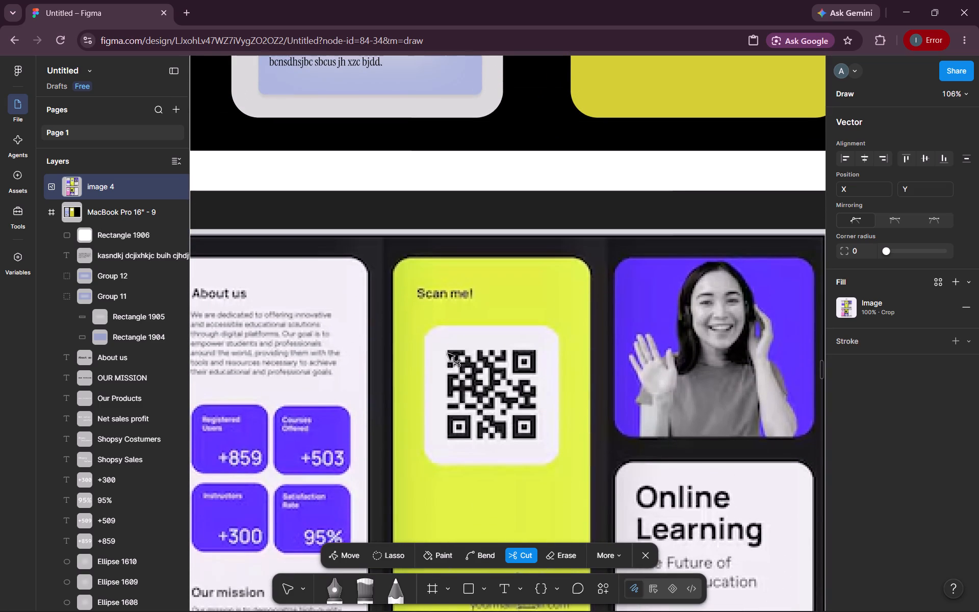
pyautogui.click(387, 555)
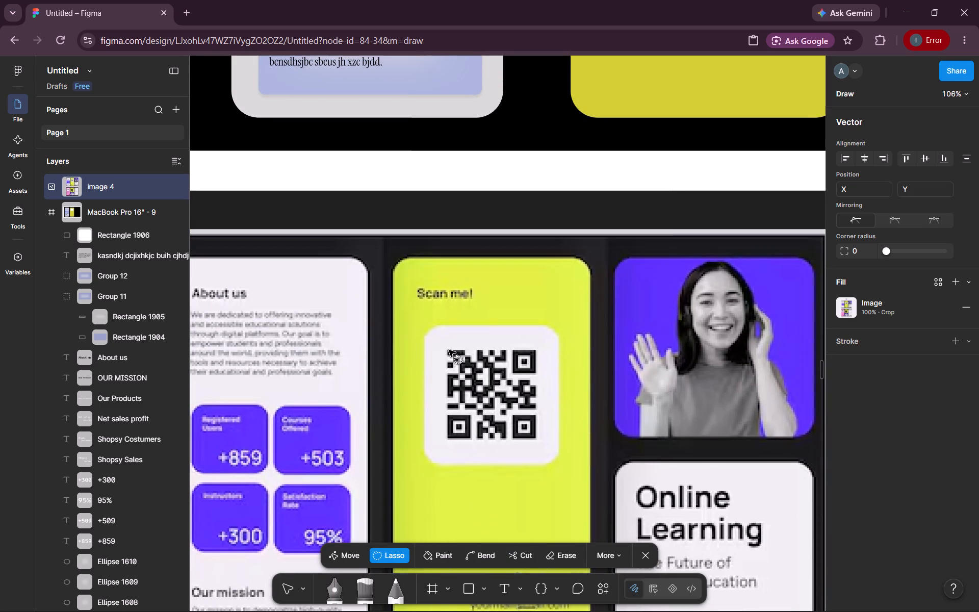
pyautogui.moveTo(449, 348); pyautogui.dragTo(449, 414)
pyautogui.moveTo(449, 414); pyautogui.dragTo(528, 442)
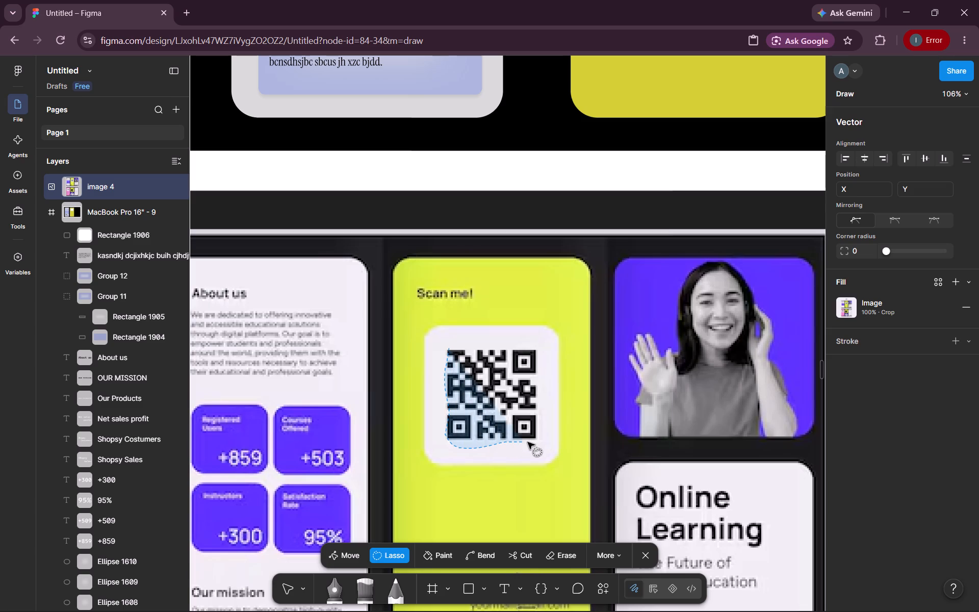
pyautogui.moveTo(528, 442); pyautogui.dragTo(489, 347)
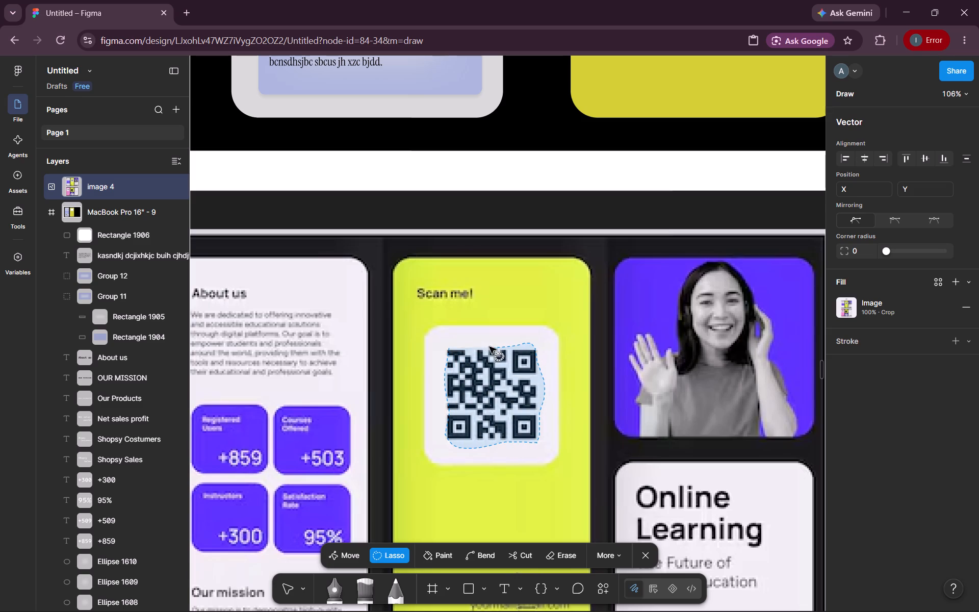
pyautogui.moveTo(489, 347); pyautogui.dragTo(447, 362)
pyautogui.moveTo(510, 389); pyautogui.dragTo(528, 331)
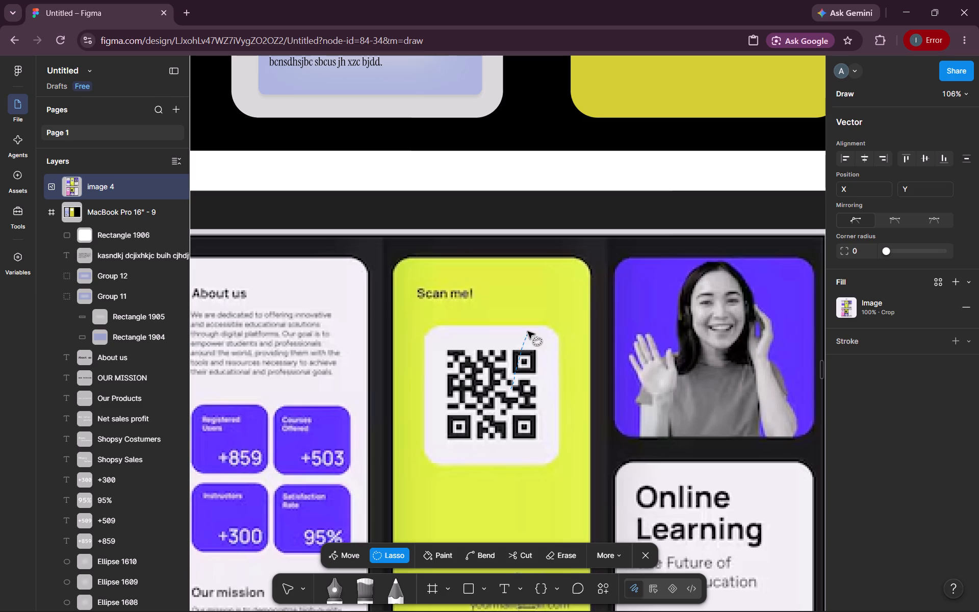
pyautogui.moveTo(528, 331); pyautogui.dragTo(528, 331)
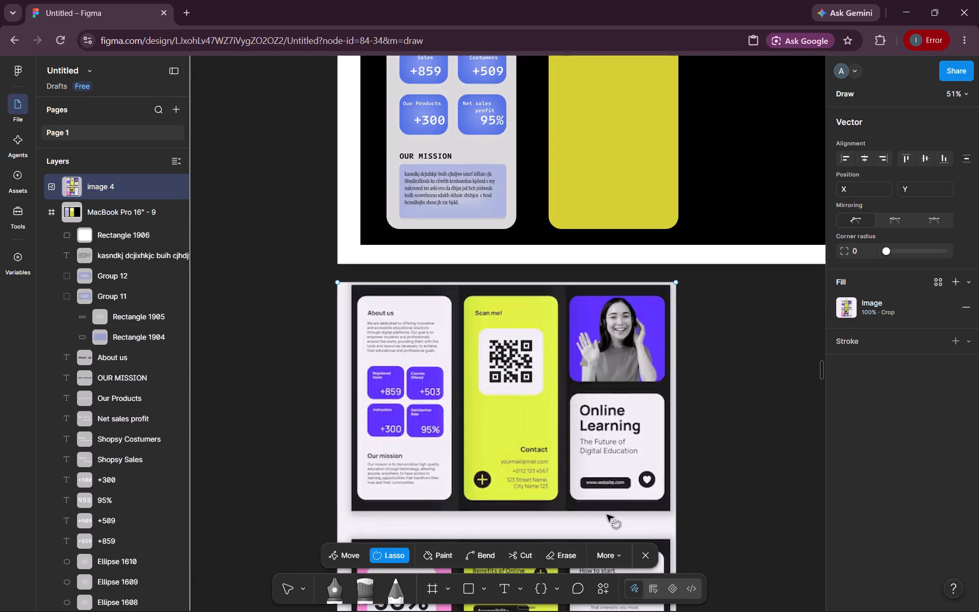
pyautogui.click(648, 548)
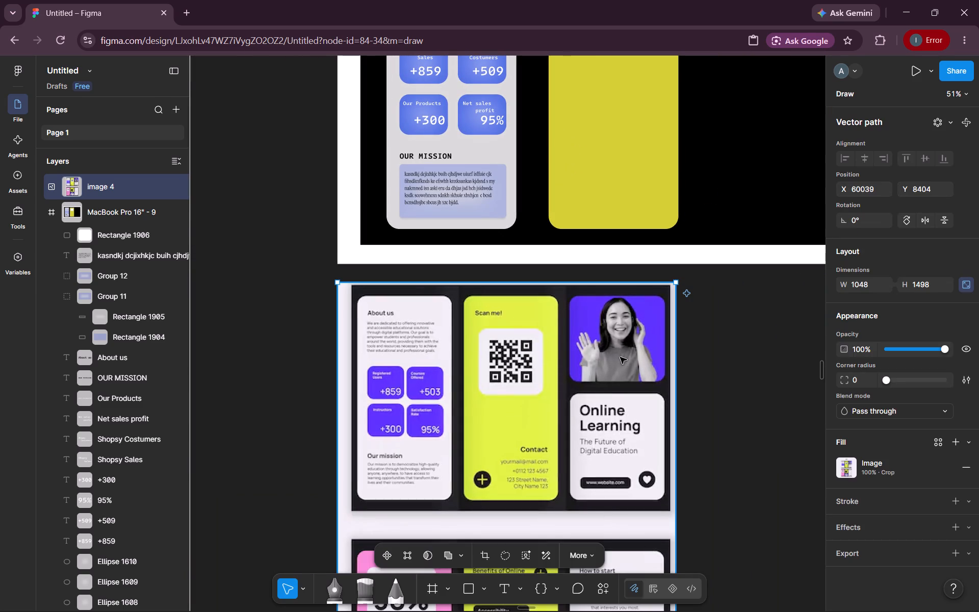
# Add the text "Scan me" above the yellow panel's white box and move it to about X 706, Y 137.
pyautogui.scroll(4, 620, 357)
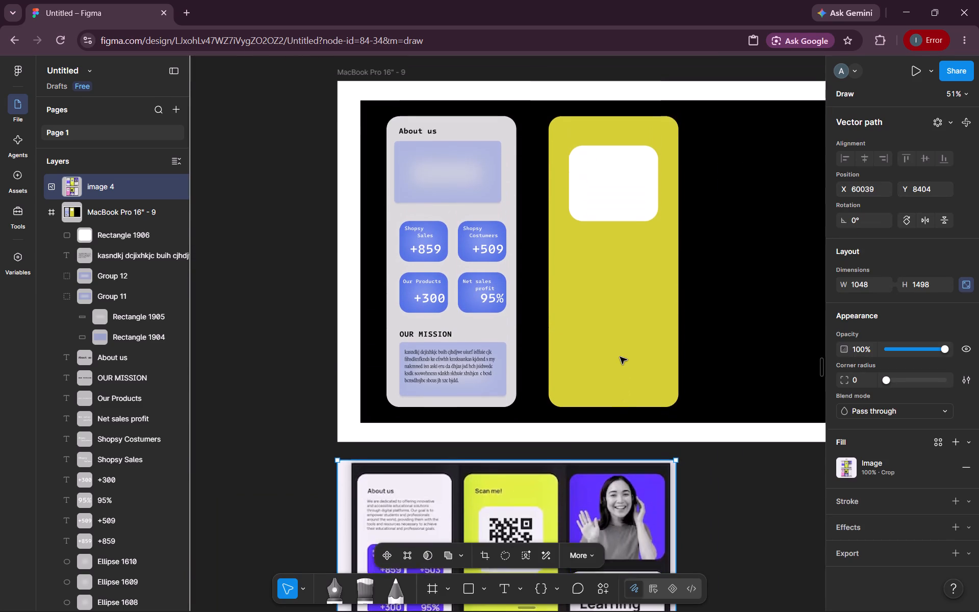
pyautogui.scroll(1, 620, 357)
pyautogui.click(505, 588)
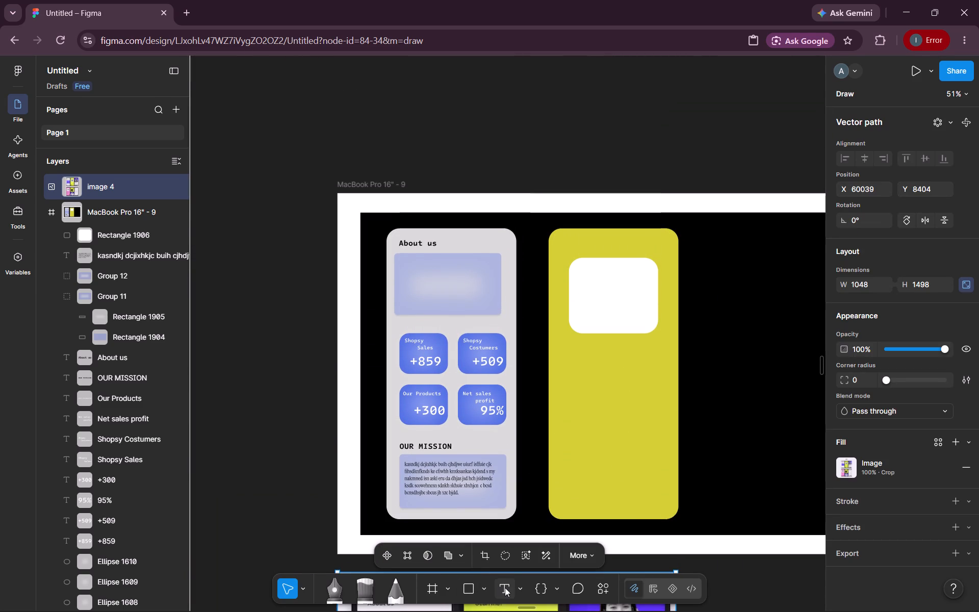
pyautogui.click(571, 243)
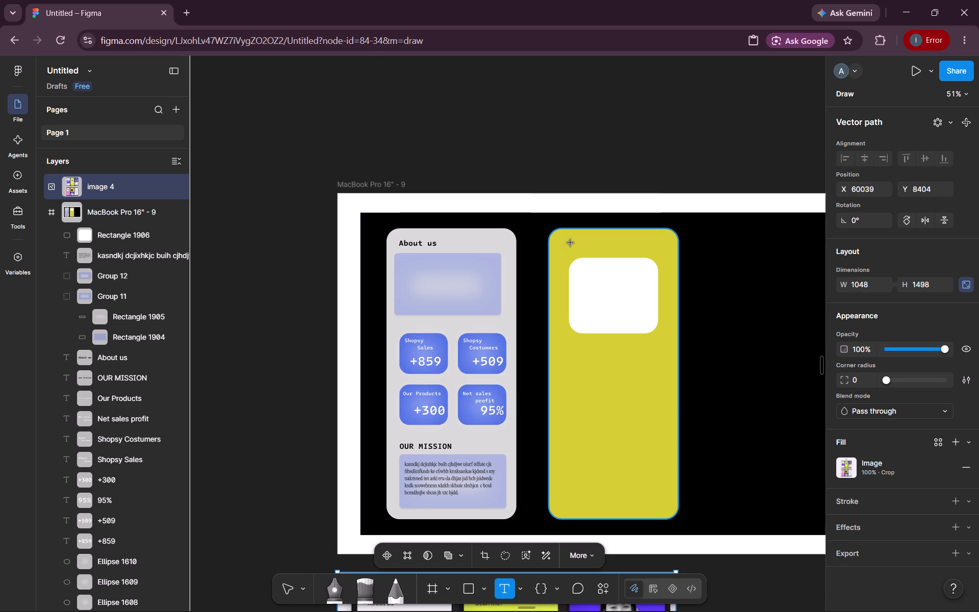
pyautogui.write('Scan me')
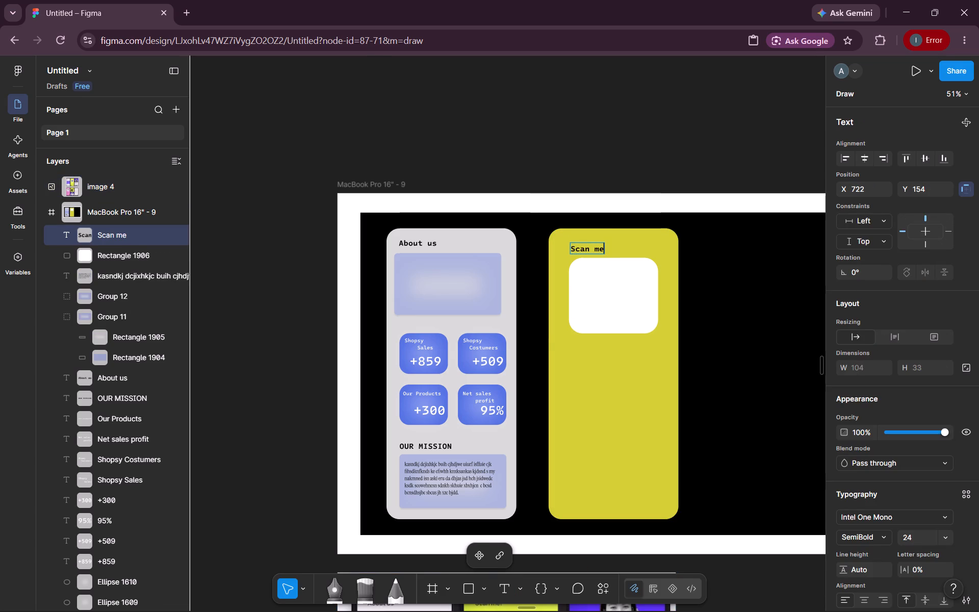
pyautogui.click(620, 251)
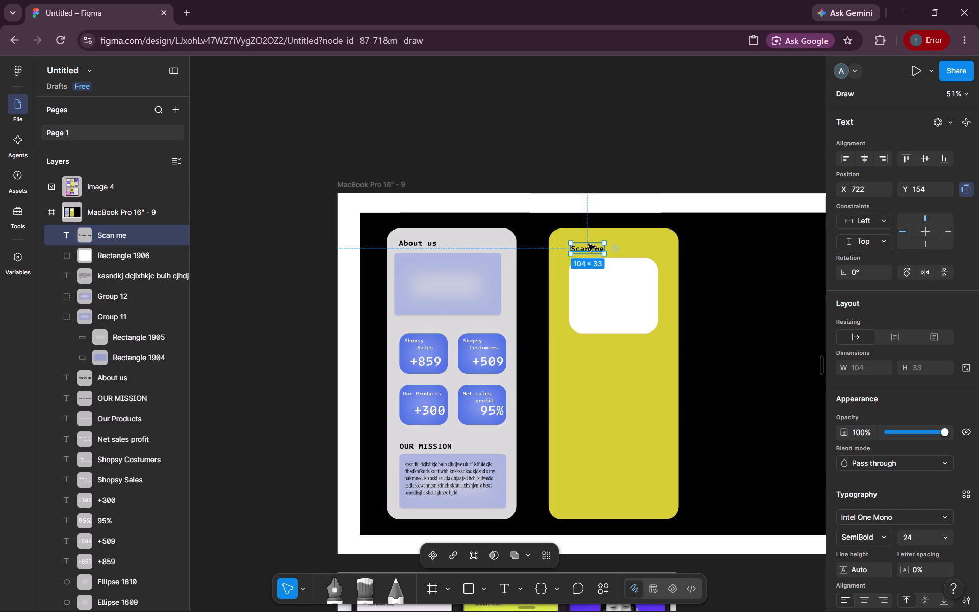
pyautogui.moveTo(587, 245); pyautogui.dragTo(583, 241)
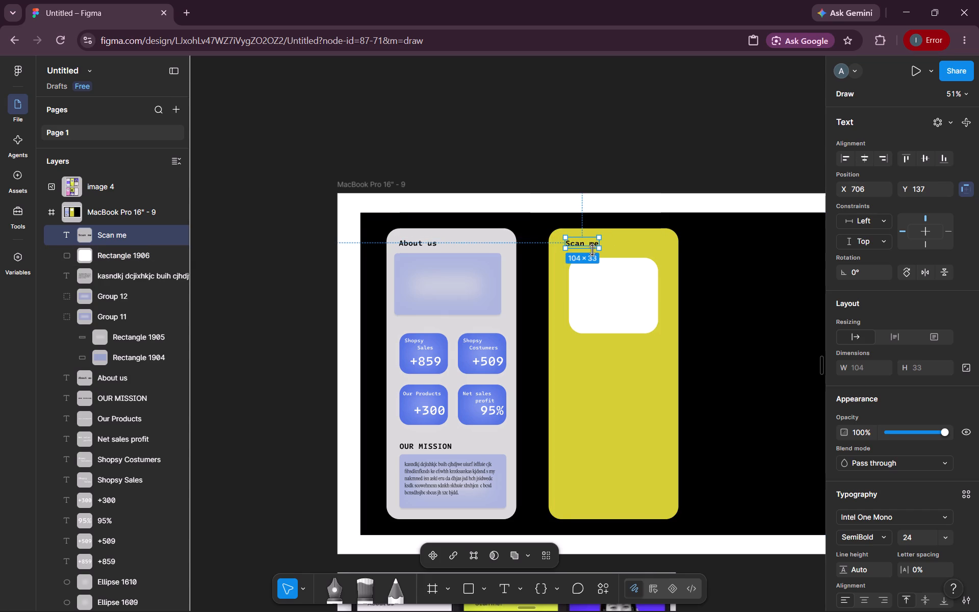
# Add an exclamation mark to the end of the yellow panel's heading so it reads "Scan me!".
pyautogui.click(592, 250)
pyautogui.click(592, 250)
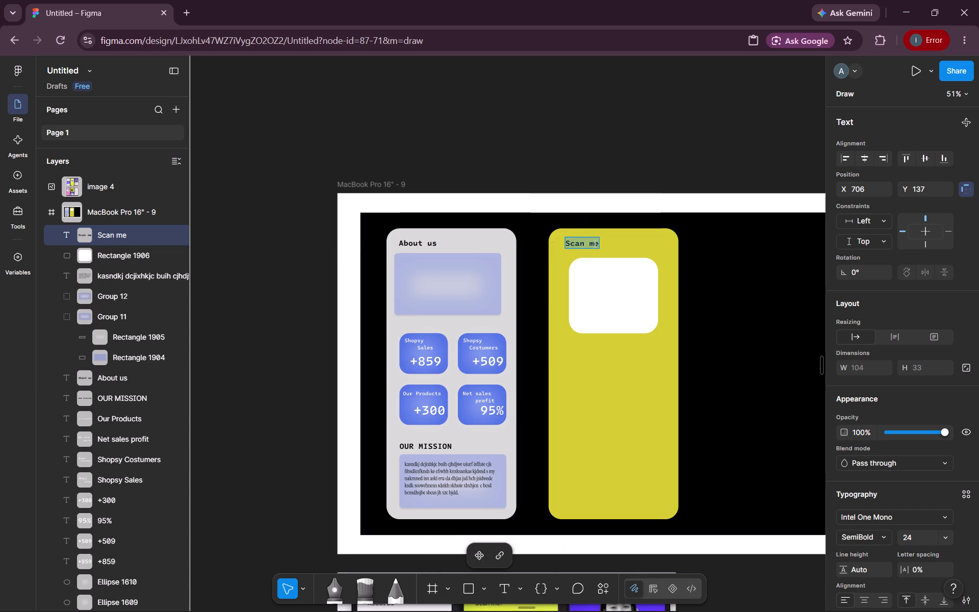
pyautogui.click(594, 243)
pyautogui.press('Right')
pyautogui.press('Right')
pyautogui.hotkey('shift', '!')
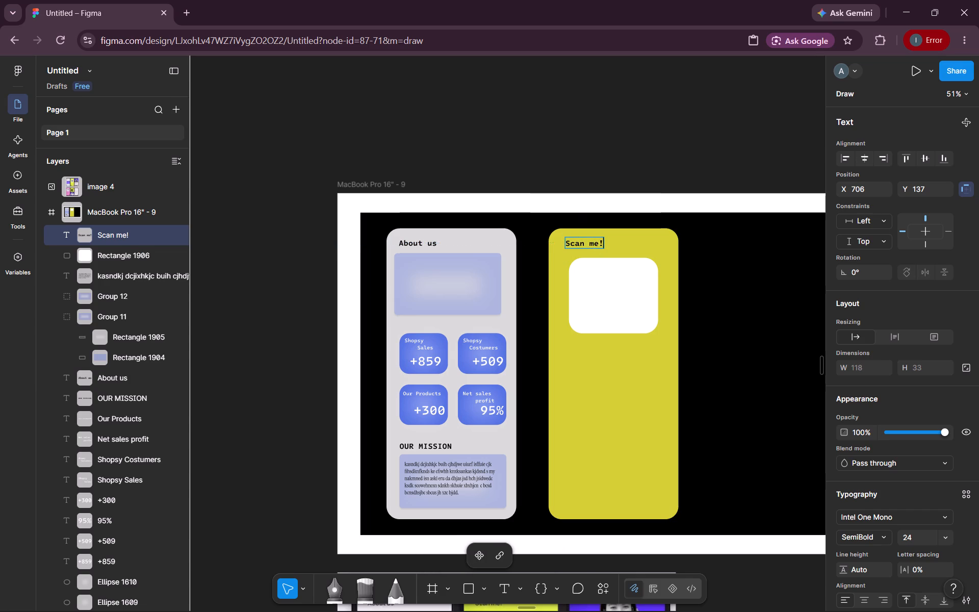
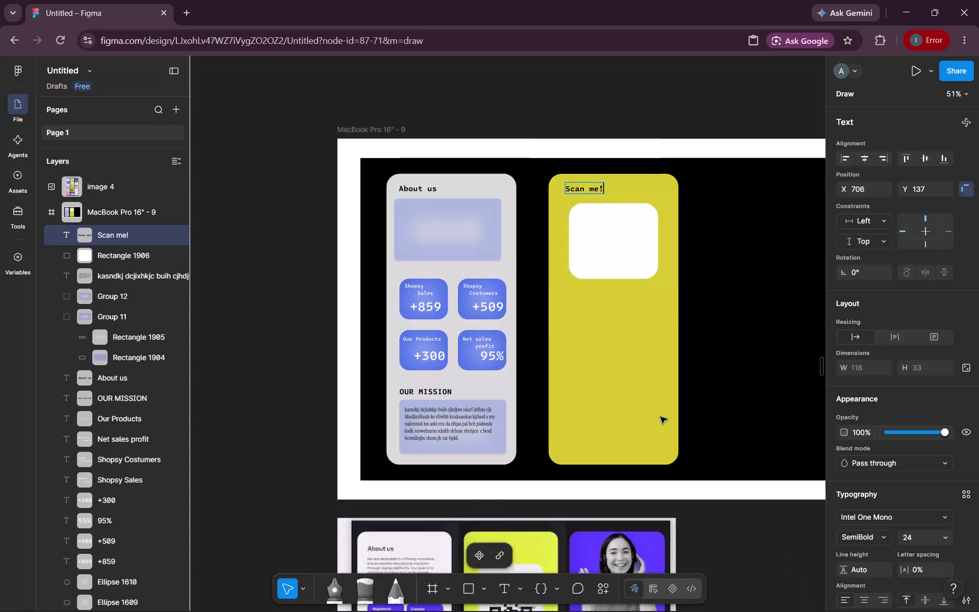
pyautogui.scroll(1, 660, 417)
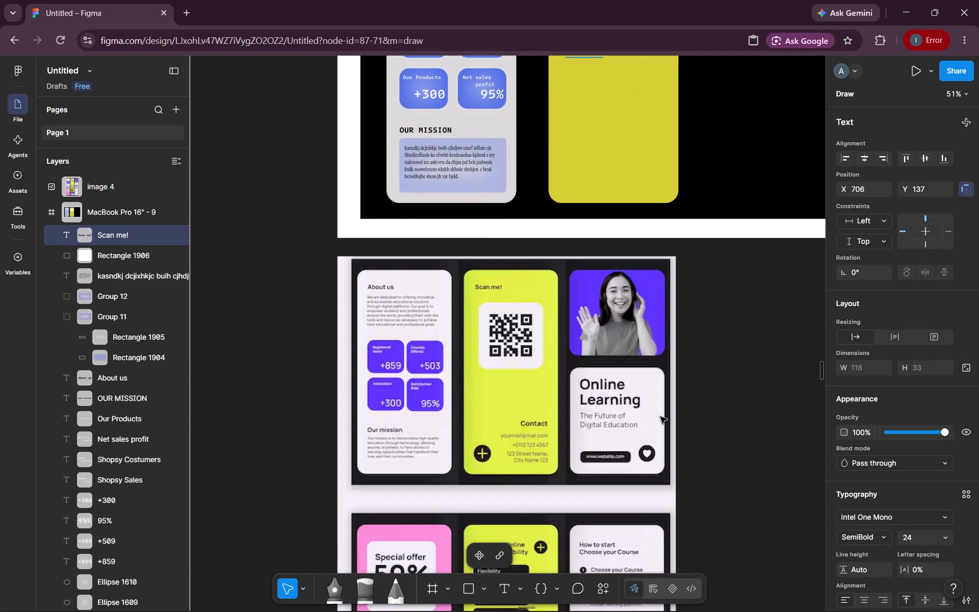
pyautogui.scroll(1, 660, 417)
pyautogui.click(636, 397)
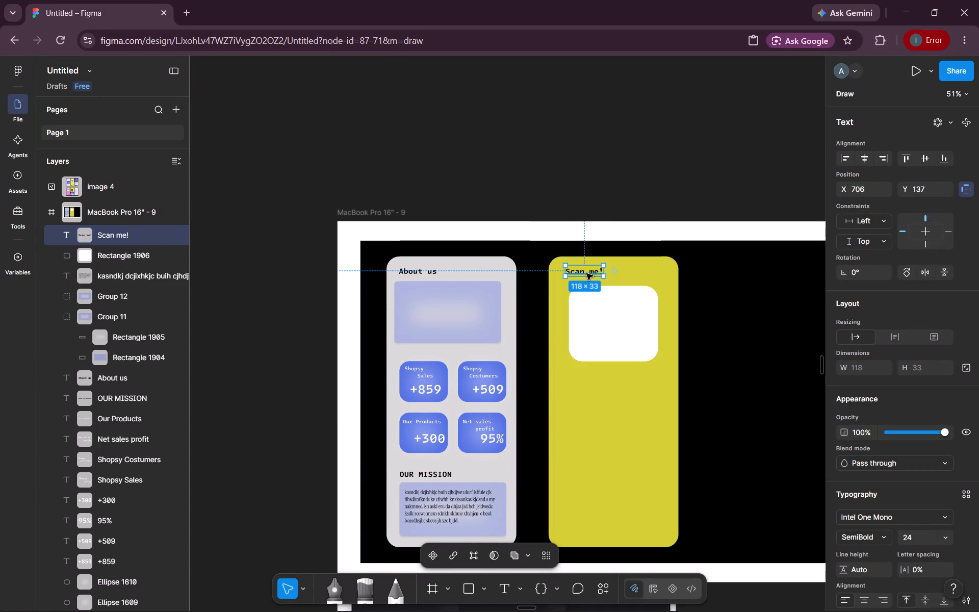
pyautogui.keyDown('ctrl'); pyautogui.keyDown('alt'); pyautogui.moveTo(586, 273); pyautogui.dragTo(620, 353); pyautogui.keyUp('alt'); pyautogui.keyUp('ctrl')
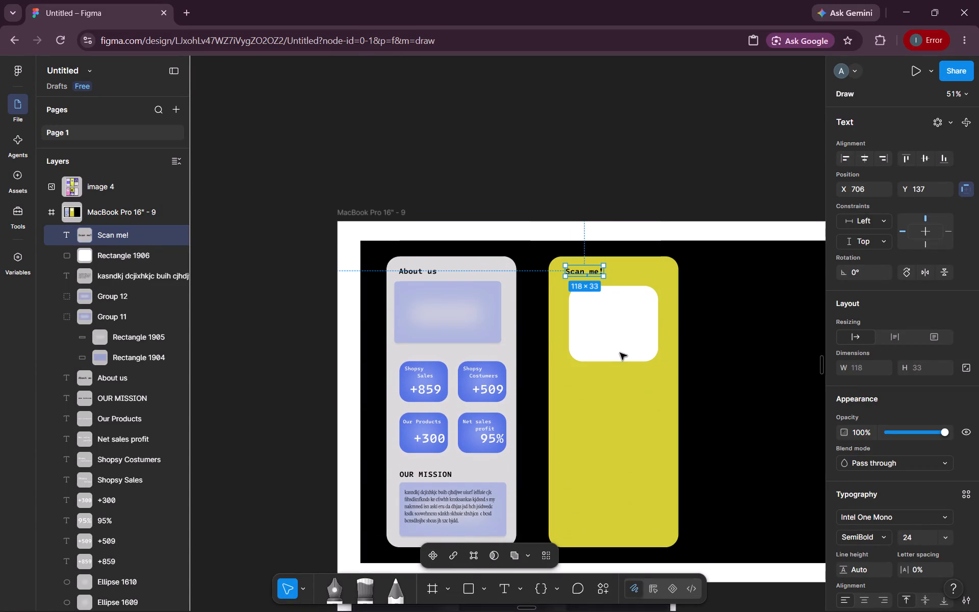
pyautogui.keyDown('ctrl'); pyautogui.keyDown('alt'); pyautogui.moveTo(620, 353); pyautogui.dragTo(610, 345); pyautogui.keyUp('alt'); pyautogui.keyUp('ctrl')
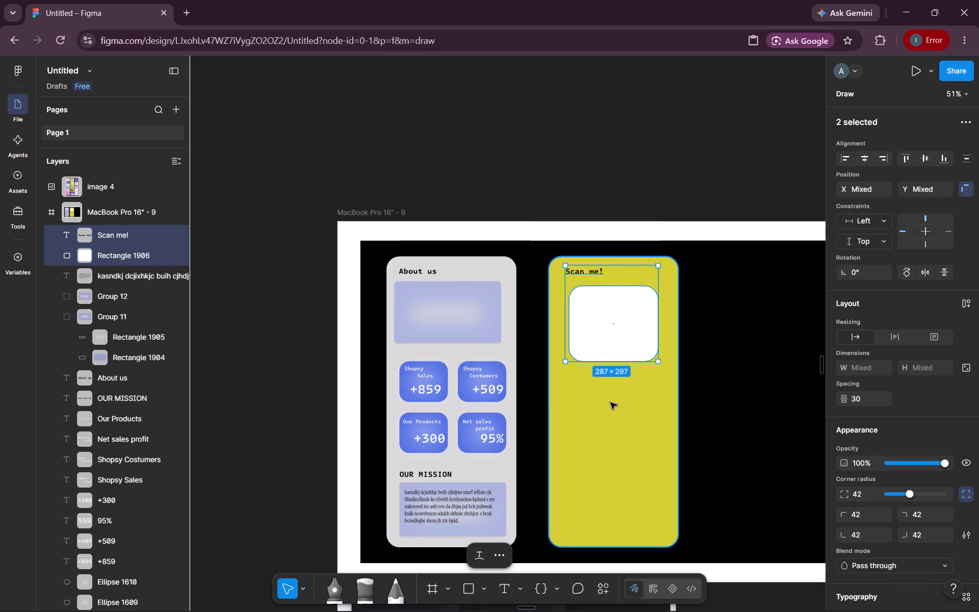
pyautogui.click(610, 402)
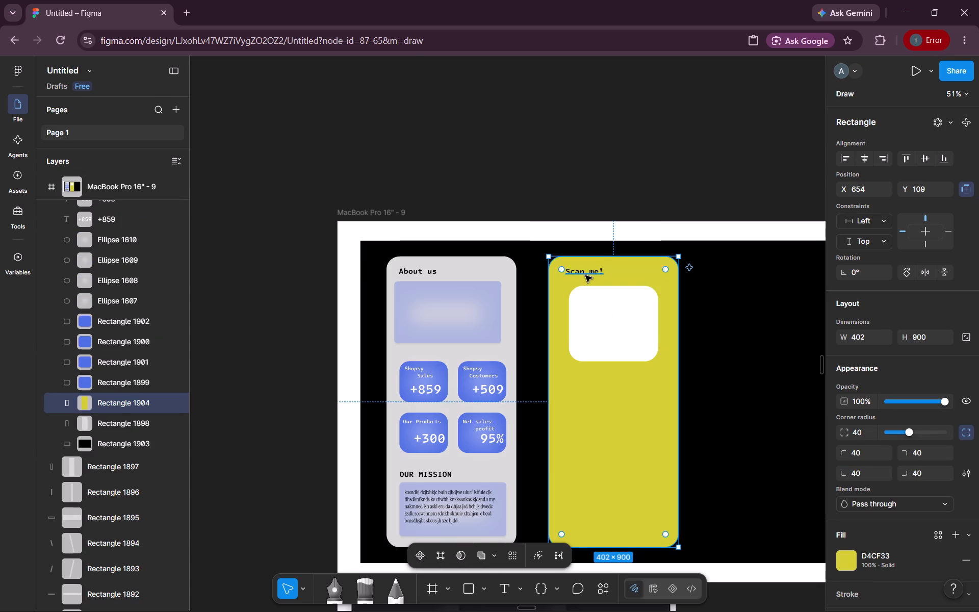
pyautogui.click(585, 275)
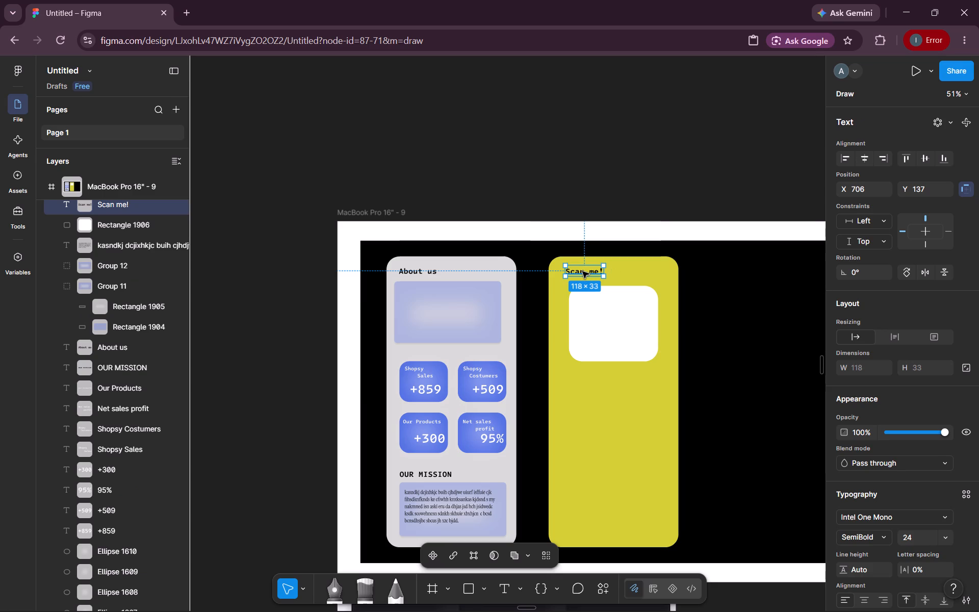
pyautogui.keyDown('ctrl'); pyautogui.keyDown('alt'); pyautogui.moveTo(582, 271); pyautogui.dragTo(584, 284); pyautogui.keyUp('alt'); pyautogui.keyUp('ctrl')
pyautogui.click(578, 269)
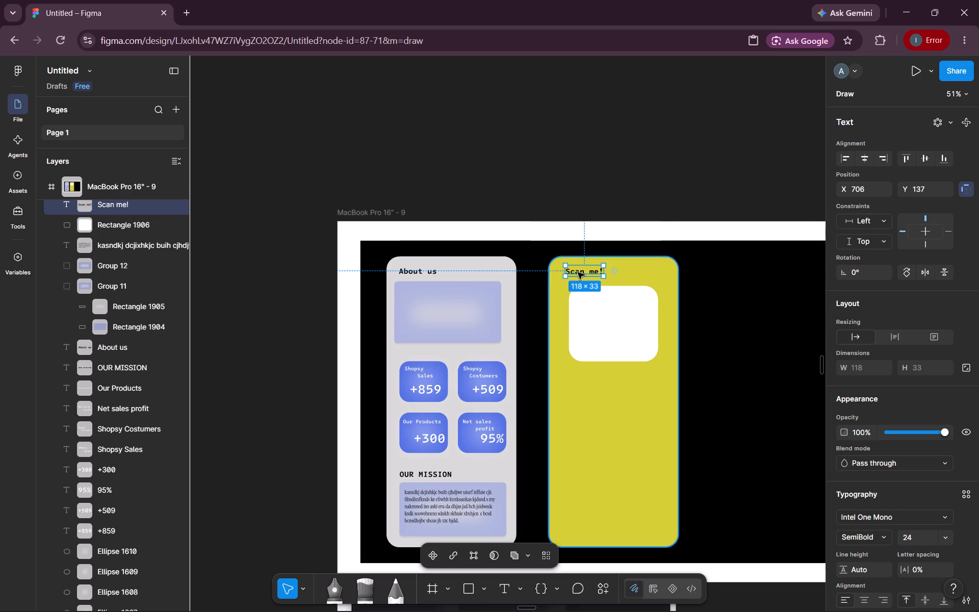
# Duplicate the "Scan me!" heading and place the copy below the yellow panel's white box at about X 886, Y 647.
pyautogui.click(588, 273)
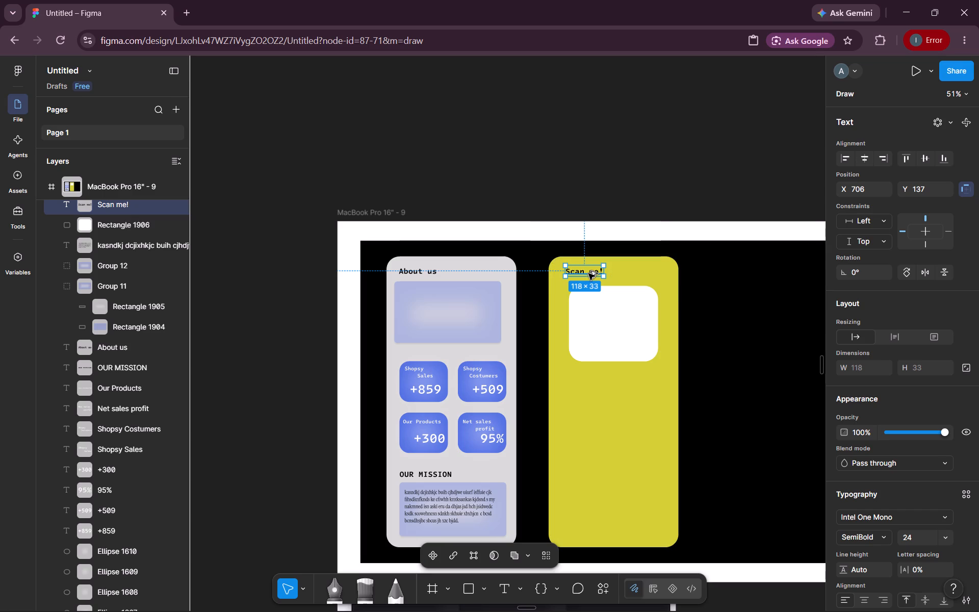
pyautogui.keyDown('alt'); pyautogui.moveTo(588, 273); pyautogui.dragTo(653, 401); pyautogui.keyUp('alt')
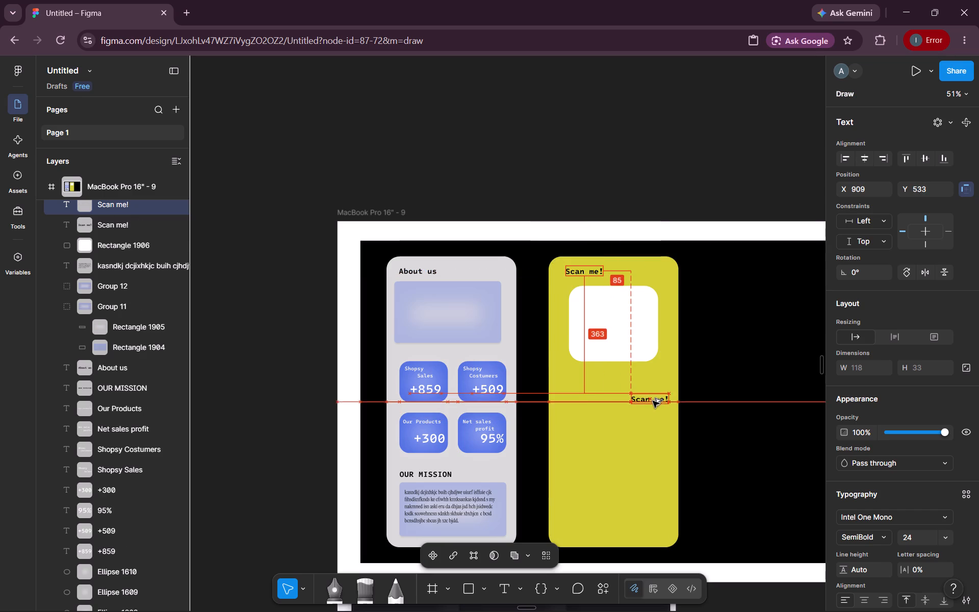
pyautogui.keyDown('alt'); pyautogui.moveTo(653, 401); pyautogui.dragTo(649, 388); pyautogui.keyUp('alt')
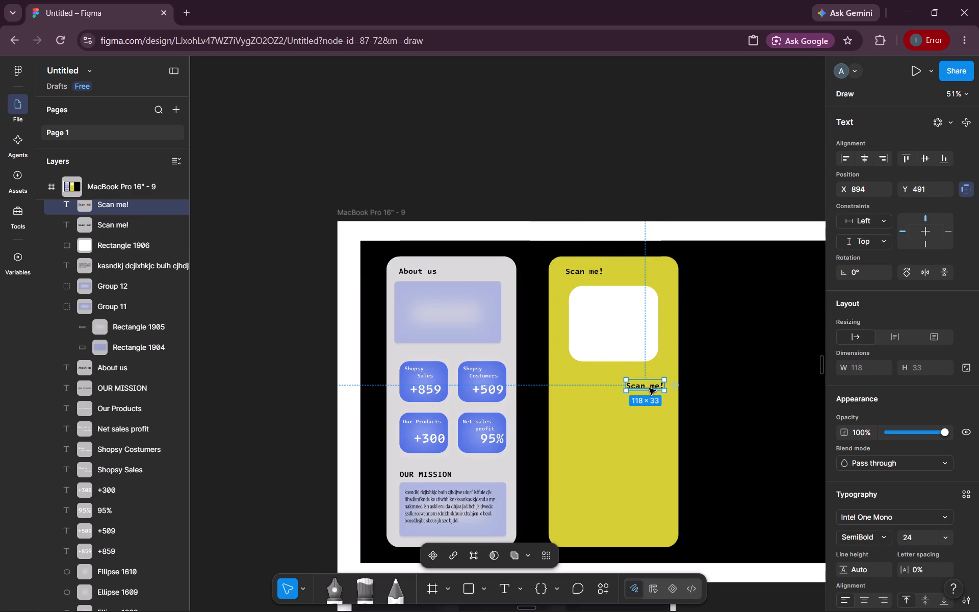
pyautogui.scroll(-2, 649, 388)
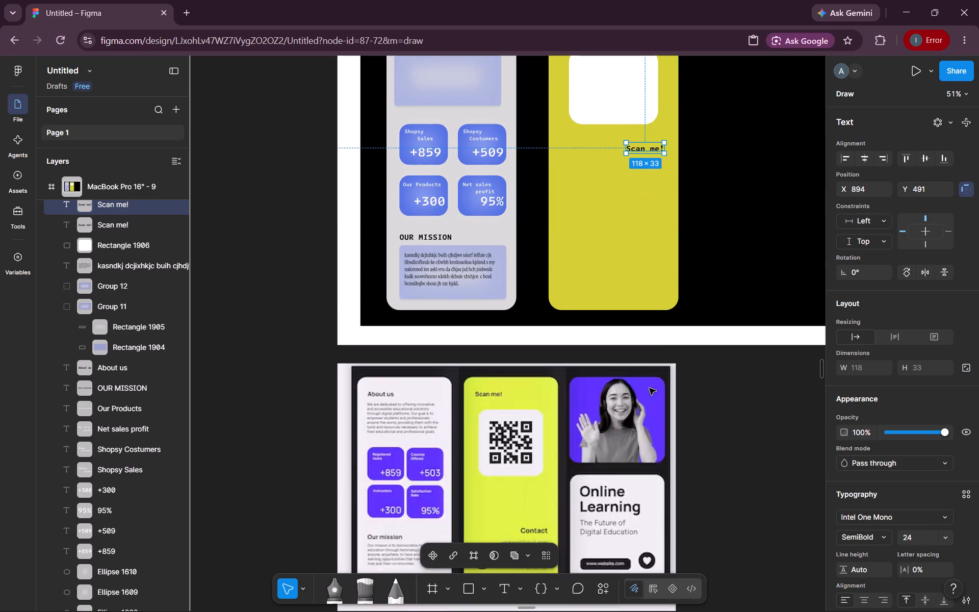
pyautogui.scroll(-2, 649, 388)
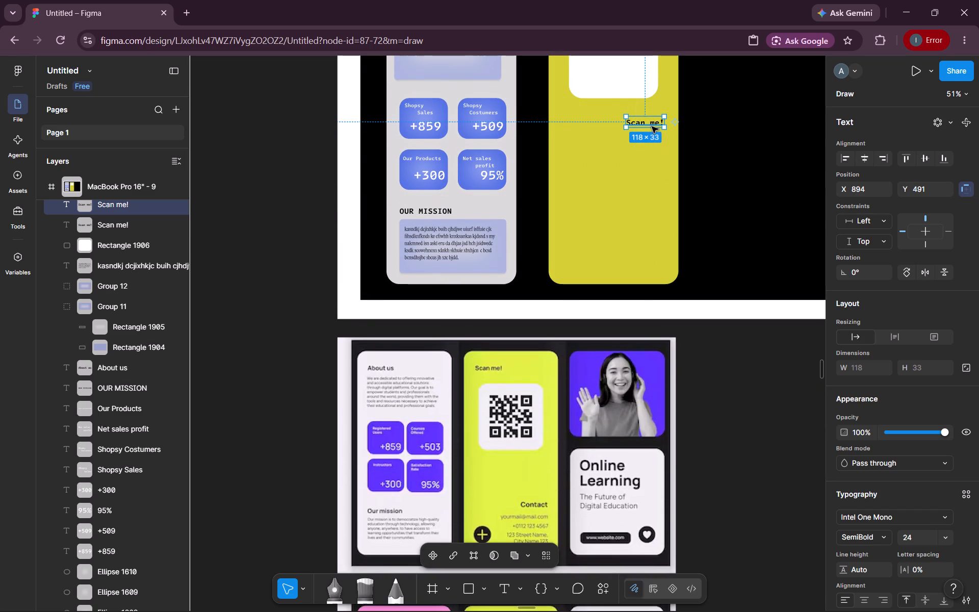
pyautogui.moveTo(647, 123); pyautogui.dragTo(647, 129)
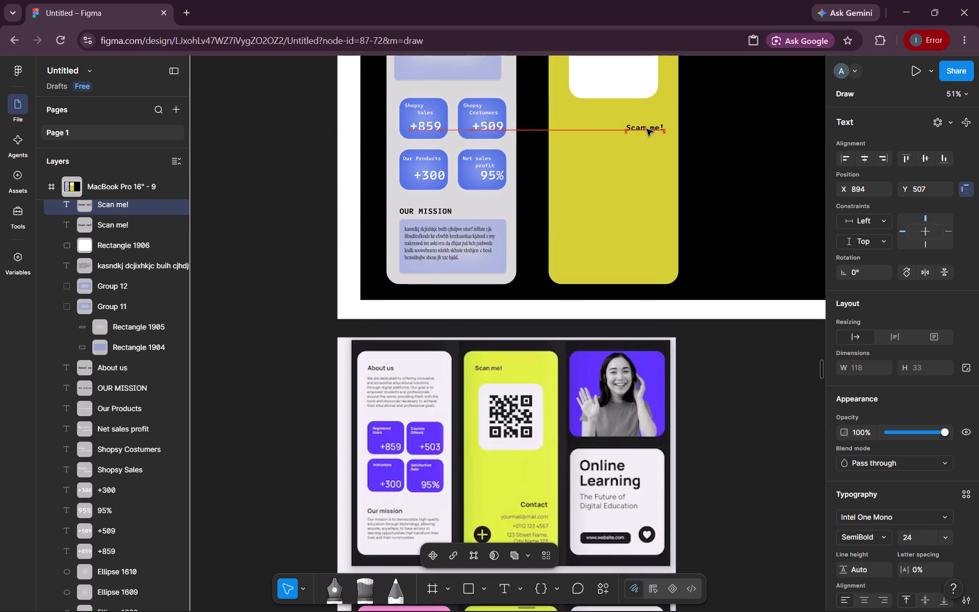
pyautogui.moveTo(647, 129); pyautogui.dragTo(645, 167)
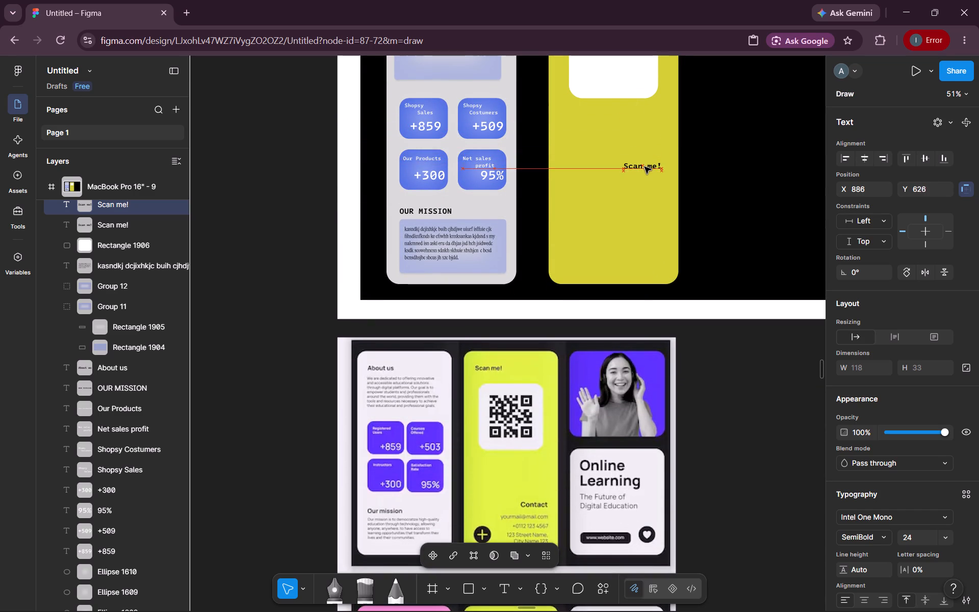
pyautogui.moveTo(645, 167); pyautogui.dragTo(645, 173)
# Change the text of the duplicated heading to "Contact".
pyautogui.doubleClick(645, 173)
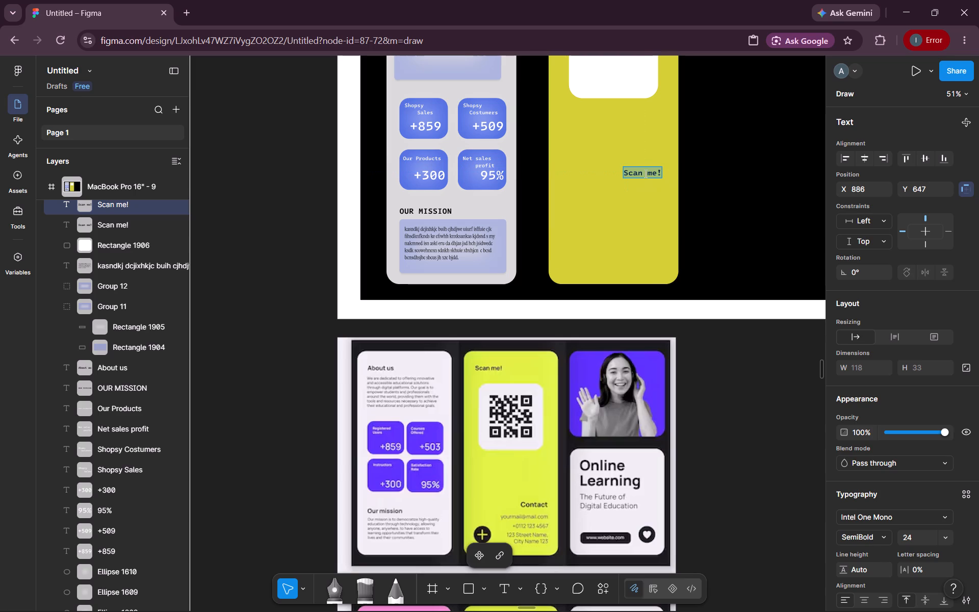
pyautogui.write('Contact')
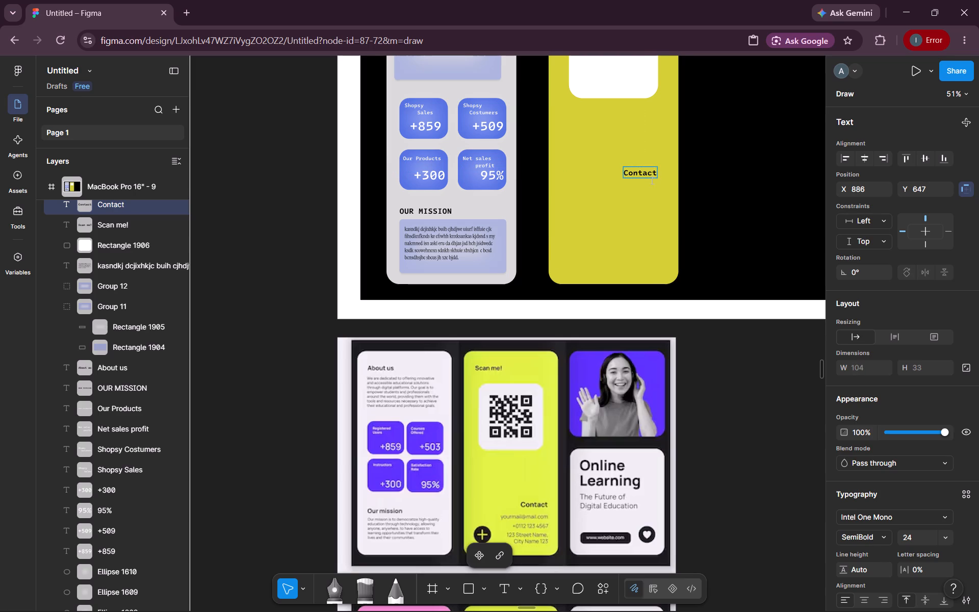
# Set the "Contact" heading's font size to 32 and move it to about X 864, Y 647.
pyautogui.doubleClick(649, 178)
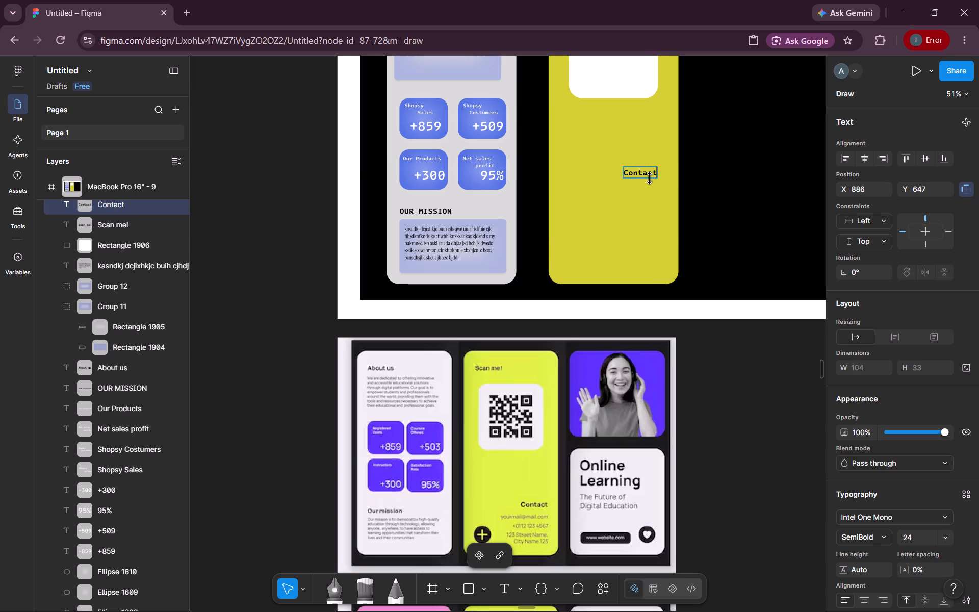
pyautogui.tripleClick(647, 175)
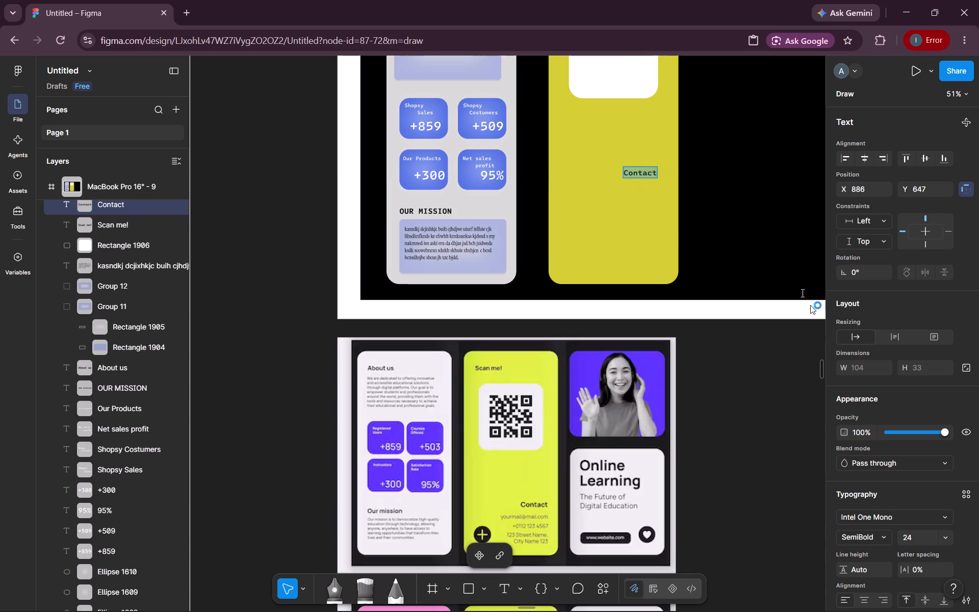
pyautogui.click(941, 534)
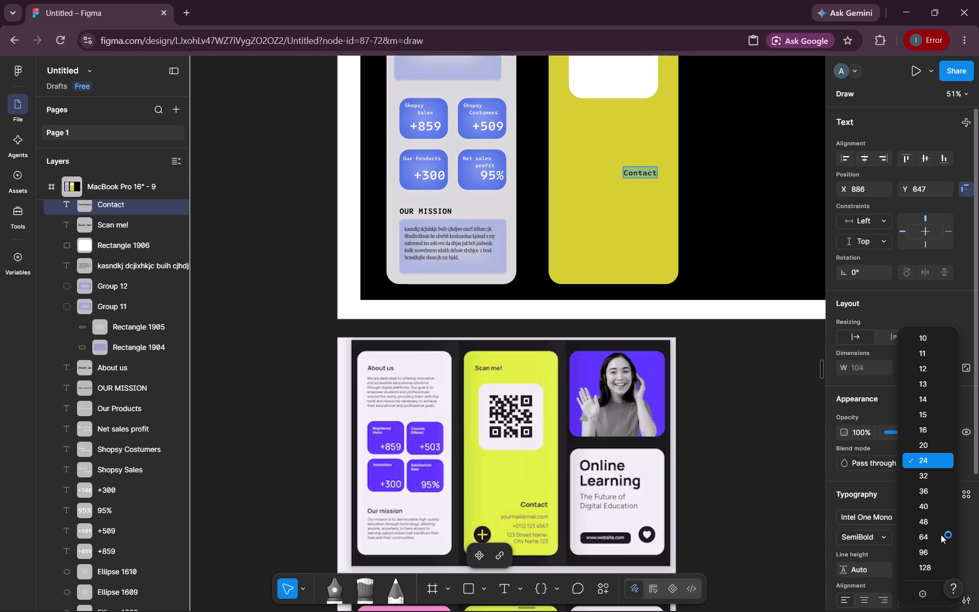
pyautogui.click(924, 471)
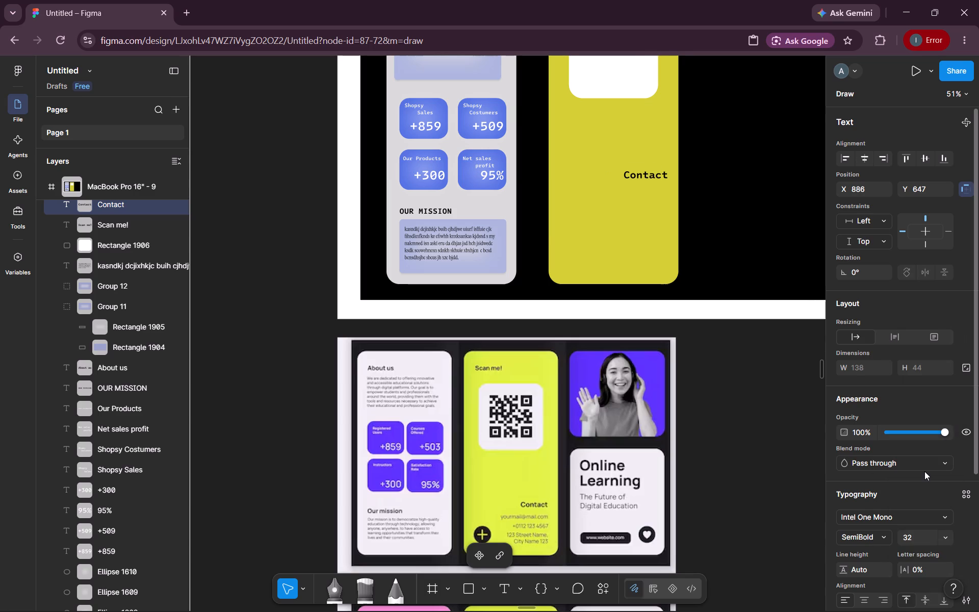
pyautogui.click(771, 409)
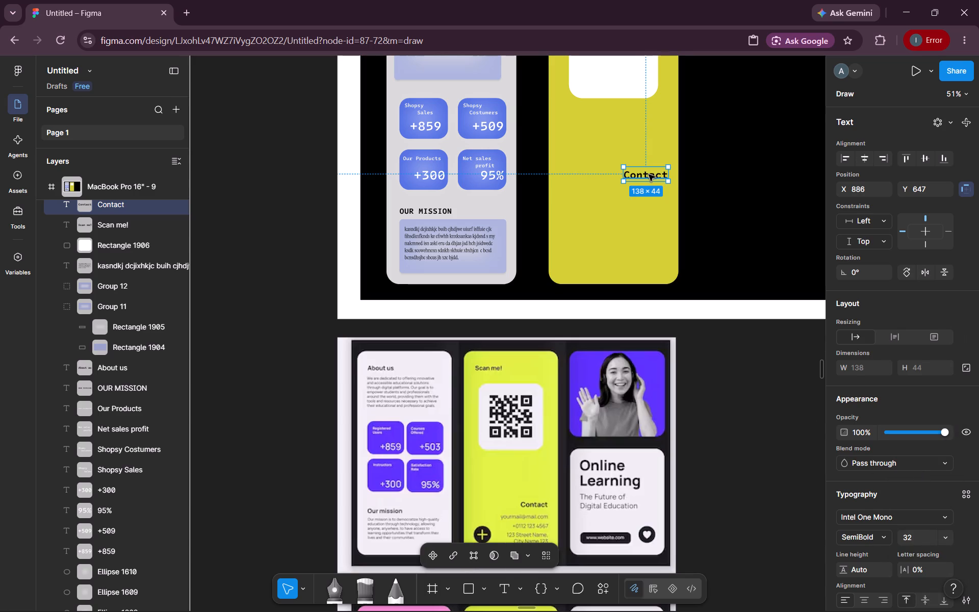
pyautogui.moveTo(648, 174); pyautogui.dragTo(642, 174)
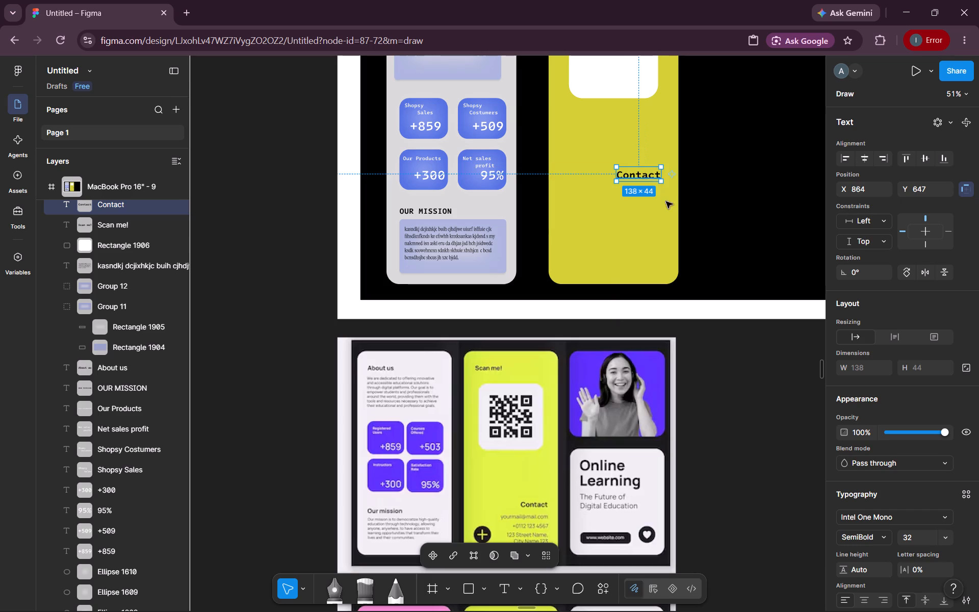
pyautogui.click(757, 413)
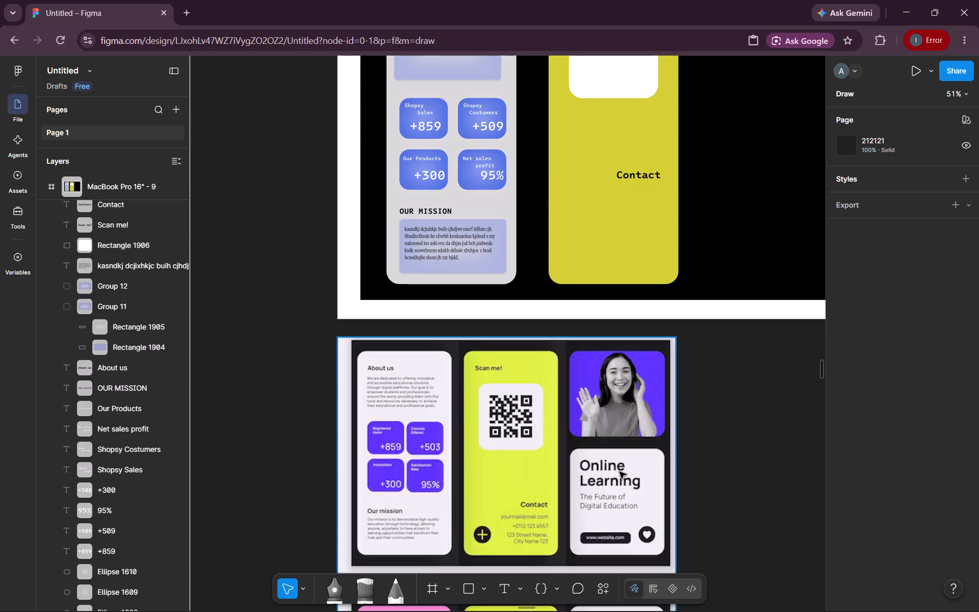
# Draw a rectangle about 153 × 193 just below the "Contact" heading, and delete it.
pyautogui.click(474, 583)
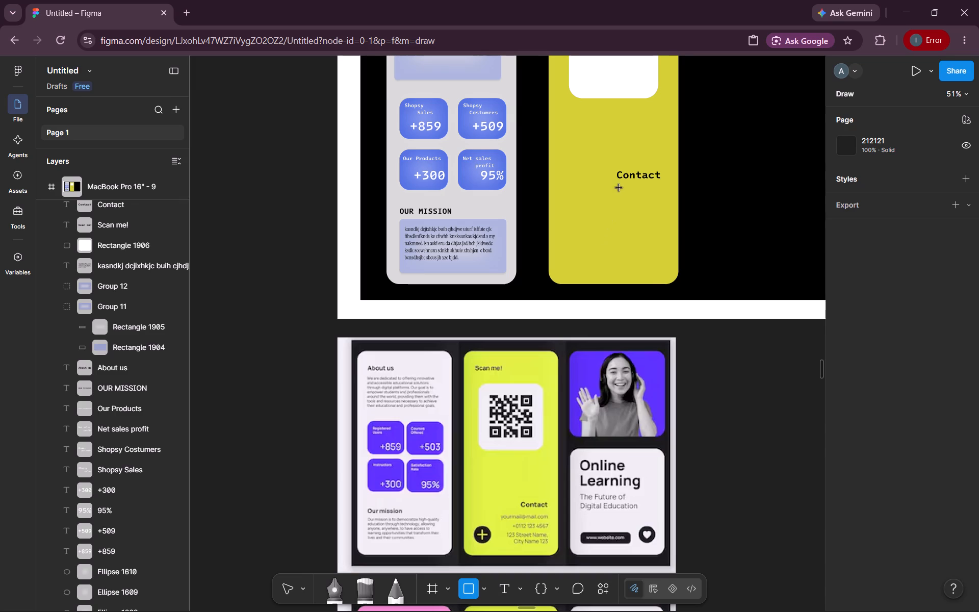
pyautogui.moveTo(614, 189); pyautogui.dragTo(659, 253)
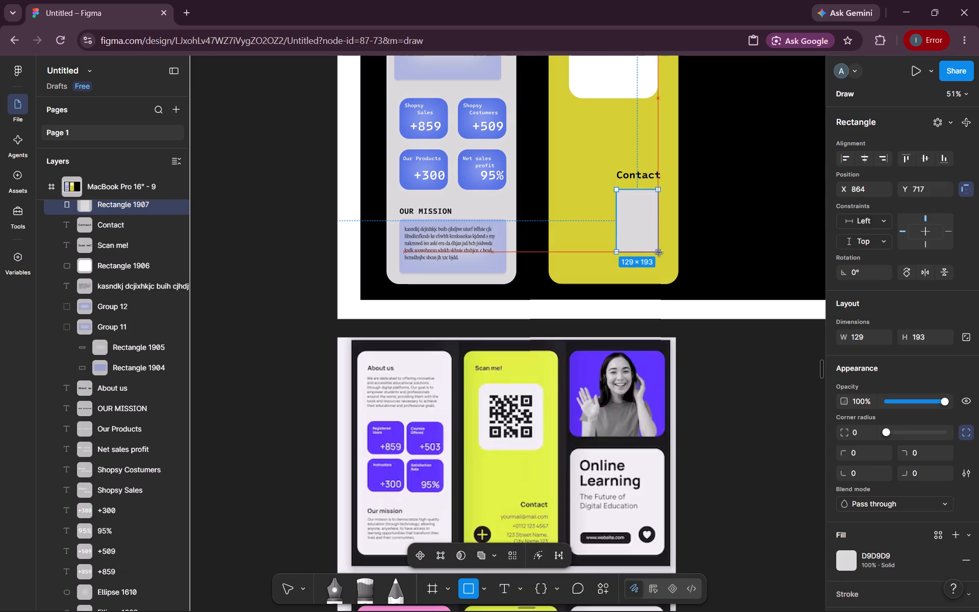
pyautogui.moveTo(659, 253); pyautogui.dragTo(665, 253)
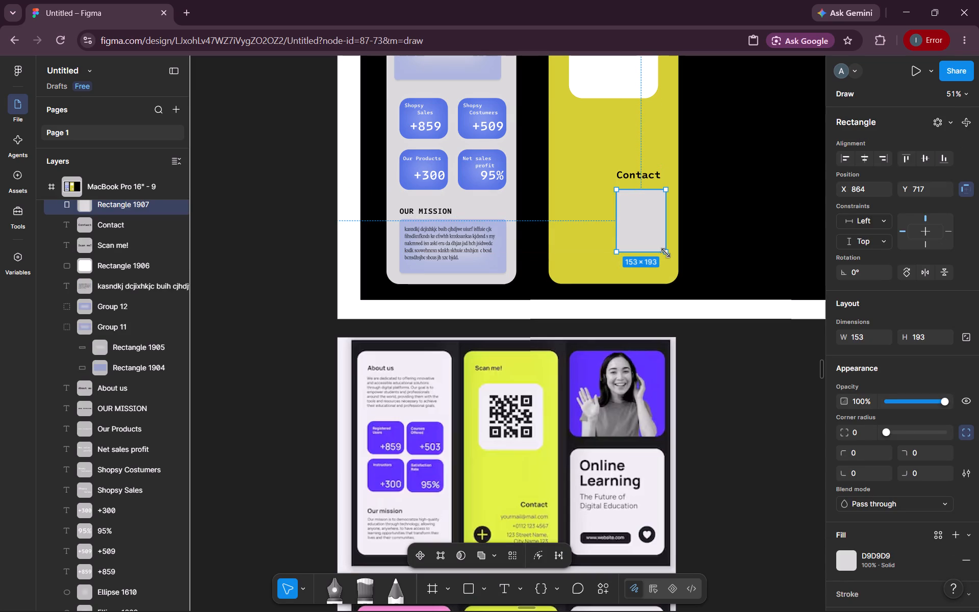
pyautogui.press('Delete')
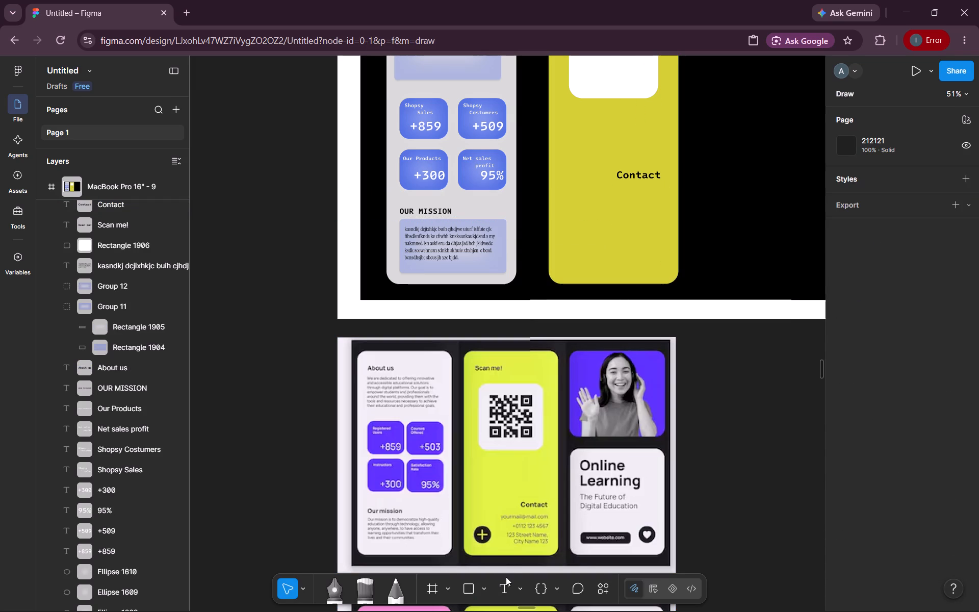
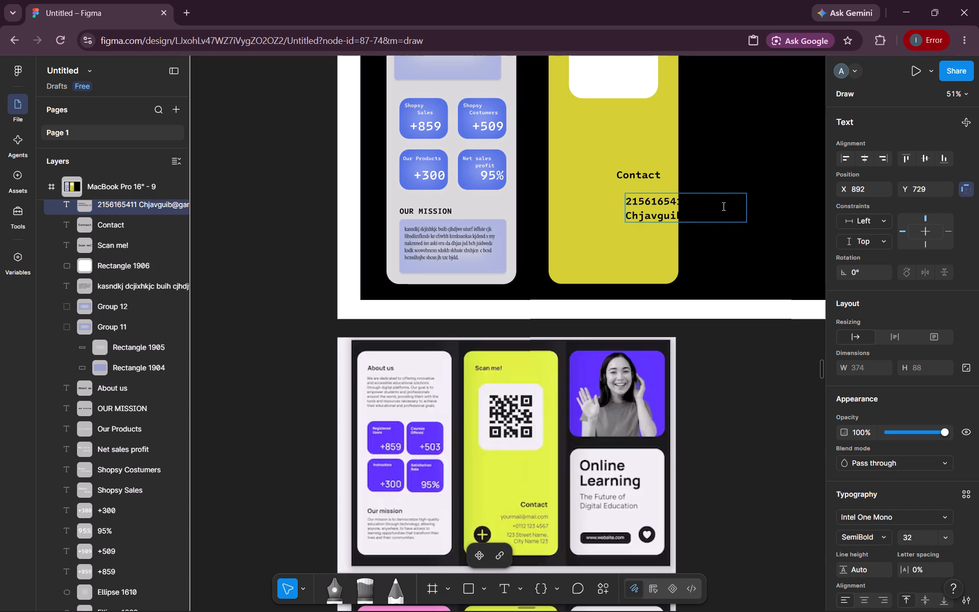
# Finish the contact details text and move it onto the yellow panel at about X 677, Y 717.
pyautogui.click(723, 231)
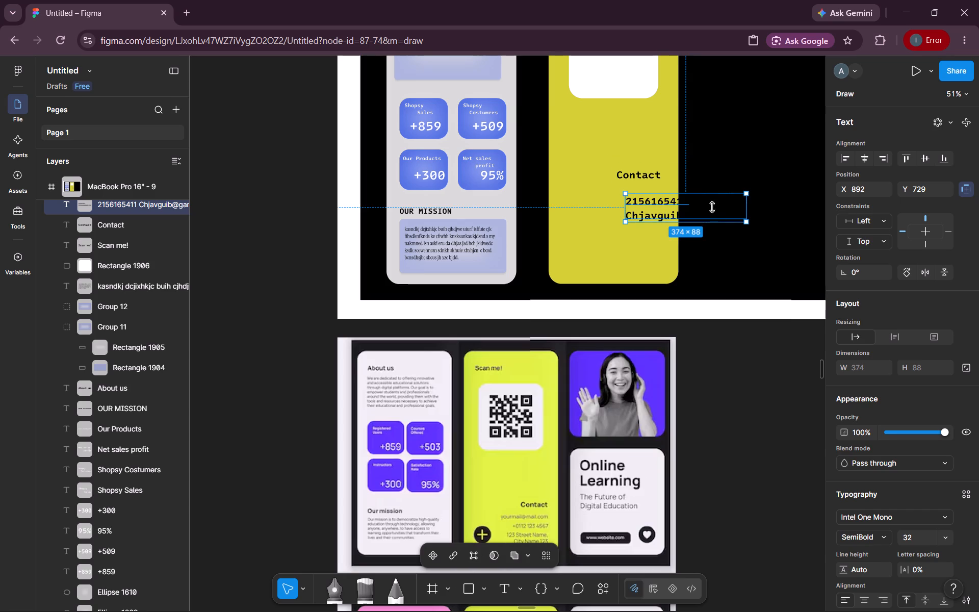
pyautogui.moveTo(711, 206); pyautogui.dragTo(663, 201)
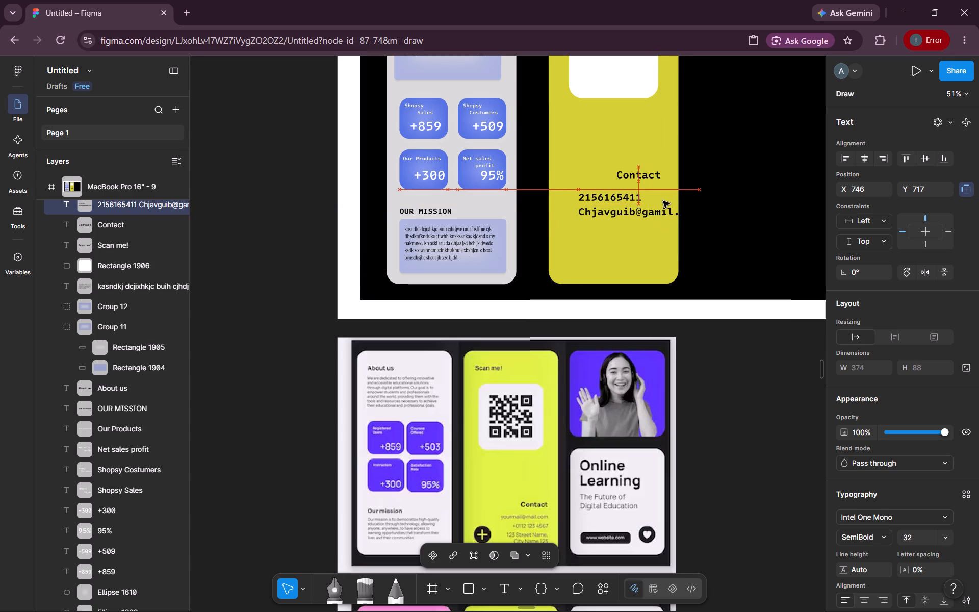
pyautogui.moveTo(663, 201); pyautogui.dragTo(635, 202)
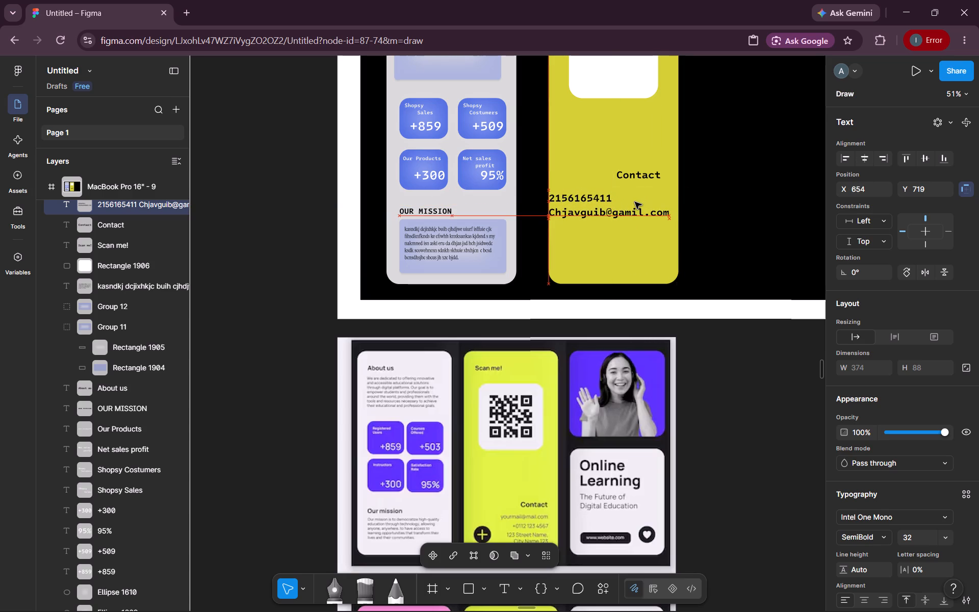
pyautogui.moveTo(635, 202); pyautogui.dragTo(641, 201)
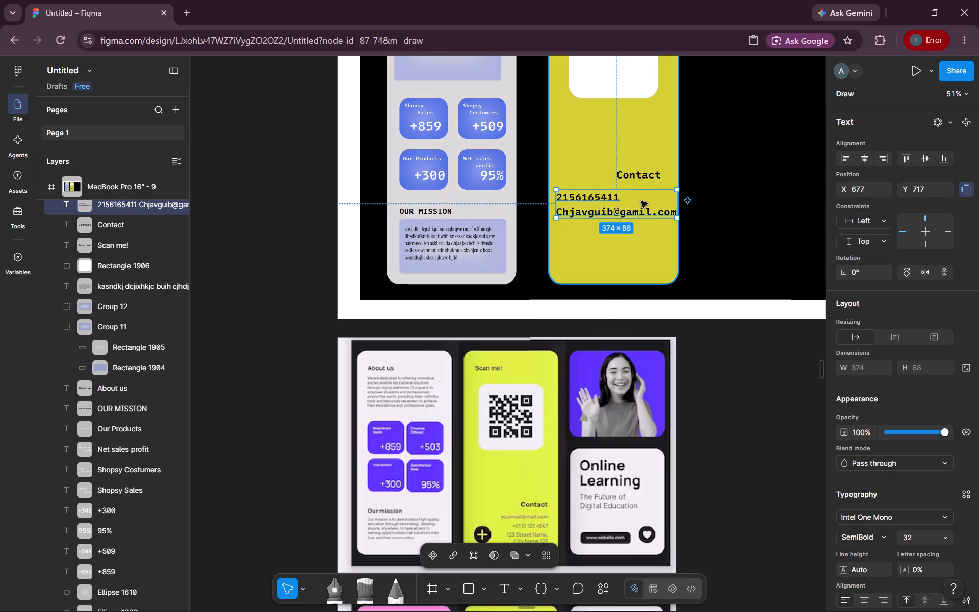
# Set the font size of the phone and email text under the "Contact" heading to 20.
pyautogui.doubleClick(634, 201)
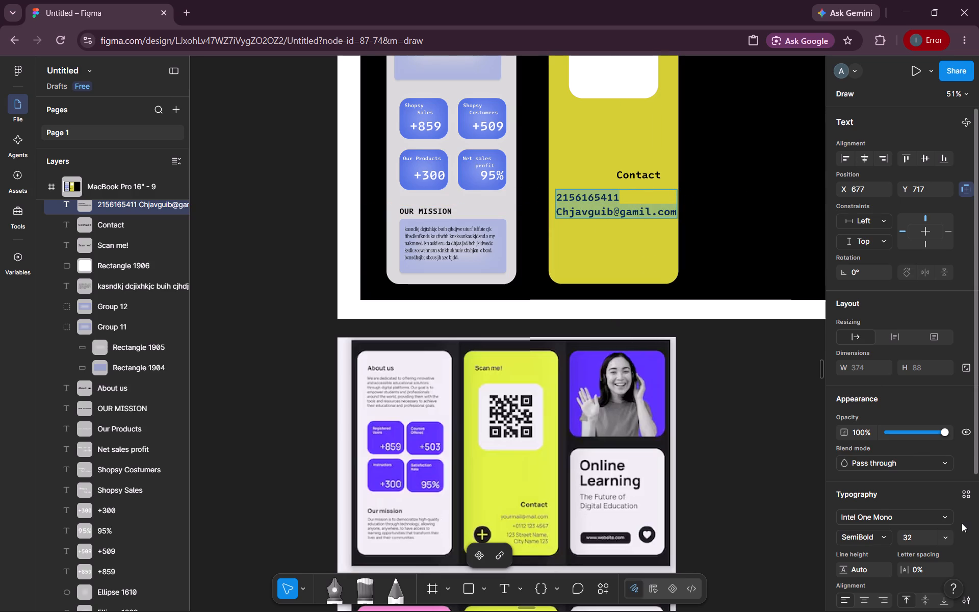
pyautogui.click(946, 540)
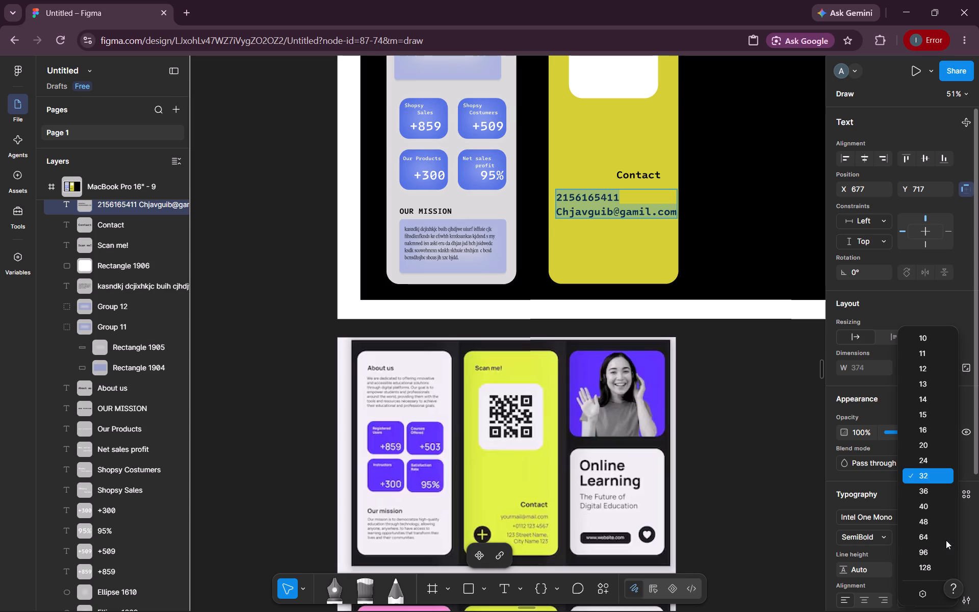
pyautogui.click(921, 454)
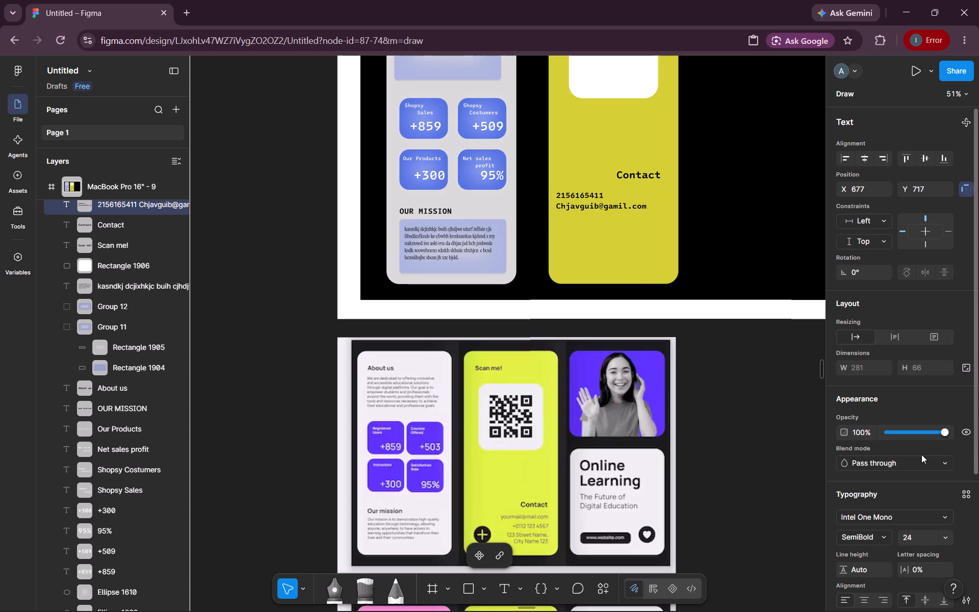
pyautogui.click(943, 531)
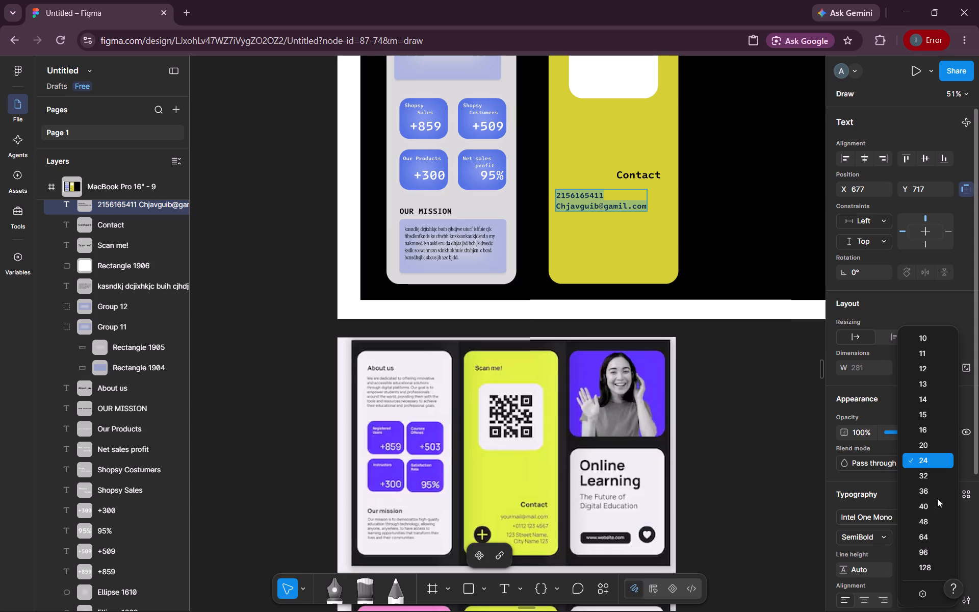
pyautogui.click(931, 449)
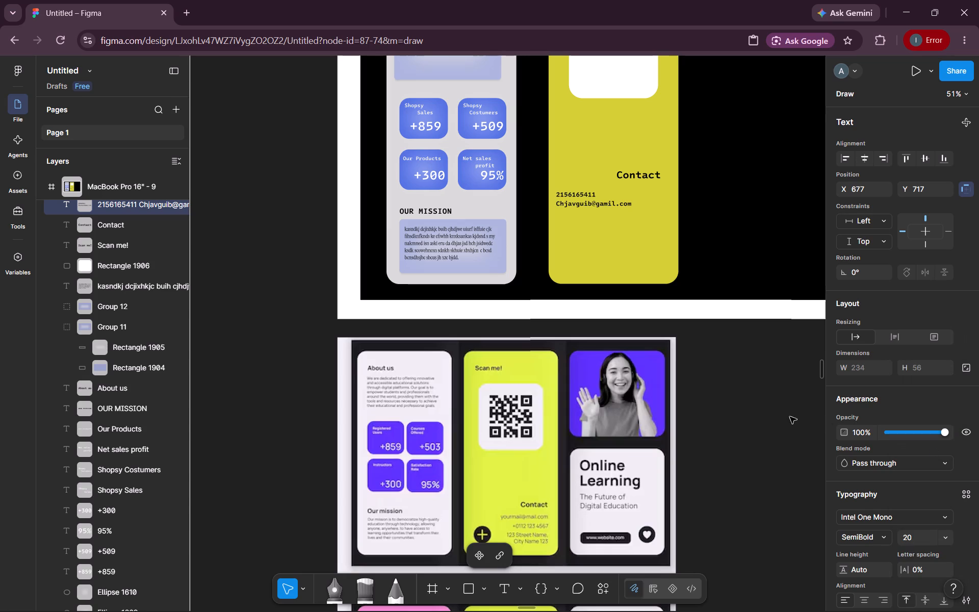
pyautogui.click(760, 416)
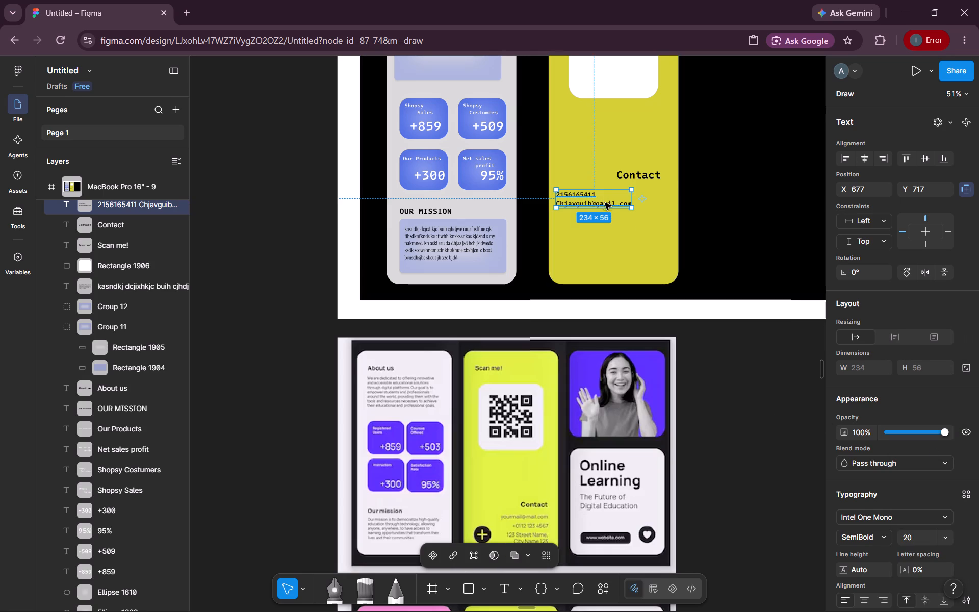
# Move the contact details text just below the "Contact" heading, at about X 810, Y 715.
pyautogui.moveTo(603, 198); pyautogui.dragTo(628, 196)
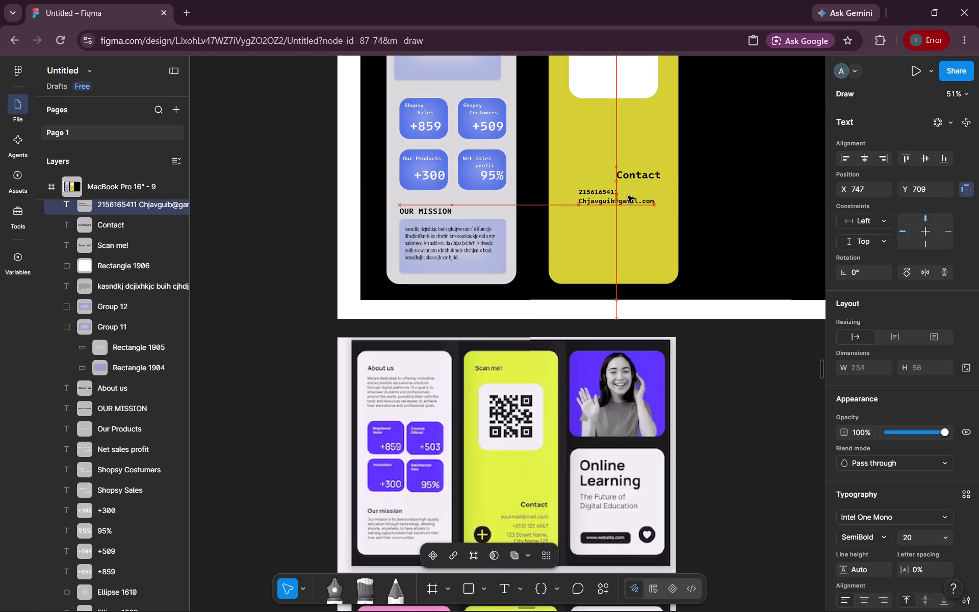
pyautogui.moveTo(628, 196); pyautogui.dragTo(648, 198)
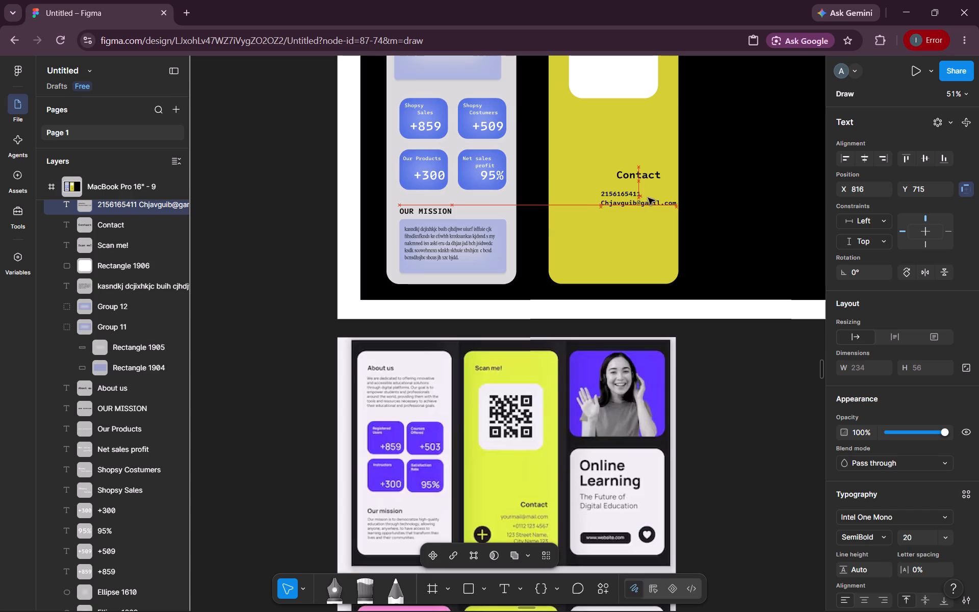
pyautogui.moveTo(648, 198); pyautogui.dragTo(644, 198)
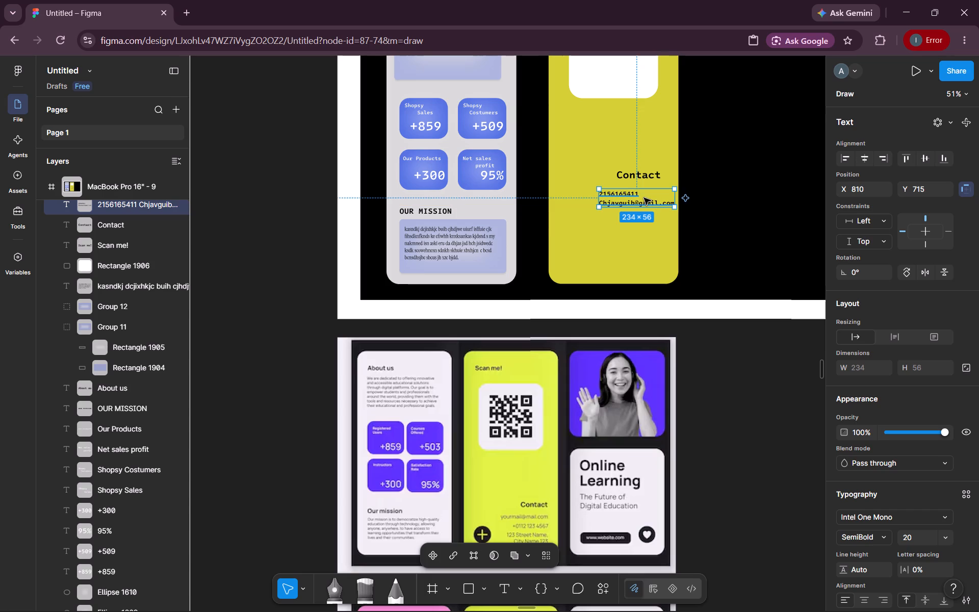
pyautogui.click(728, 338)
# Draw a rectangle about 395 × 900 in the black area beside the yellow panel, its top edge level with the other panels.
pyautogui.scroll(3, 728, 338)
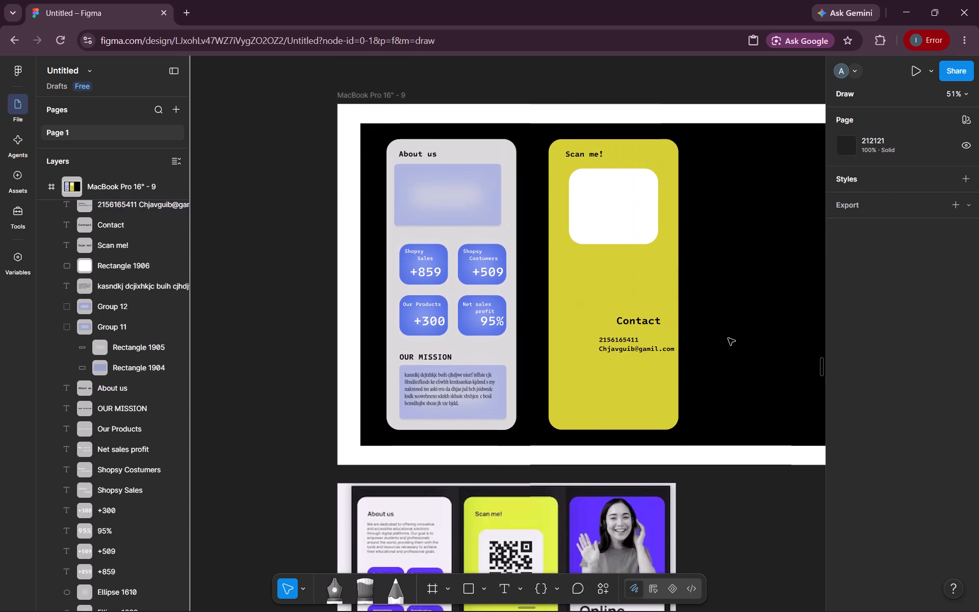
pyautogui.scroll(1, 728, 338)
pyautogui.scroll(-3, 728, 338)
pyautogui.hscroll(-1, 728, 338)
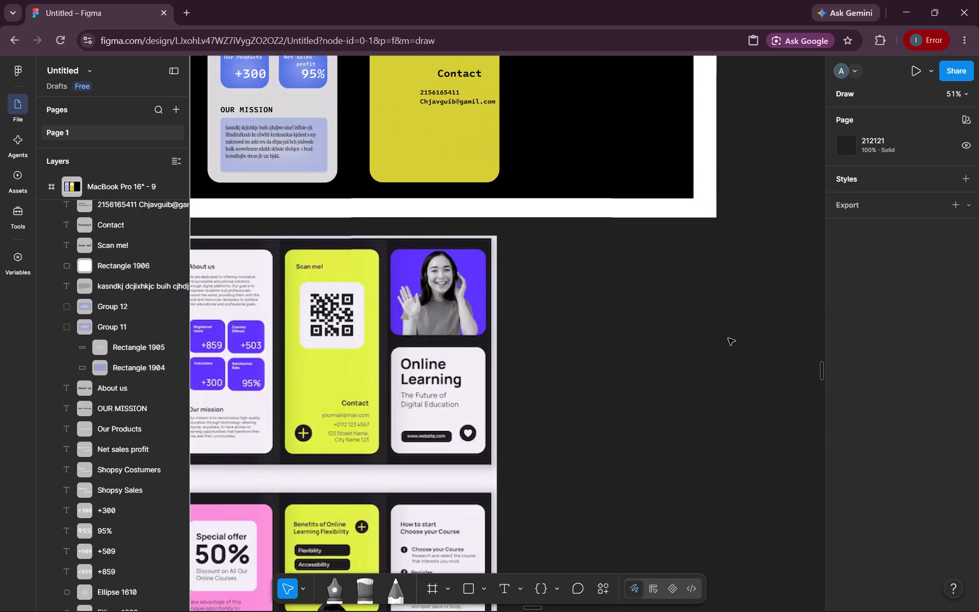
pyautogui.hscroll(-1, 728, 338)
pyautogui.scroll(1, 728, 338)
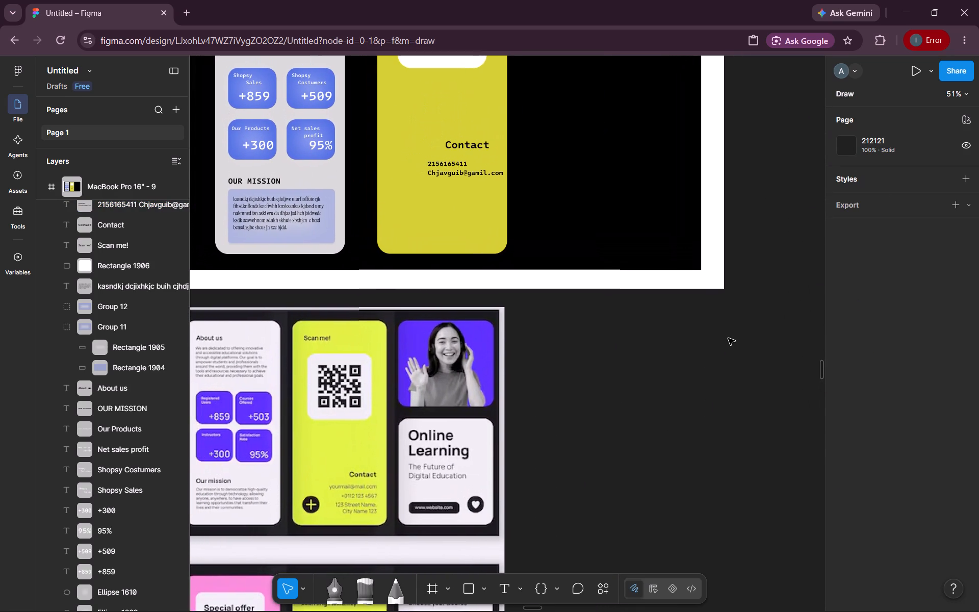
pyautogui.scroll(1, 728, 338)
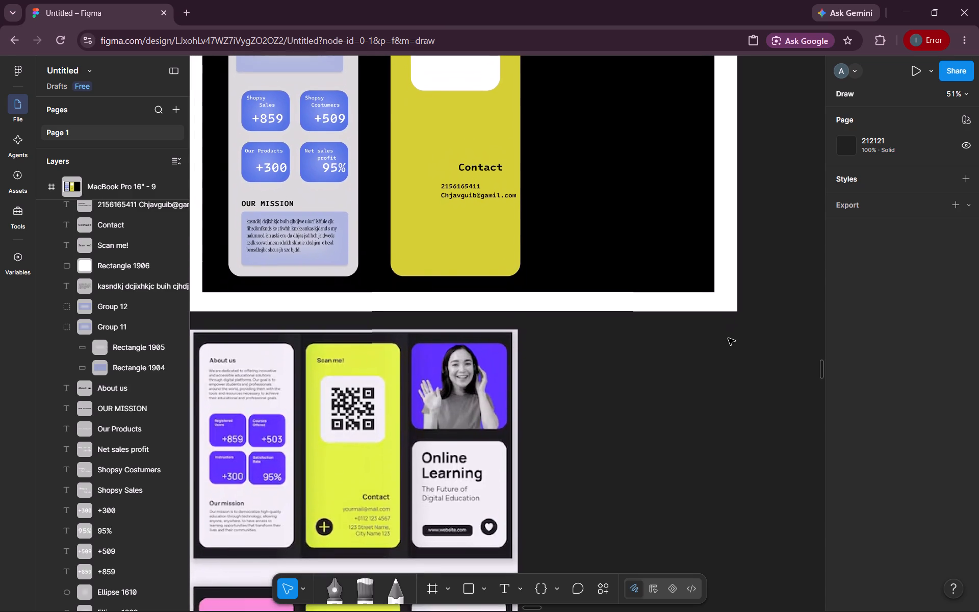
pyautogui.scroll(1, 728, 338)
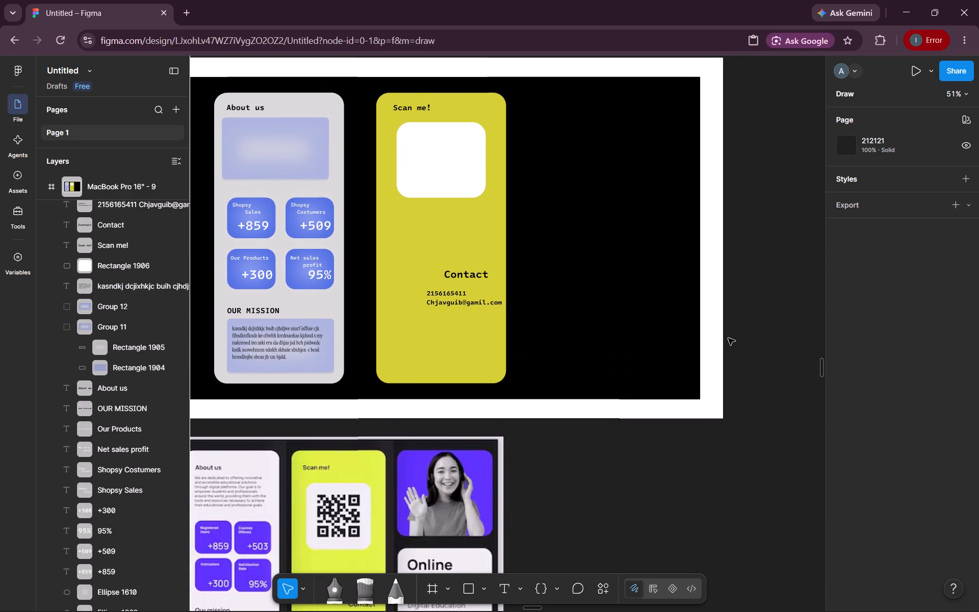
pyautogui.scroll(1, 728, 338)
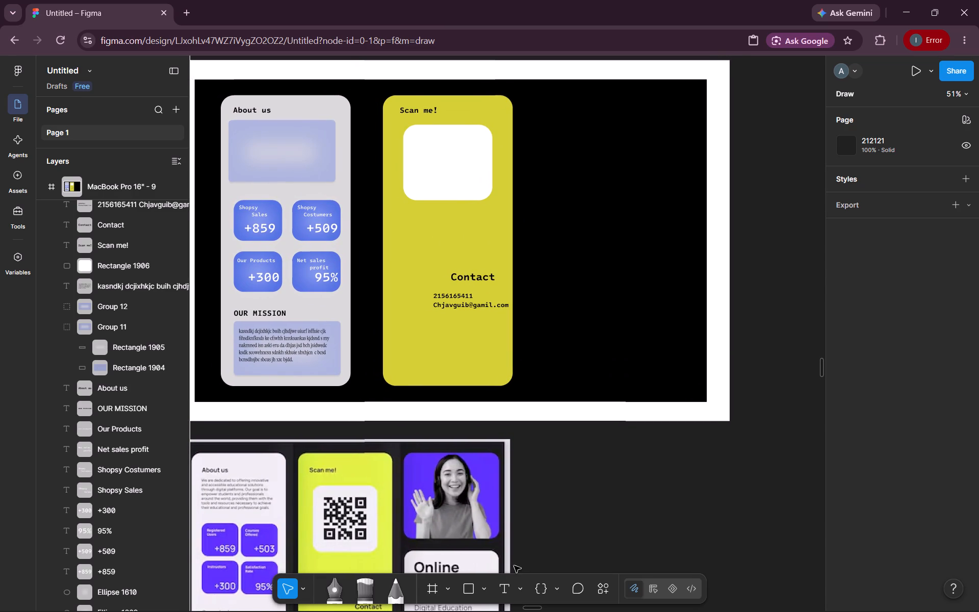
pyautogui.click(469, 585)
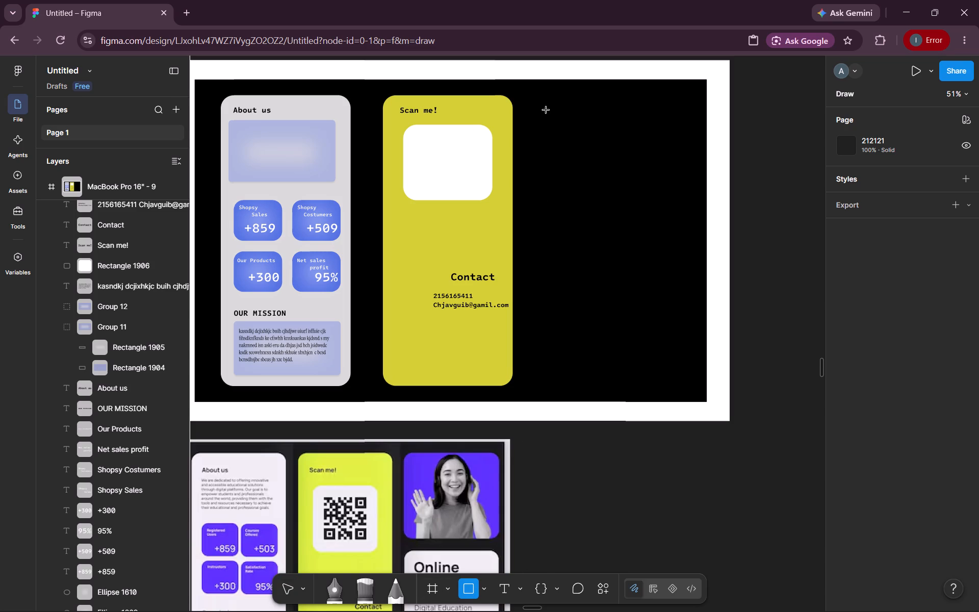
pyautogui.moveTo(557, 98); pyautogui.dragTo(669, 368)
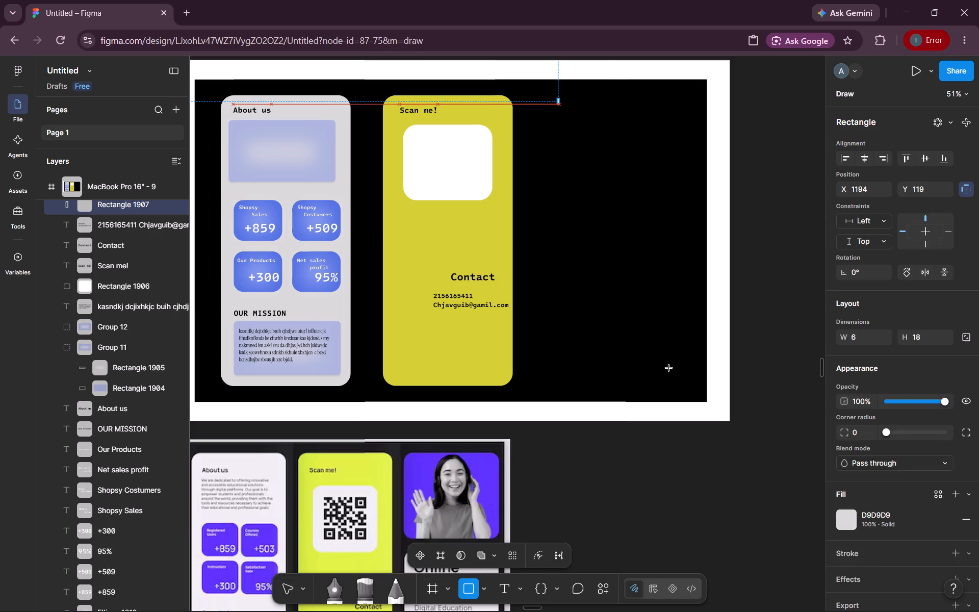
pyautogui.moveTo(669, 368); pyautogui.dragTo(684, 386)
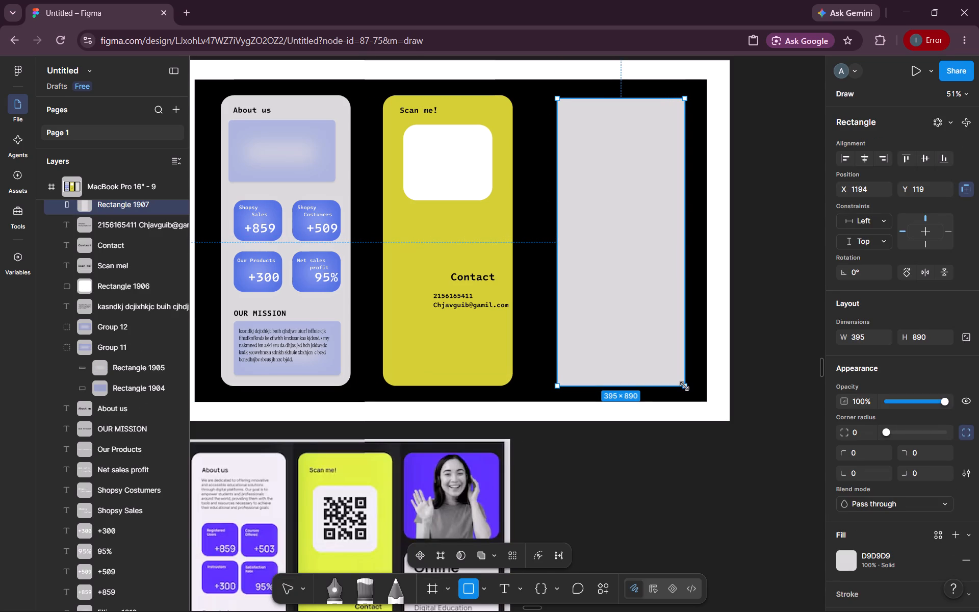
pyautogui.moveTo(611, 99); pyautogui.dragTo(610, 90)
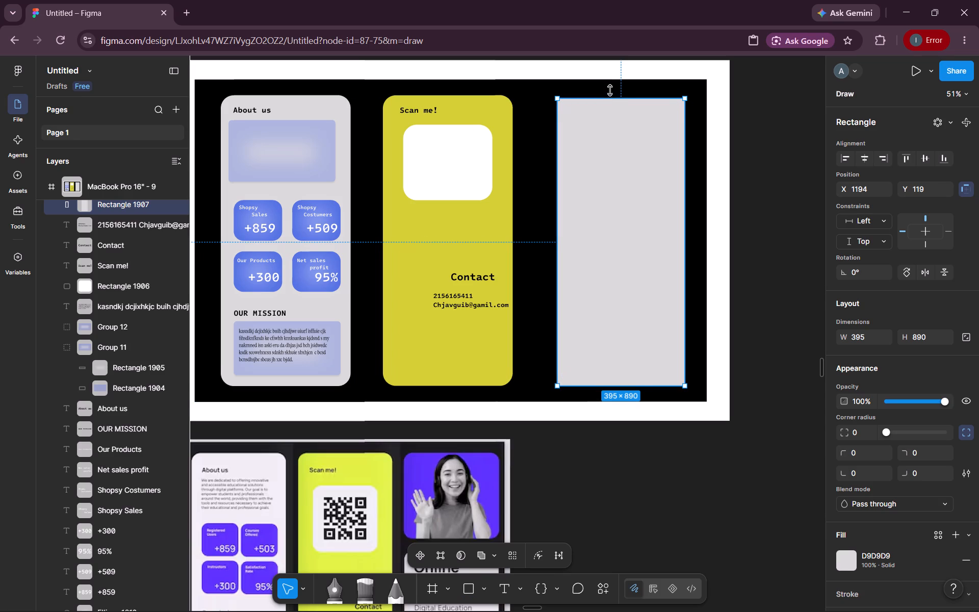
pyautogui.moveTo(610, 90); pyautogui.dragTo(601, 95)
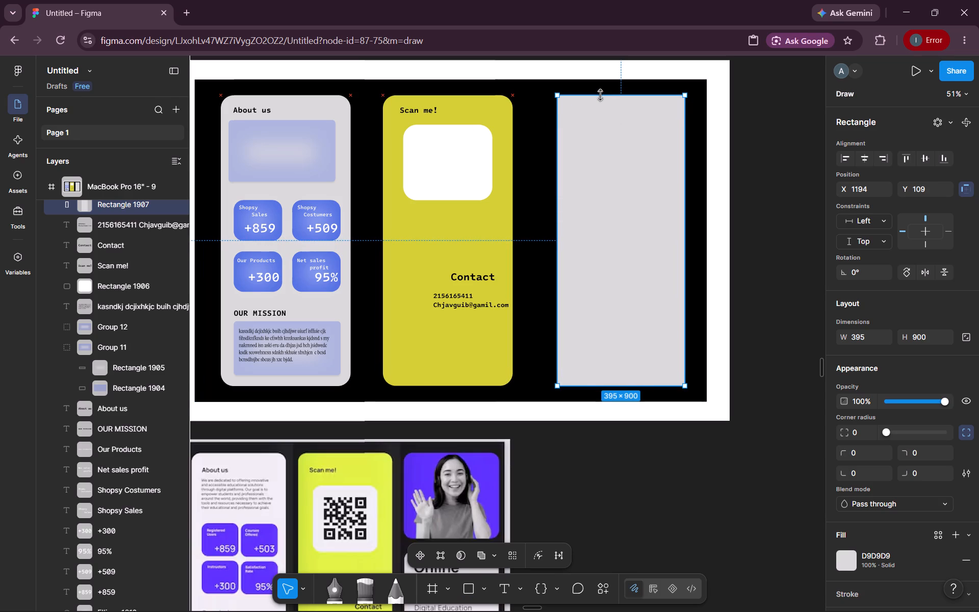
# Move the new third panel closer to the yellow panel, at about X 1156, Y 109.
pyautogui.moveTo(621, 153); pyautogui.dragTo(612, 152)
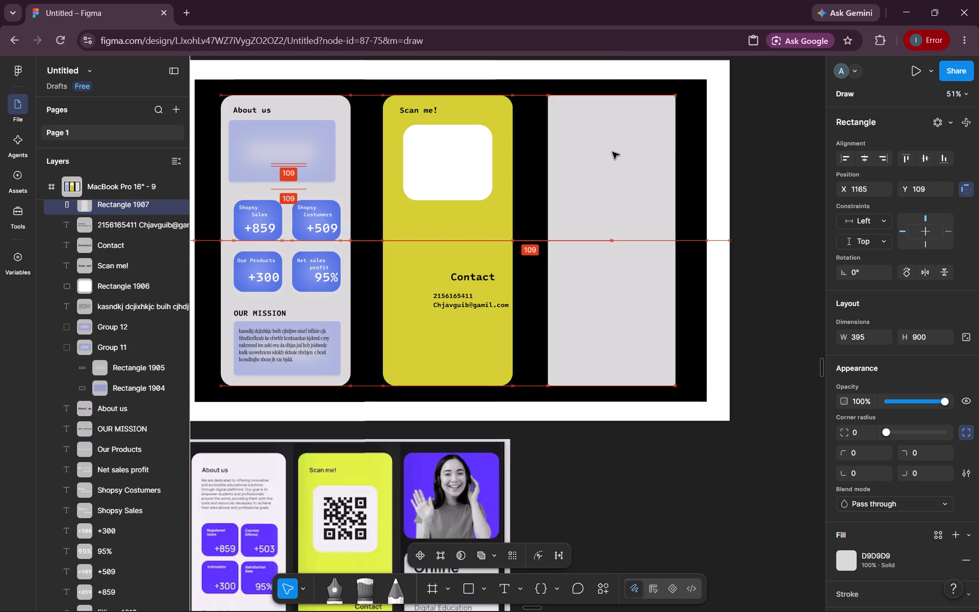
pyautogui.moveTo(612, 152); pyautogui.dragTo(601, 152)
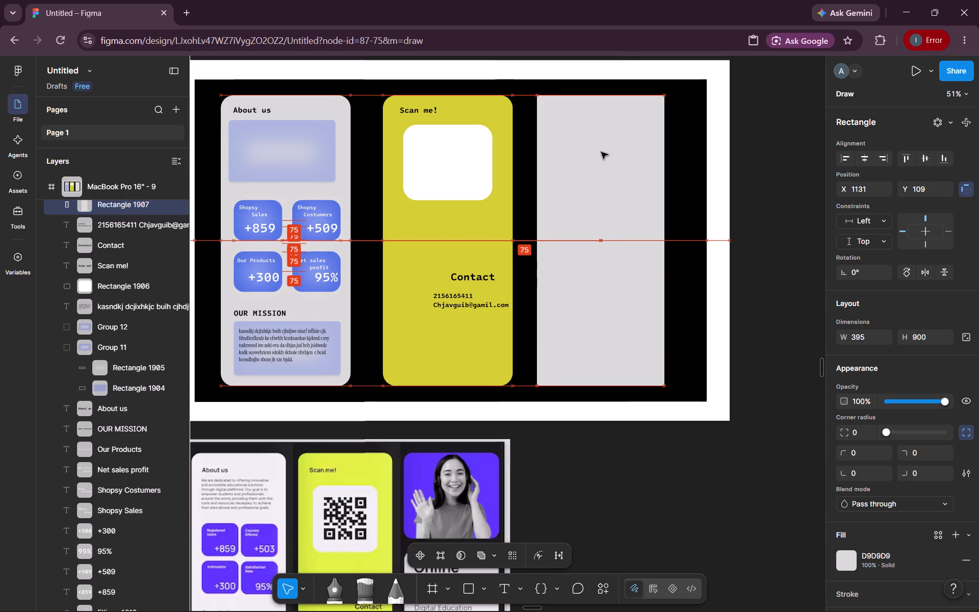
pyautogui.moveTo(601, 152); pyautogui.dragTo(613, 152)
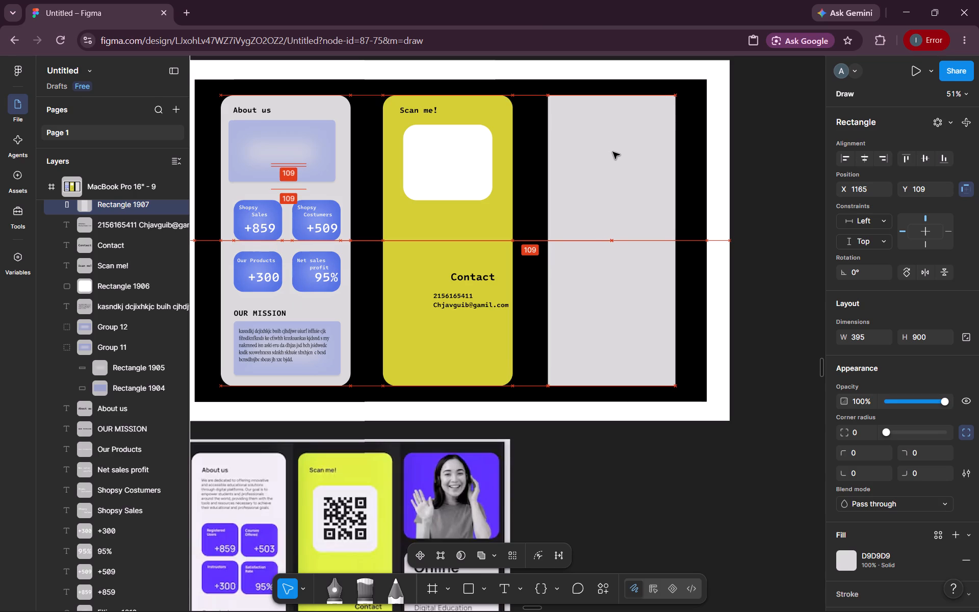
pyautogui.moveTo(613, 152); pyautogui.dragTo(608, 152)
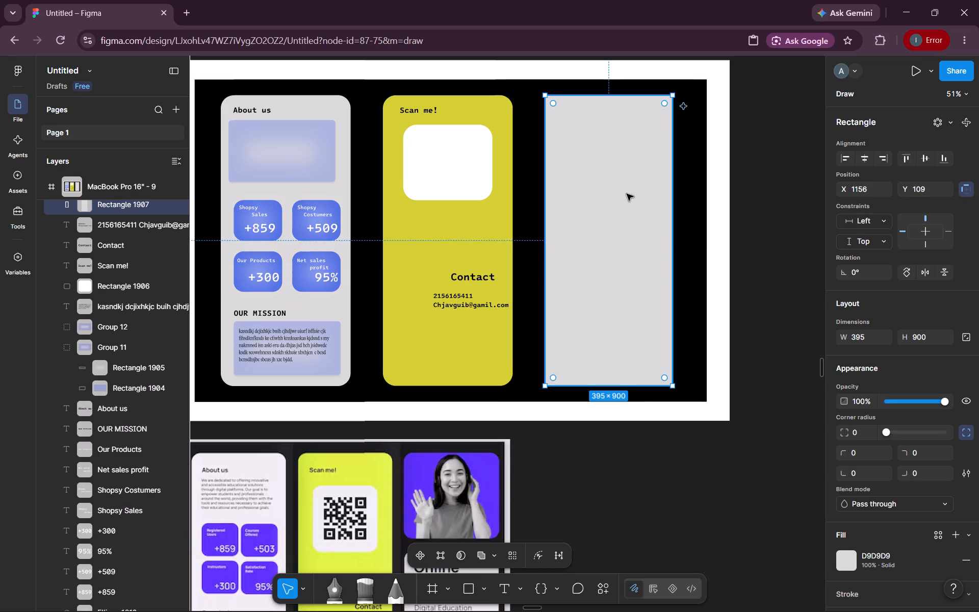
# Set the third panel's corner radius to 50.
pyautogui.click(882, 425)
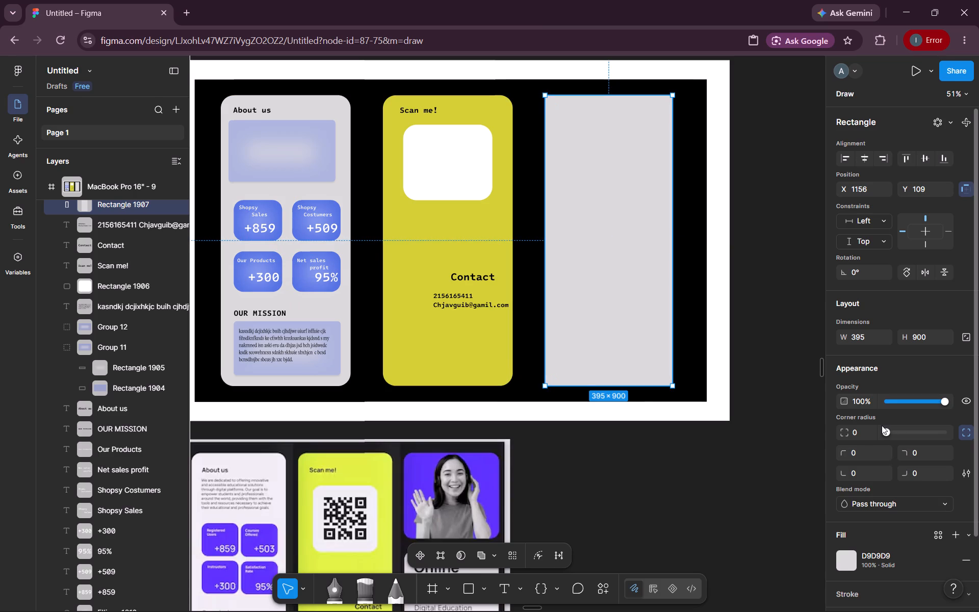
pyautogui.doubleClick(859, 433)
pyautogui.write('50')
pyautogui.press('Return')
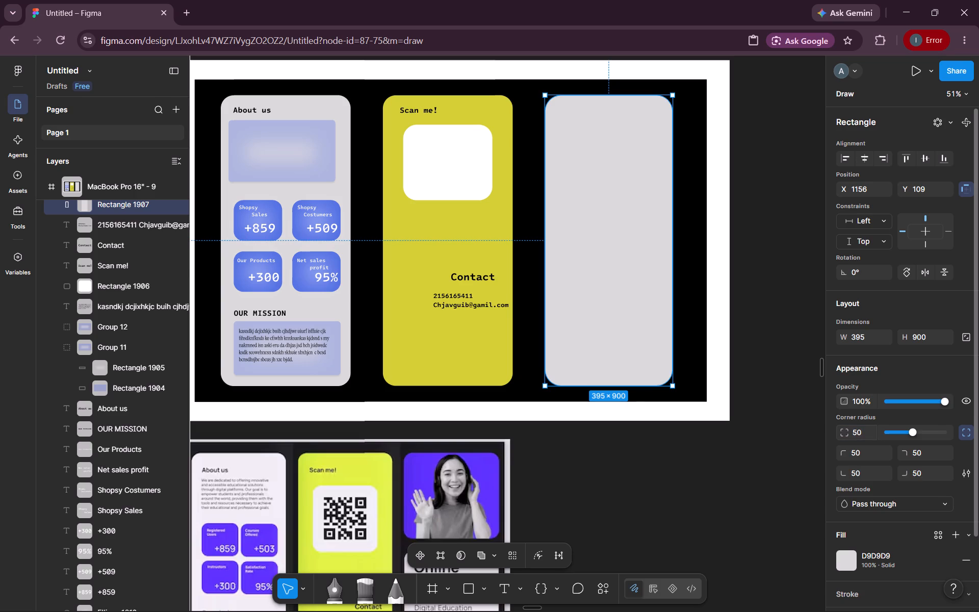
# Check the yellow panel's corner radius and set the third panel's corner radius to 40 to match it.
pyautogui.click(436, 323)
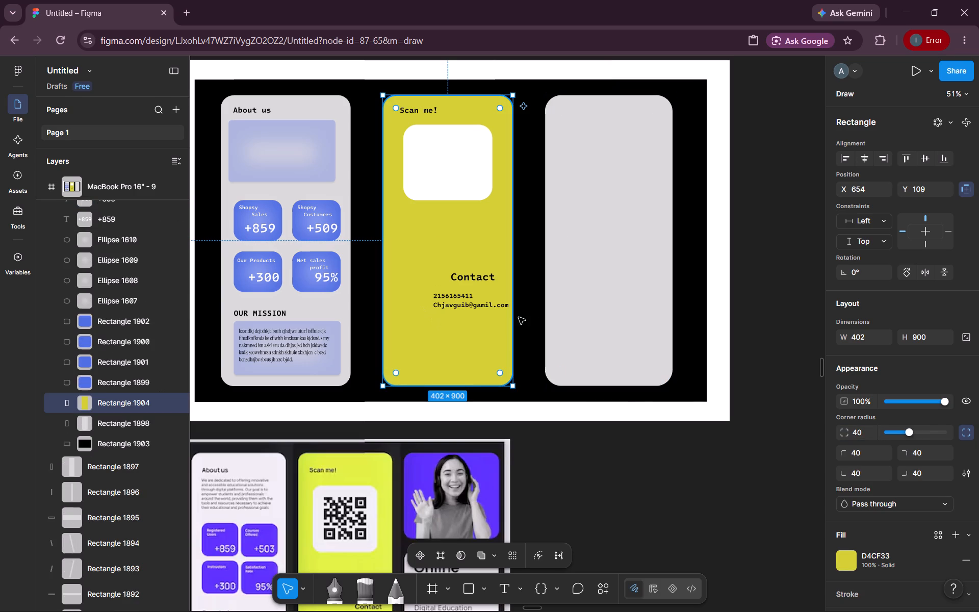
pyautogui.click(620, 365)
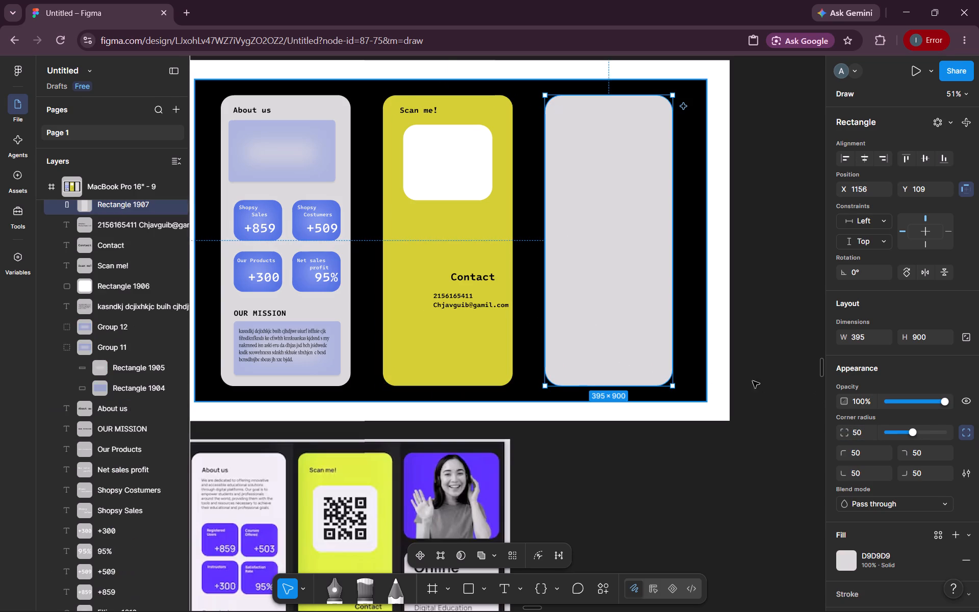
pyautogui.doubleClick(863, 431)
pyautogui.write('40')
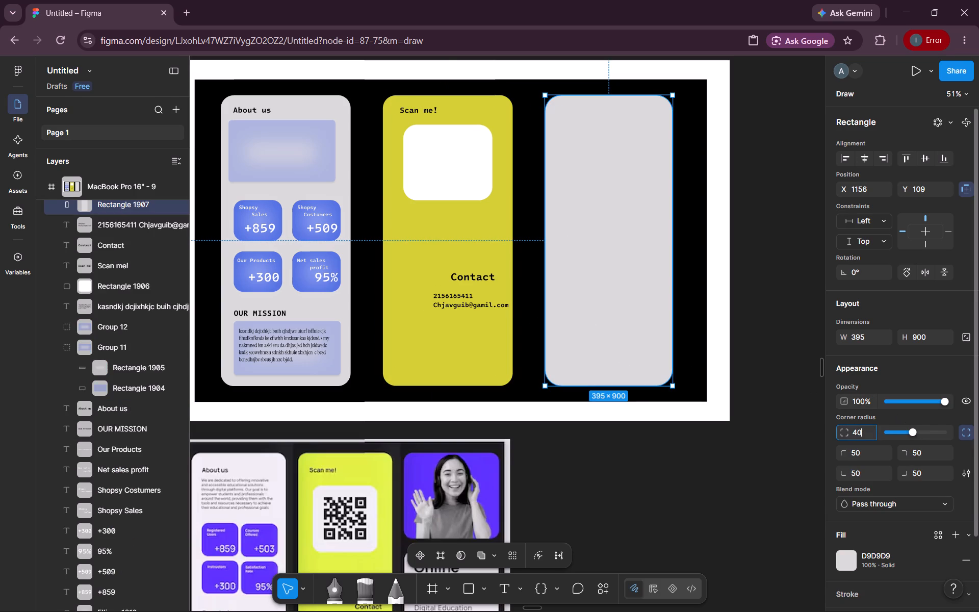
pyautogui.press('Return')
pyautogui.click(774, 456)
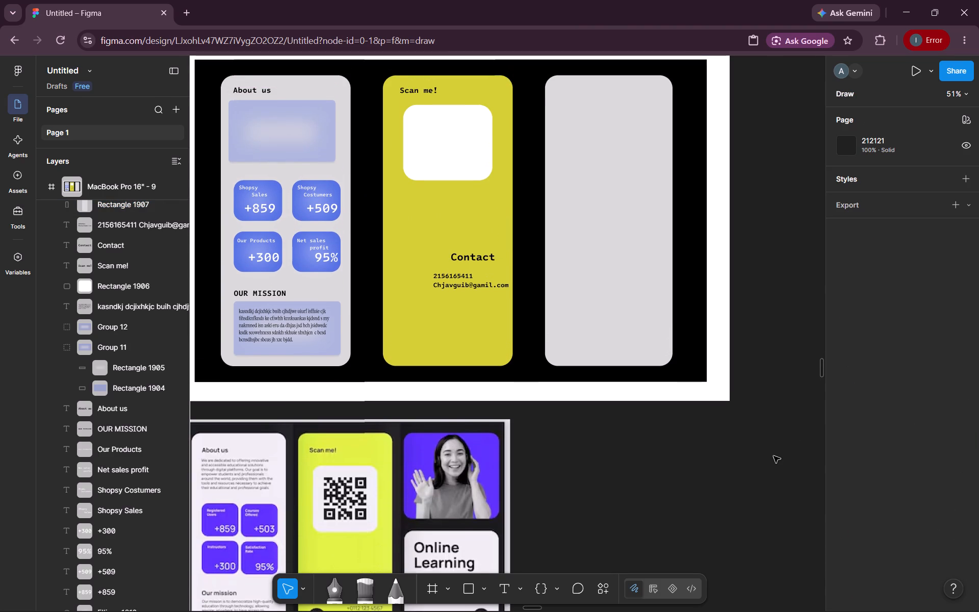
# Draw a rectangle about 346 × 236 in the upper part of the third panel.
pyautogui.click(467, 582)
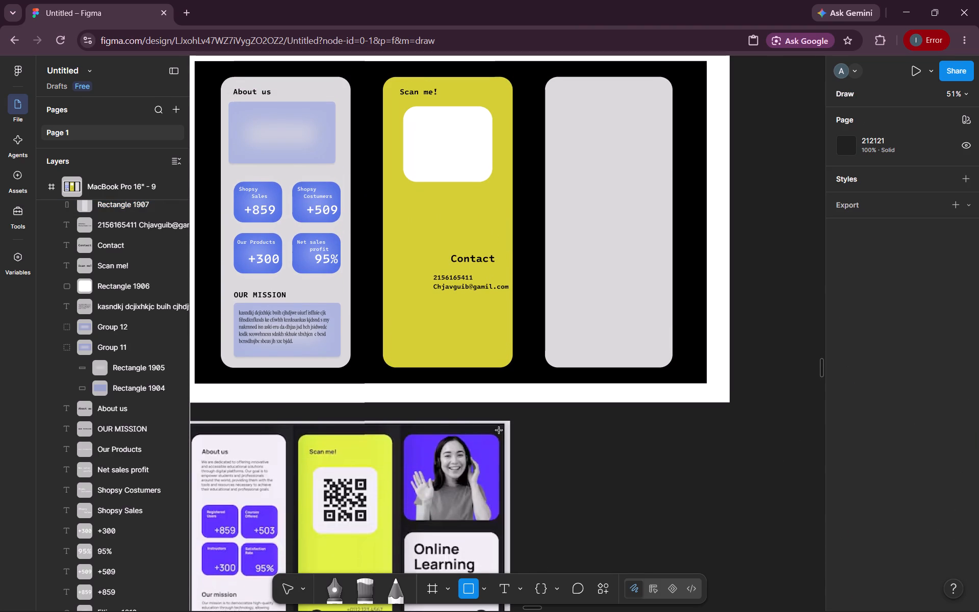
pyautogui.moveTo(555, 105); pyautogui.dragTo(660, 182)
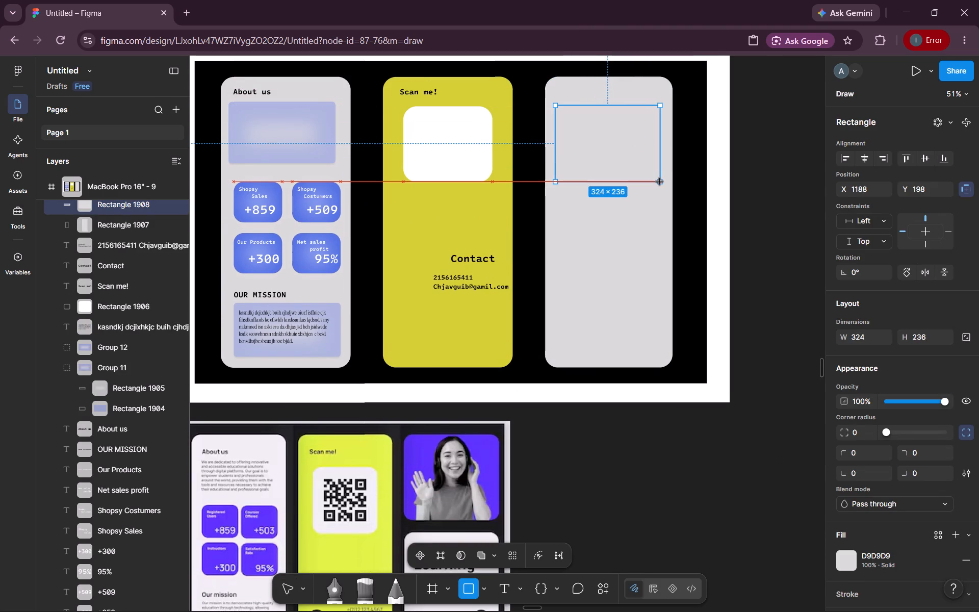
pyautogui.moveTo(660, 182); pyautogui.dragTo(665, 183)
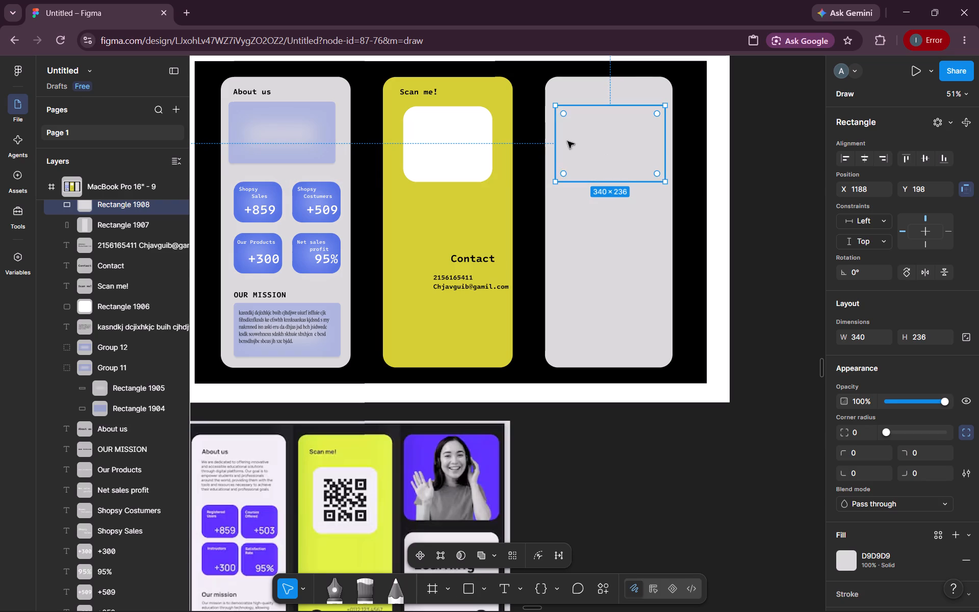
pyautogui.click(553, 142)
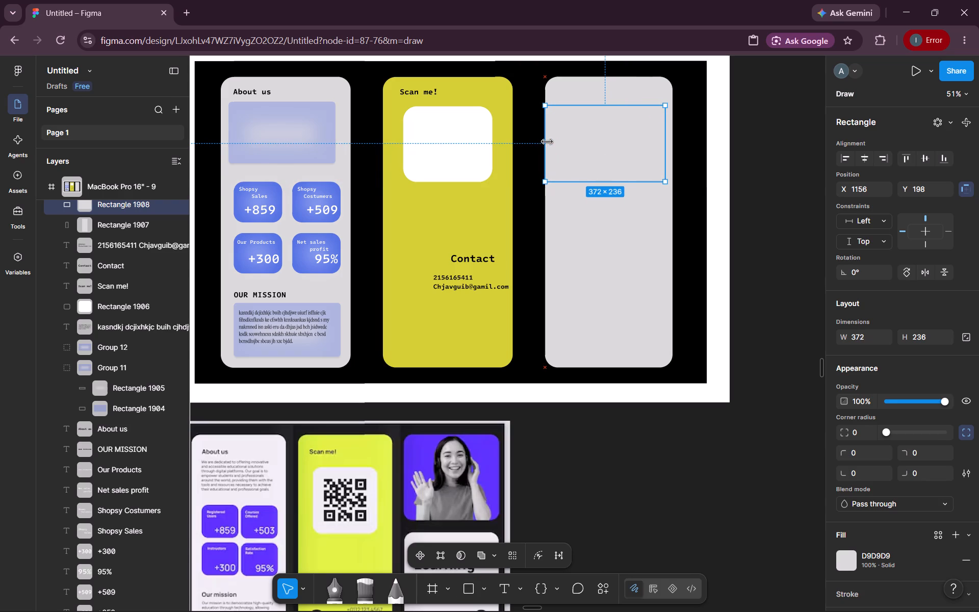
# Move the new rectangle so it is horizontally centred in the third panel, at about X 1181, Y 163.
pyautogui.moveTo(609, 142); pyautogui.dragTo(610, 130)
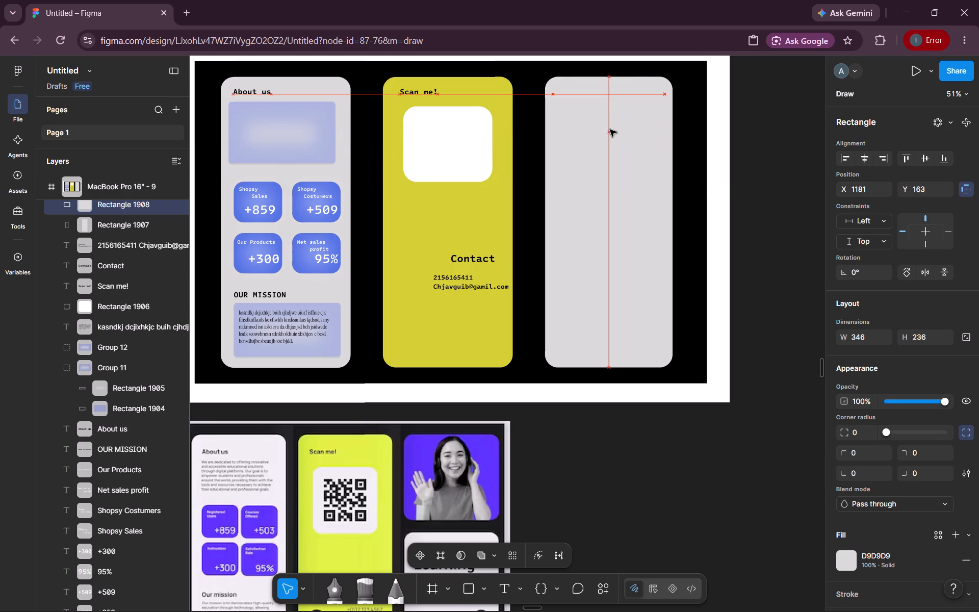
pyautogui.moveTo(610, 130); pyautogui.dragTo(613, 134)
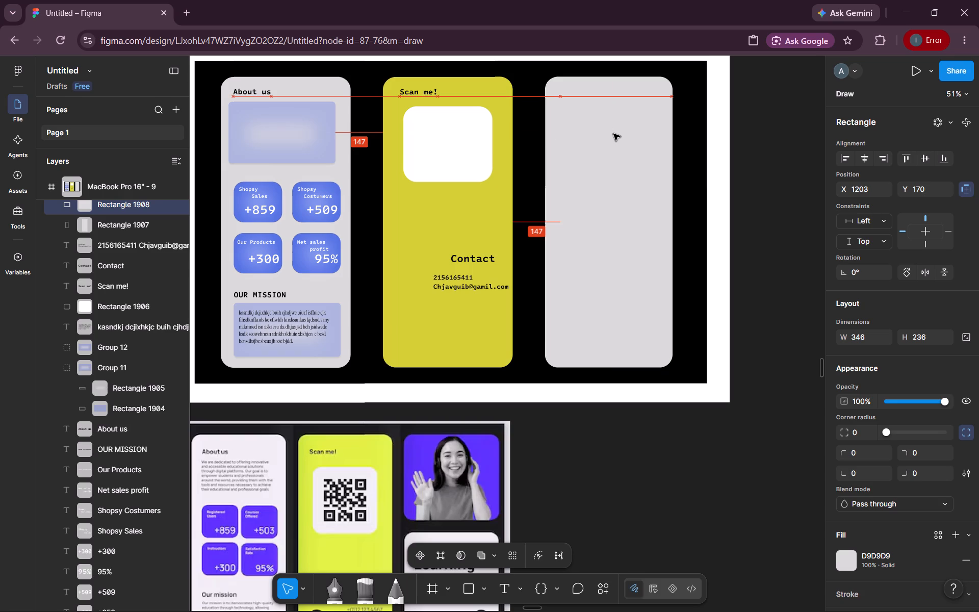
pyautogui.moveTo(613, 134); pyautogui.dragTo(612, 119)
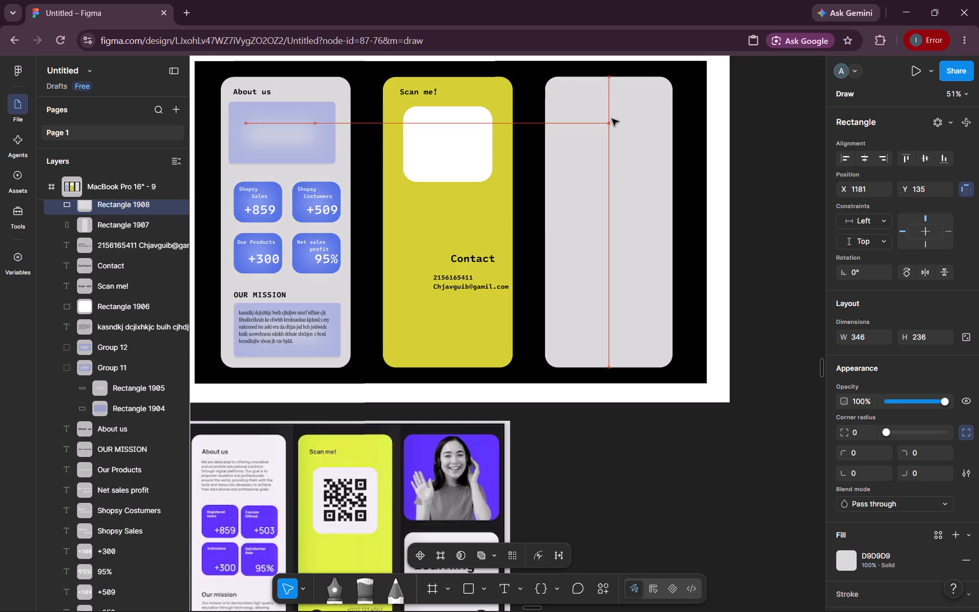
pyautogui.moveTo(612, 119); pyautogui.dragTo(609, 122)
pyautogui.moveTo(609, 122); pyautogui.dragTo(609, 128)
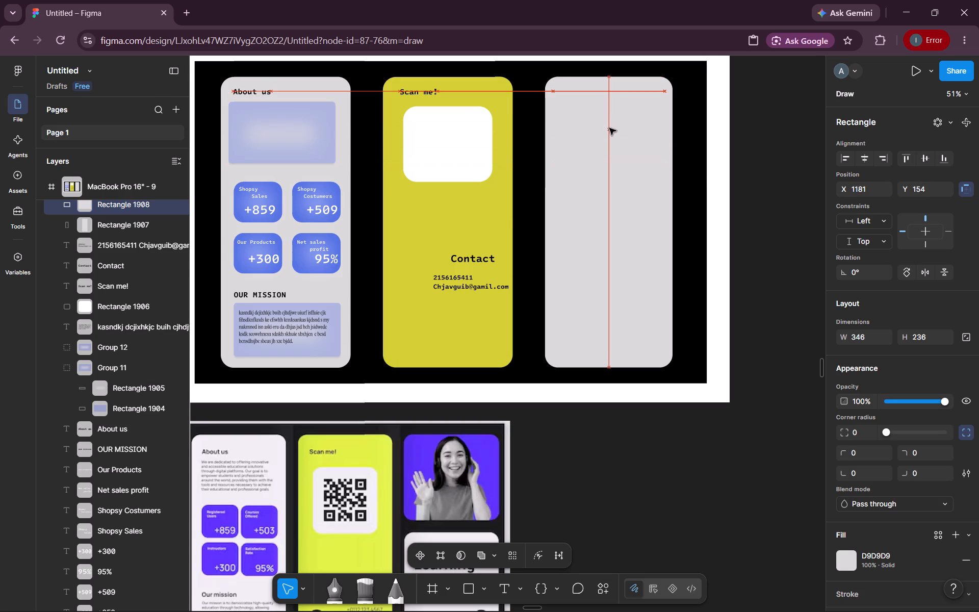
pyautogui.moveTo(609, 128); pyautogui.dragTo(609, 129)
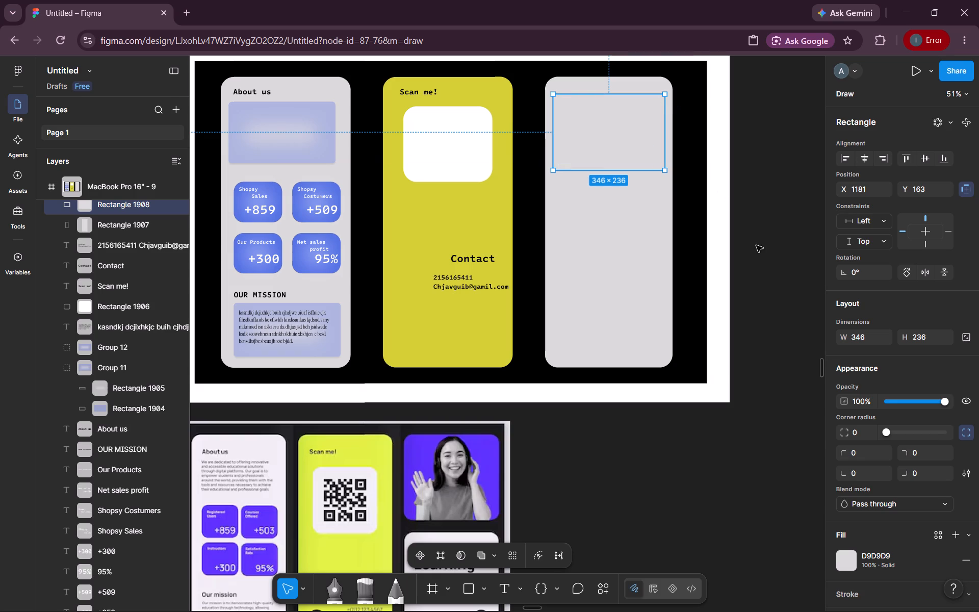
# Set the upper rectangle's corner radius to 66.
pyautogui.doubleClick(867, 428)
pyautogui.write('66')
pyautogui.press('Return')
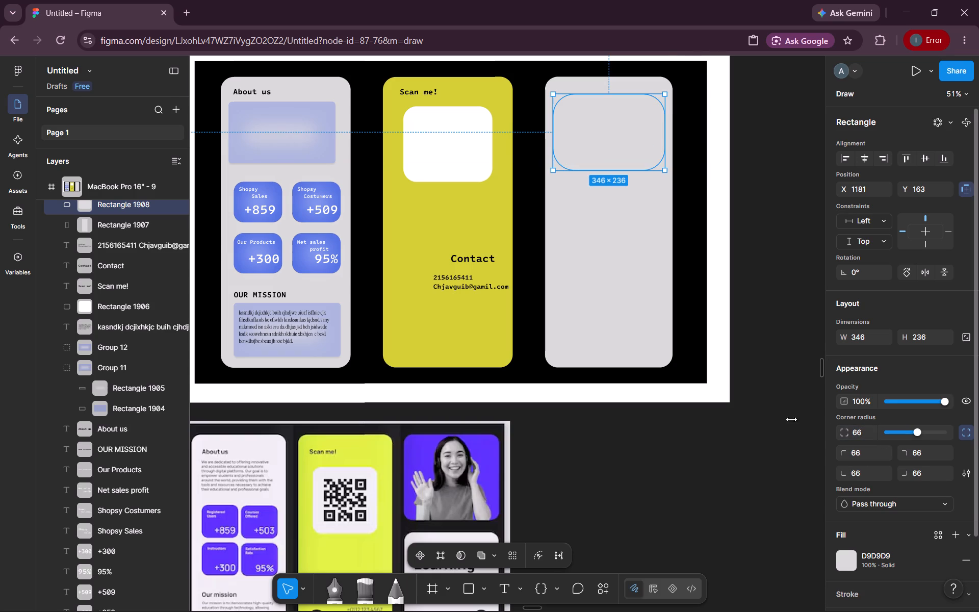
pyautogui.click(727, 454)
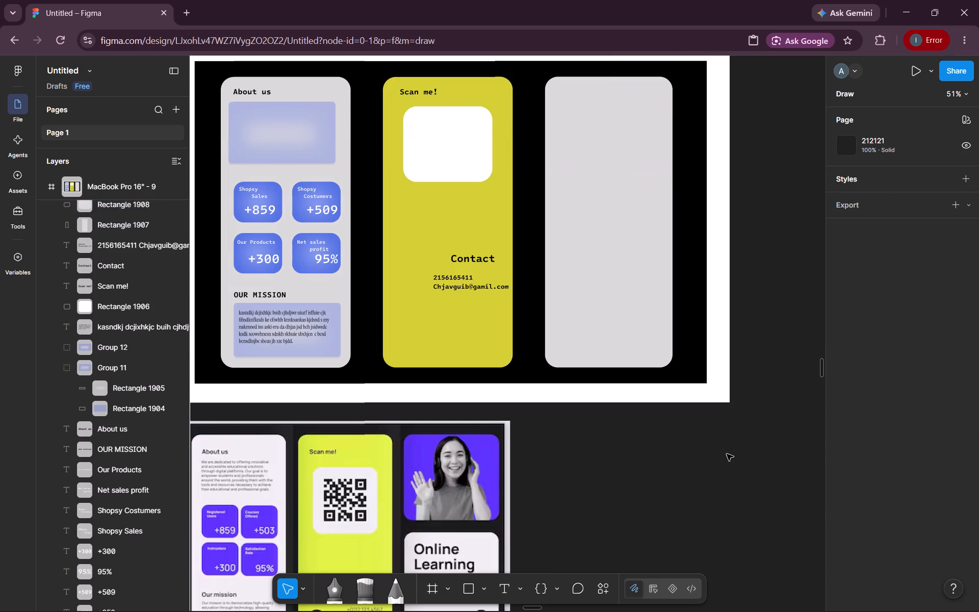
pyautogui.click(618, 125)
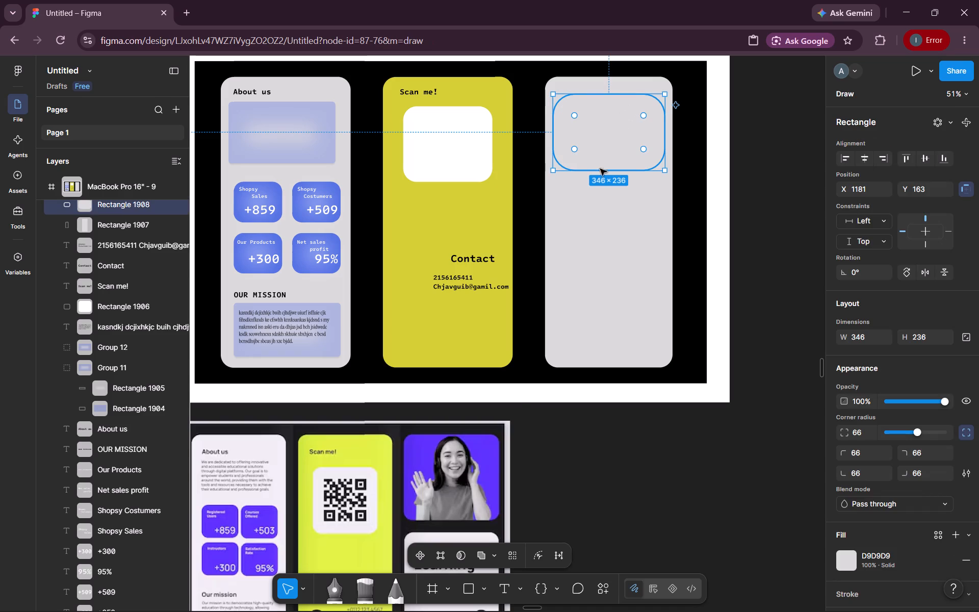
pyautogui.click(485, 590)
pyautogui.click(519, 562)
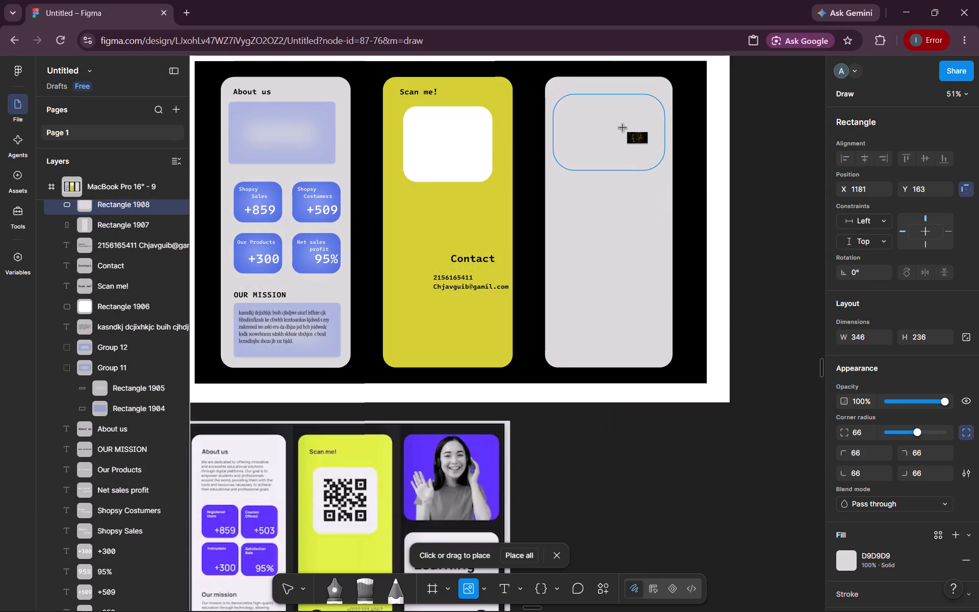
pyautogui.click(770, 239)
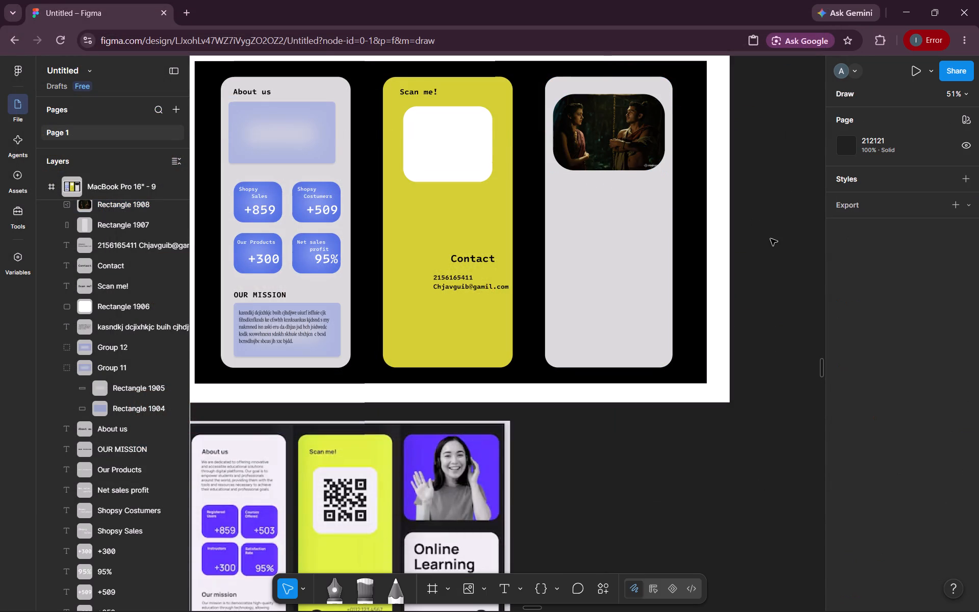
# Draw a rectangle below the image in the third panel and size it to about 346 × 435, aligned with the image's sides.
pyautogui.scroll(-1, 765, 232)
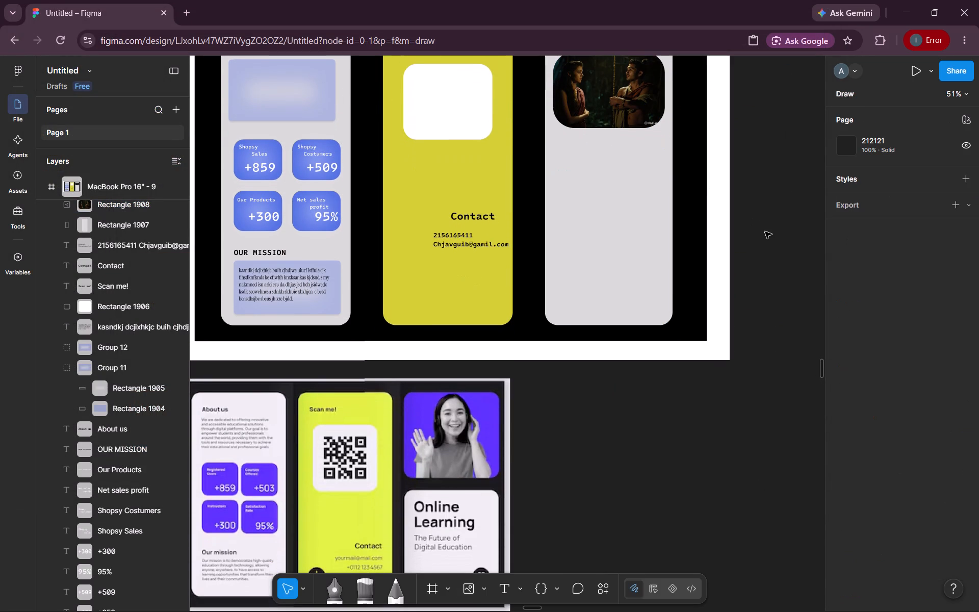
pyautogui.scroll(-1, 765, 232)
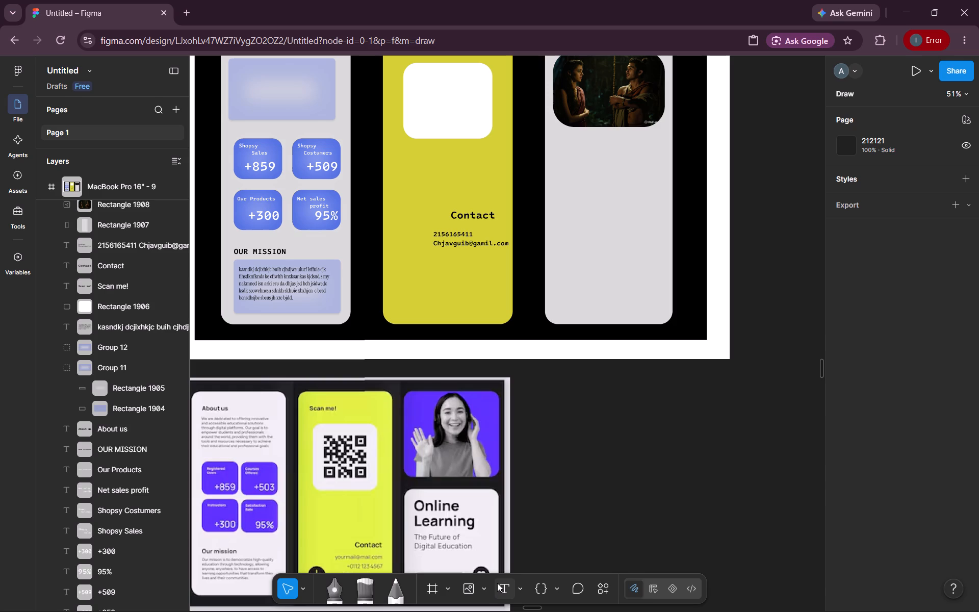
pyautogui.click(485, 588)
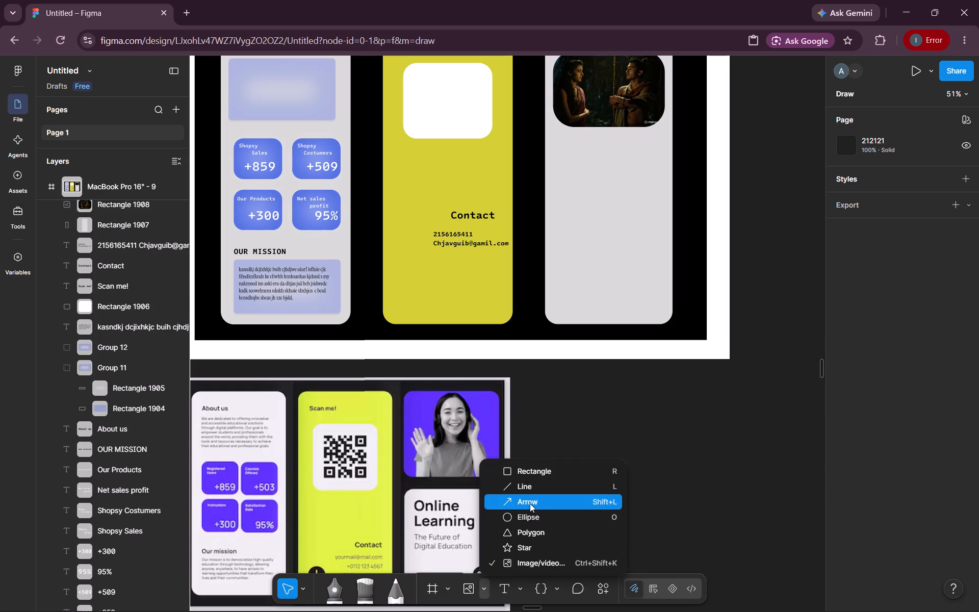
pyautogui.click(532, 476)
pyautogui.scroll(-1, 532, 476)
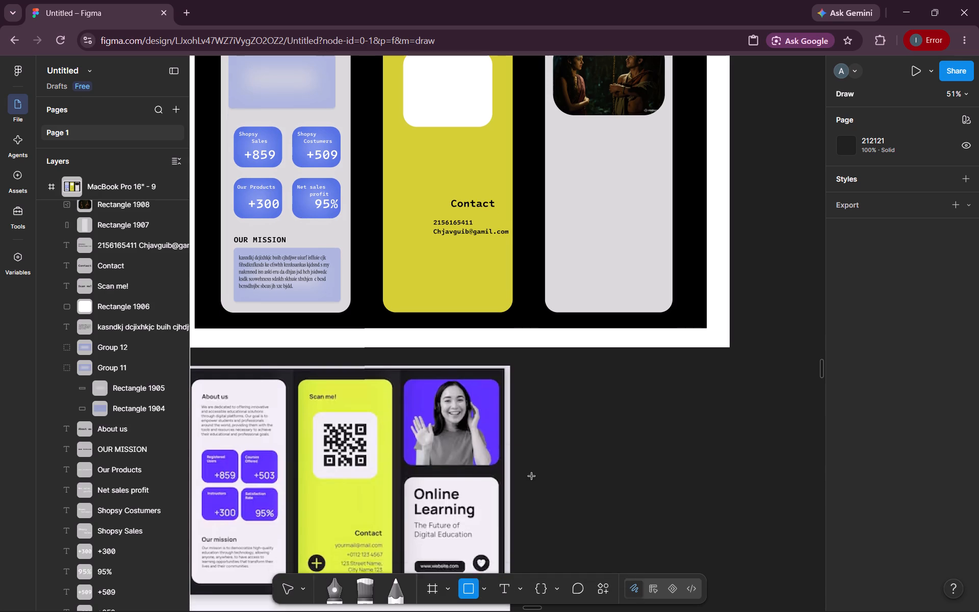
pyautogui.scroll(-1, 532, 476)
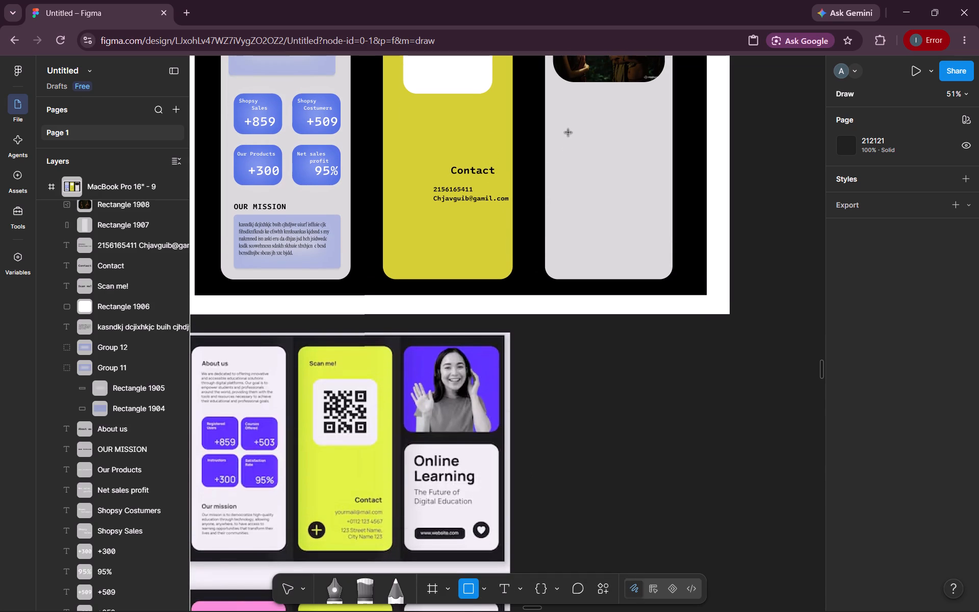
pyautogui.moveTo(566, 125); pyautogui.dragTo(646, 208)
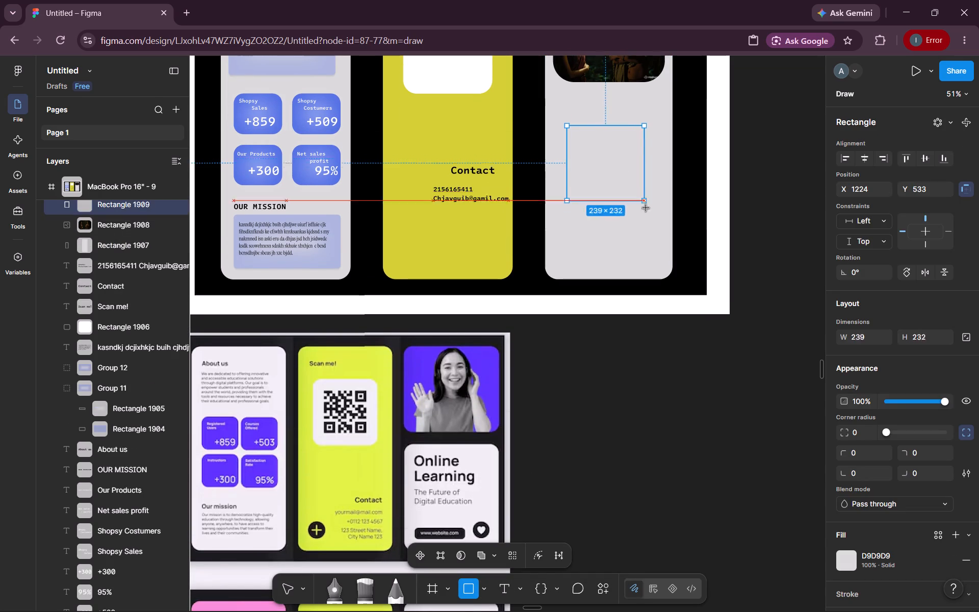
pyautogui.moveTo(646, 208); pyautogui.dragTo(656, 248)
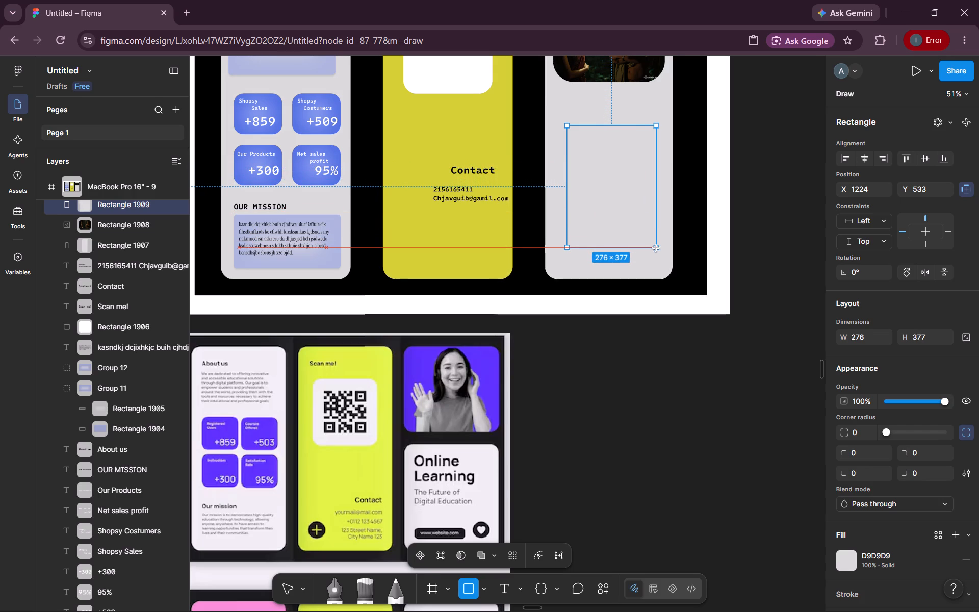
pyautogui.moveTo(656, 248); pyautogui.dragTo(659, 250)
pyautogui.moveTo(565, 182); pyautogui.dragTo(553, 182)
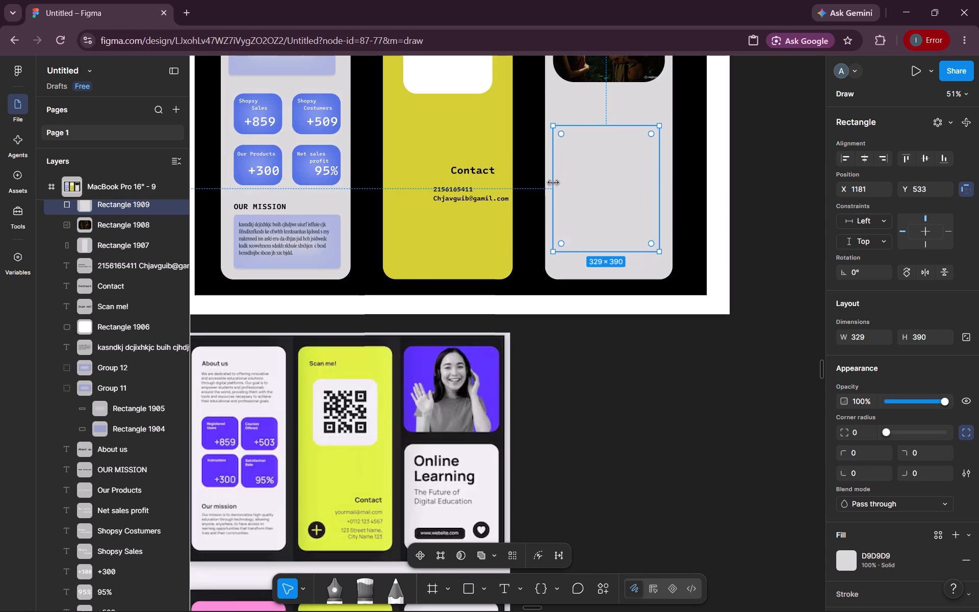
pyautogui.moveTo(654, 183); pyautogui.dragTo(657, 183)
pyautogui.moveTo(657, 183); pyautogui.dragTo(667, 182)
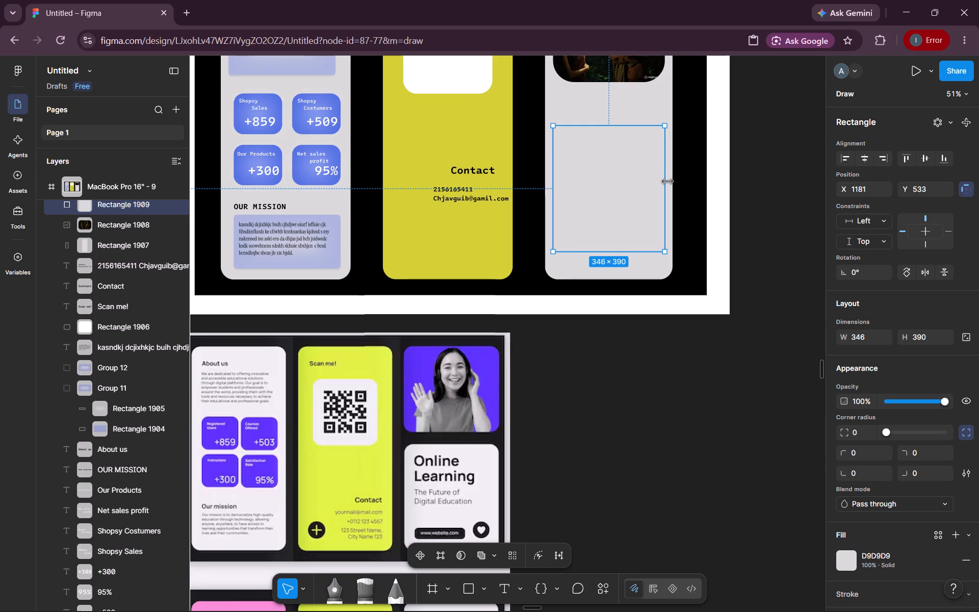
pyautogui.moveTo(603, 125); pyautogui.dragTo(604, 117)
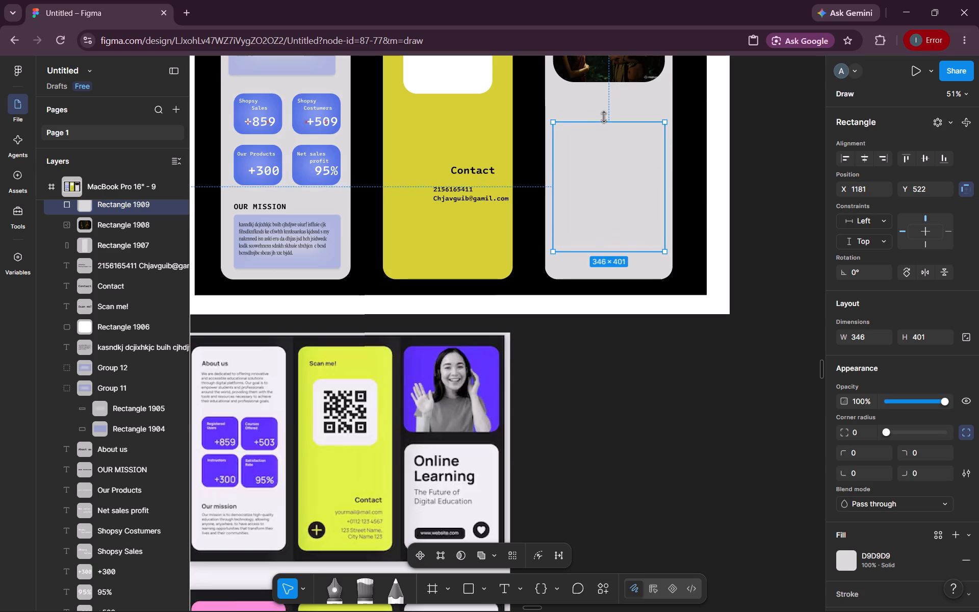
pyautogui.moveTo(604, 117); pyautogui.dragTo(604, 110)
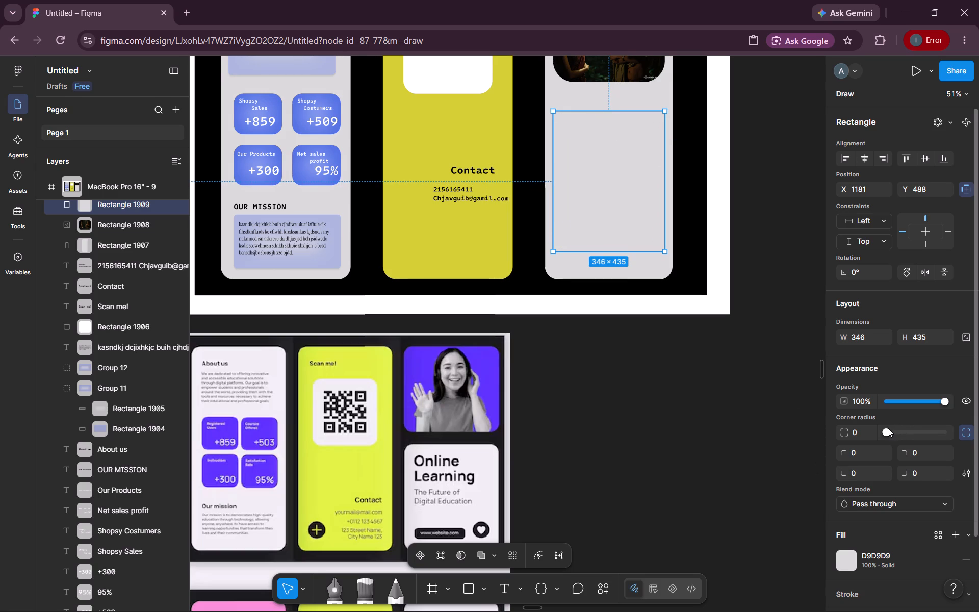
# Set the corner radius of the lower rectangle in the third panel to 50.
pyautogui.moveTo(888, 428); pyautogui.dragTo(906, 428)
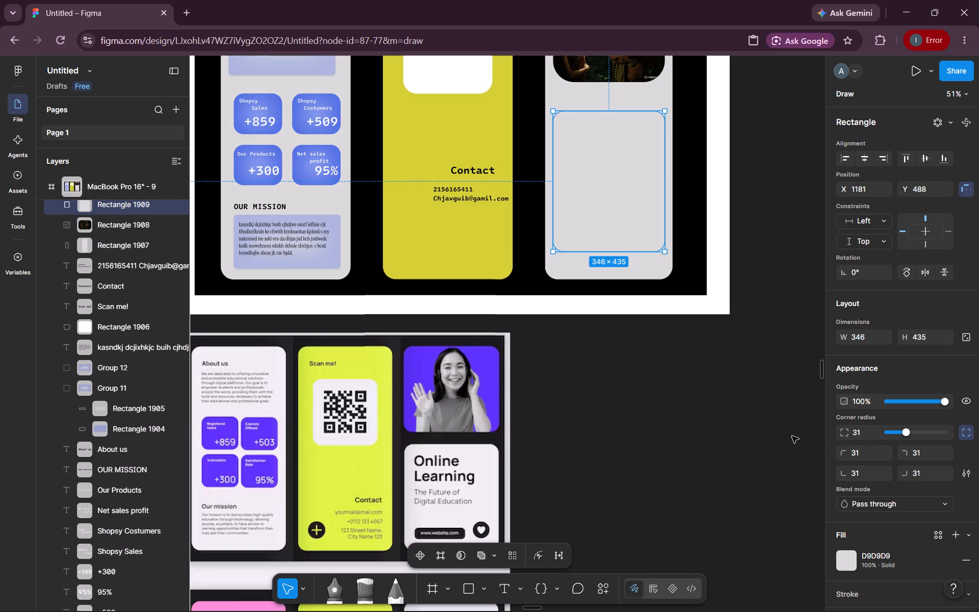
pyautogui.doubleClick(861, 427)
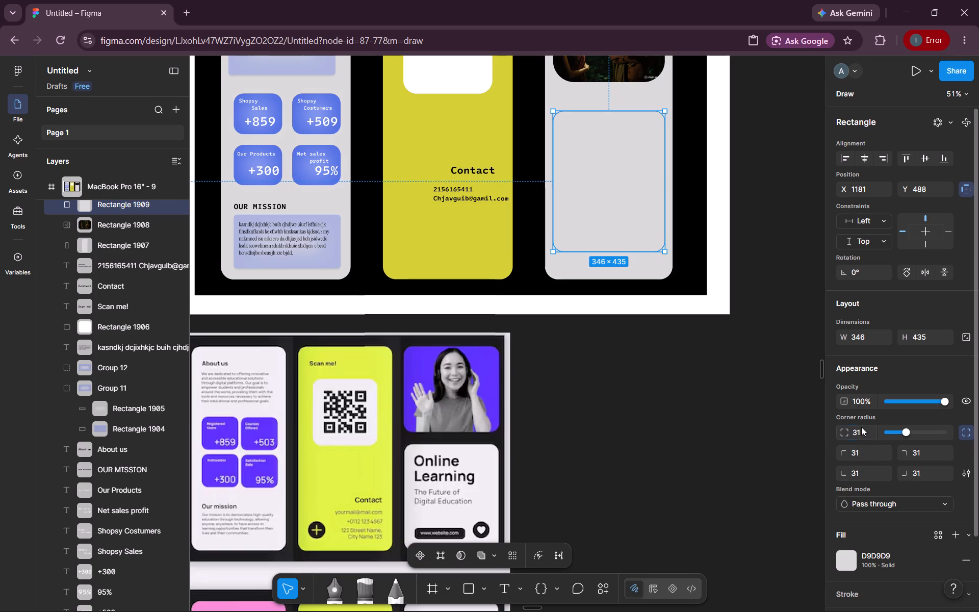
pyautogui.press('BackSpace')
pyautogui.press('BackSpace')
pyautogui.write('50')
pyautogui.press('Return')
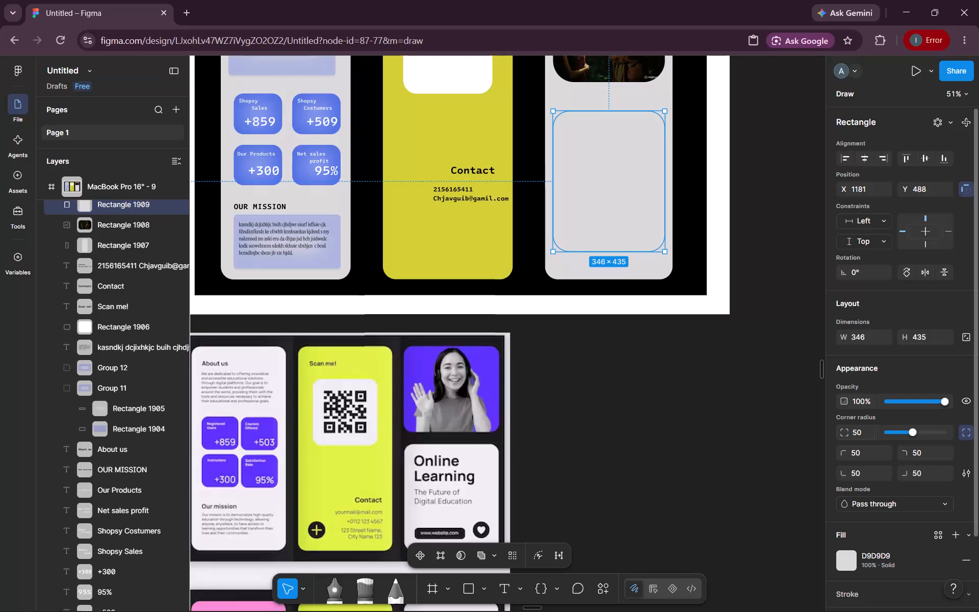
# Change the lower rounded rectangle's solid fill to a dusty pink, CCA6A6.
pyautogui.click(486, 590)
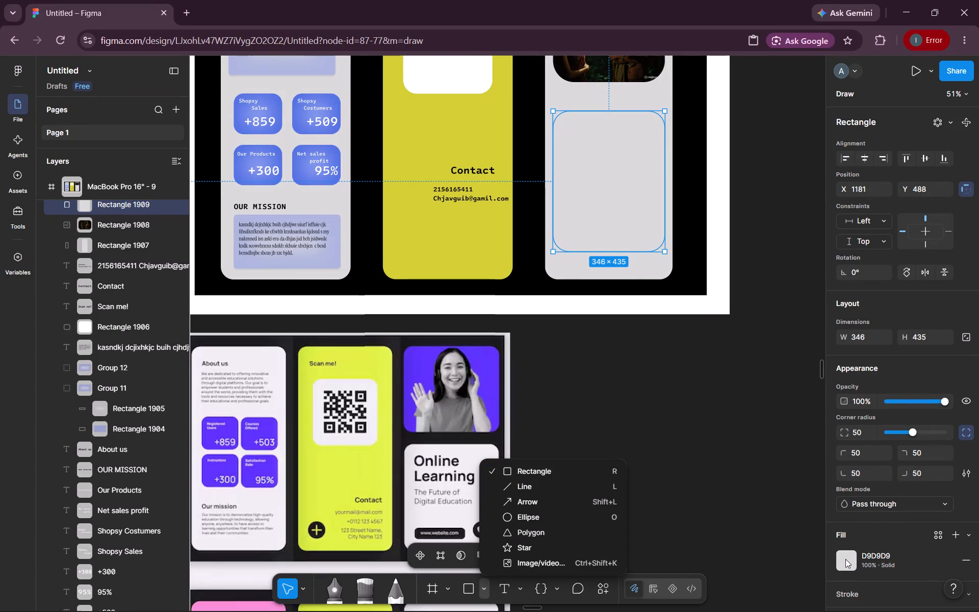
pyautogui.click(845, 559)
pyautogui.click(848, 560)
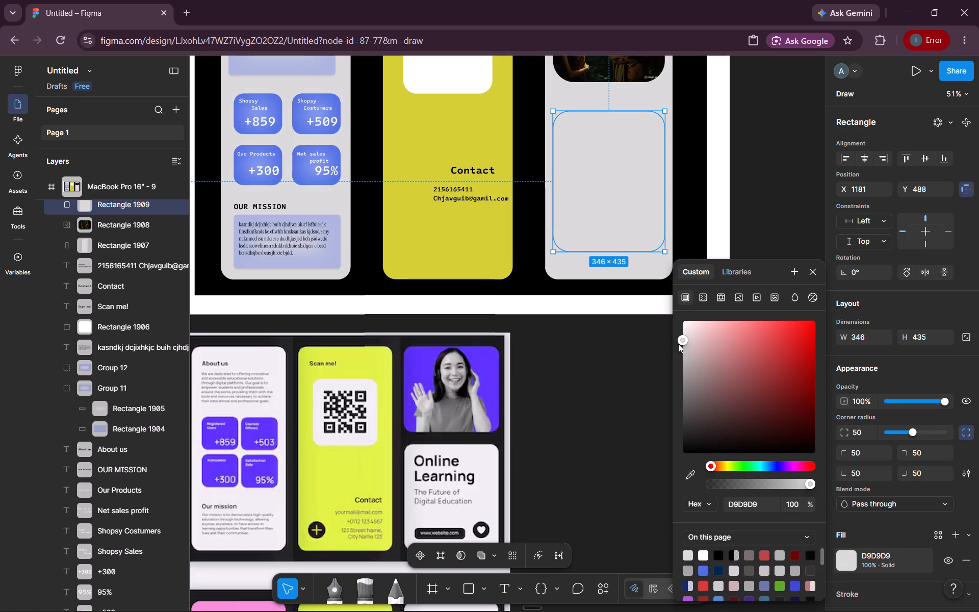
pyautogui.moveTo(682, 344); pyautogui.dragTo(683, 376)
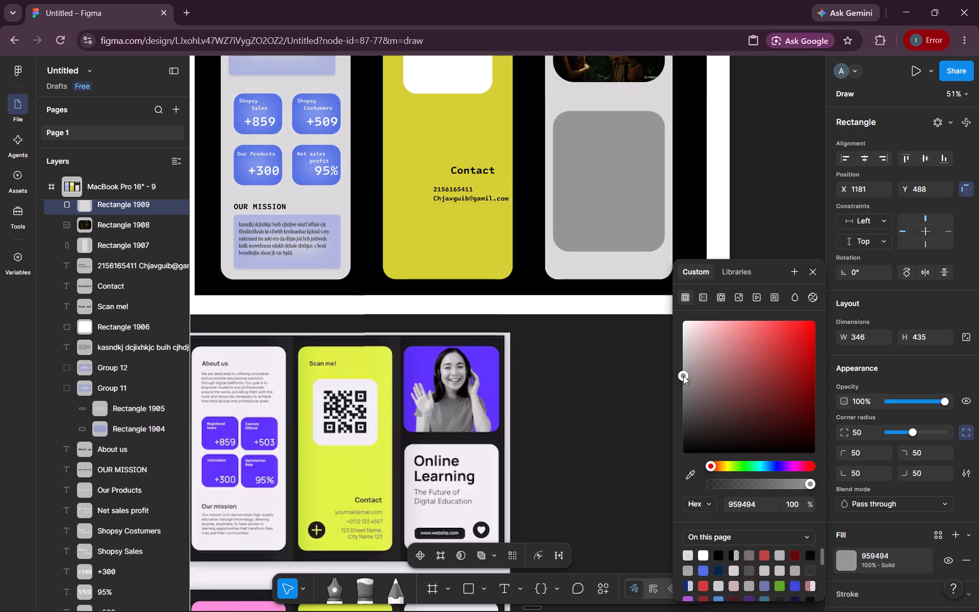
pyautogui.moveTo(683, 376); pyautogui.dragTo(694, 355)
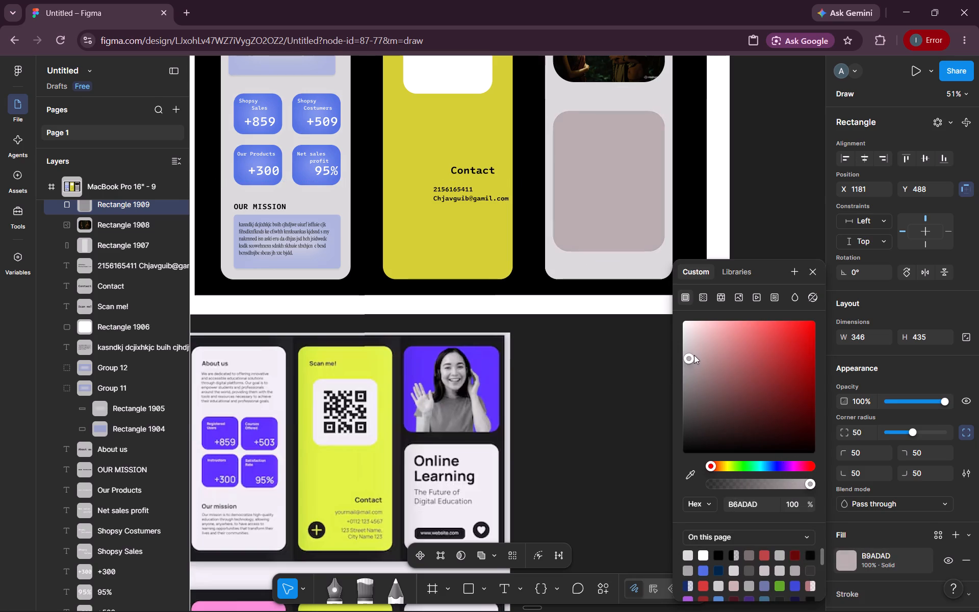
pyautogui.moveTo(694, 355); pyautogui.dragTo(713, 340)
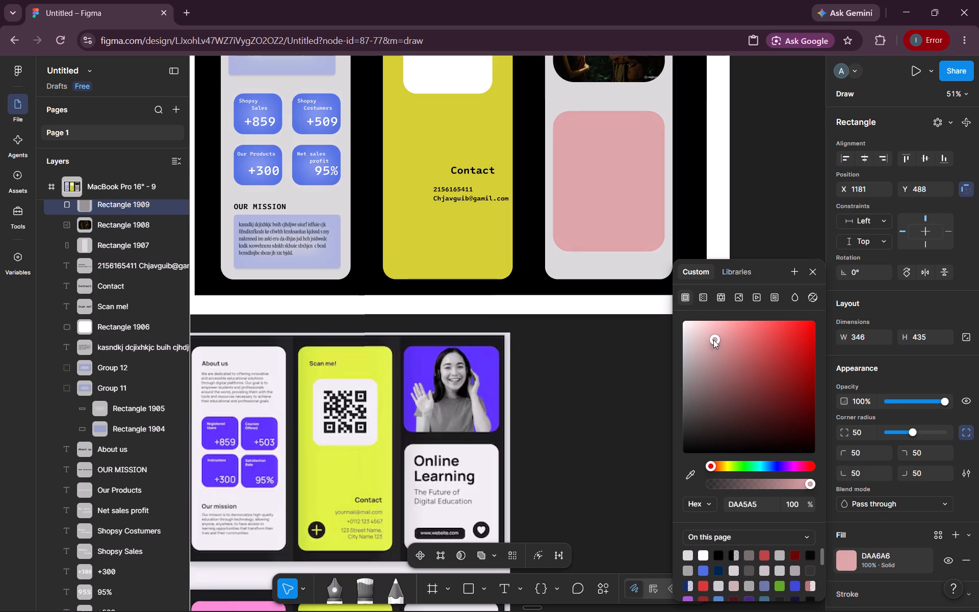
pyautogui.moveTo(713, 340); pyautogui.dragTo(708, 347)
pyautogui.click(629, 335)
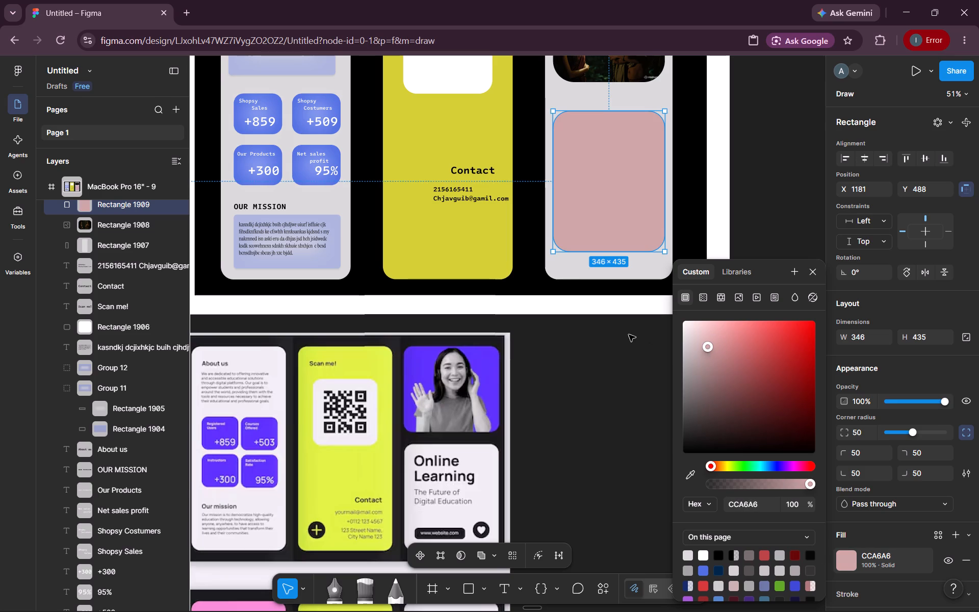
# Recolour the lower rounded rectangle in the third panel with a light orange solid fill, FEE0A0.
pyautogui.scroll(1, 629, 335)
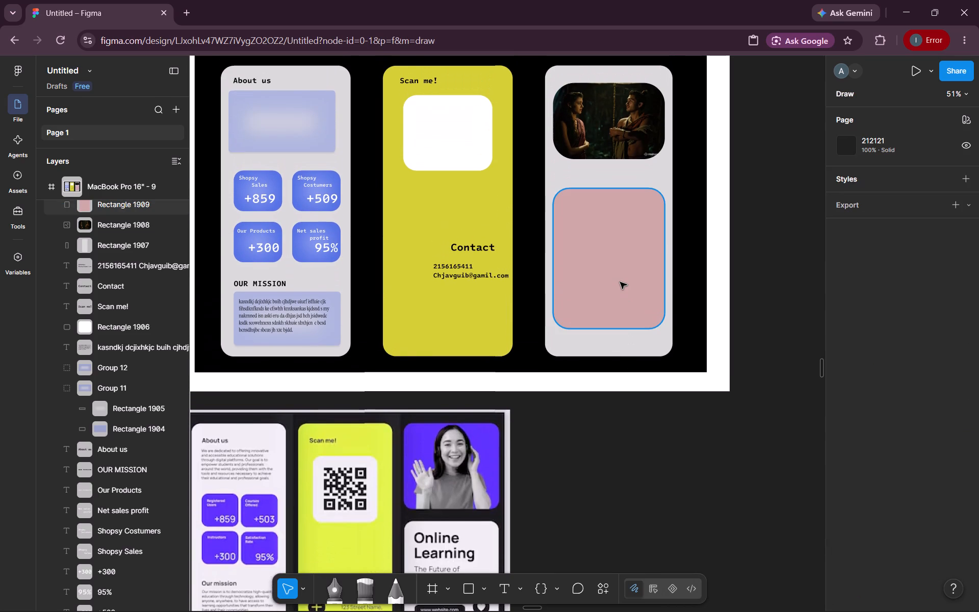
pyautogui.click(620, 282)
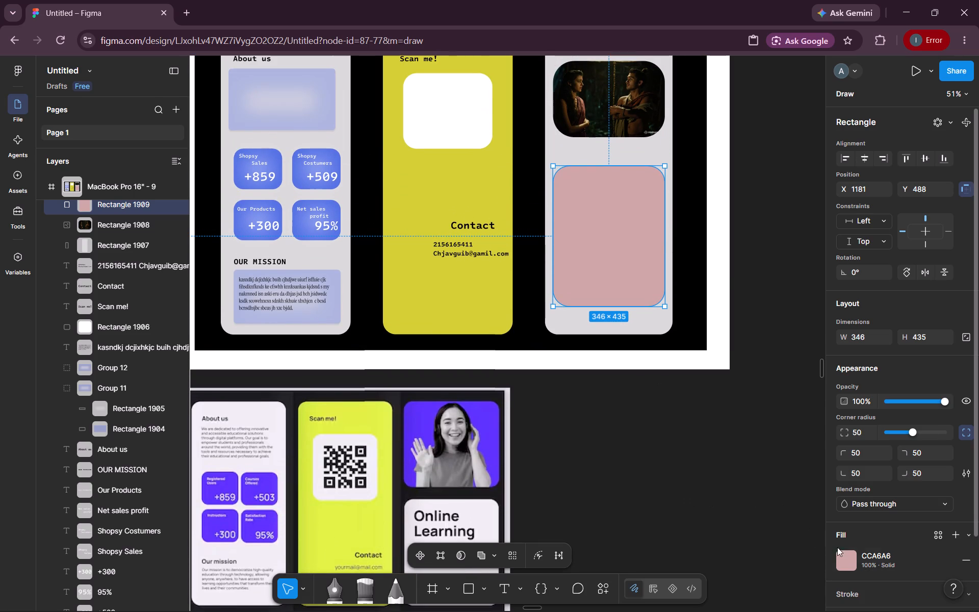
pyautogui.click(847, 553)
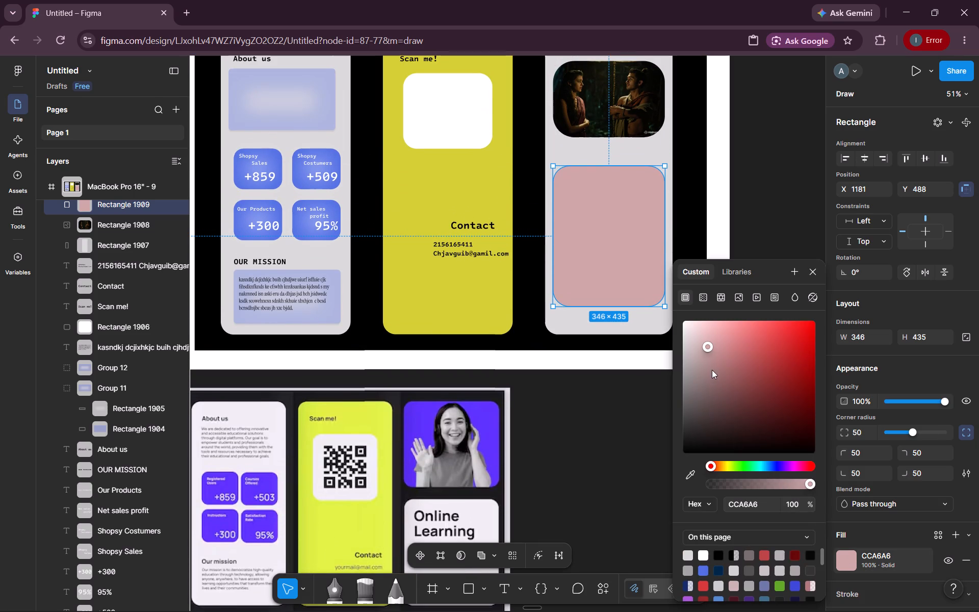
pyautogui.click(722, 464)
pyautogui.moveTo(707, 351); pyautogui.dragTo(733, 321)
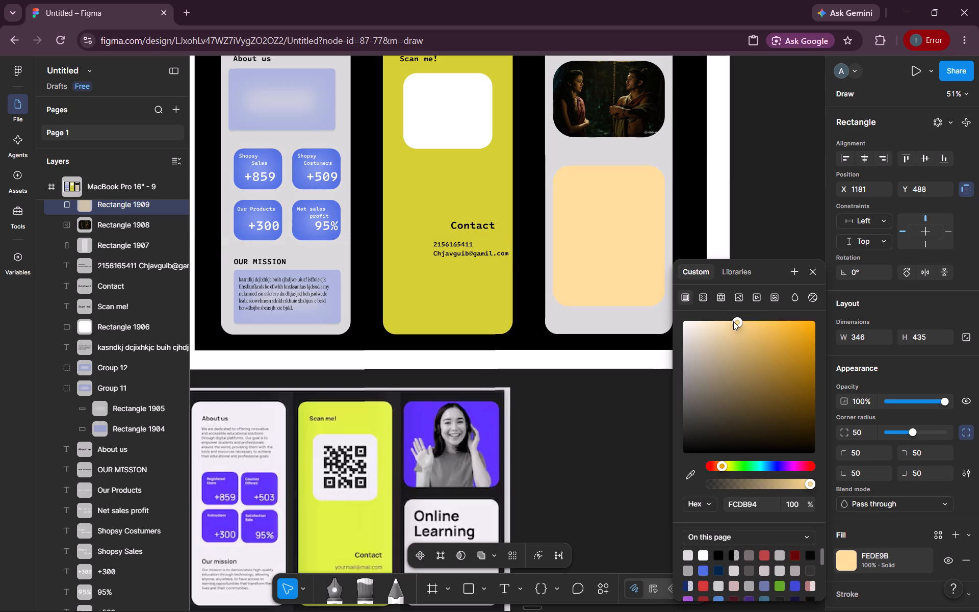
pyautogui.moveTo(733, 321); pyautogui.dragTo(732, 321)
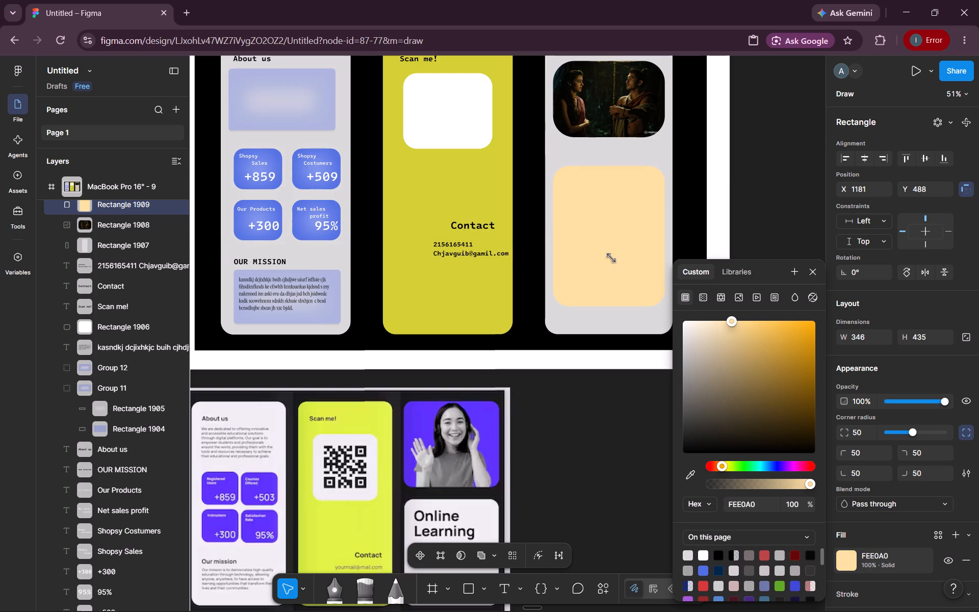
# Move the light orange card slightly down within the third panel to about Y 502, keeping X at 1181.
pyautogui.moveTo(594, 245); pyautogui.dragTo(594, 248)
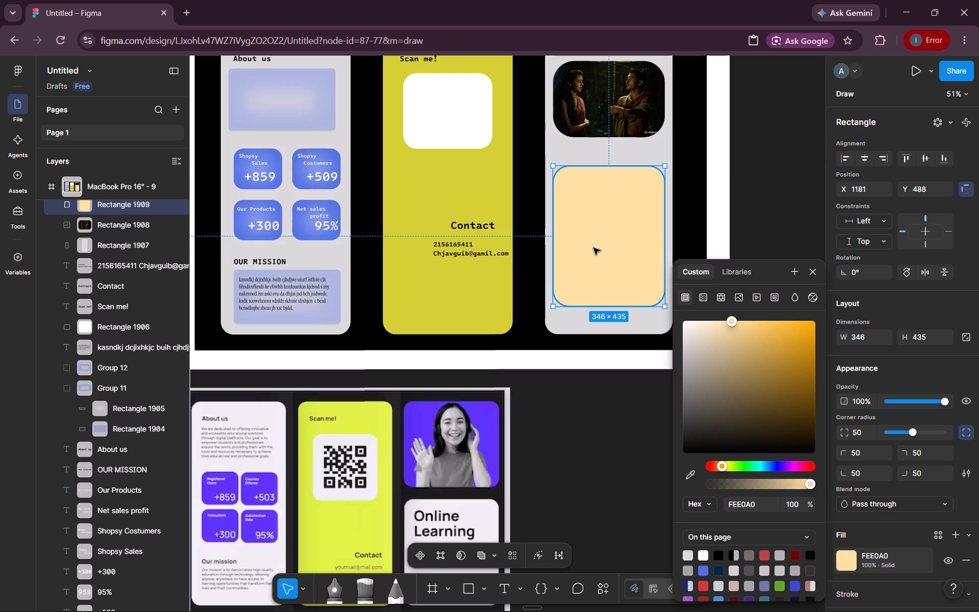
pyautogui.moveTo(594, 248); pyautogui.dragTo(594, 250)
pyautogui.click(582, 376)
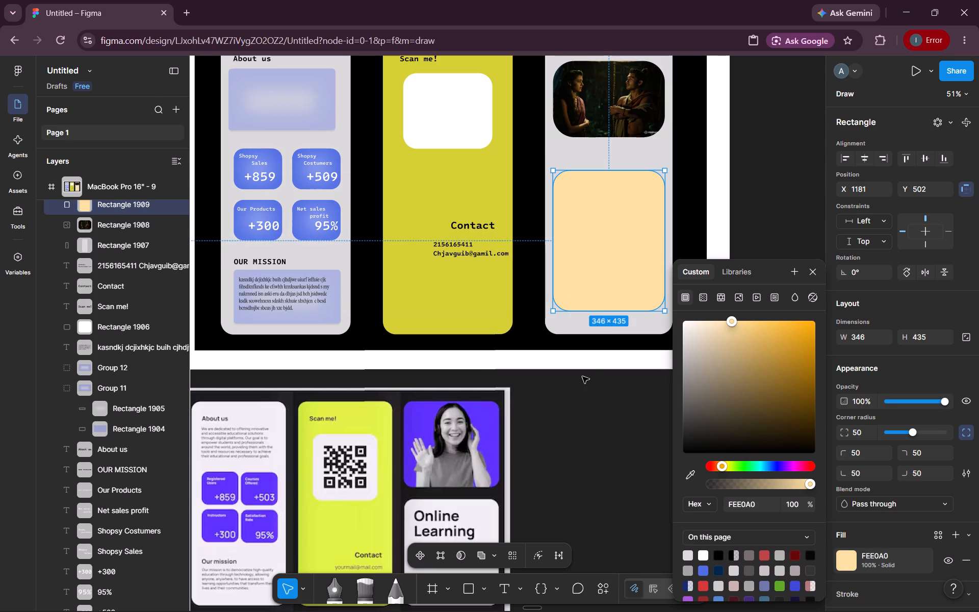
pyautogui.click(616, 261)
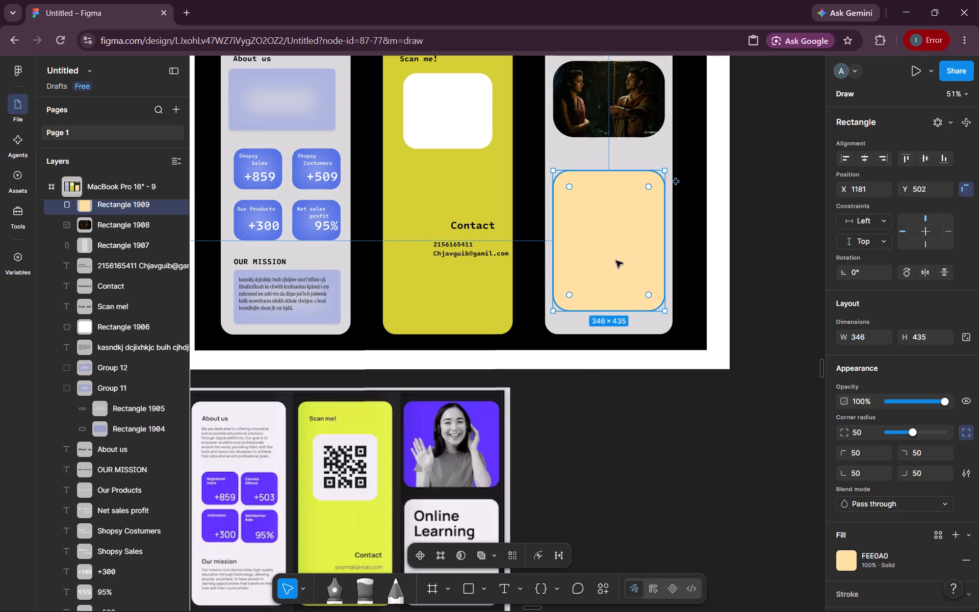
pyautogui.click(580, 534)
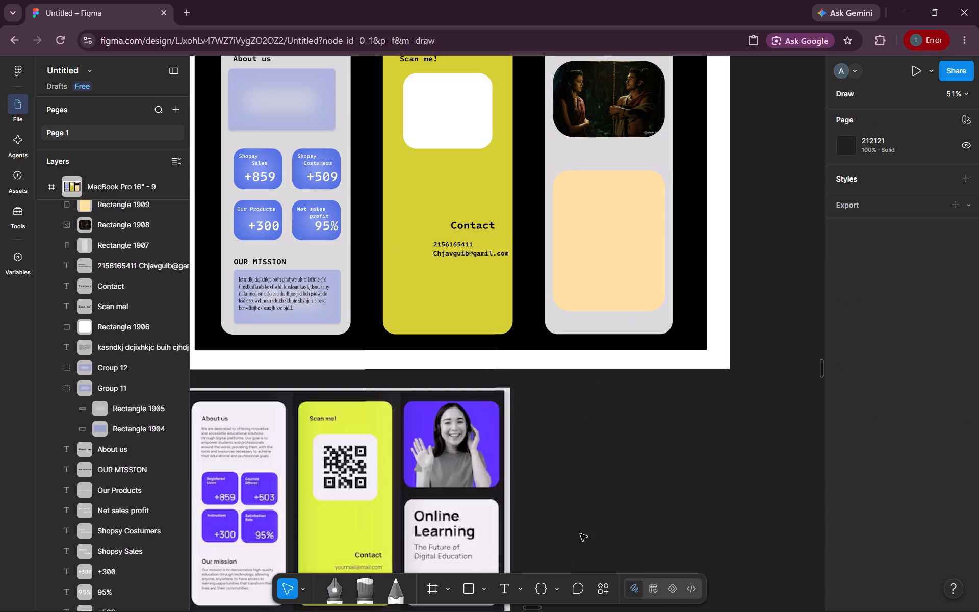
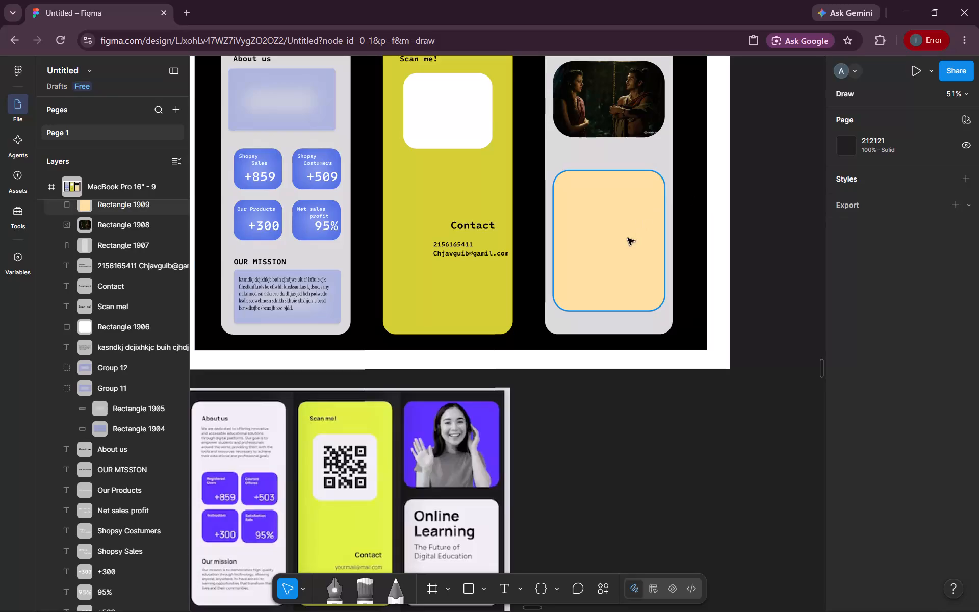
# Recolour the light orange card in the third panel with a light blue solid fill, A9DDF2.
pyautogui.click(628, 238)
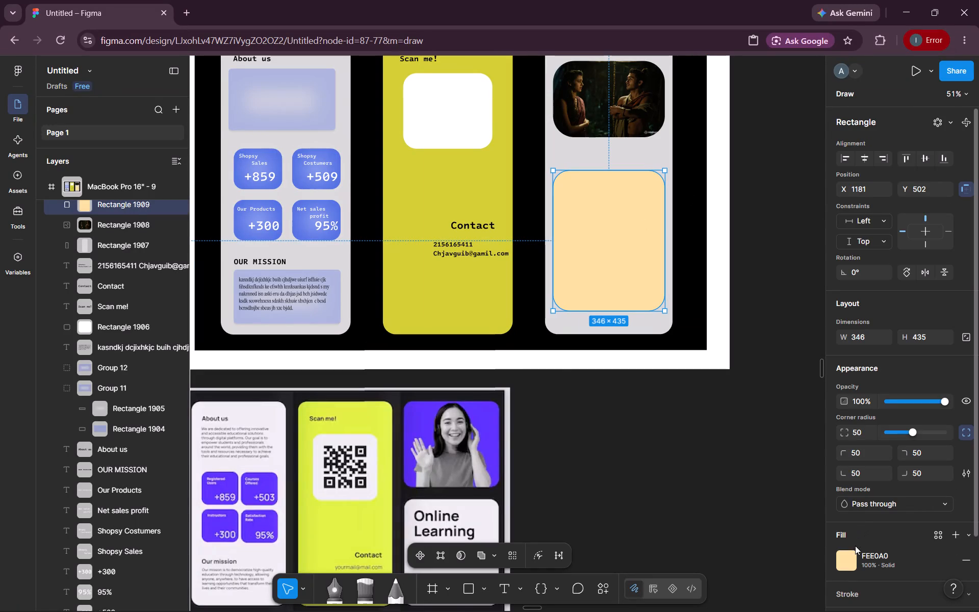
pyautogui.click(851, 553)
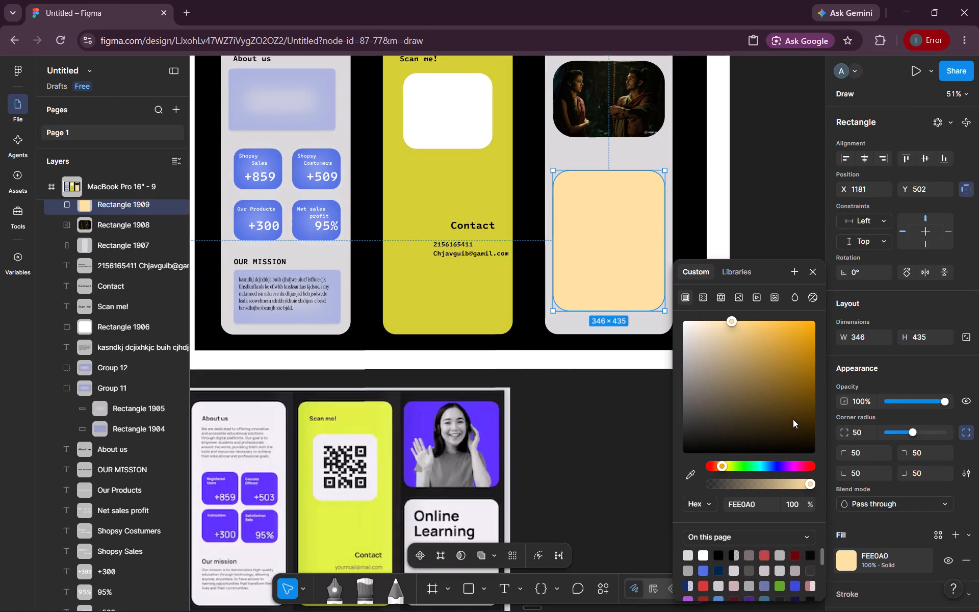
pyautogui.click(765, 470)
pyautogui.moveTo(727, 320); pyautogui.dragTo(723, 327)
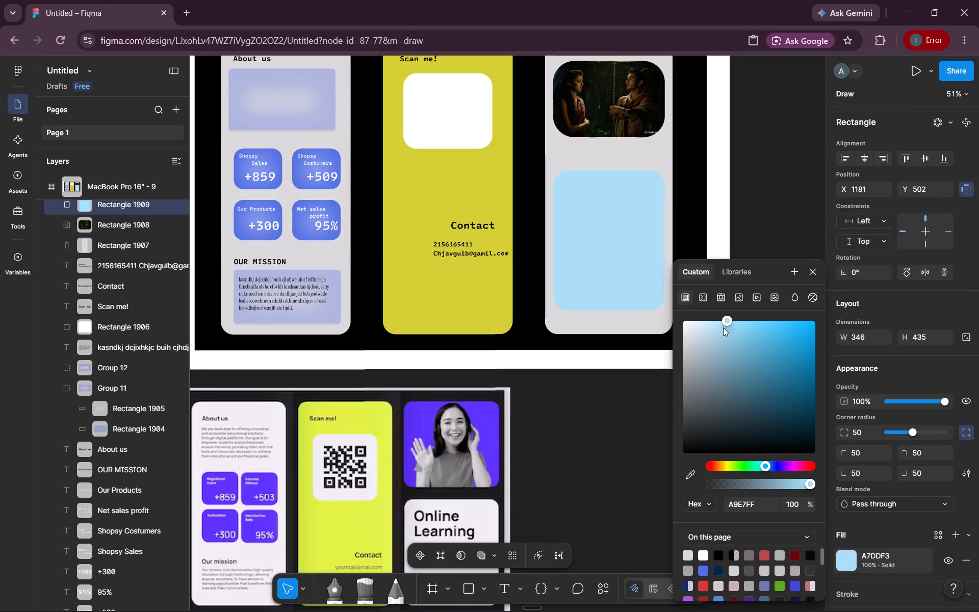
pyautogui.moveTo(723, 327); pyautogui.dragTo(723, 327)
# Lower the light blue card's opacity to 53%.
pyautogui.click(911, 403)
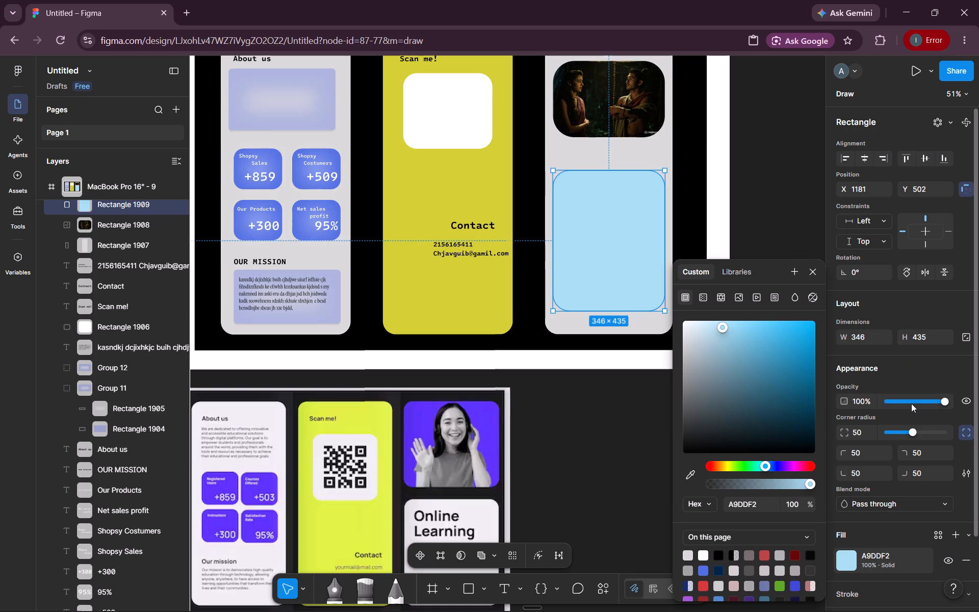
pyautogui.moveTo(911, 403); pyautogui.dragTo(913, 403)
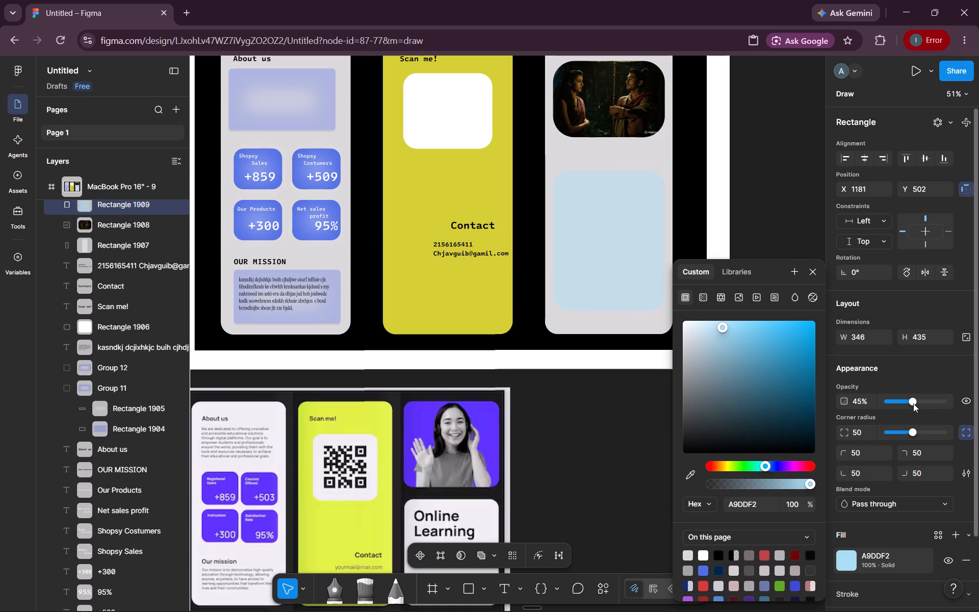
pyautogui.moveTo(913, 403); pyautogui.dragTo(918, 403)
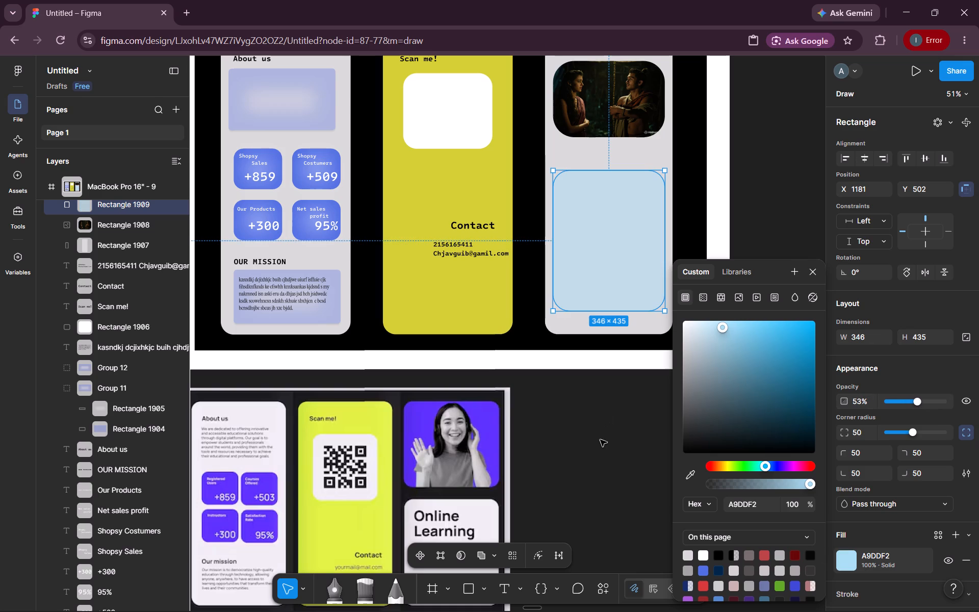
pyautogui.click(600, 440)
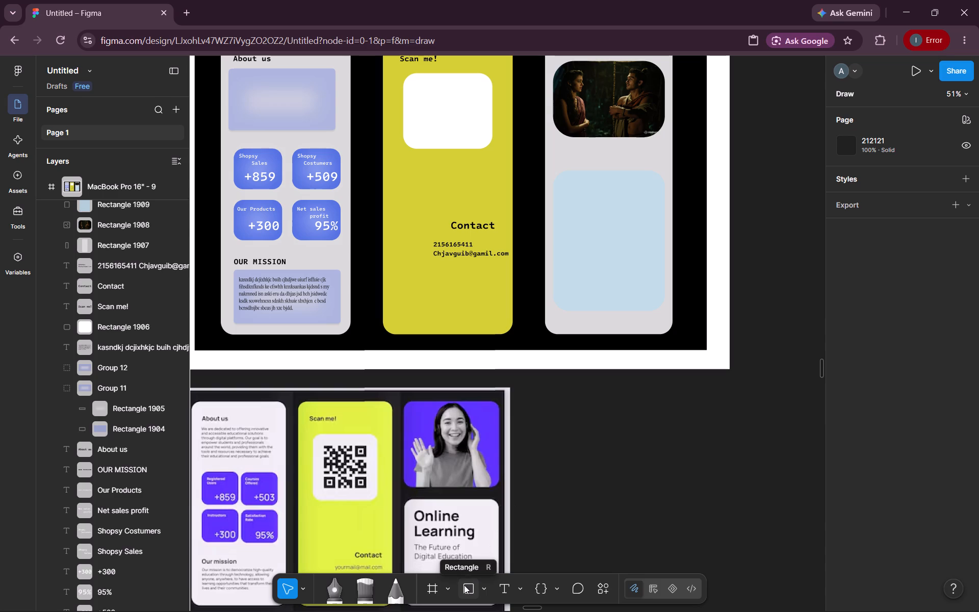
# Add the text "Online Learning" on two lines inside the light blue card of the third panel.
pyautogui.click(503, 590)
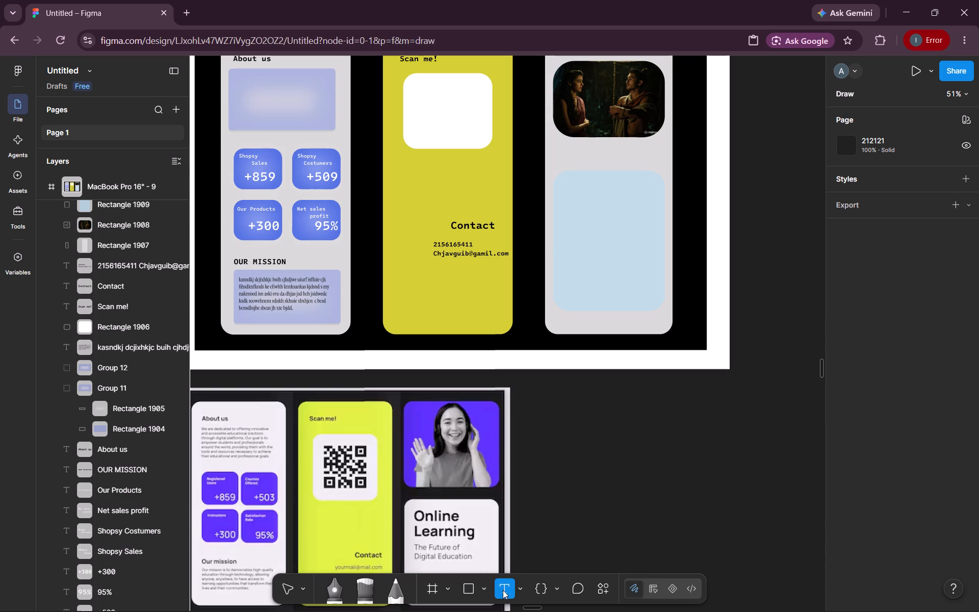
pyautogui.click(583, 211)
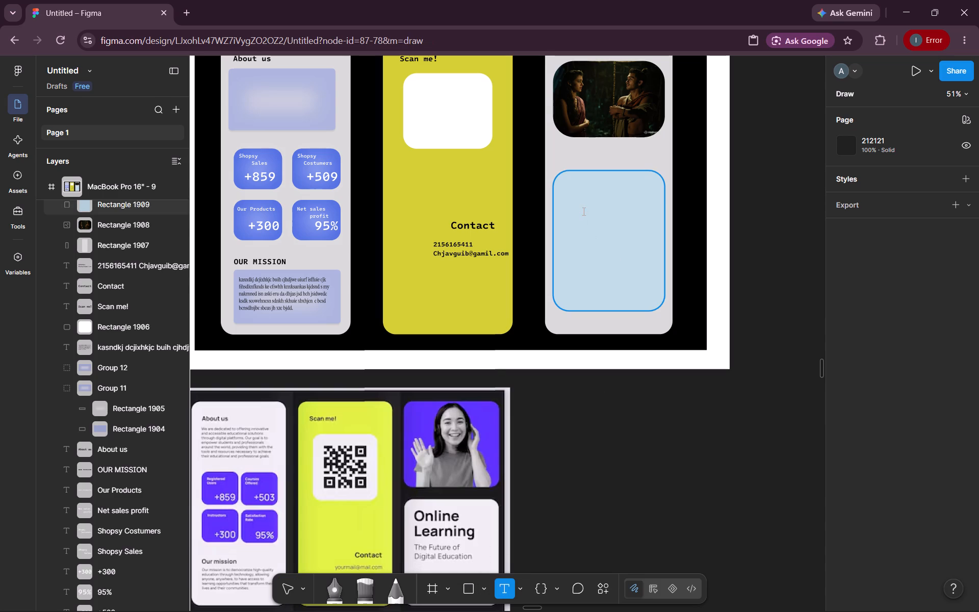
pyautogui.hotkey('shift', 'o')
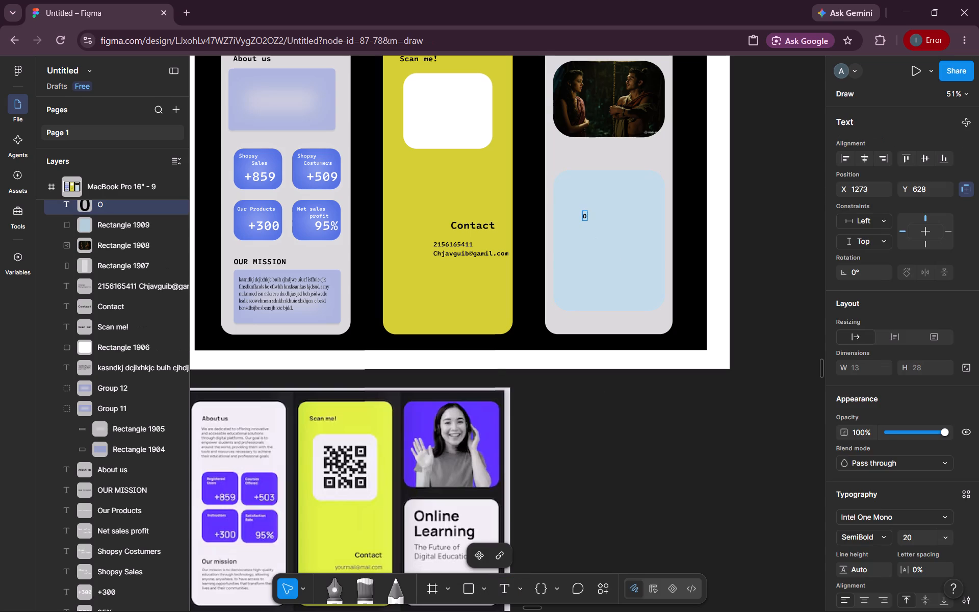
pyautogui.write('nline')
pyautogui.press('Return')
pyautogui.write('Learning')
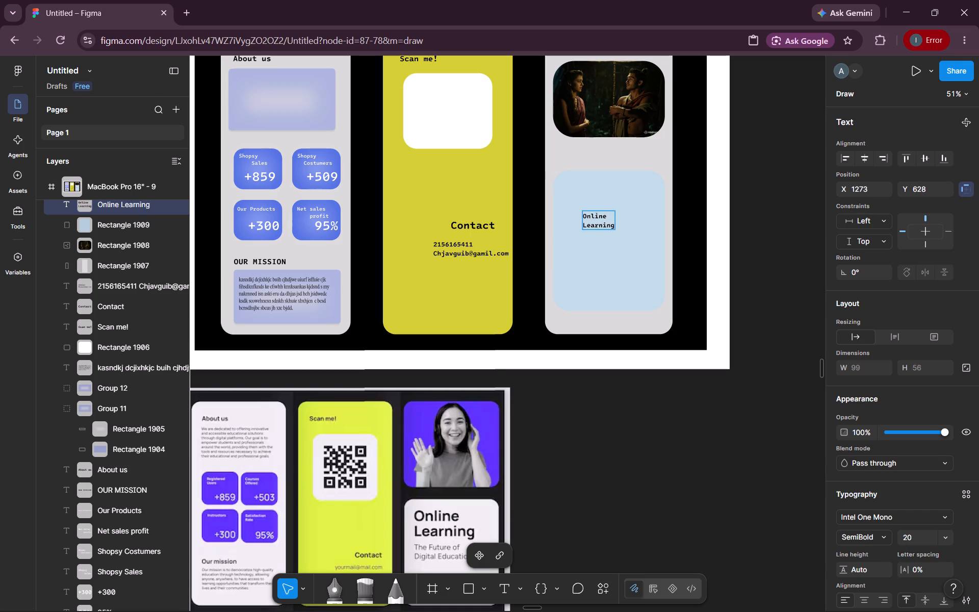
# Set the font size of the whole "Online Learning" text to 48.
pyautogui.doubleClick(593, 216)
pyautogui.doubleClick(593, 216)
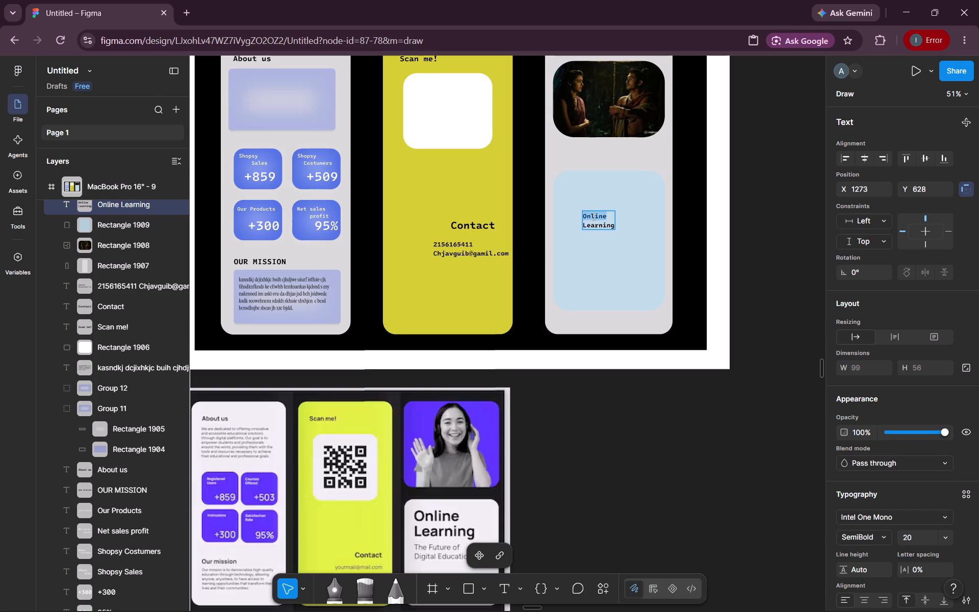
pyautogui.tripleClick(593, 216)
pyautogui.tripleClick(593, 216)
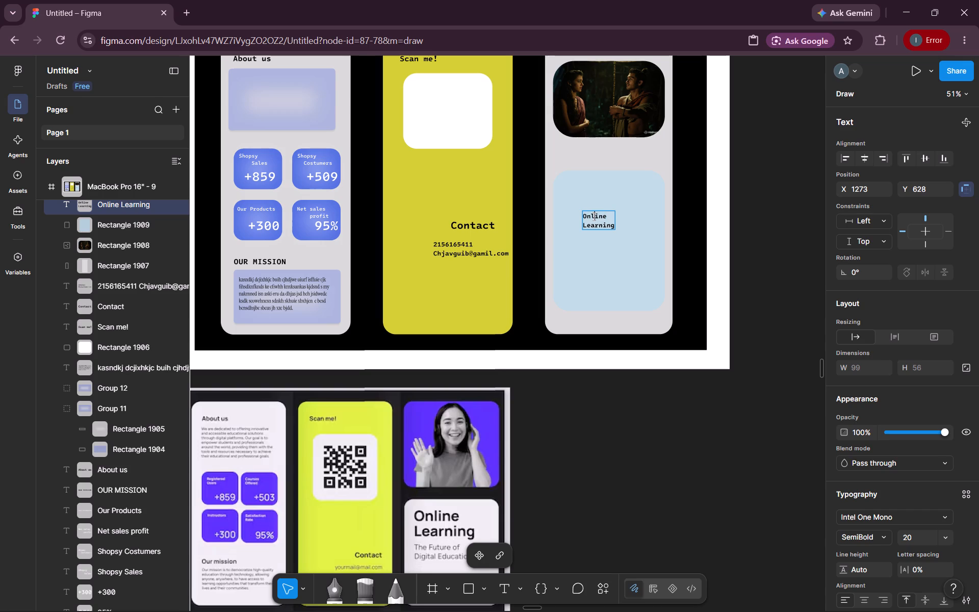
pyautogui.doubleClick(593, 216)
pyautogui.tripleClick(593, 216)
pyautogui.click(593, 216)
pyautogui.click(942, 535)
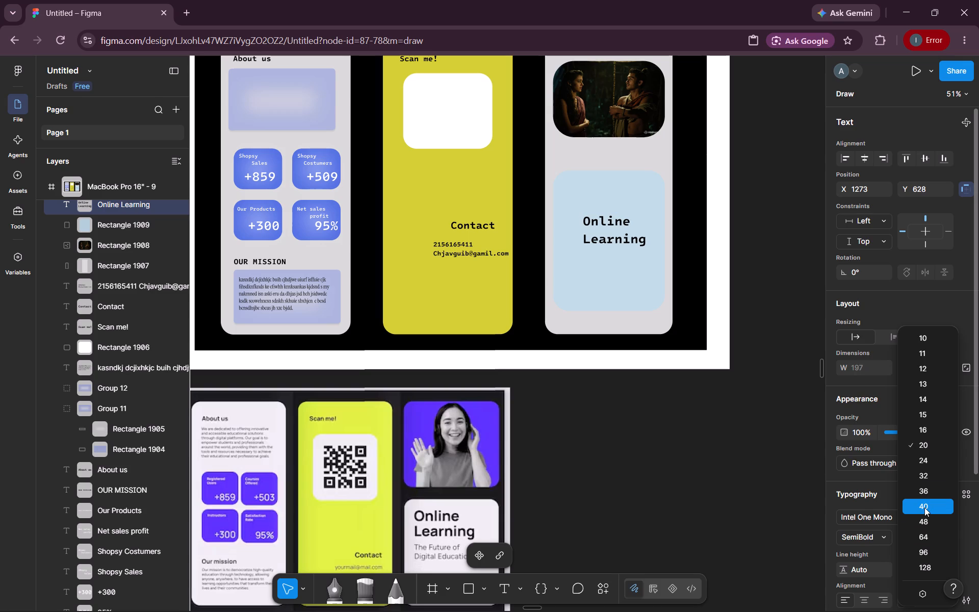
pyautogui.click(924, 518)
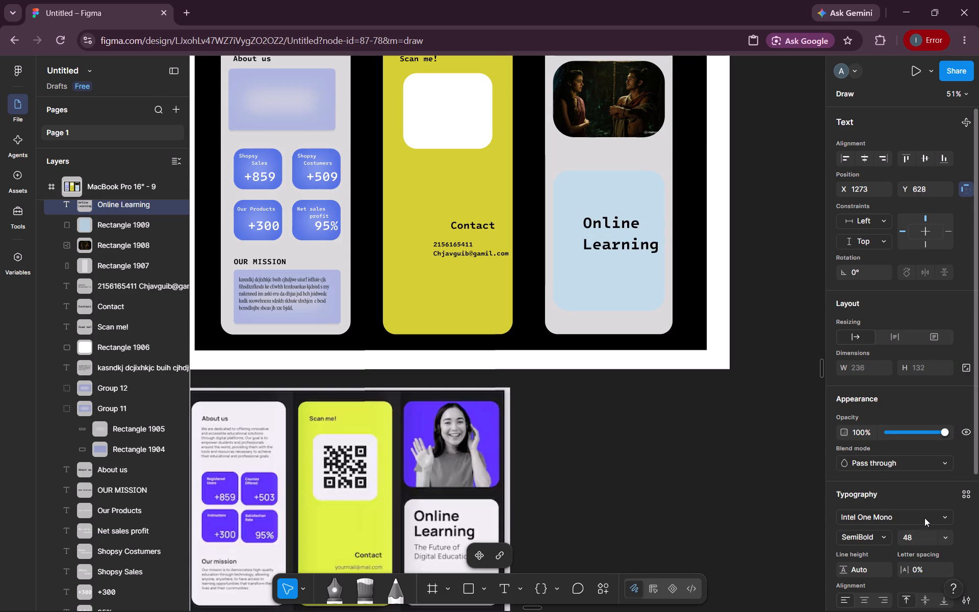
pyautogui.click(741, 240)
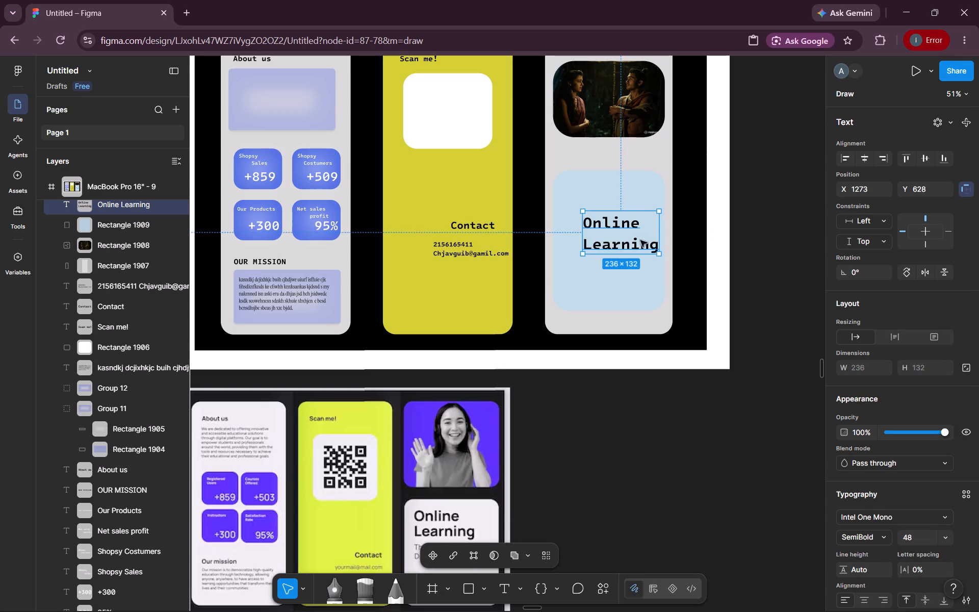
# Move the "Online Learning" heading near the light blue card's upper-left corner, at about X 1201, Y 526.
pyautogui.moveTo(612, 238); pyautogui.dragTo(587, 207)
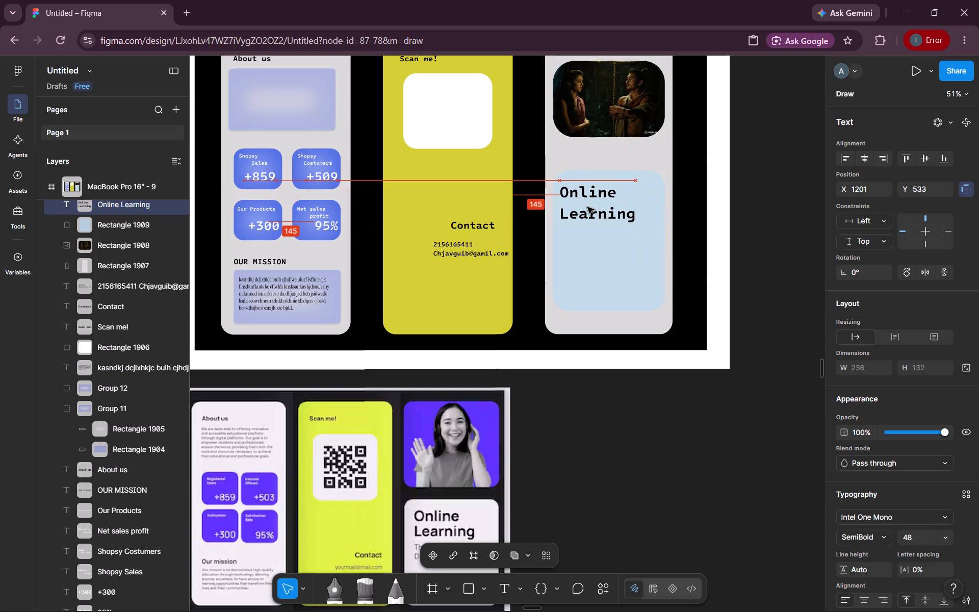
pyautogui.moveTo(587, 207); pyautogui.dragTo(588, 204)
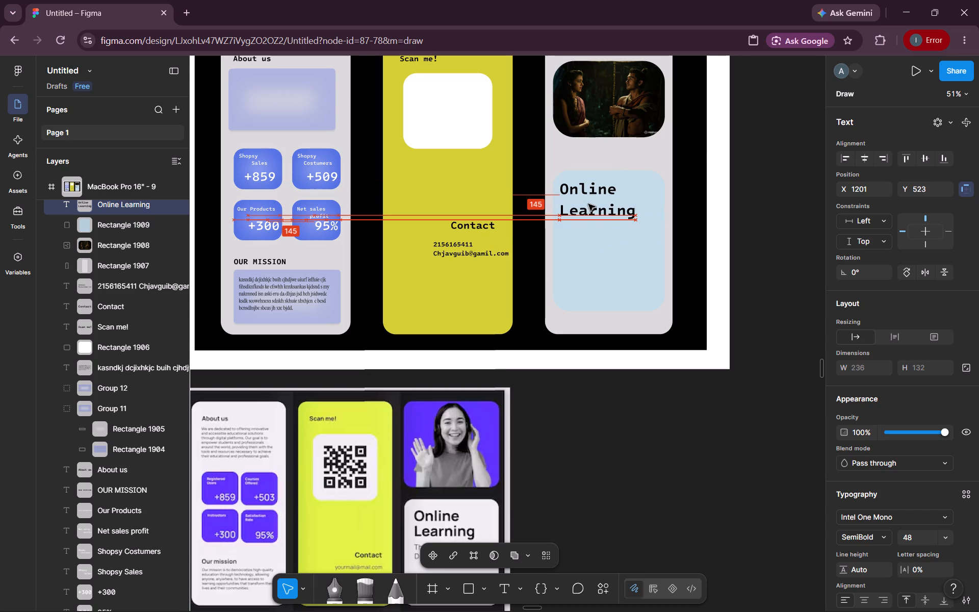
pyautogui.moveTo(588, 204); pyautogui.dragTo(595, 210)
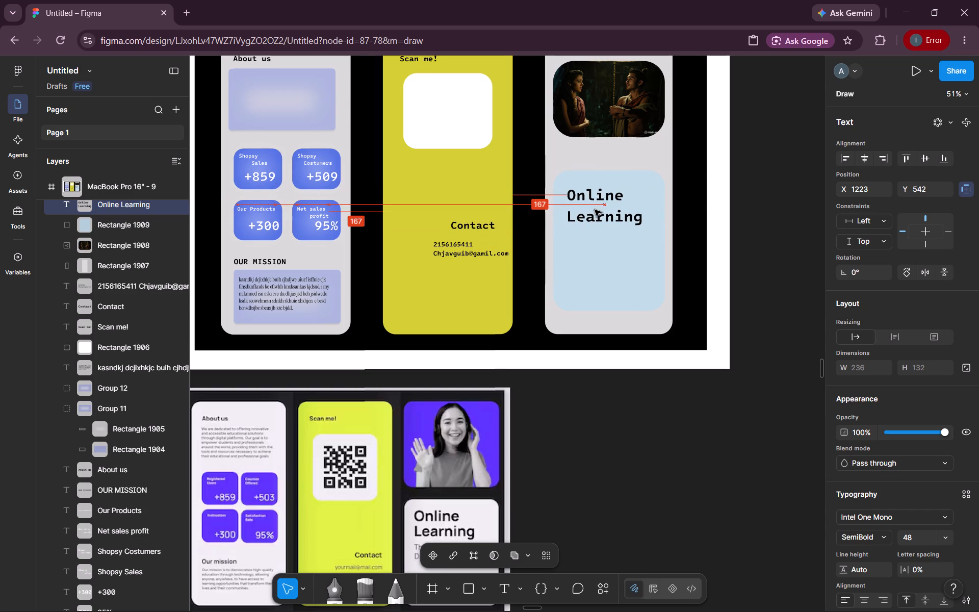
pyautogui.moveTo(595, 210); pyautogui.dragTo(590, 205)
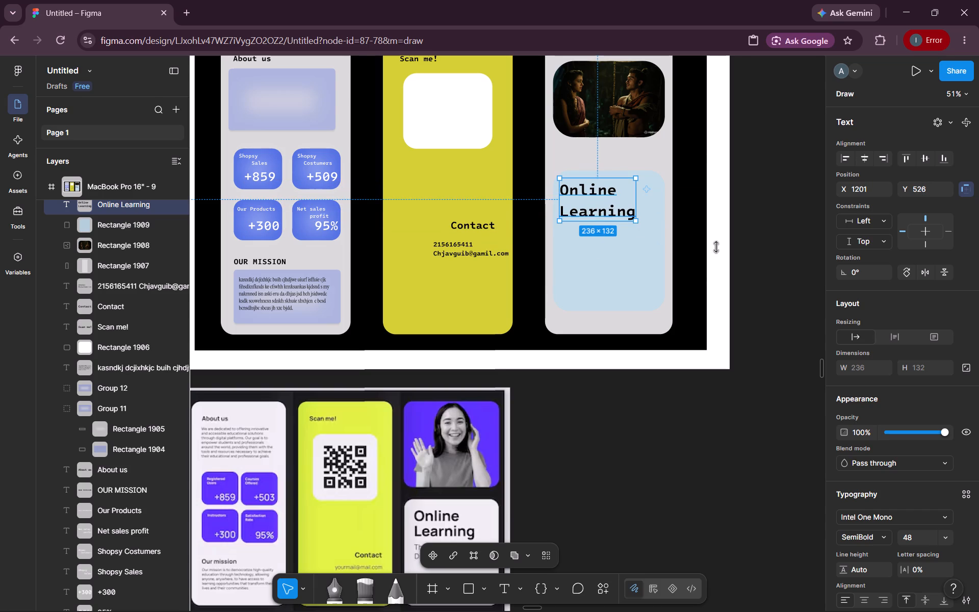
pyautogui.click(779, 256)
# Add the text "The Future os Digital Education" below the "Online Learning" heading, starting at about X 1279, Y 746.
pyautogui.scroll(-1, 779, 256)
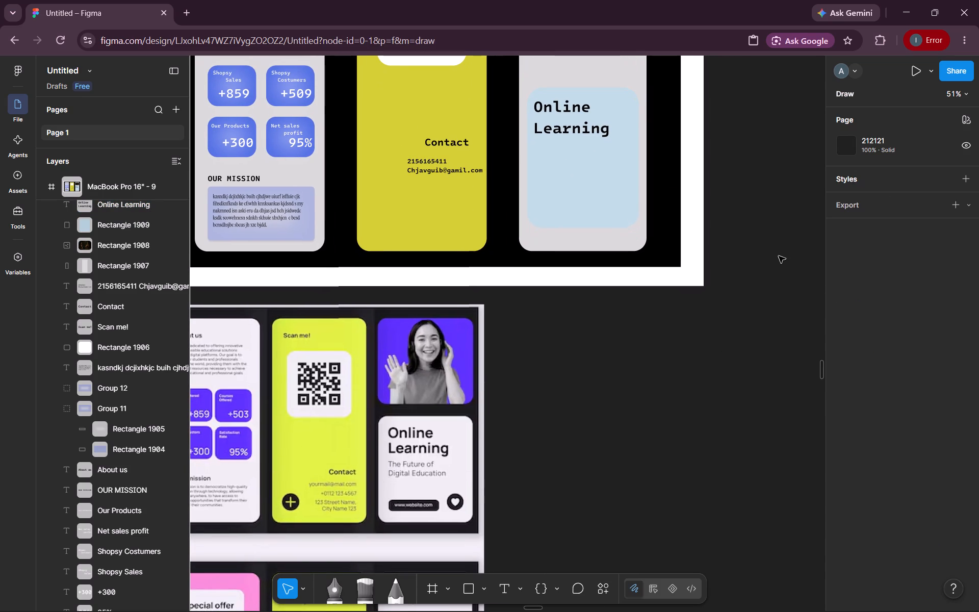
pyautogui.scroll(-1, 779, 256)
pyautogui.click(507, 586)
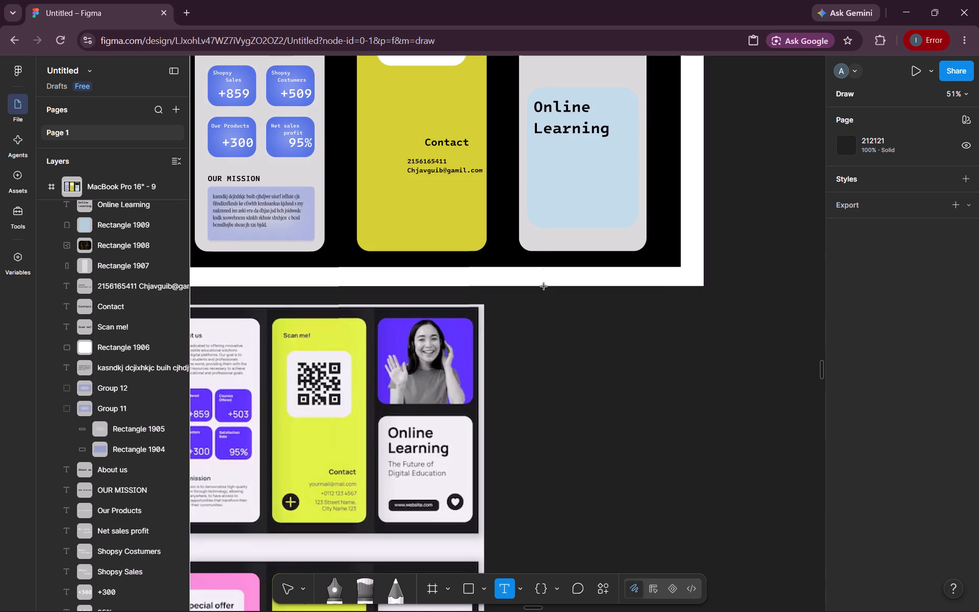
pyautogui.click(558, 166)
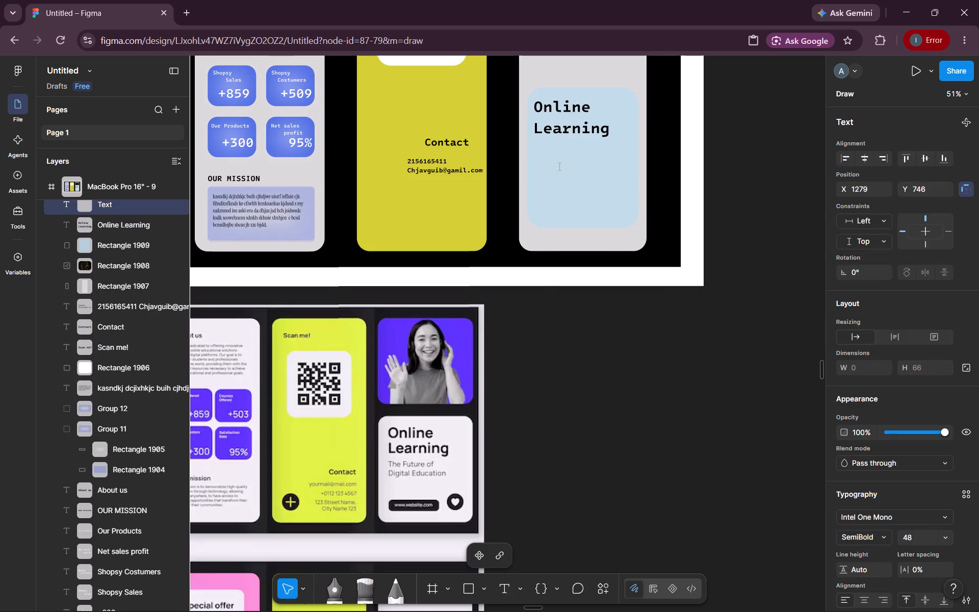
pyautogui.write('The')
pyautogui.press('space')
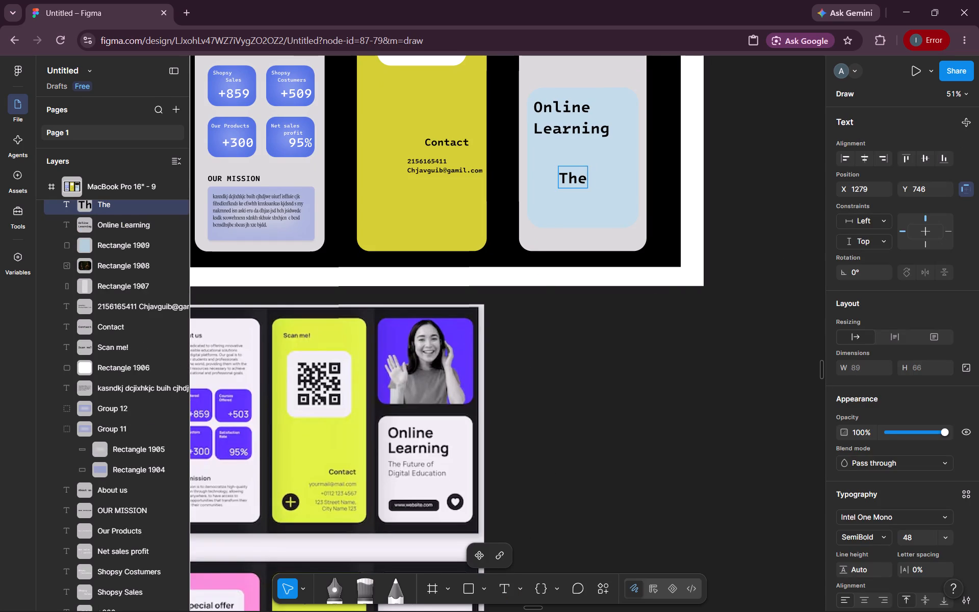
pyautogui.write('FFu')
pyautogui.press('BackSpace')
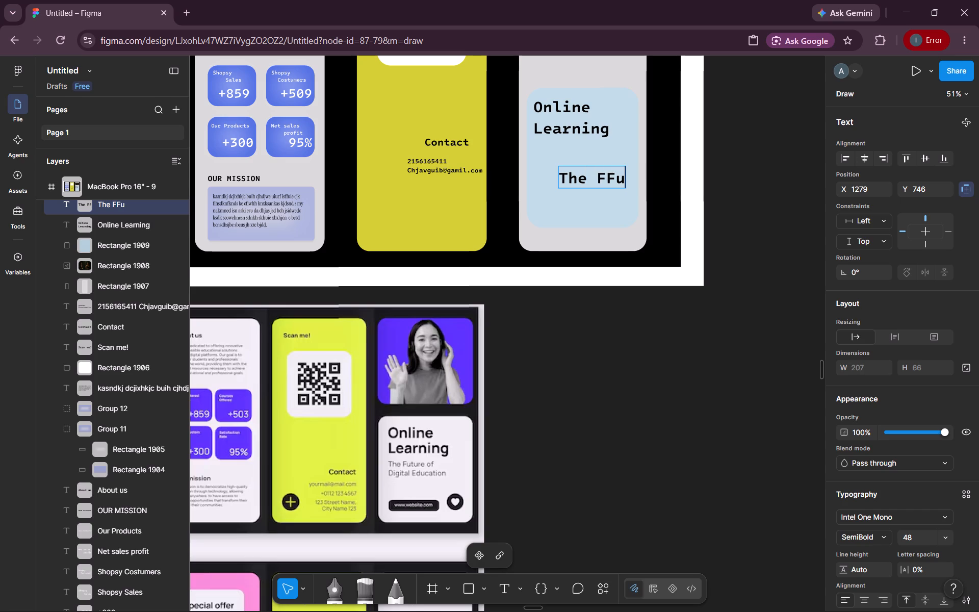
pyautogui.press('BackSpace')
pyautogui.write('uture os')
pyautogui.press('space')
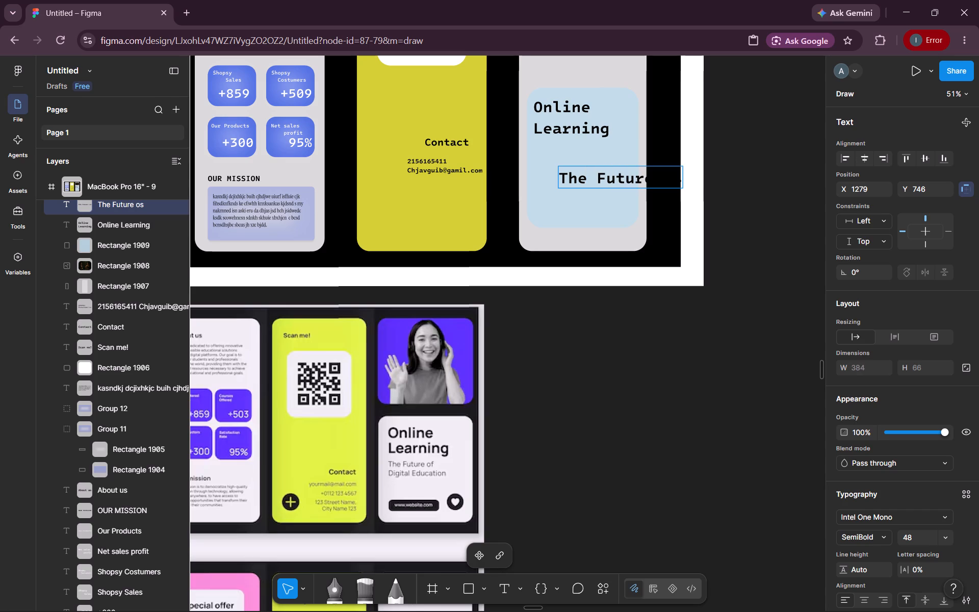
pyautogui.write('Digital')
pyautogui.press('space')
pyautogui.hotkey('shift', 'e')
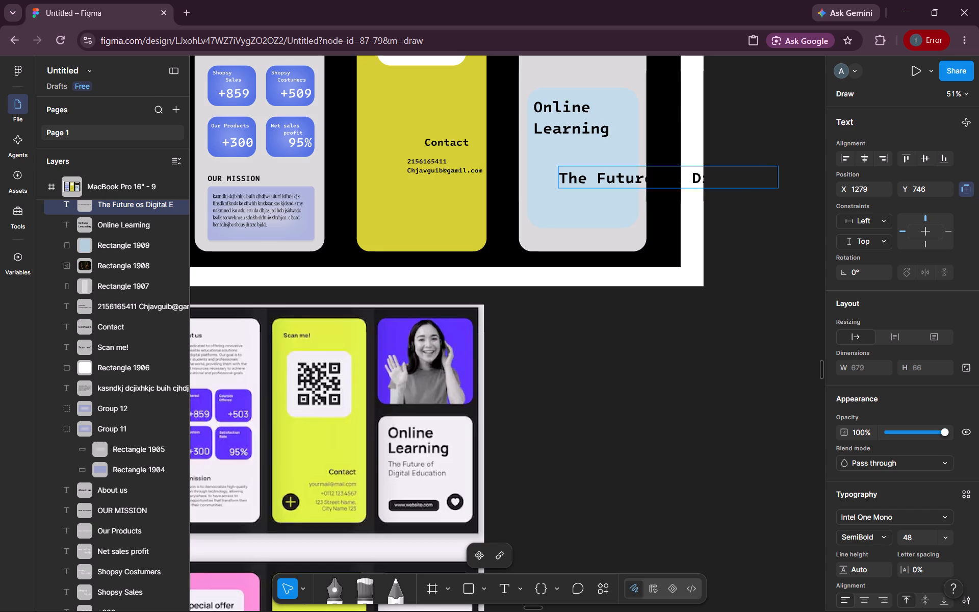
pyautogui.write('ducation')
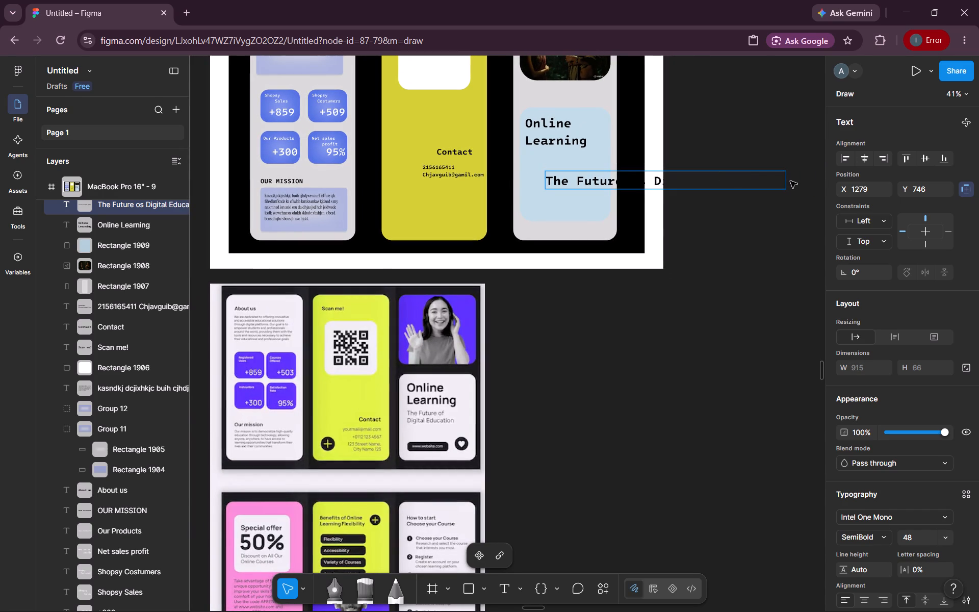
pyautogui.click(777, 218)
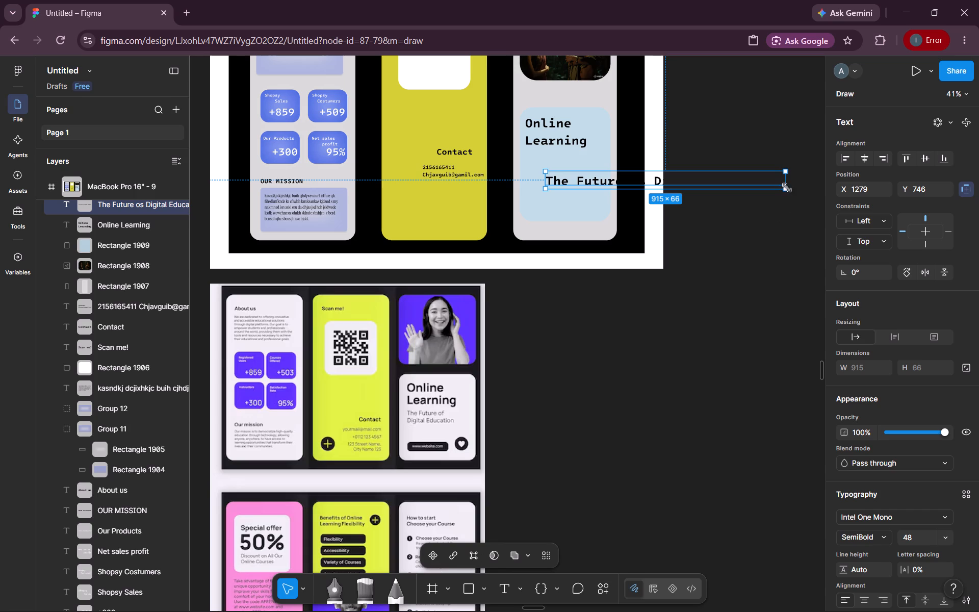
# Narrow the subtitle's text box to about 320 wide so it wraps onto three lines.
pyautogui.moveTo(785, 181); pyautogui.dragTo(672, 214)
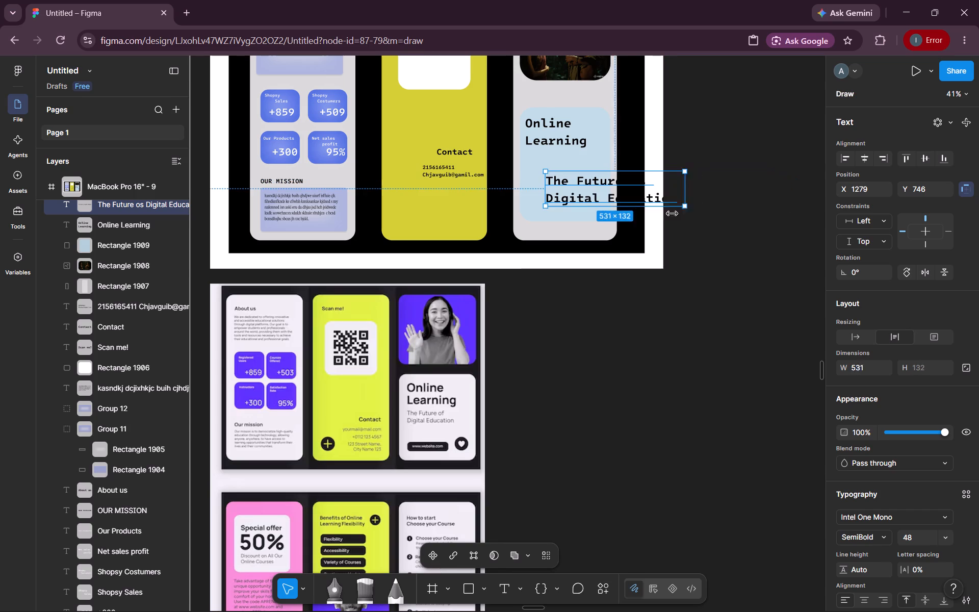
pyautogui.moveTo(672, 214); pyautogui.dragTo(629, 208)
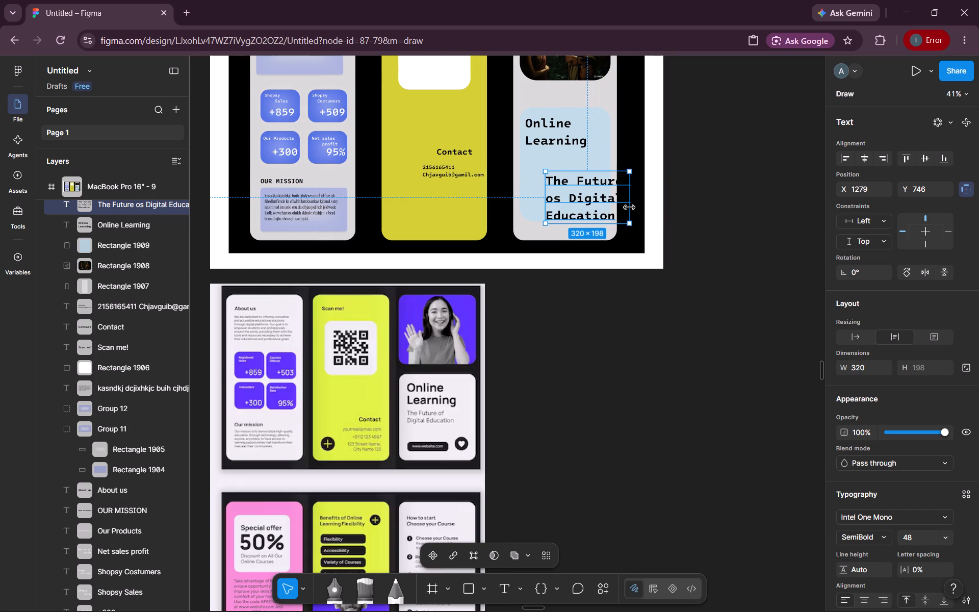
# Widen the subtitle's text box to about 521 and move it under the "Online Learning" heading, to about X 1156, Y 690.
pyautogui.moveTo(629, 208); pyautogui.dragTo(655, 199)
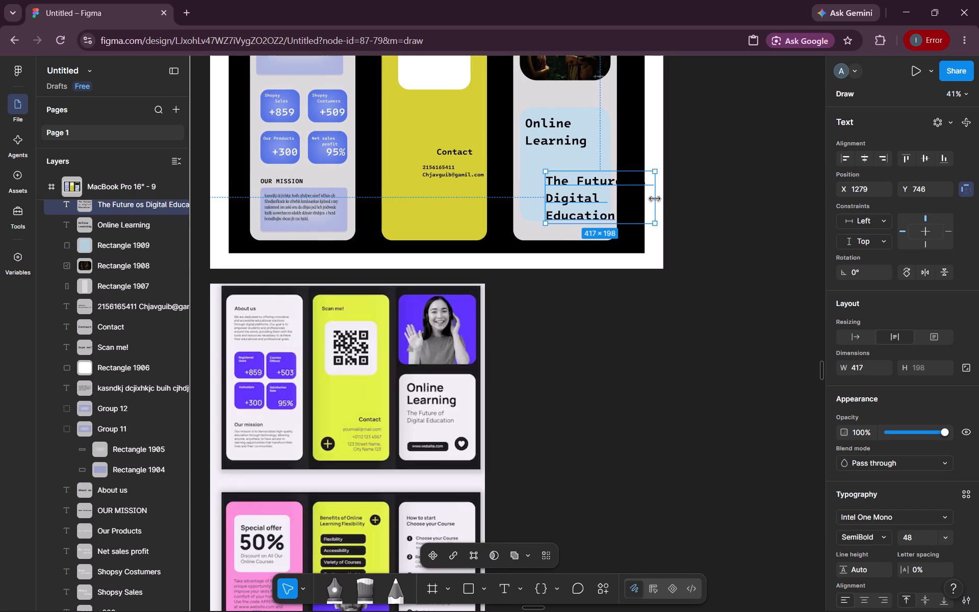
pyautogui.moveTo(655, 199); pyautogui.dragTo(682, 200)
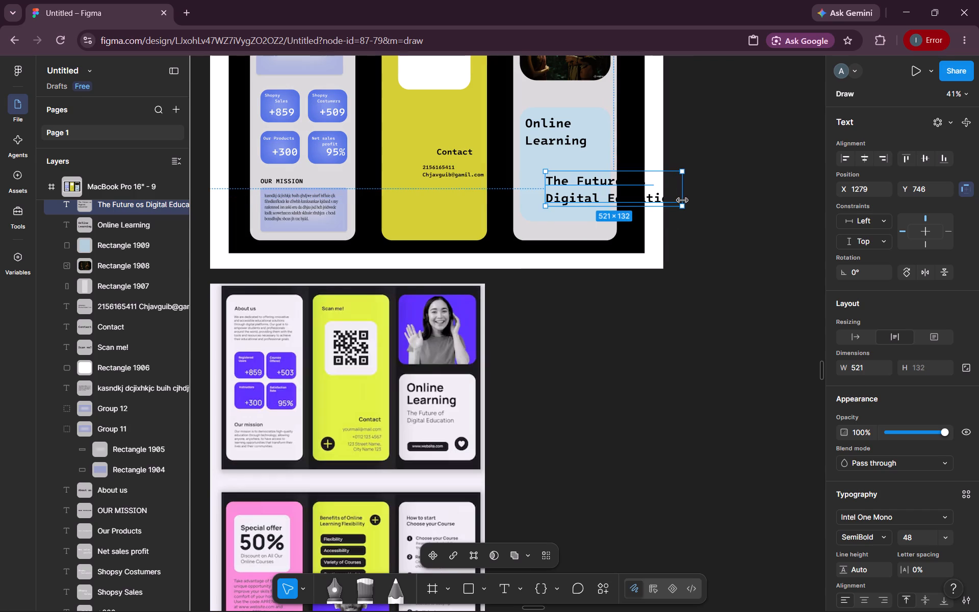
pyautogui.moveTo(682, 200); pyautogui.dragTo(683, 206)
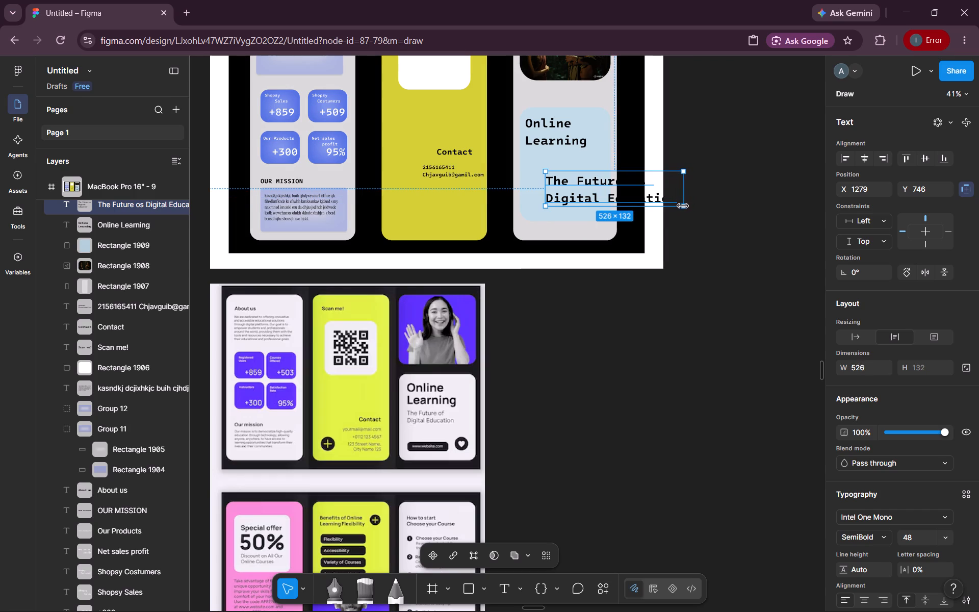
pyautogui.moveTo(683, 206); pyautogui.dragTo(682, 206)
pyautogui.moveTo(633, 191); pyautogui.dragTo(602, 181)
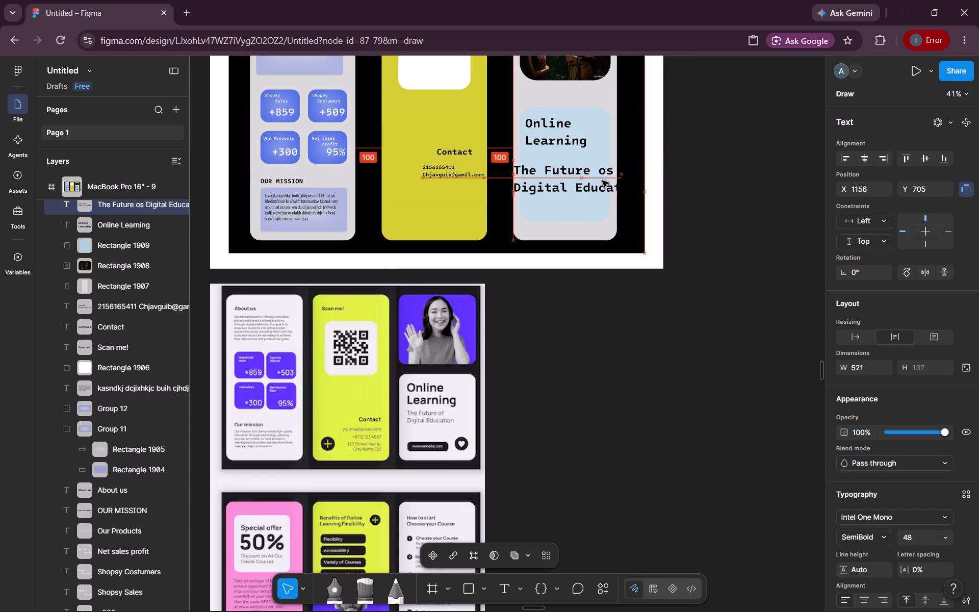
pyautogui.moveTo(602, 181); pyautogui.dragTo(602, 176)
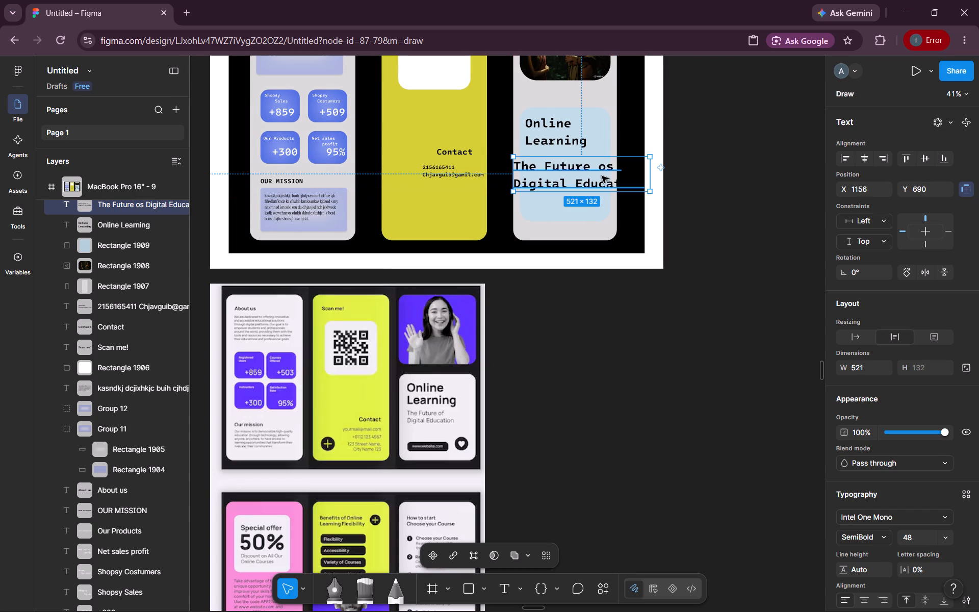
# Correct the word "os" to "of" in the subtitle so it reads "The Future of Digital Education".
pyautogui.doubleClick(614, 170)
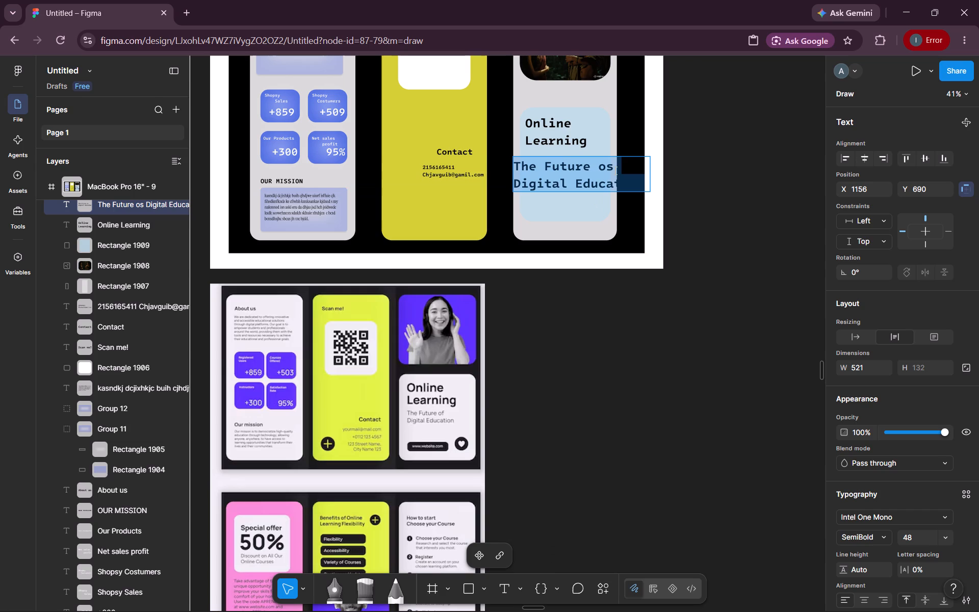
pyautogui.click(614, 170)
pyautogui.press('BackSpace')
pyautogui.press('f')
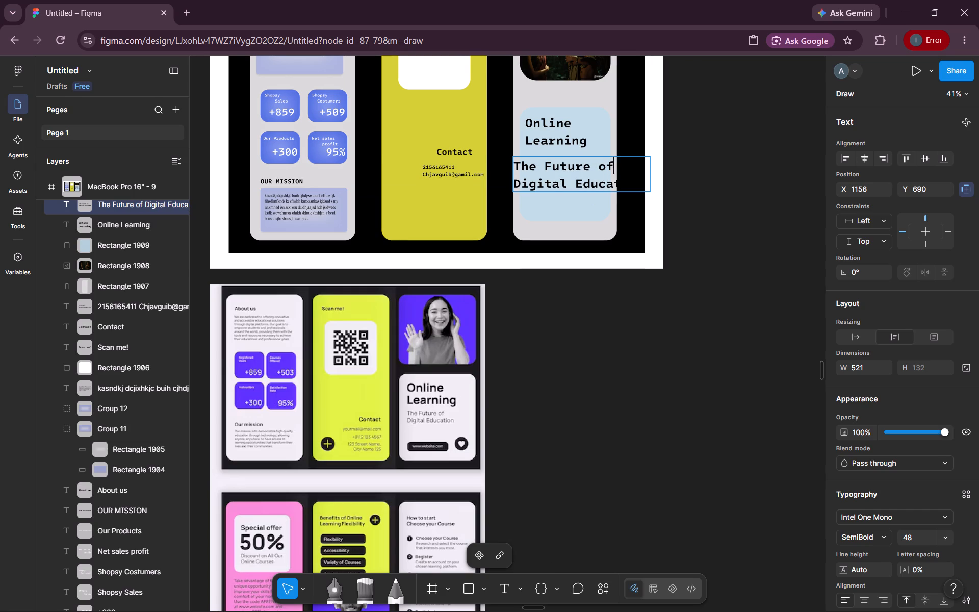
pyautogui.click(614, 170)
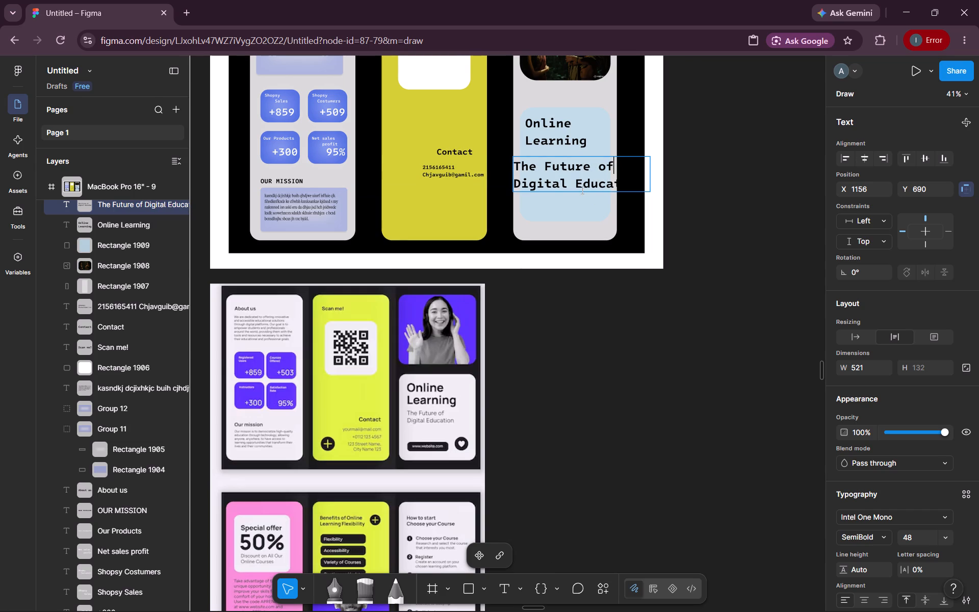
# Try font size 28 on the whole "The Future of Digital Education" subtitle and settle on 32.
pyautogui.tripleClick(581, 190)
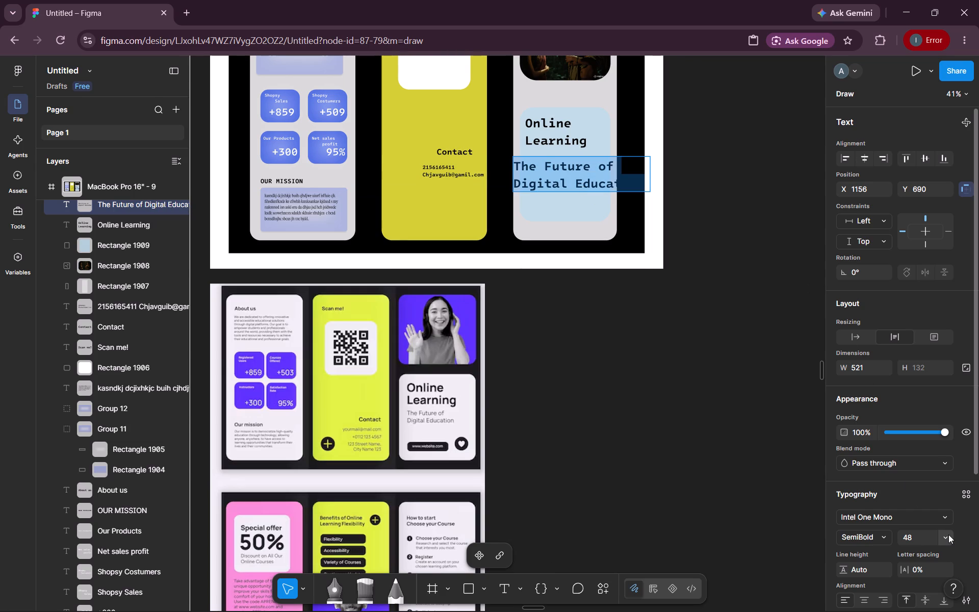
pyautogui.click(920, 538)
pyautogui.write('28')
pyautogui.press('Return')
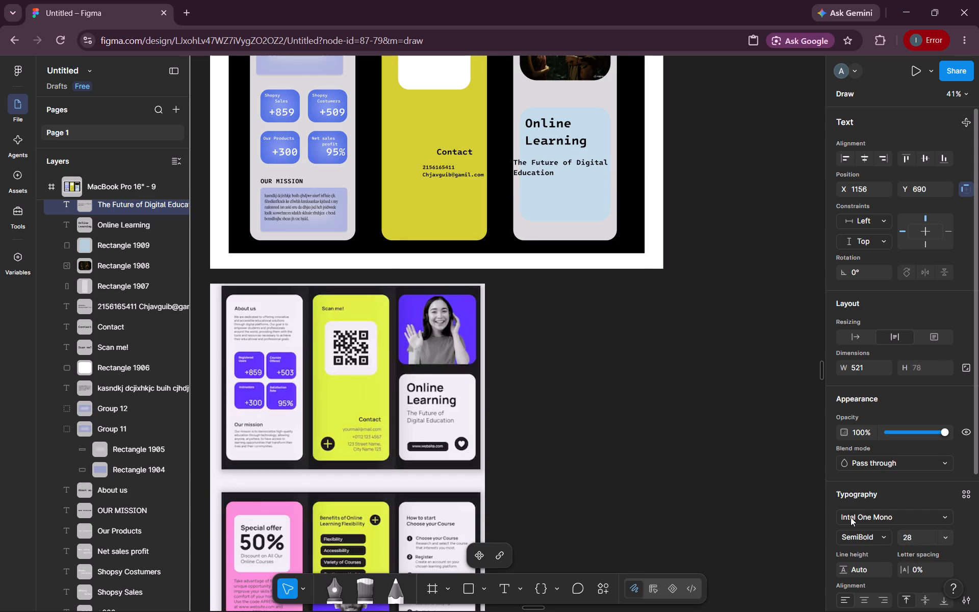
pyautogui.click(947, 537)
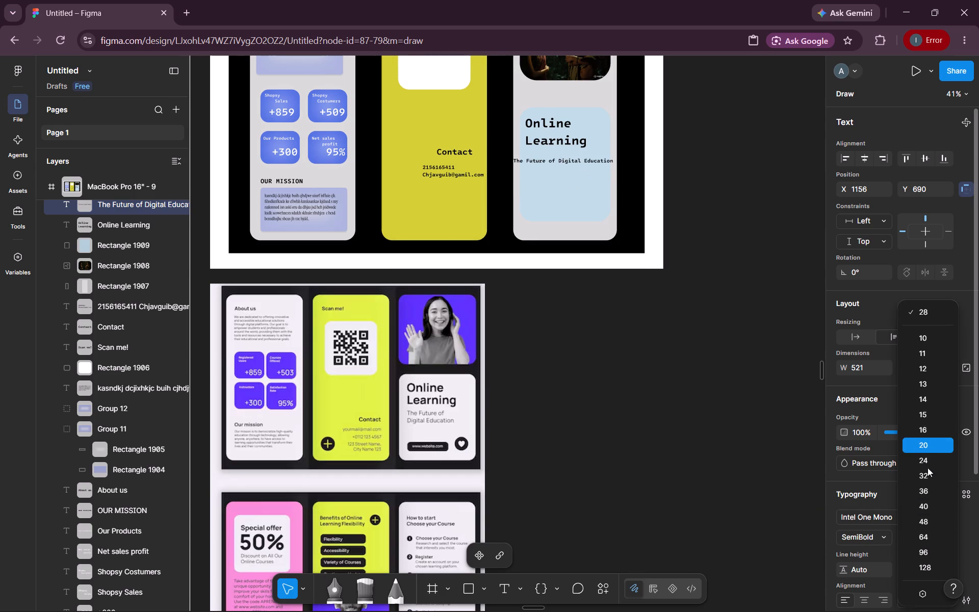
pyautogui.click(928, 477)
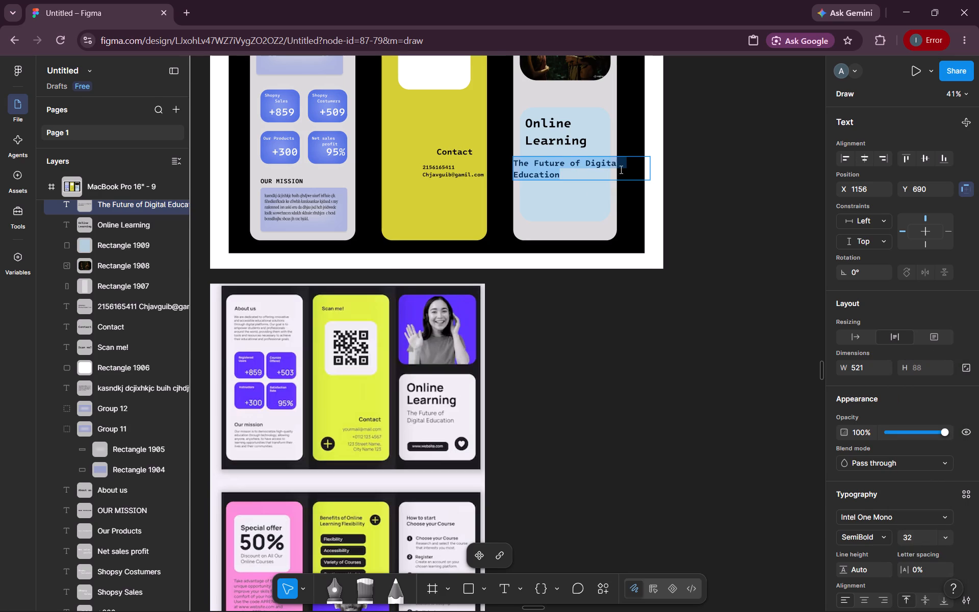
pyautogui.click(680, 179)
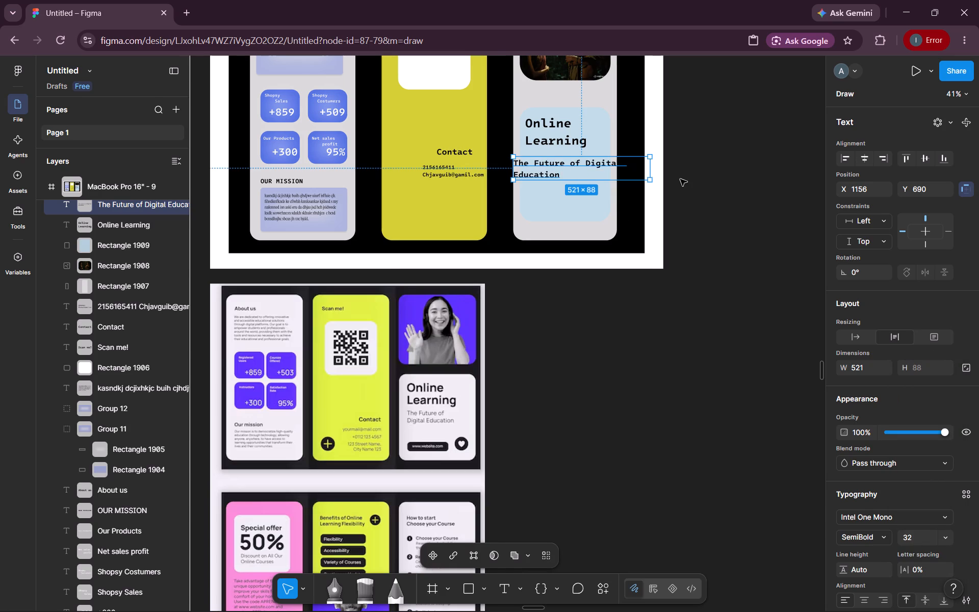
# Narrow the subtitle's text box to about 353 wide and move it onto the light blue card, at about X 1193, Y 685.
pyautogui.moveTo(649, 170); pyautogui.dragTo(622, 169)
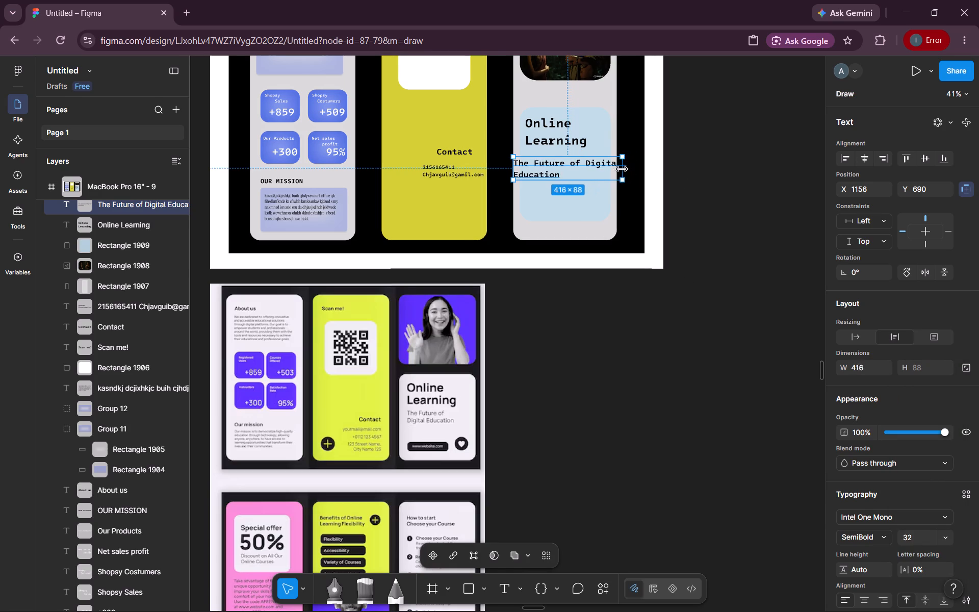
pyautogui.moveTo(622, 169); pyautogui.dragTo(607, 169)
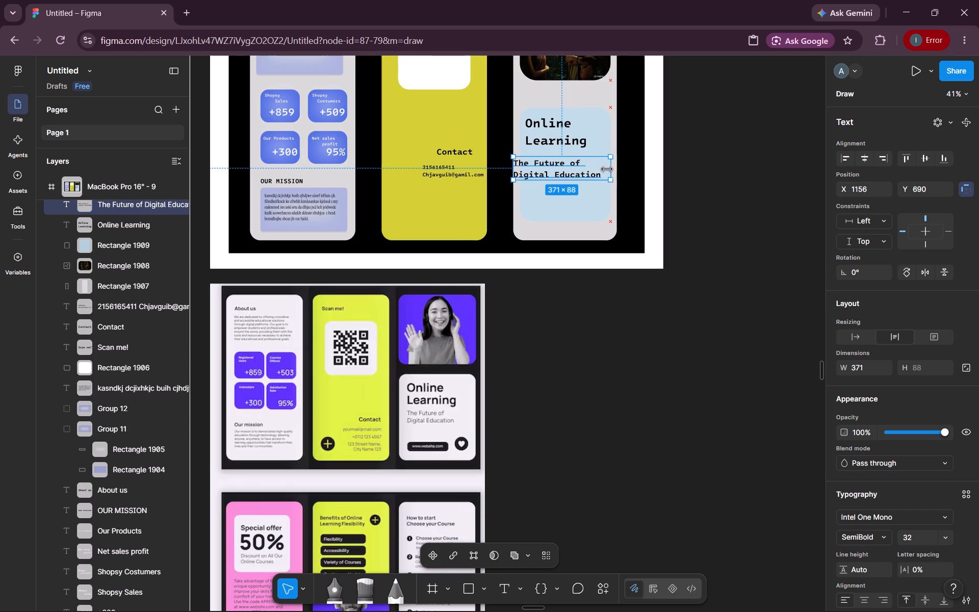
pyautogui.moveTo(607, 169); pyautogui.dragTo(606, 169)
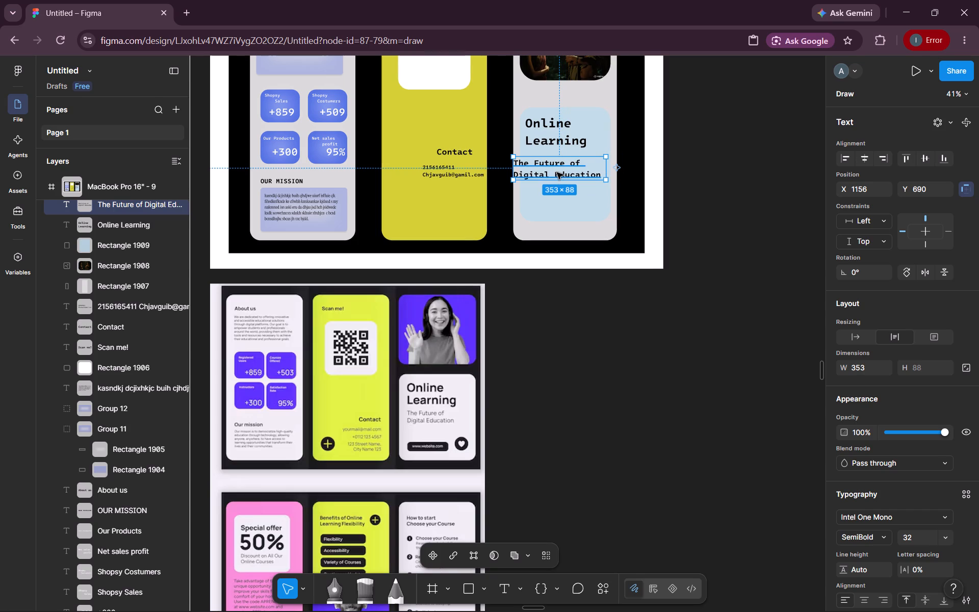
pyautogui.moveTo(557, 172); pyautogui.dragTo(569, 171)
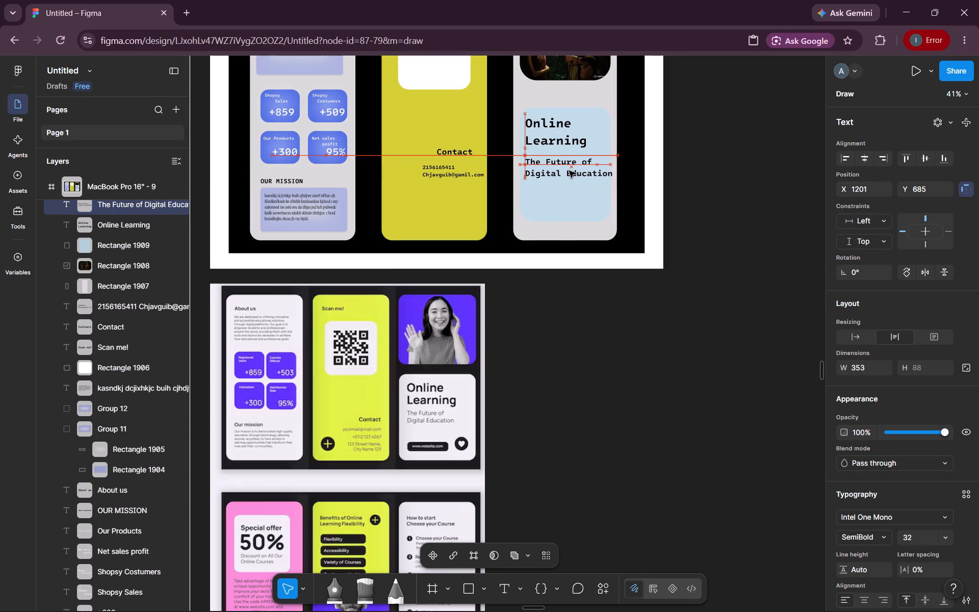
pyautogui.moveTo(569, 171); pyautogui.dragTo(566, 171)
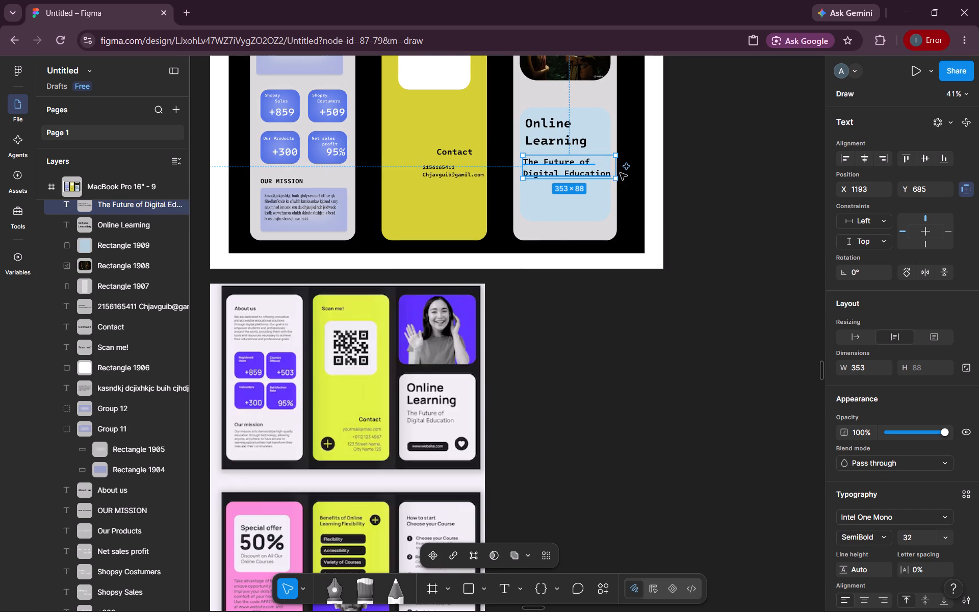
pyautogui.click(754, 190)
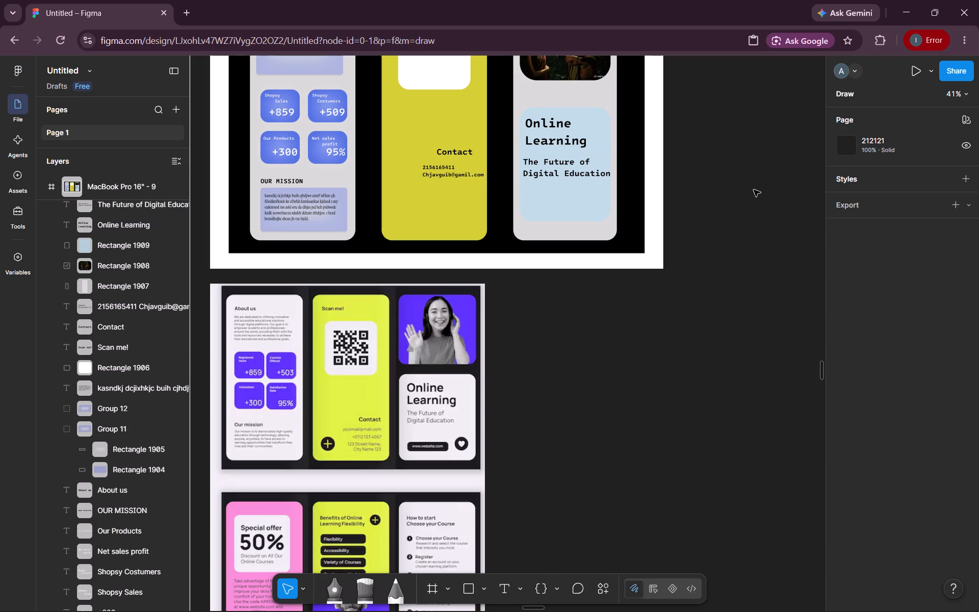
# Examine the "Online Learning" card in the reference brochure image, including its subtitle wrapping and website button.
pyautogui.scroll(-2, 754, 190)
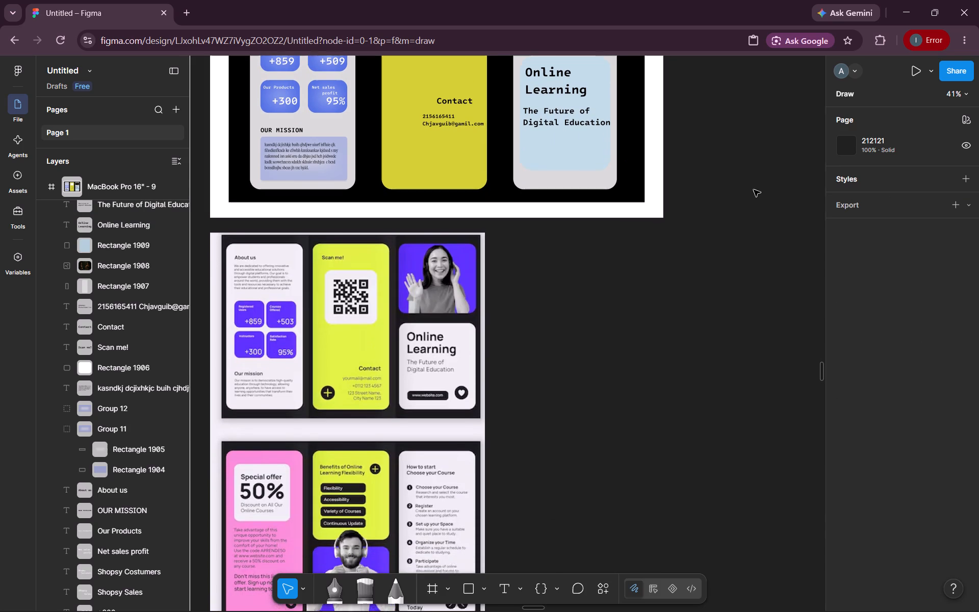
pyautogui.scroll(-1, 754, 190)
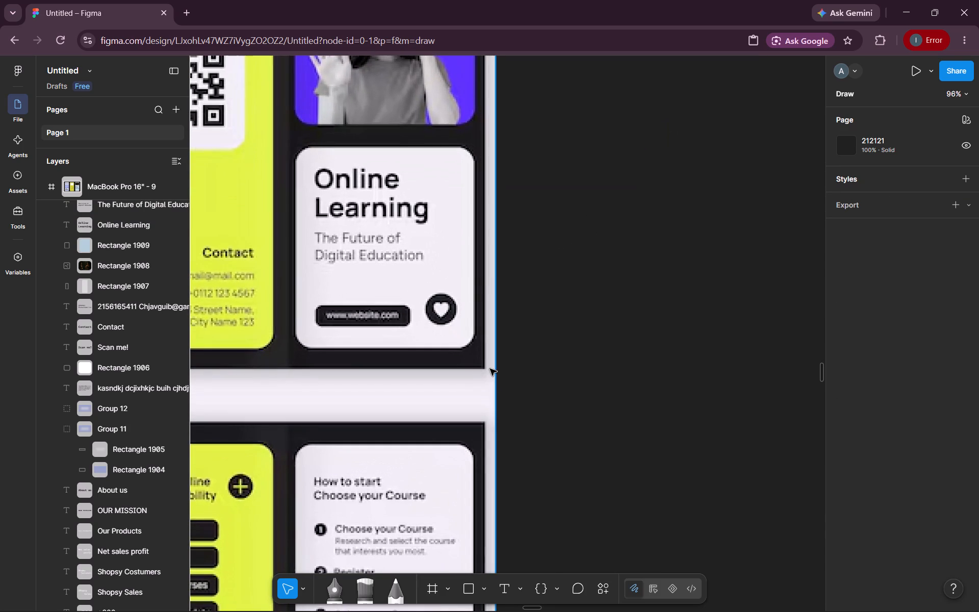
pyautogui.rightClick(490, 369)
pyautogui.scroll(4, 490, 369)
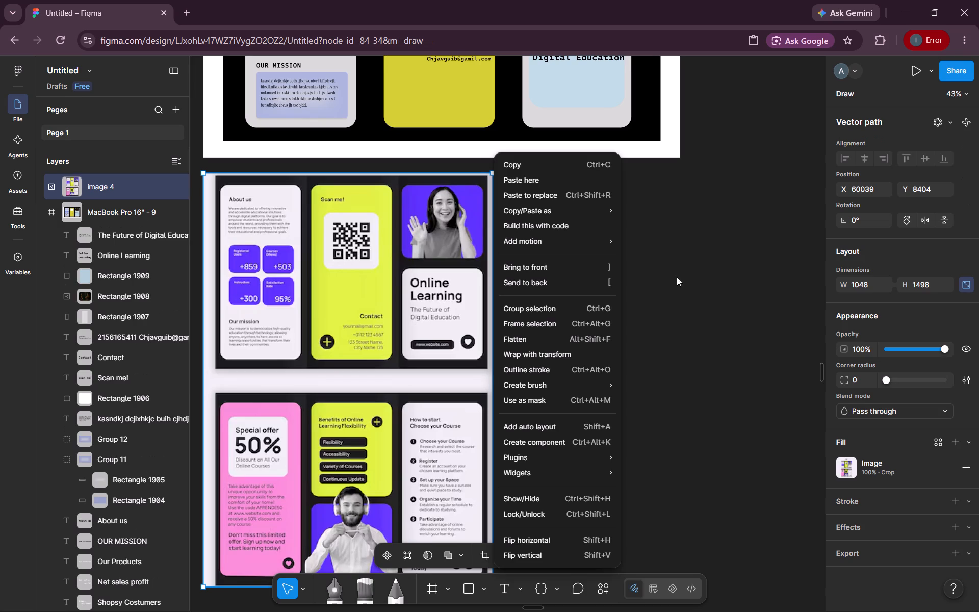
pyautogui.click(714, 262)
pyautogui.scroll(4, 714, 262)
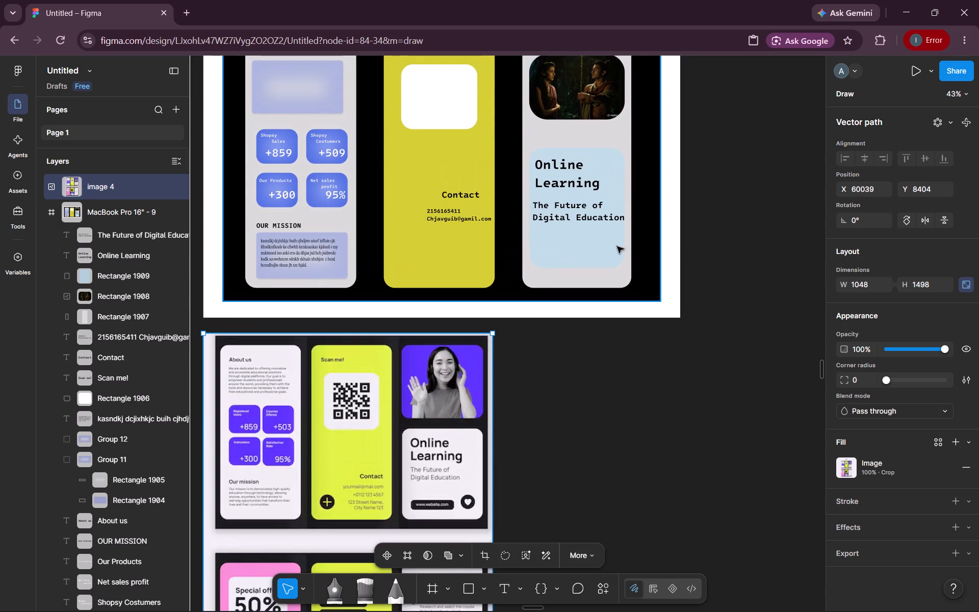
# Narrow the subtitle's text box to about 228 wide so "The Future of Digital Education" wraps onto three lines.
pyautogui.click(603, 210)
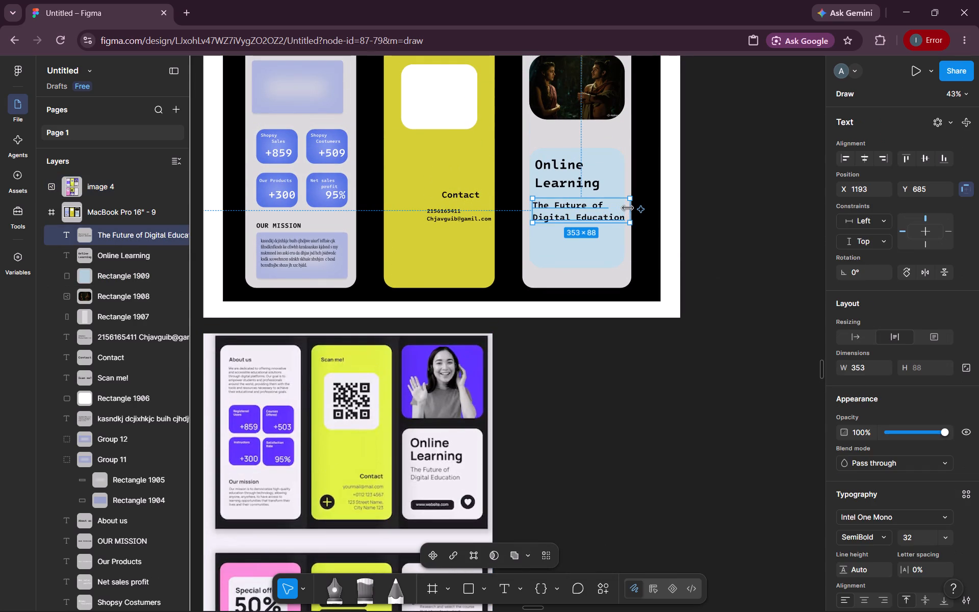
pyautogui.moveTo(628, 208); pyautogui.dragTo(609, 210)
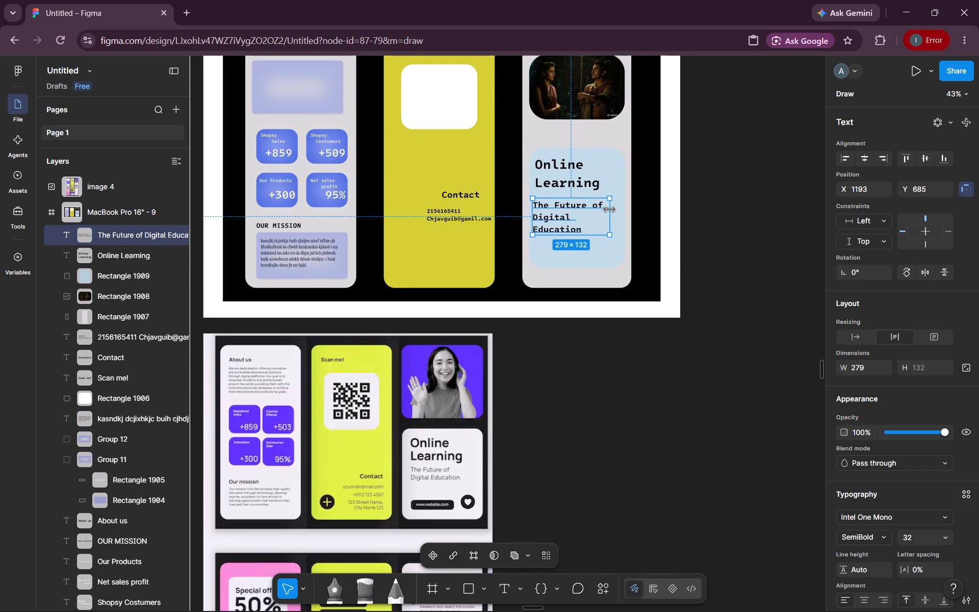
pyautogui.click(609, 210)
pyautogui.moveTo(610, 213); pyautogui.dragTo(596, 211)
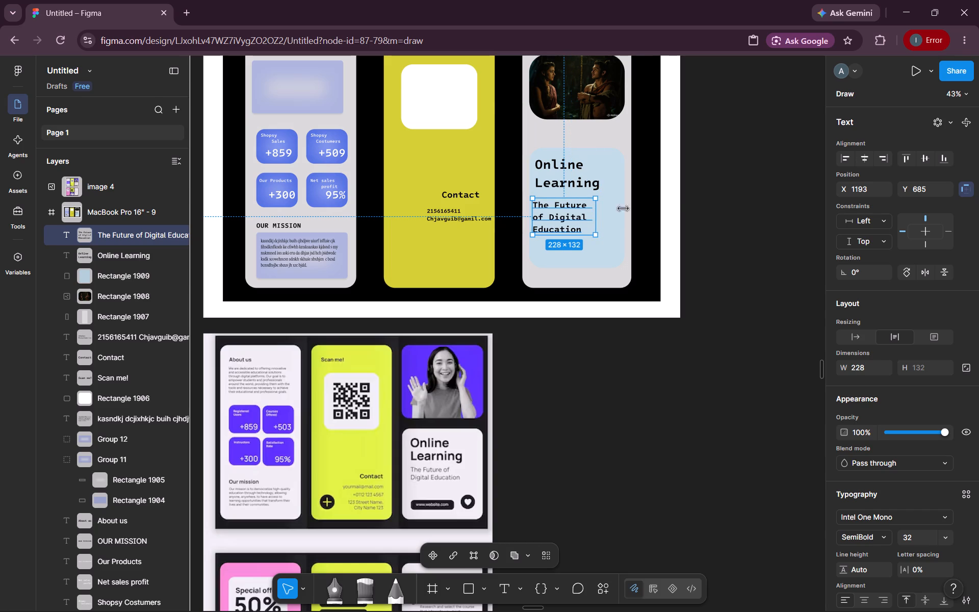
pyautogui.click(732, 208)
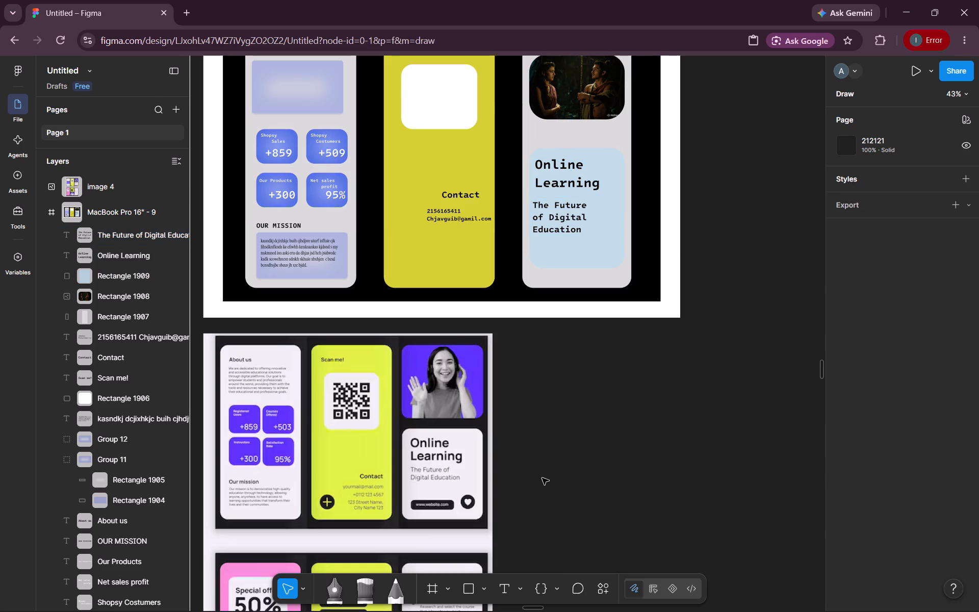
# Draw a rectangle about 173 × 39 below the subtitle, near the light blue card's lower edge, at about X 1232, Y 871.
pyautogui.click(476, 590)
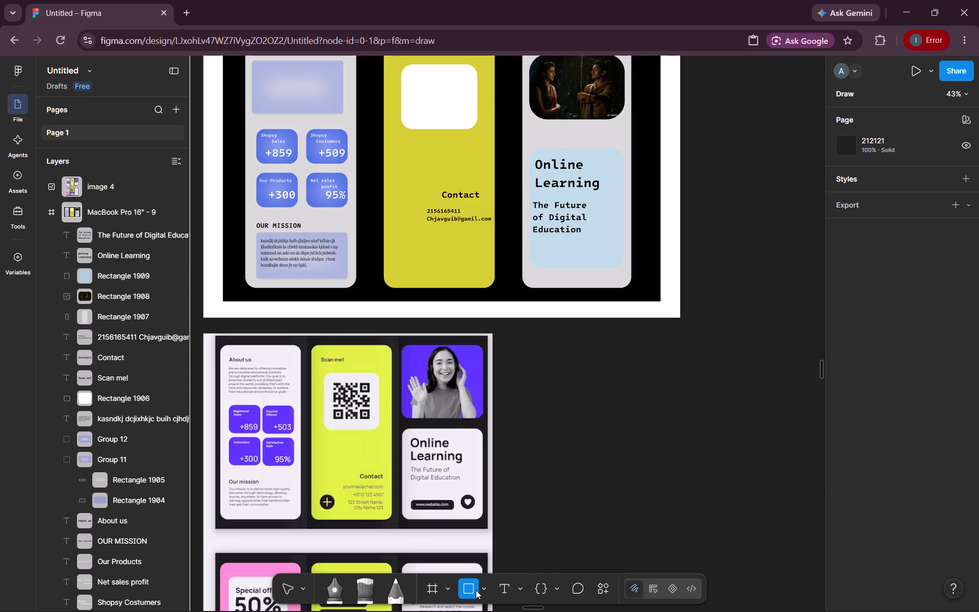
pyautogui.moveTo(552, 257); pyautogui.dragTo(596, 266)
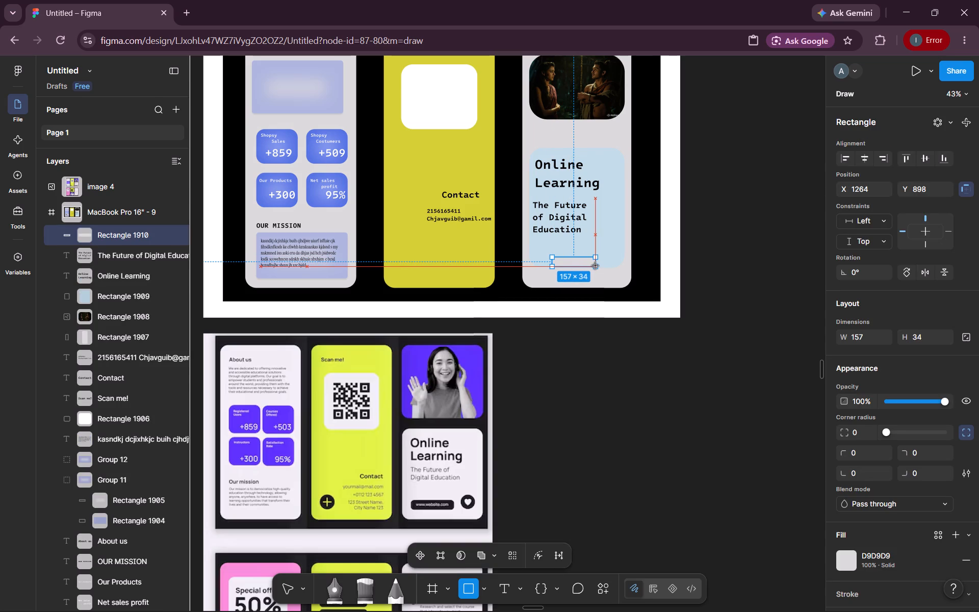
pyautogui.moveTo(596, 266); pyautogui.dragTo(598, 266)
pyautogui.moveTo(585, 258); pyautogui.dragTo(584, 254)
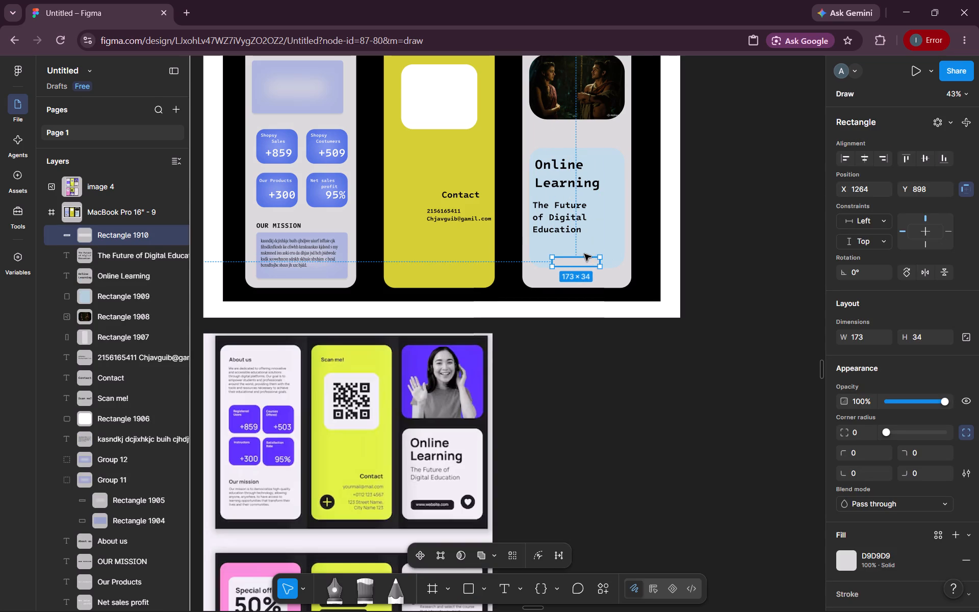
pyautogui.moveTo(584, 254); pyautogui.dragTo(575, 251)
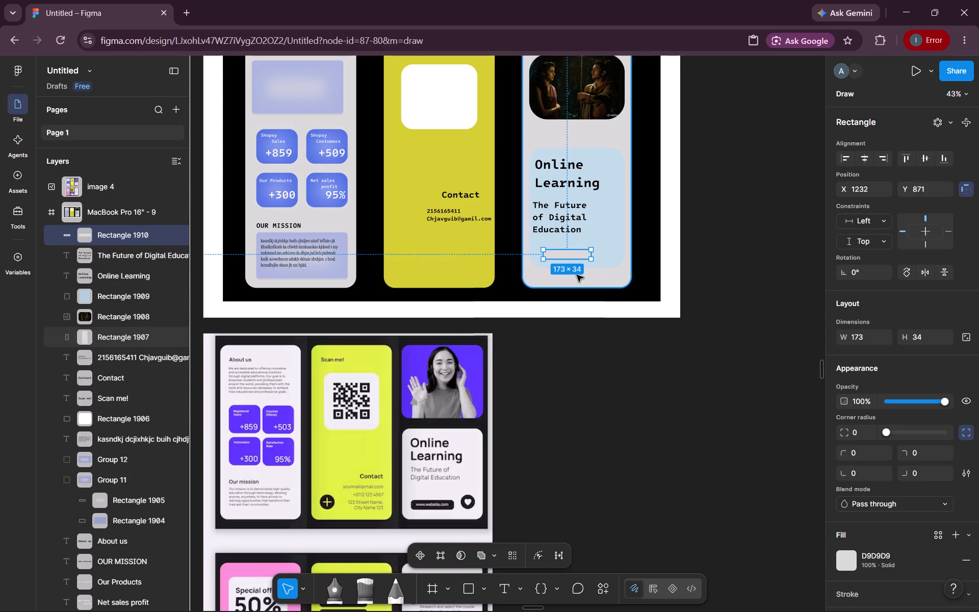
pyautogui.click(568, 260)
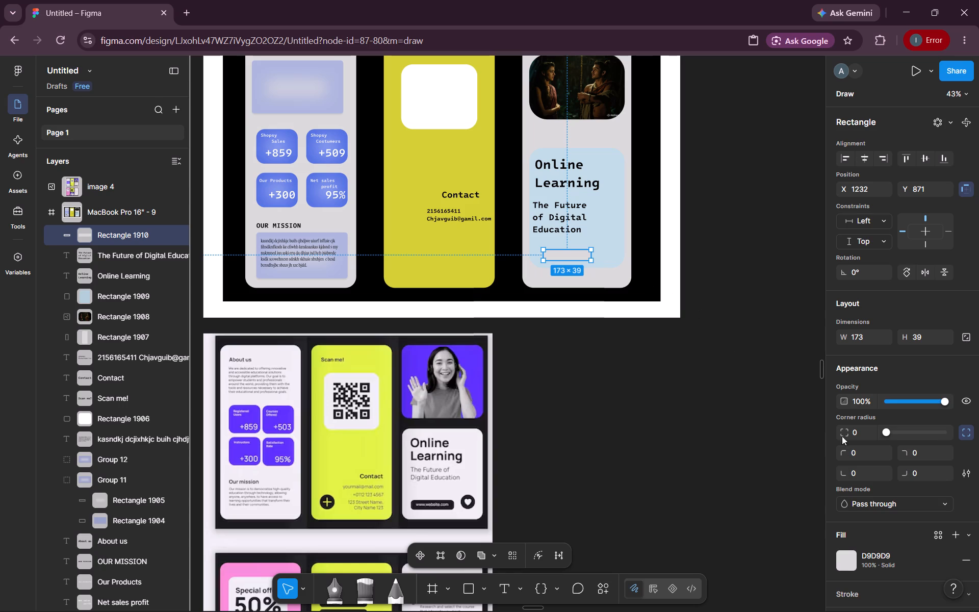
# Round the new rectangle's corners on the light blue card with a corner radius of 33.
pyautogui.doubleClick(855, 437)
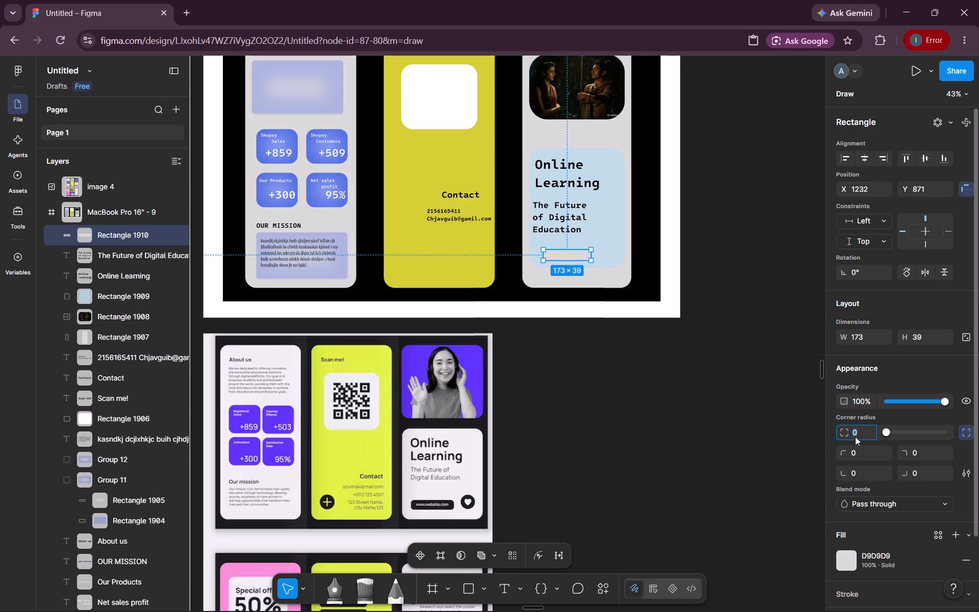
pyautogui.write('33')
pyautogui.press('Return')
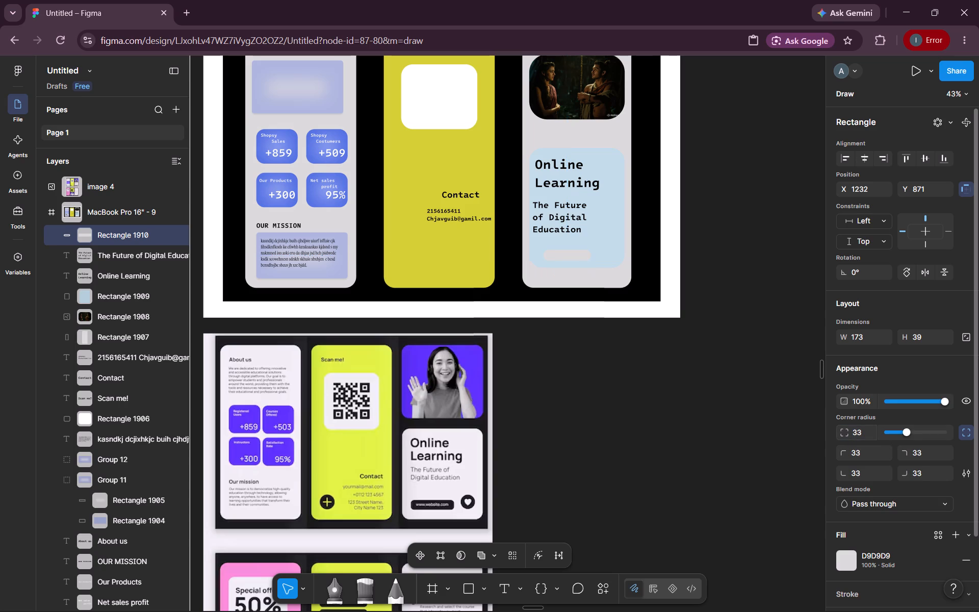
pyautogui.click(756, 410)
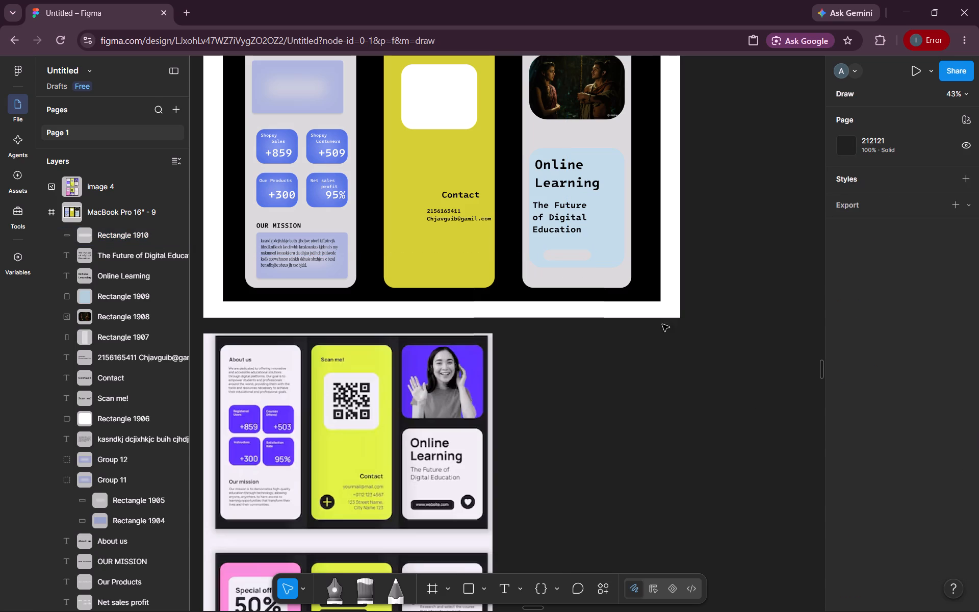
# Fill the rounded button rectangle below the subtitle with black, 000000.
pyautogui.click(576, 254)
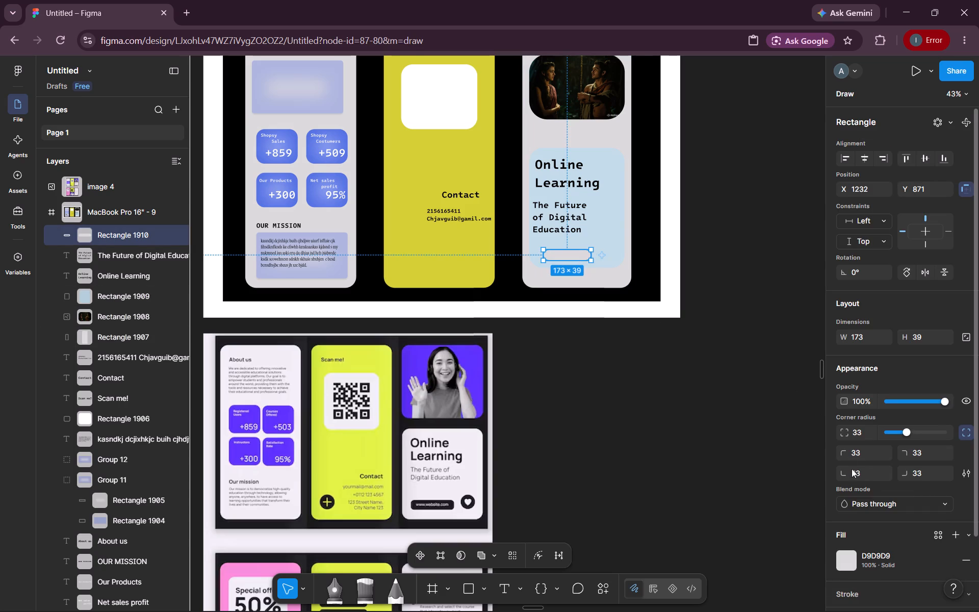
pyautogui.click(845, 561)
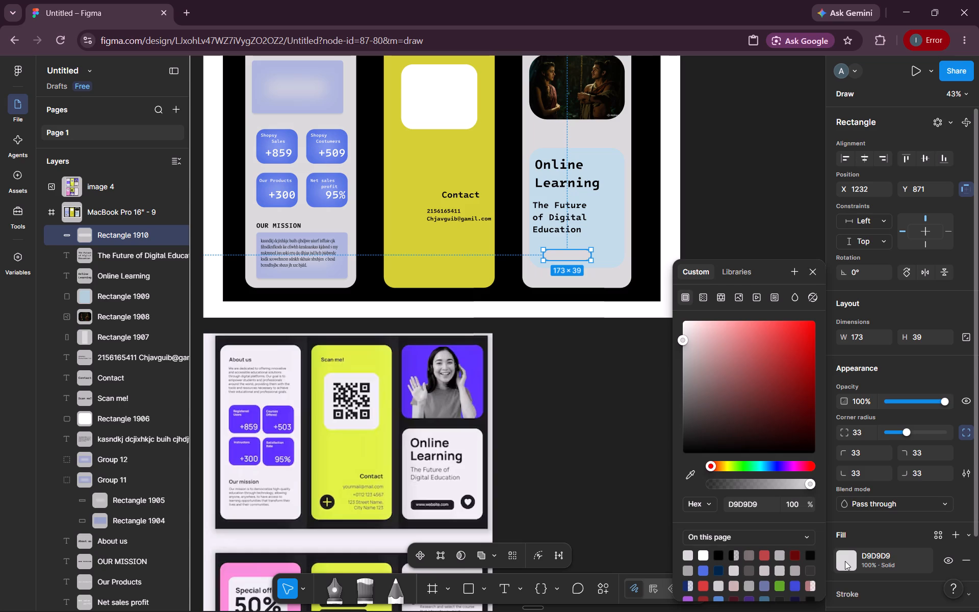
pyautogui.click(716, 553)
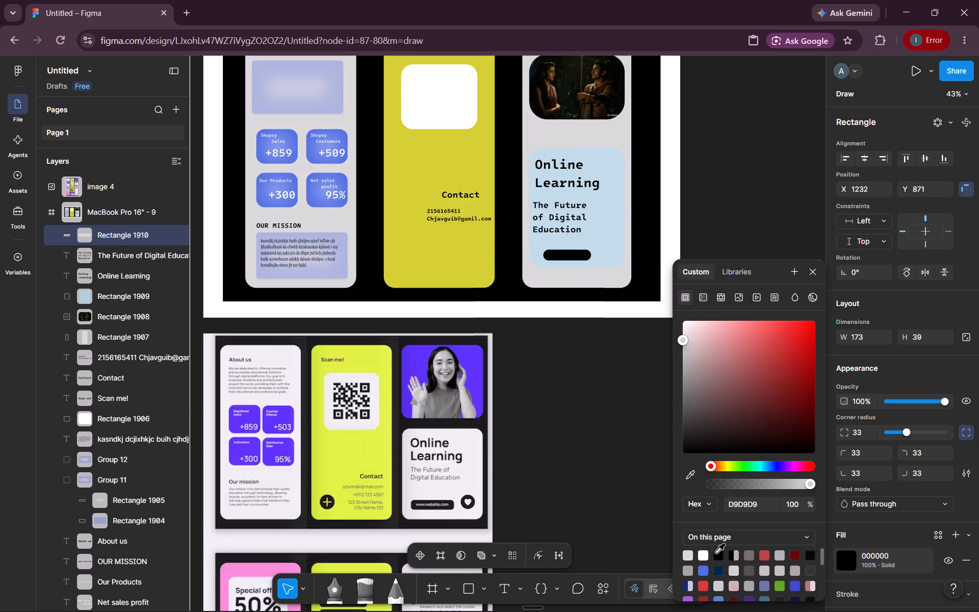
pyautogui.click(634, 456)
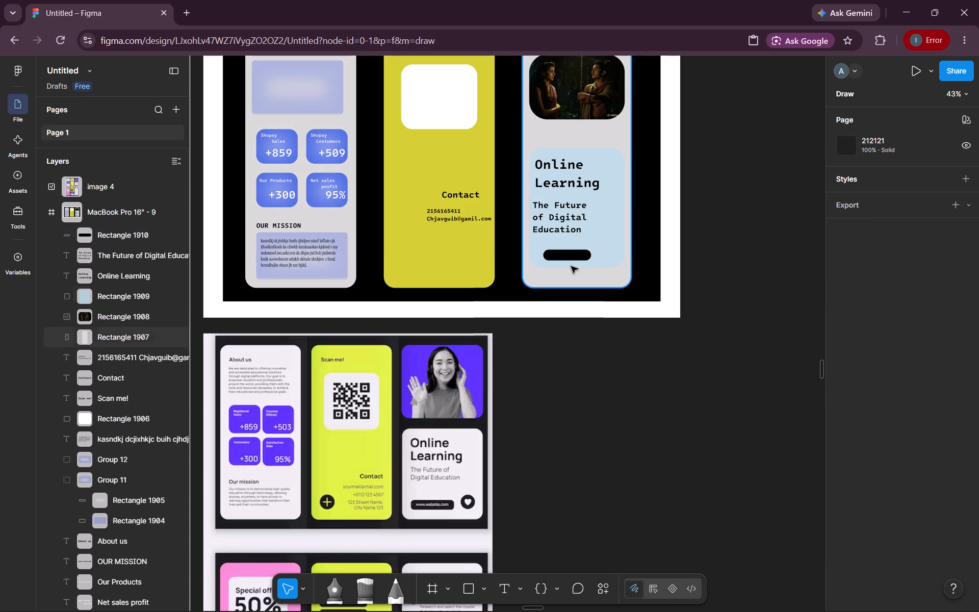
# Enlarge the black button shape on the light blue card to about 205 × 44.
pyautogui.click(568, 261)
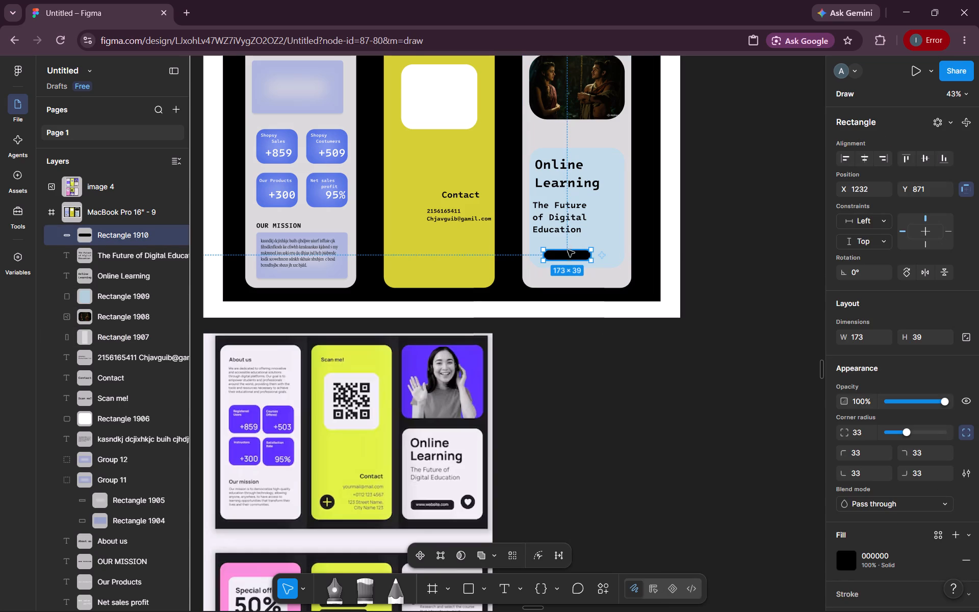
pyautogui.click(564, 247)
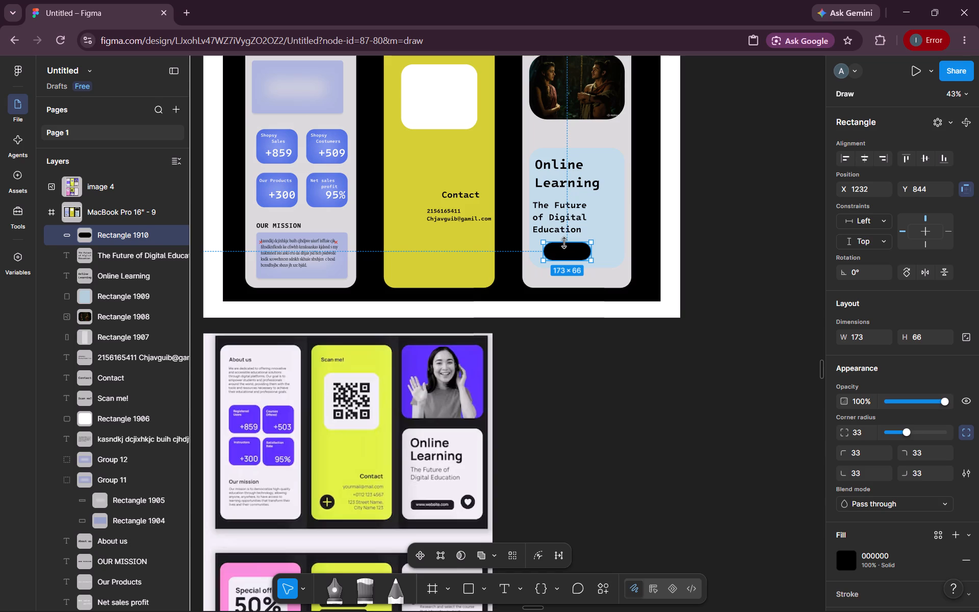
pyautogui.click(590, 253)
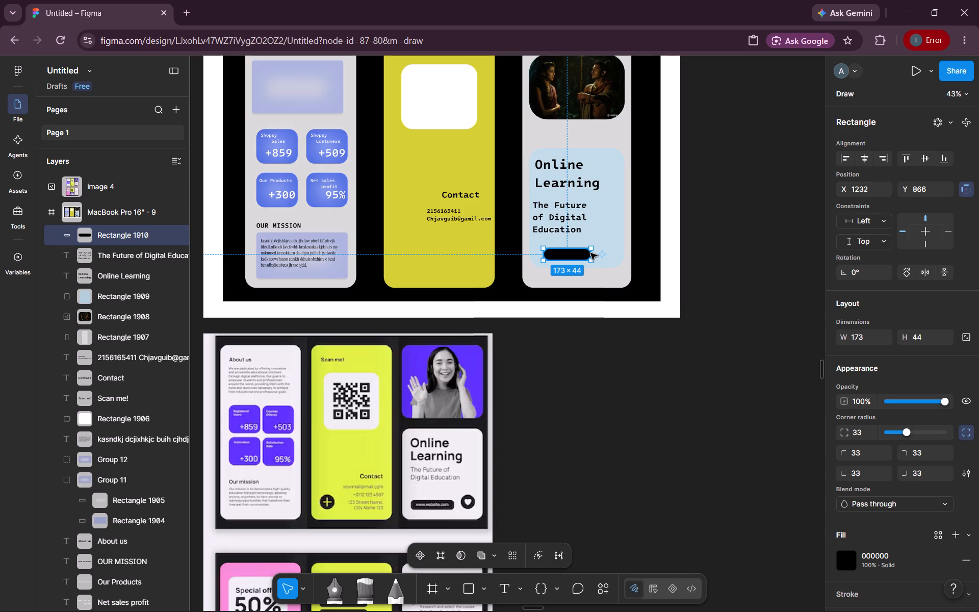
pyautogui.moveTo(592, 253); pyautogui.dragTo(594, 253)
pyautogui.moveTo(594, 253); pyautogui.dragTo(602, 252)
# Reposition the black button beneath the subtitle on the light blue card, at about X 1212, Y 867.
pyautogui.moveTo(581, 256); pyautogui.dragTo(579, 256)
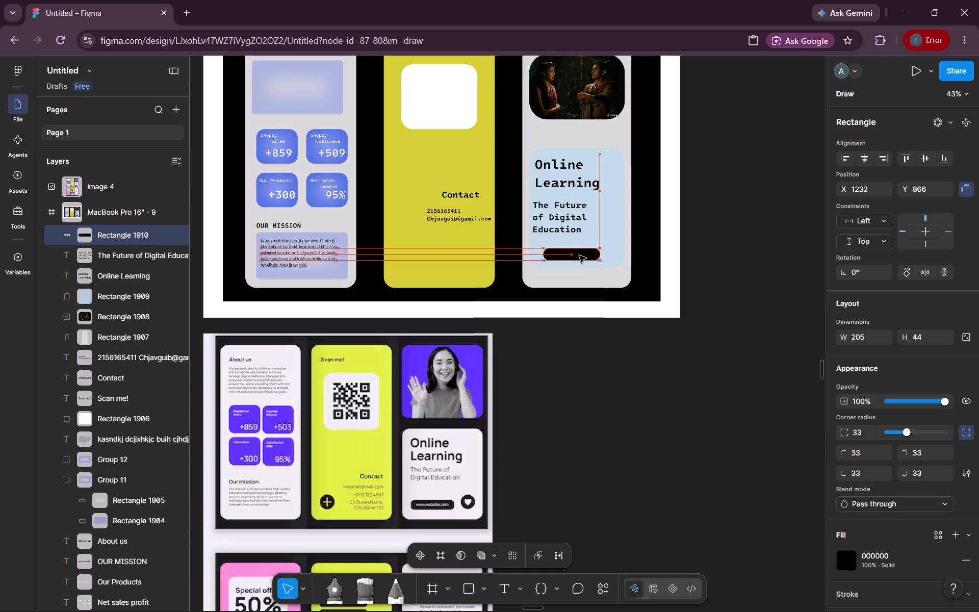
pyautogui.moveTo(579, 256); pyautogui.dragTo(587, 256)
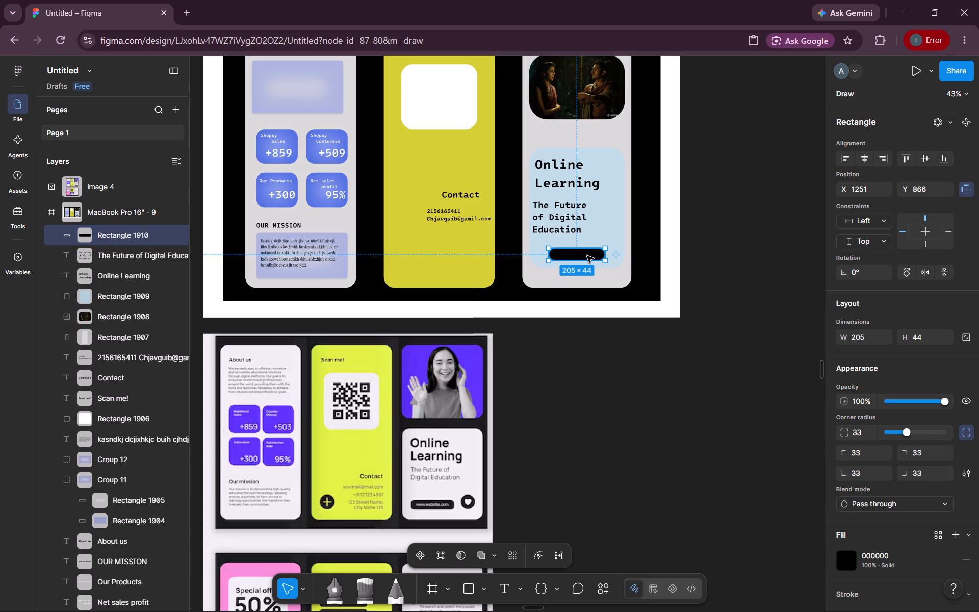
pyautogui.moveTo(587, 256); pyautogui.dragTo(578, 255)
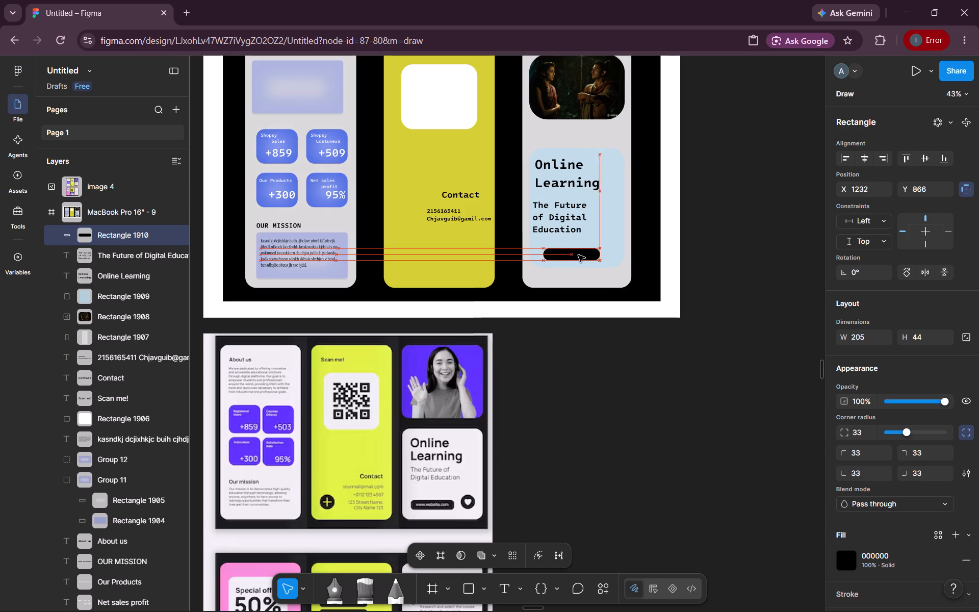
pyautogui.moveTo(578, 255); pyautogui.dragTo(577, 257)
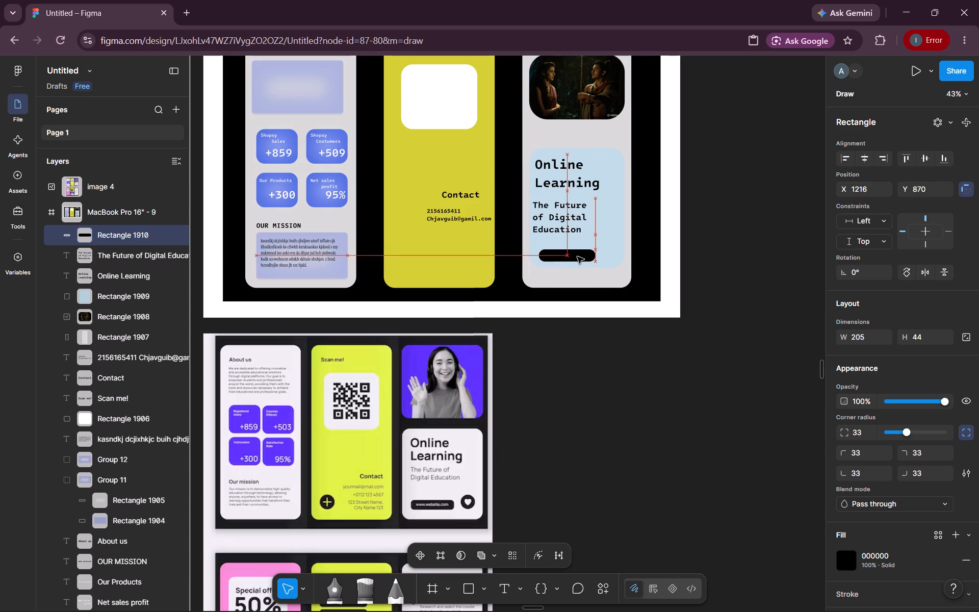
pyautogui.moveTo(577, 257); pyautogui.dragTo(576, 257)
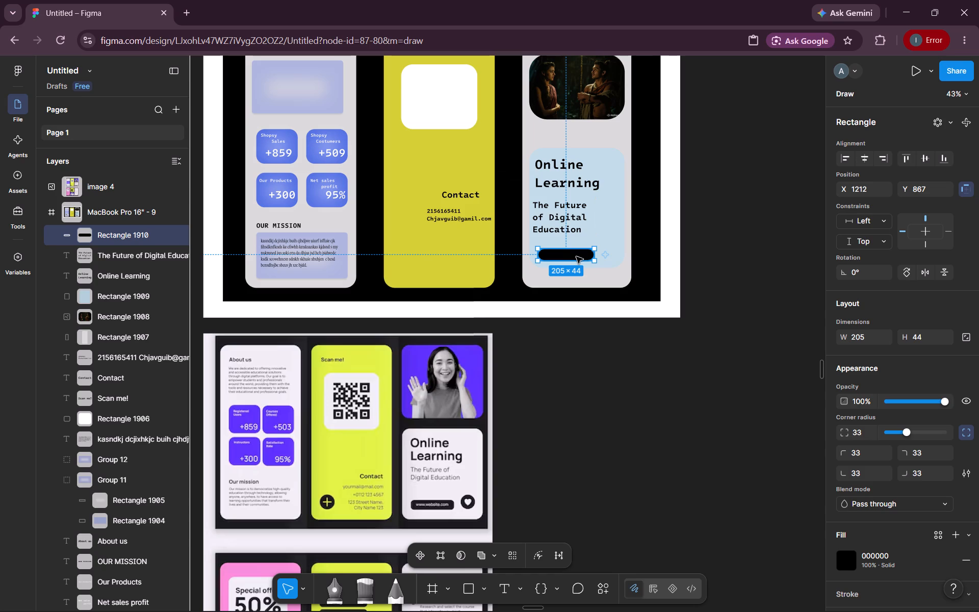
# Draw a circle about 83 × 83 with the Ellipse tool on the empty canvas beside the reference brochure, at about X 61434, Y 8586.
pyautogui.click(478, 588)
pyautogui.click(483, 586)
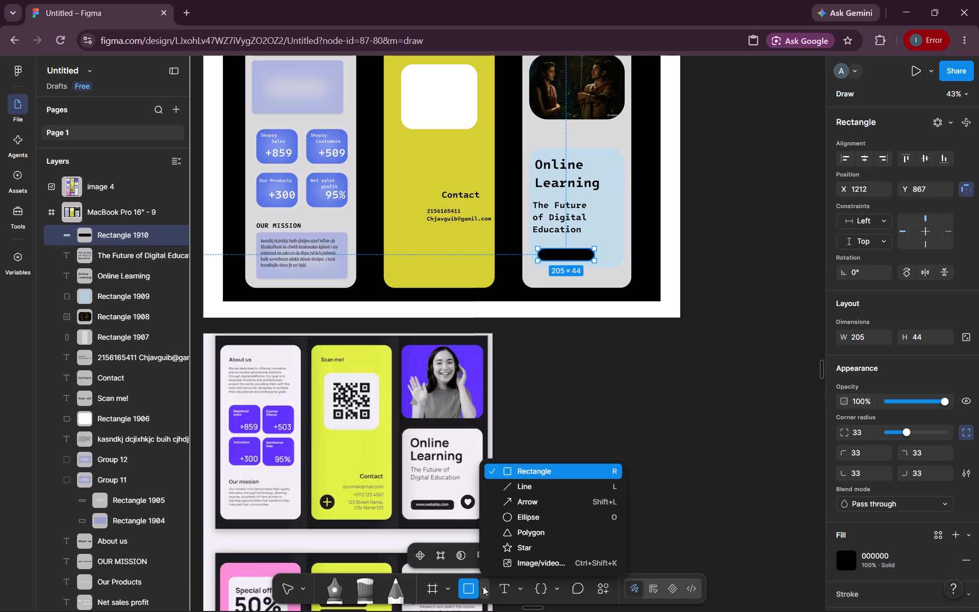
pyautogui.click(528, 516)
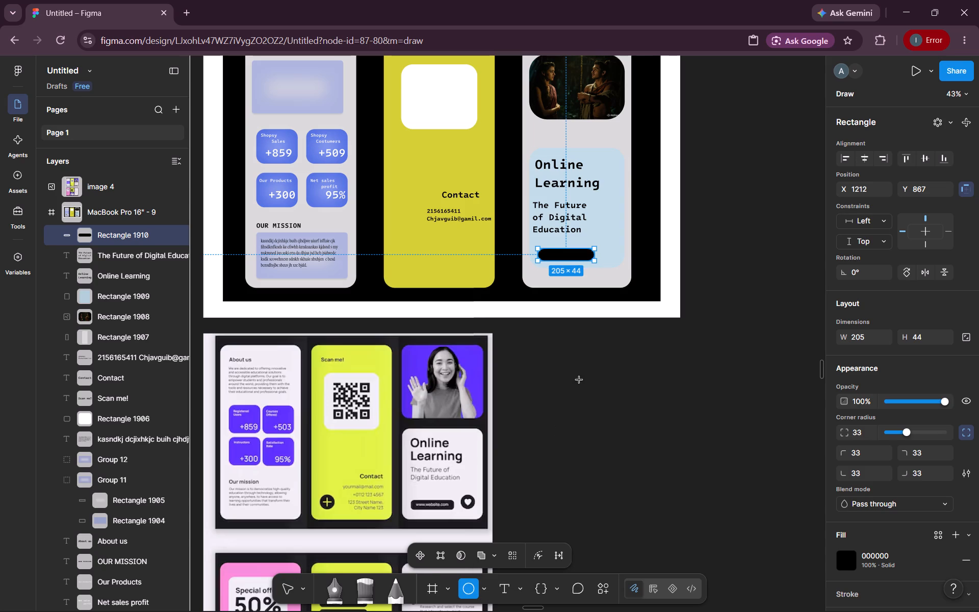
pyautogui.moveTo(579, 380); pyautogui.dragTo(602, 403)
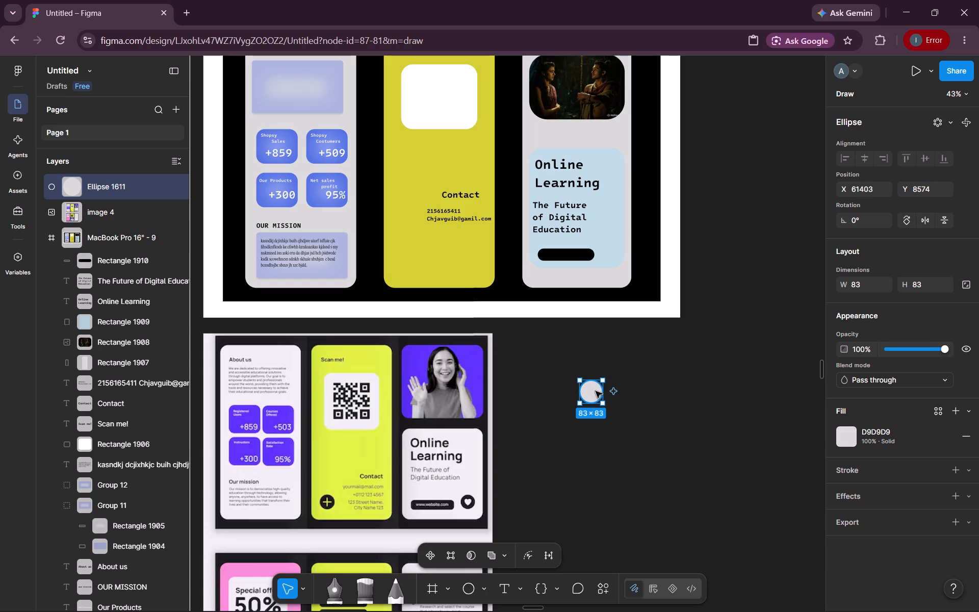
pyautogui.moveTo(596, 390); pyautogui.dragTo(604, 393)
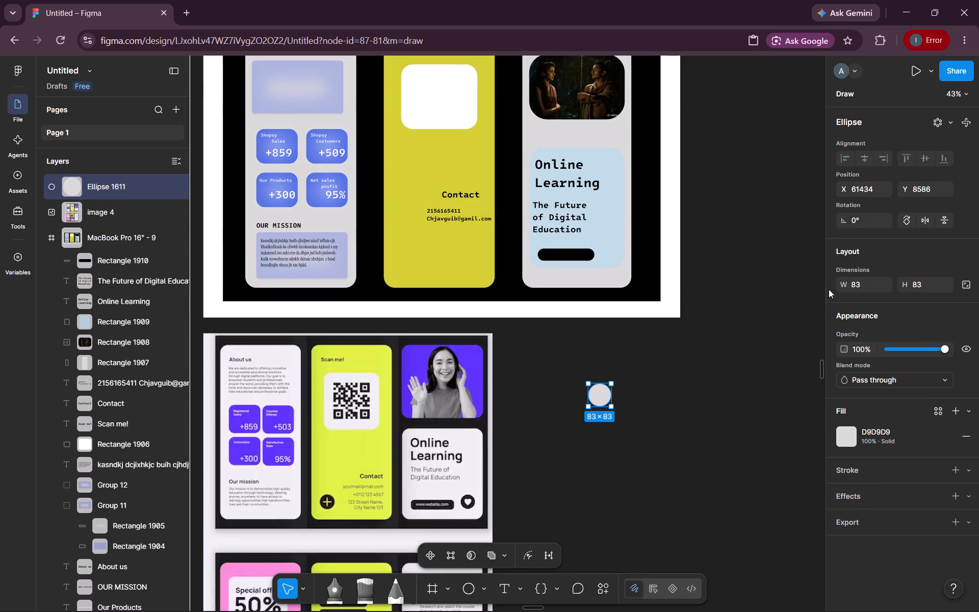
# Set the new circle's width to 60.
pyautogui.doubleClick(863, 282)
pyautogui.write('60')
pyautogui.press('Return')
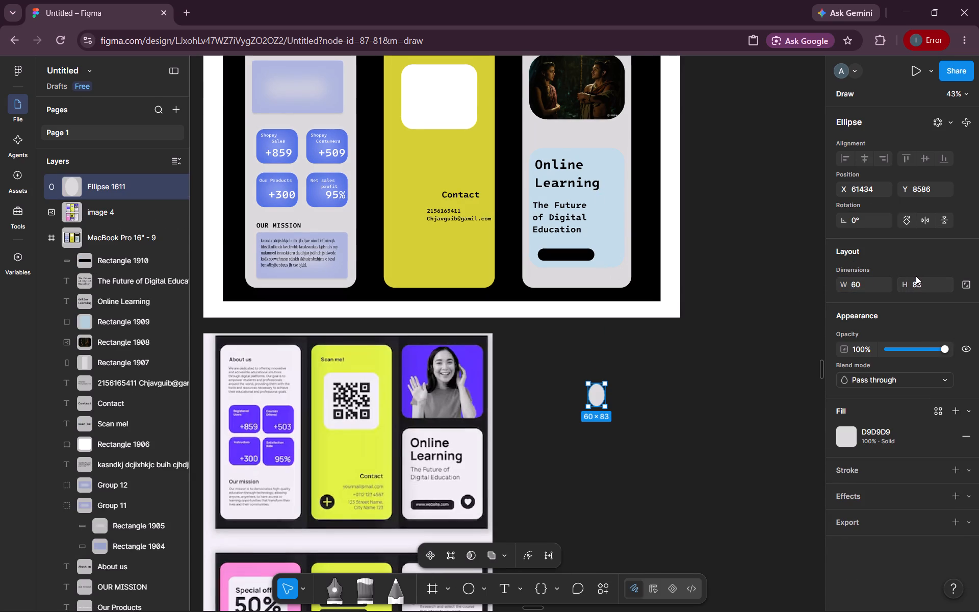
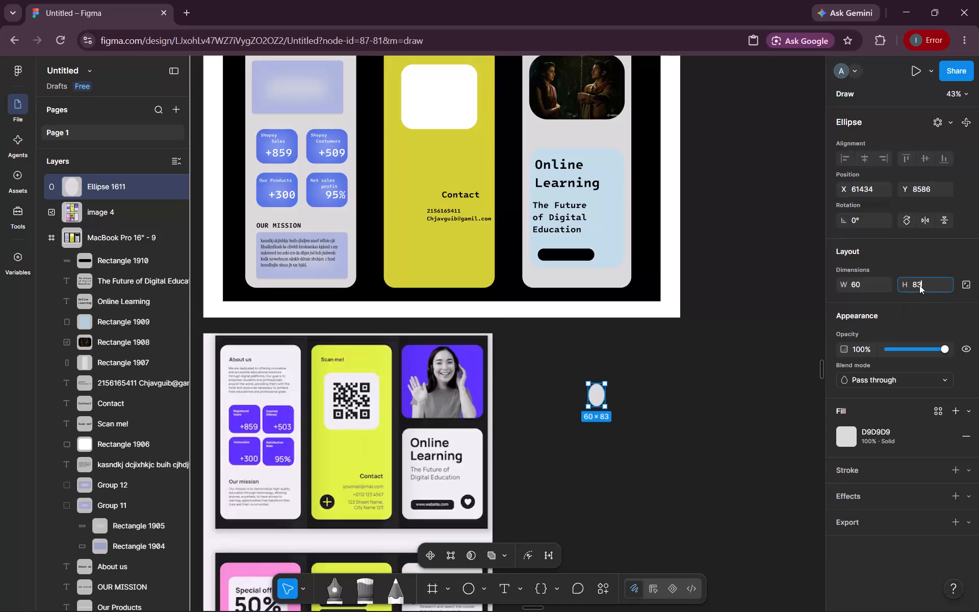
# Set the new circle's height to 60.
pyautogui.write('60')
pyautogui.press('Return')
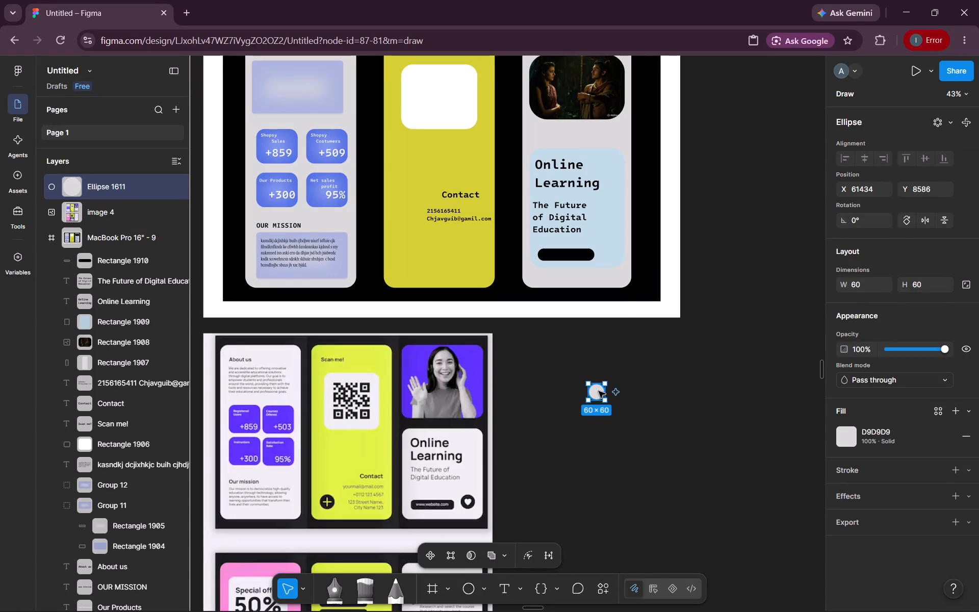
# Move the circle onto the light blue card beside the black button, at about X 1442, Y 859.
pyautogui.moveTo(599, 391); pyautogui.dragTo(611, 251)
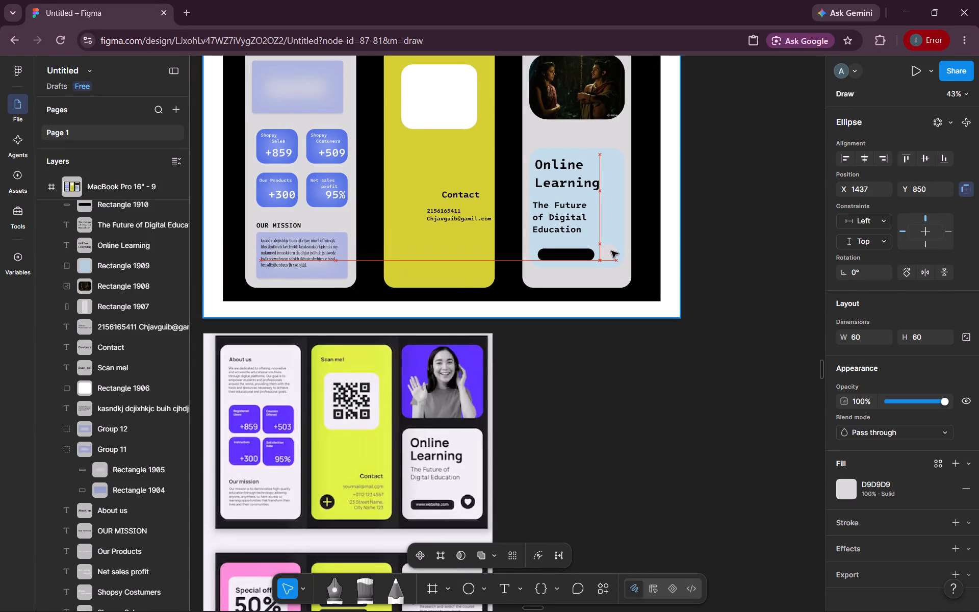
pyautogui.moveTo(611, 251); pyautogui.dragTo(613, 250)
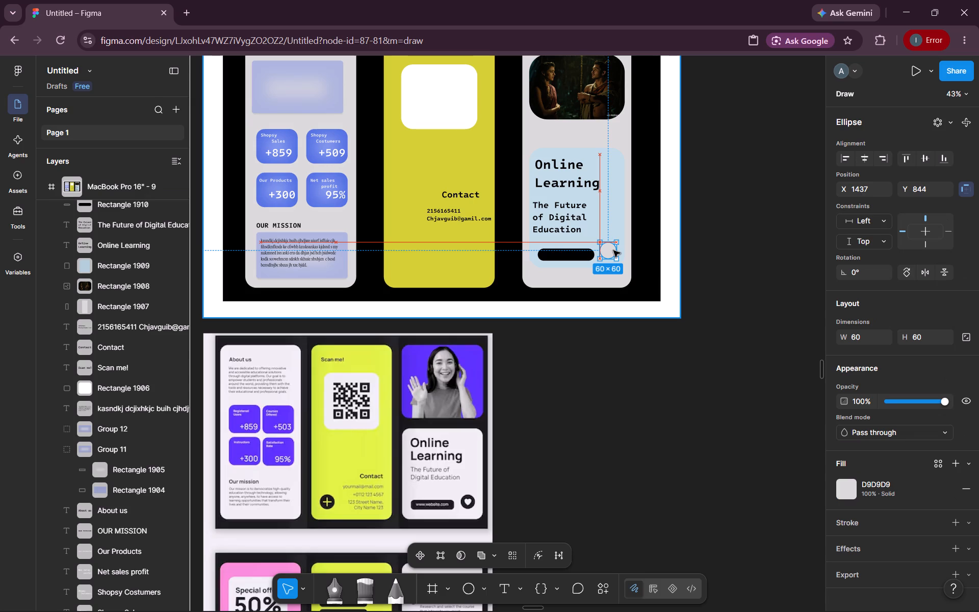
pyautogui.moveTo(613, 250); pyautogui.dragTo(613, 257)
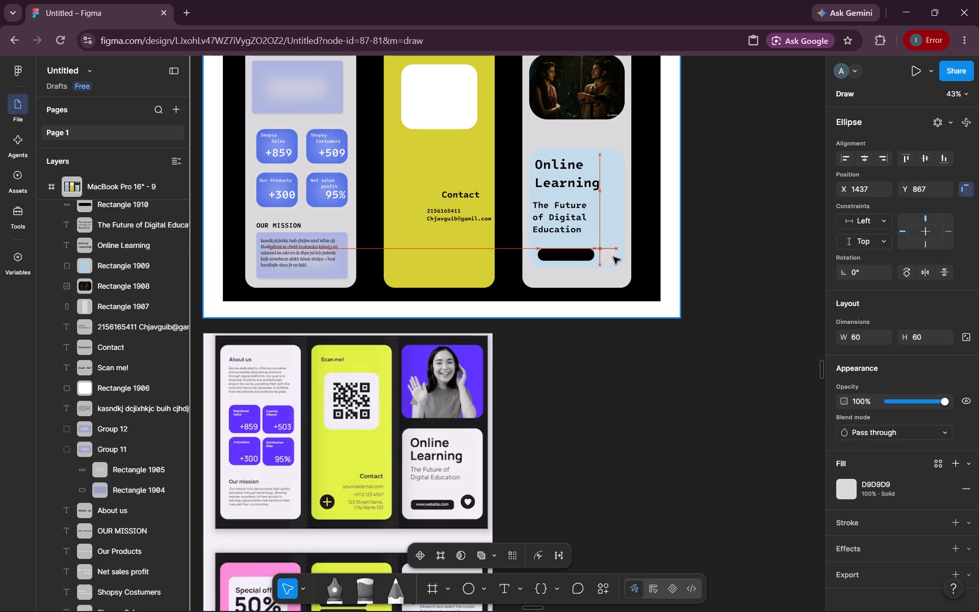
pyautogui.moveTo(613, 257); pyautogui.dragTo(615, 257)
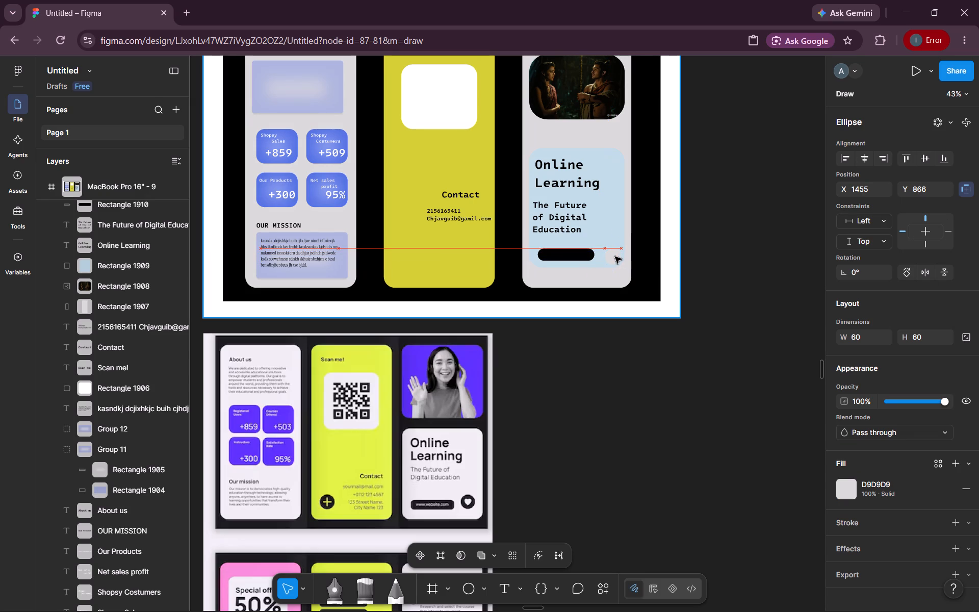
pyautogui.moveTo(615, 257); pyautogui.dragTo(615, 254)
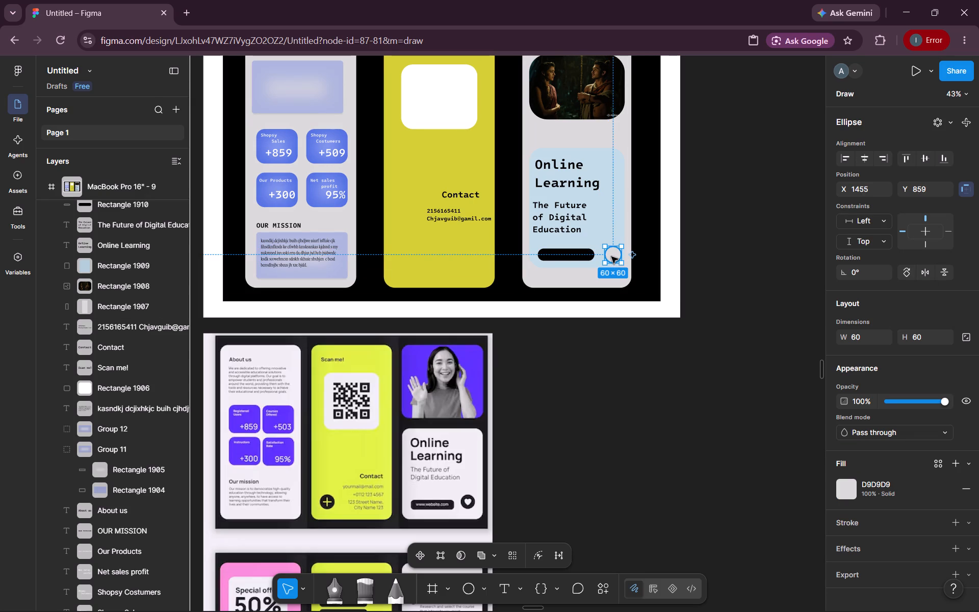
pyautogui.press('Left')
pyautogui.press('Left')
pyautogui.press('Left')
pyautogui.press('Left')
pyautogui.press('Left')
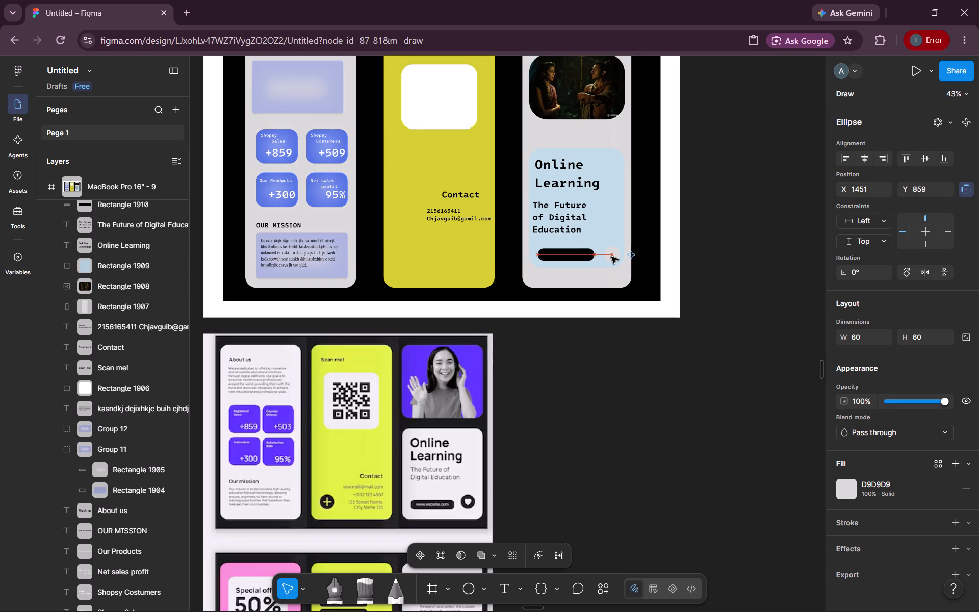
pyautogui.press('Left')
pyautogui.press('Left')
pyautogui.press('Left')
pyautogui.press('Left')
pyautogui.press('Left')
pyautogui.press('Left')
pyautogui.press('Left')
pyautogui.press('Left')
# Fill the circle on the light blue card with black, 000000.
pyautogui.click(850, 494)
pyautogui.click(720, 554)
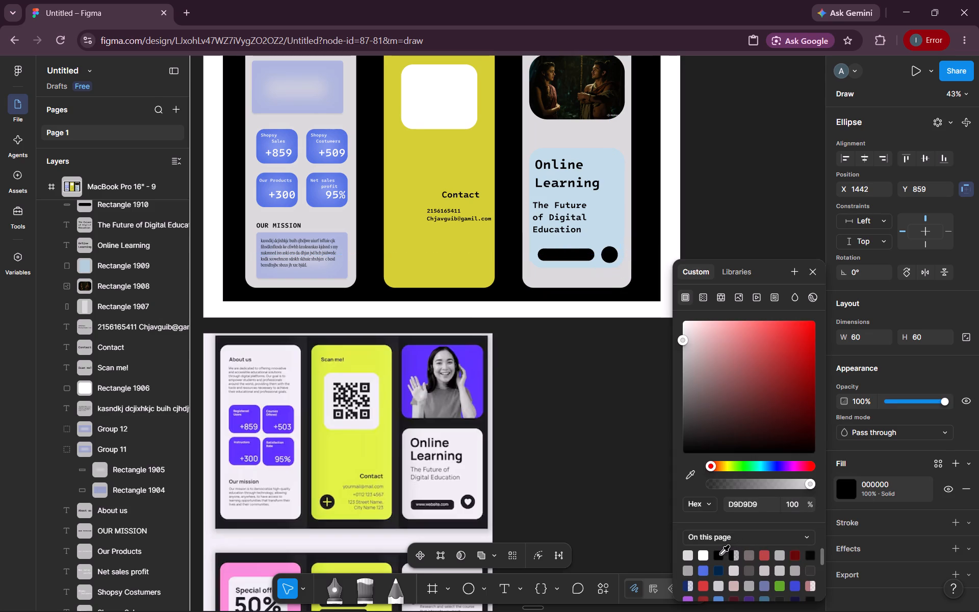
pyautogui.click(604, 463)
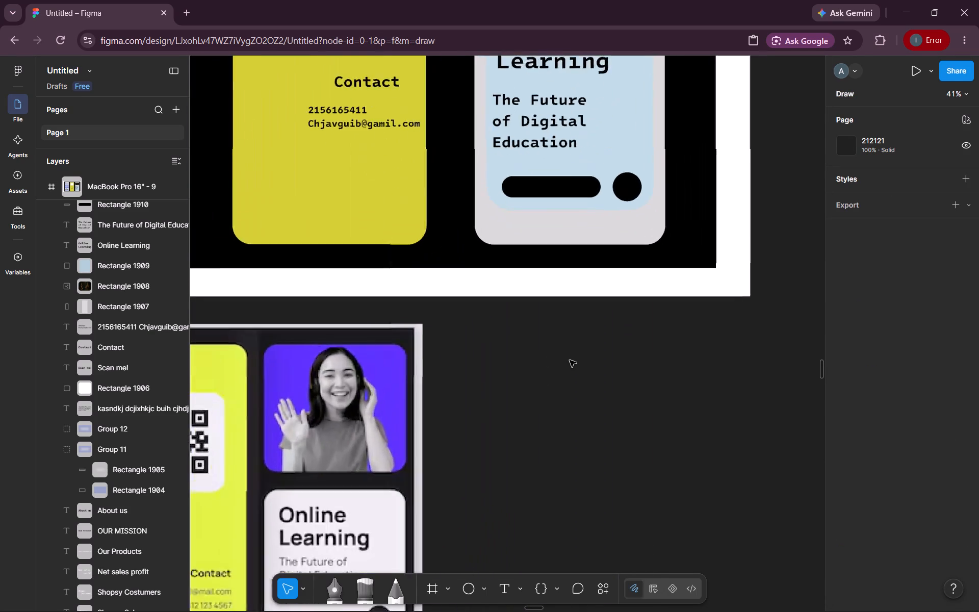
pyautogui.scroll(2, 570, 360)
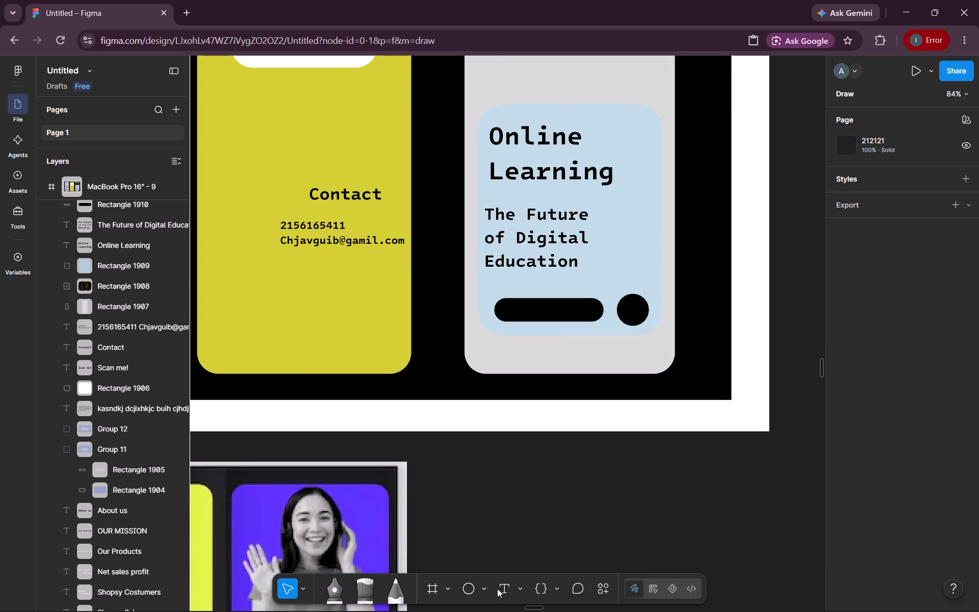
pyautogui.click(504, 589)
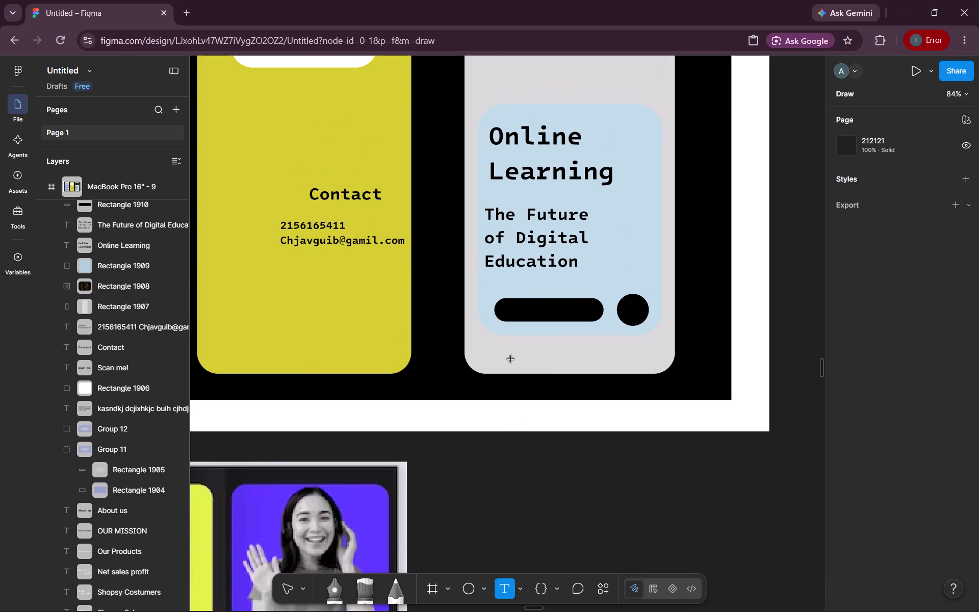
pyautogui.click(511, 359)
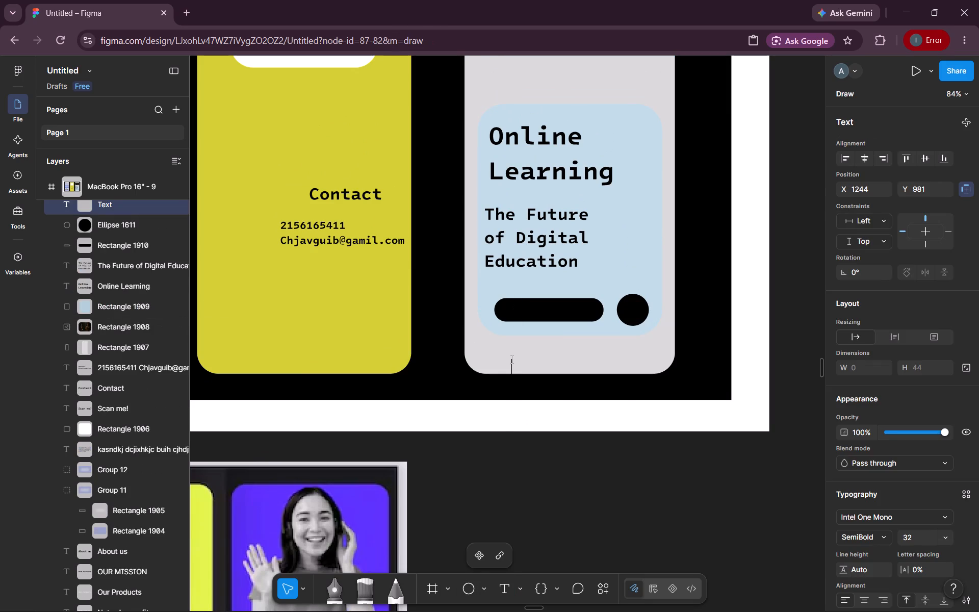
pyautogui.write('www')
pyautogui.press('.')
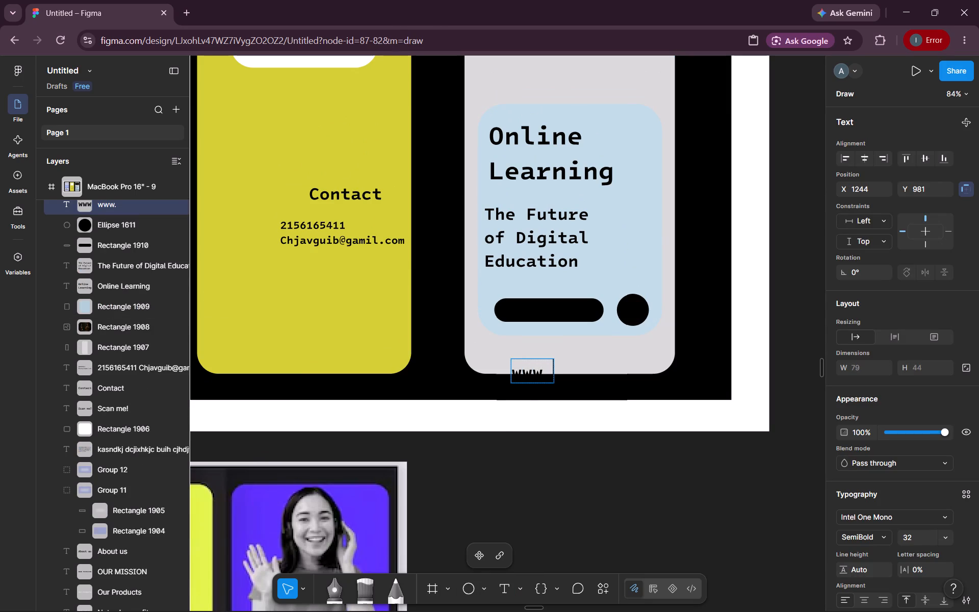
pyautogui.write('youtube,')
pyautogui.write('com')
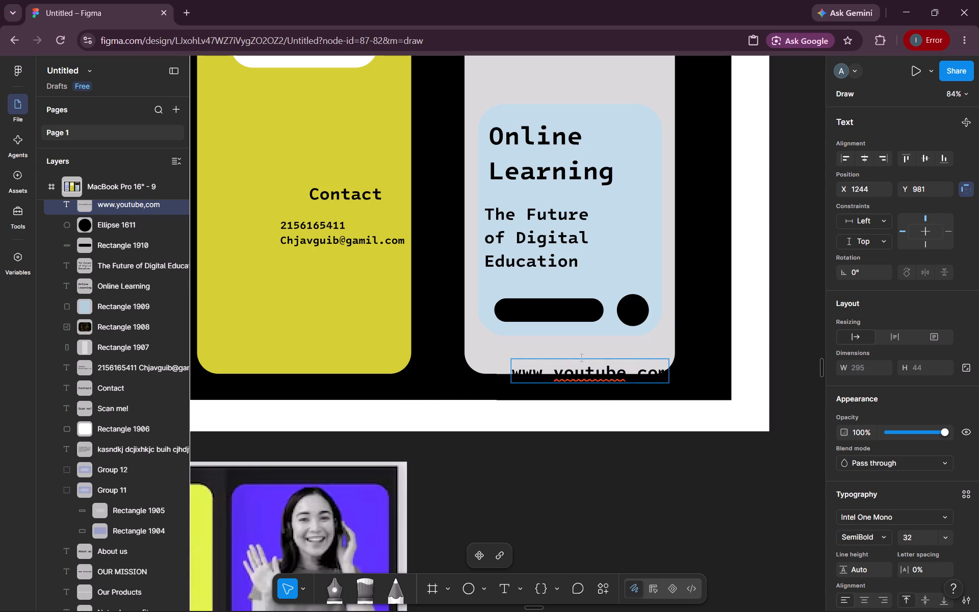
pyautogui.click(586, 453)
# Move the website text up to just beneath the light blue card, at about X 1212, Y 951.
pyautogui.doubleClick(607, 361)
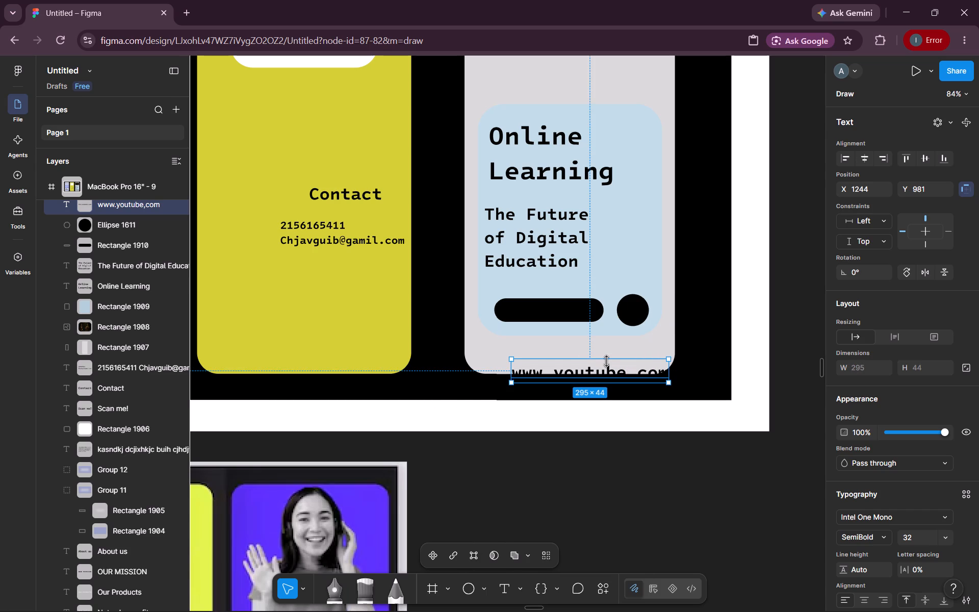
pyautogui.click(591, 485)
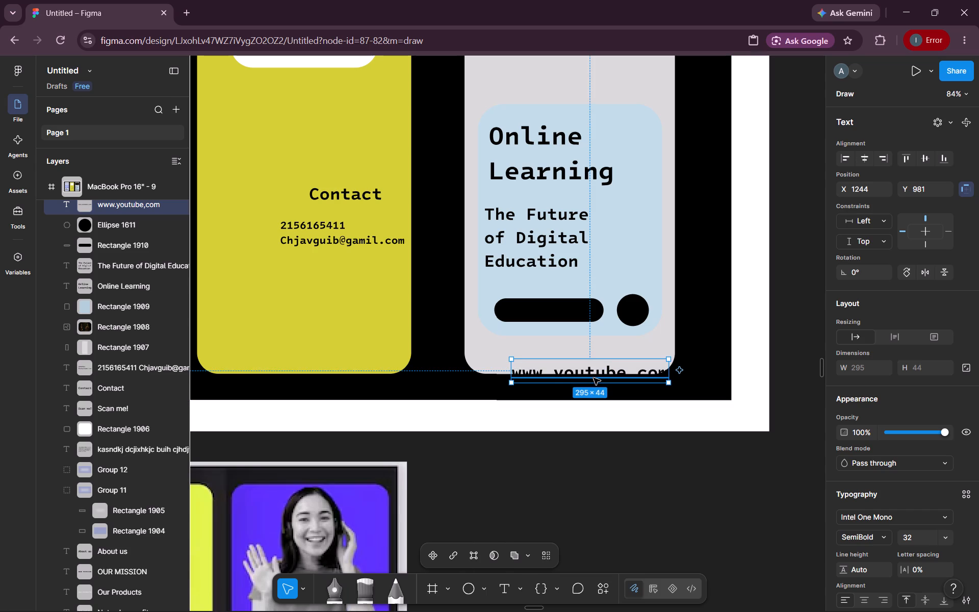
pyautogui.moveTo(594, 378); pyautogui.dragTo(577, 362)
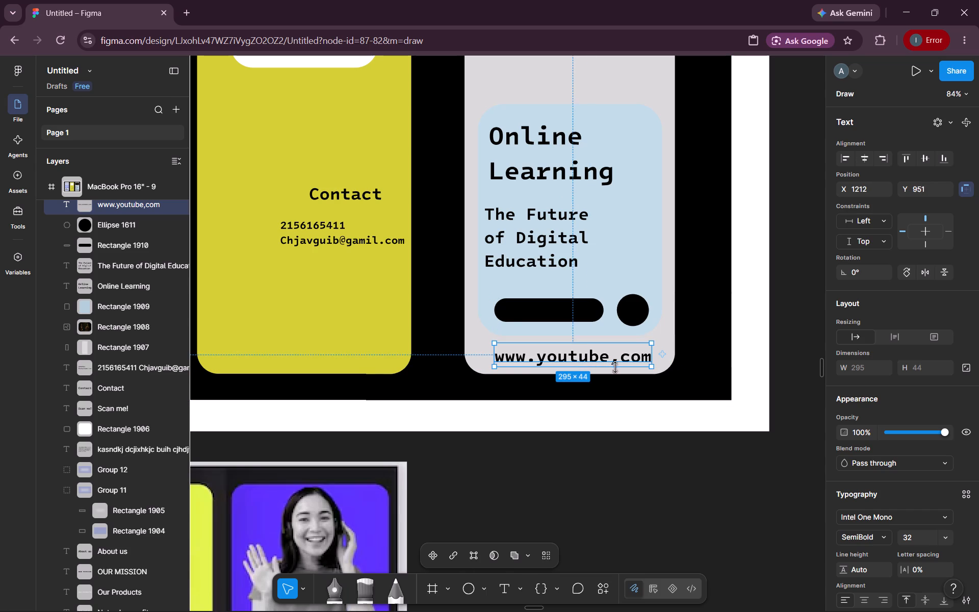
pyautogui.doubleClick(617, 362)
pyautogui.doubleClick(617, 362)
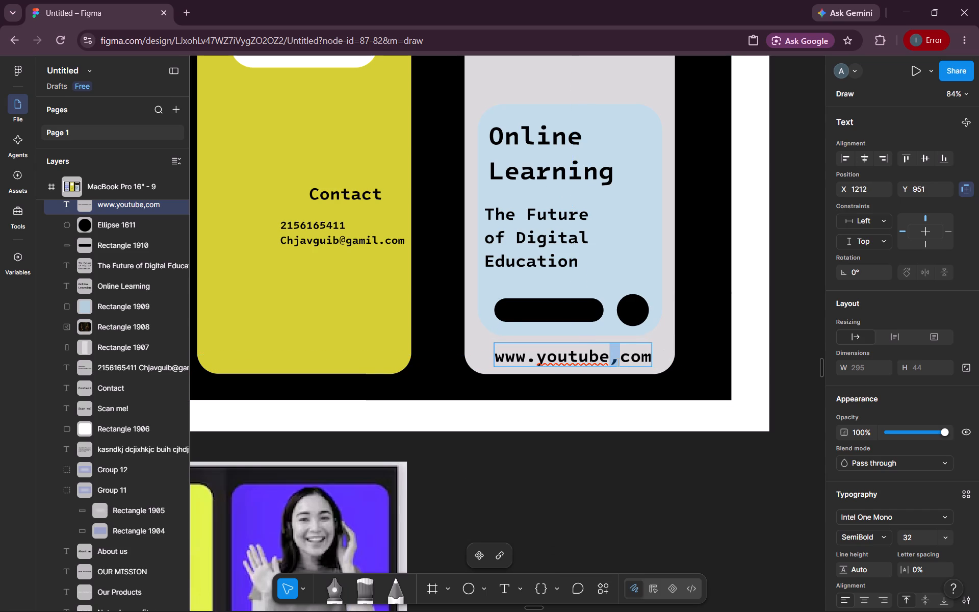
pyautogui.press('.')
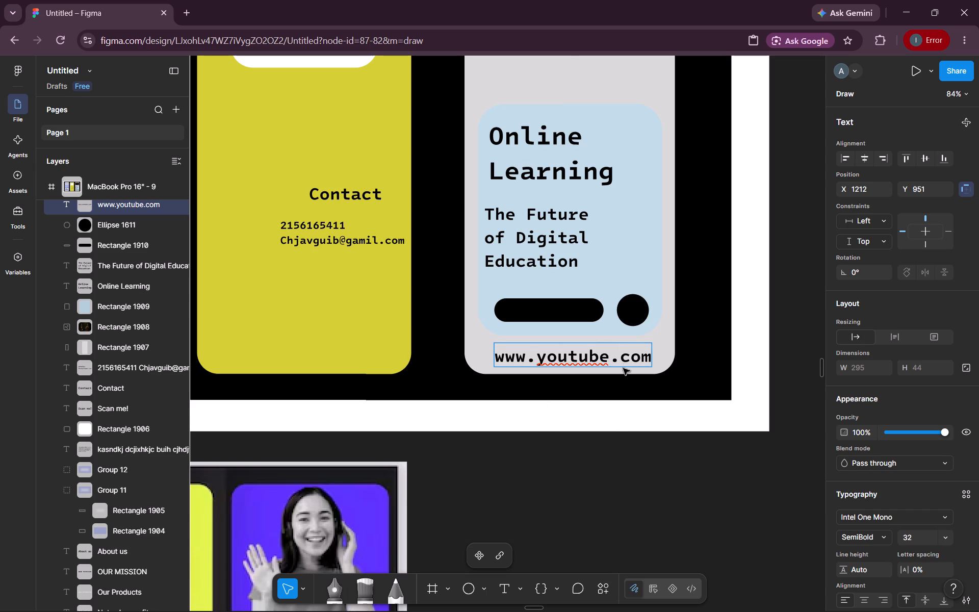
pyautogui.doubleClick(620, 362)
pyautogui.tripleClick(620, 362)
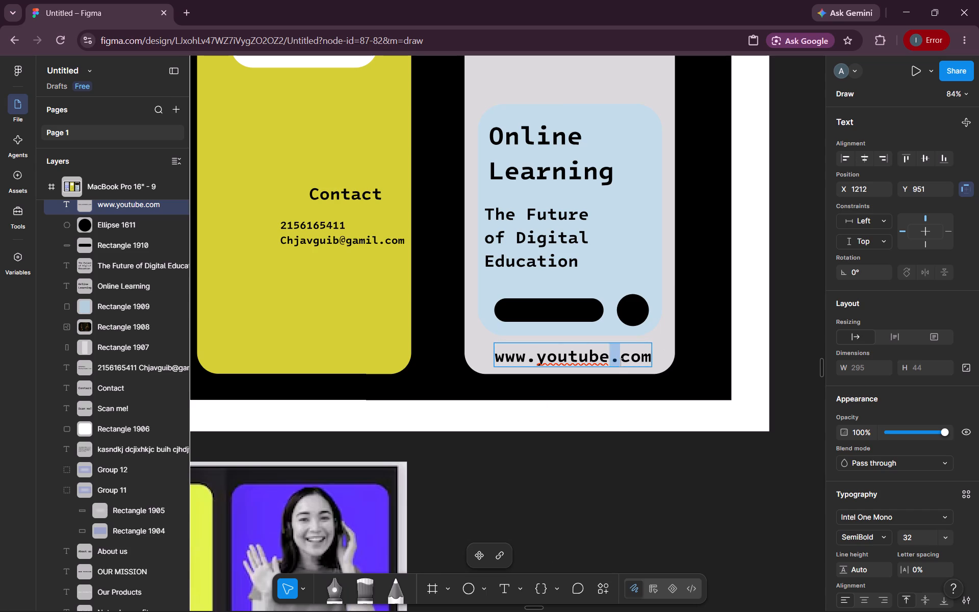
pyautogui.doubleClick(620, 362)
pyautogui.doubleClick(620, 362)
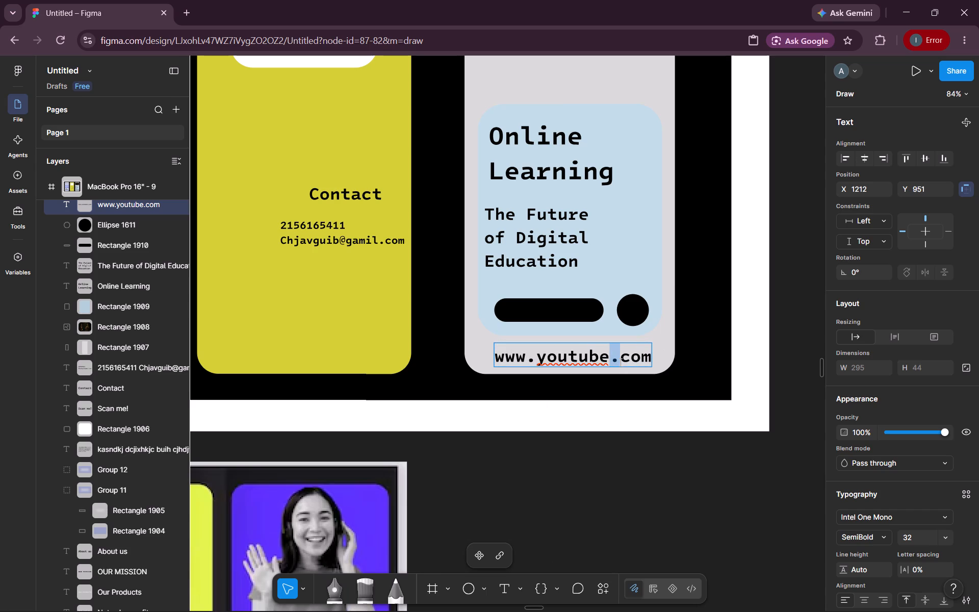
pyautogui.tripleClick(620, 362)
pyautogui.click(620, 362)
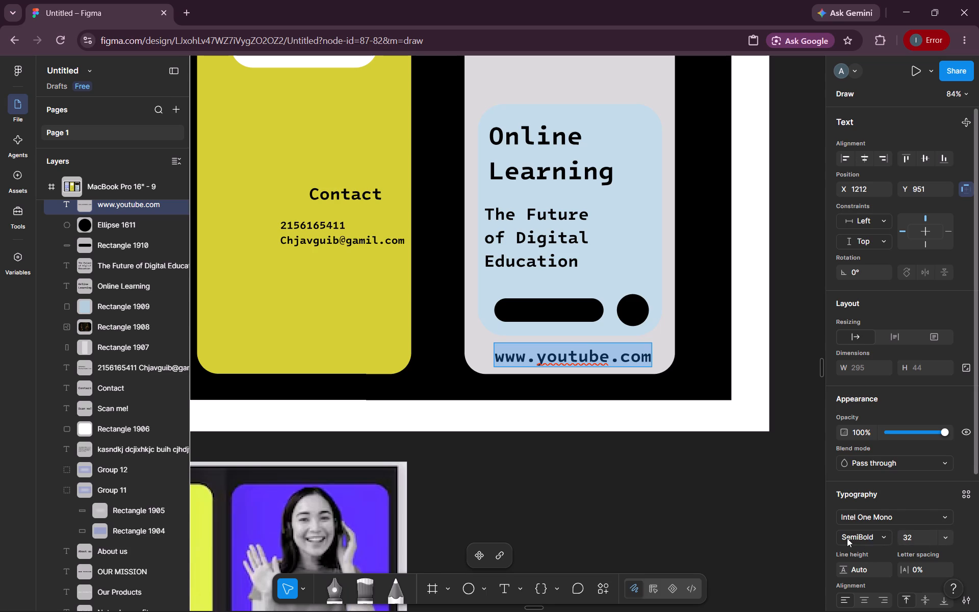
pyautogui.scroll(-3, 847, 538)
pyautogui.click(848, 482)
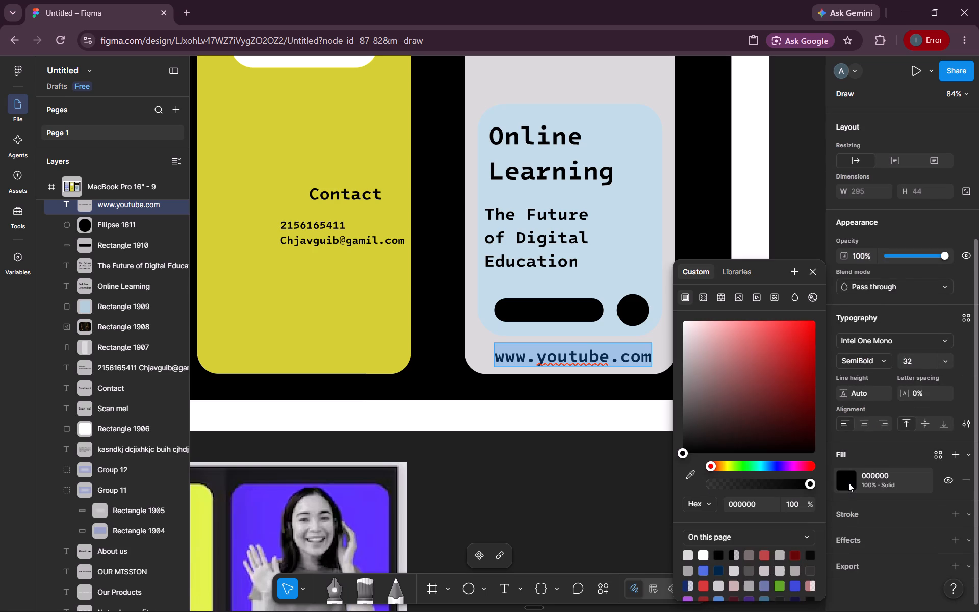
pyautogui.click(701, 557)
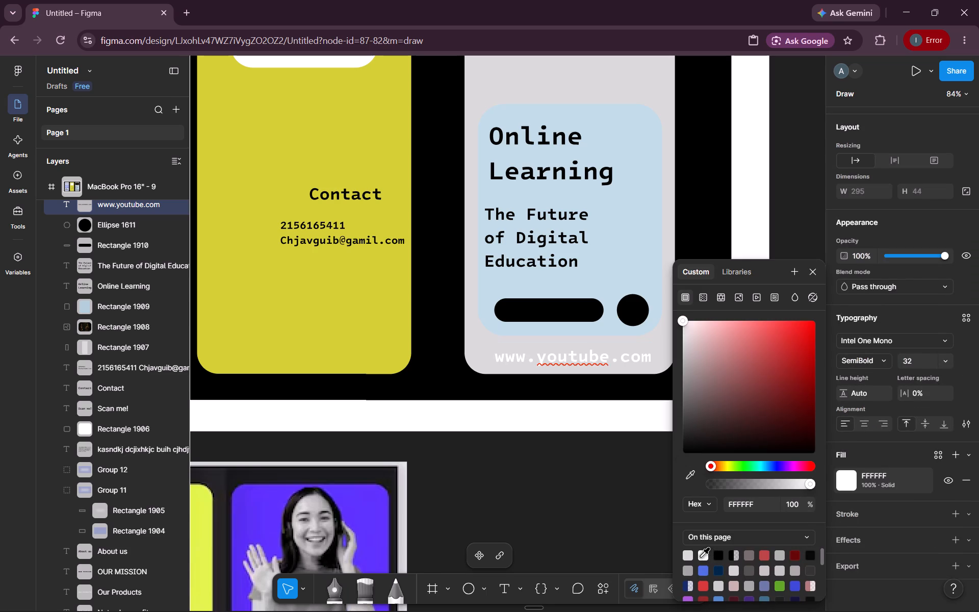
pyautogui.click(901, 437)
pyautogui.click(943, 361)
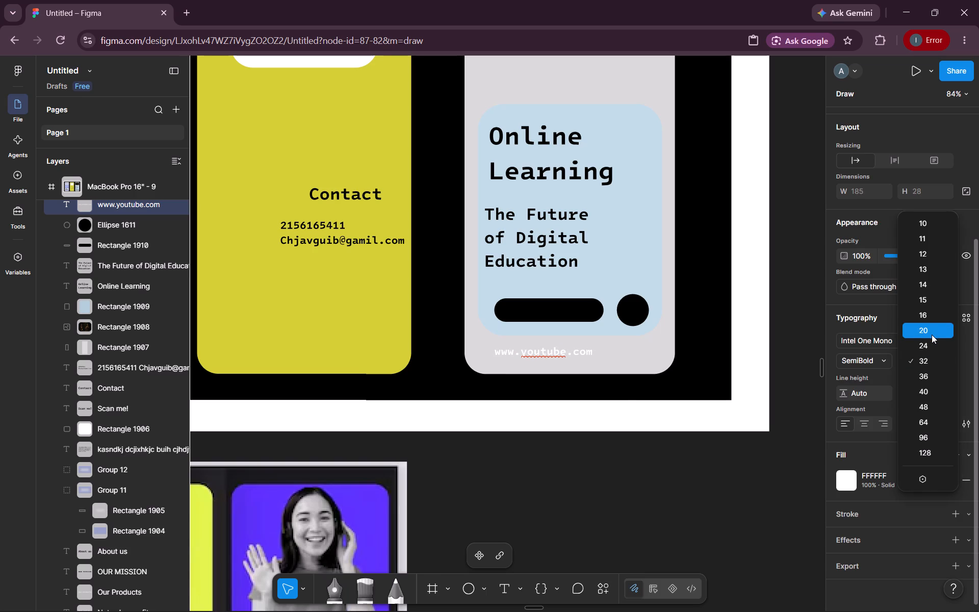
pyautogui.click(932, 342)
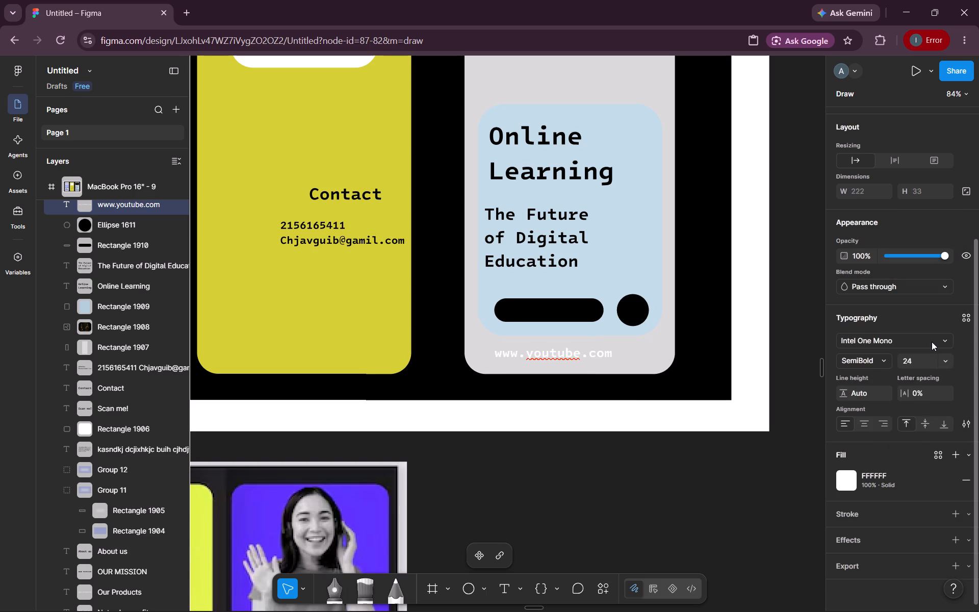
pyautogui.doubleClick(929, 357)
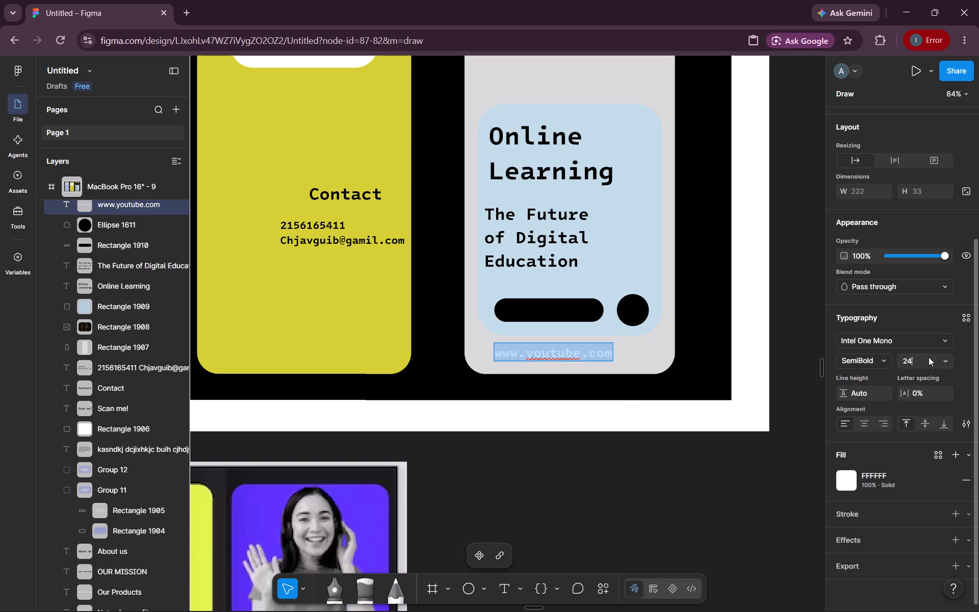
pyautogui.write('22')
pyautogui.press('Return')
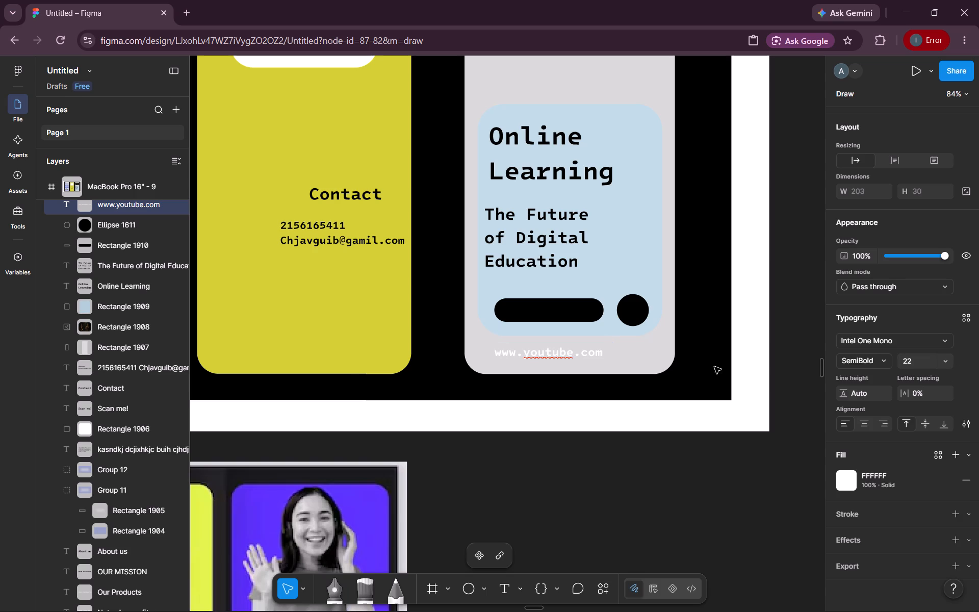
pyautogui.click(589, 479)
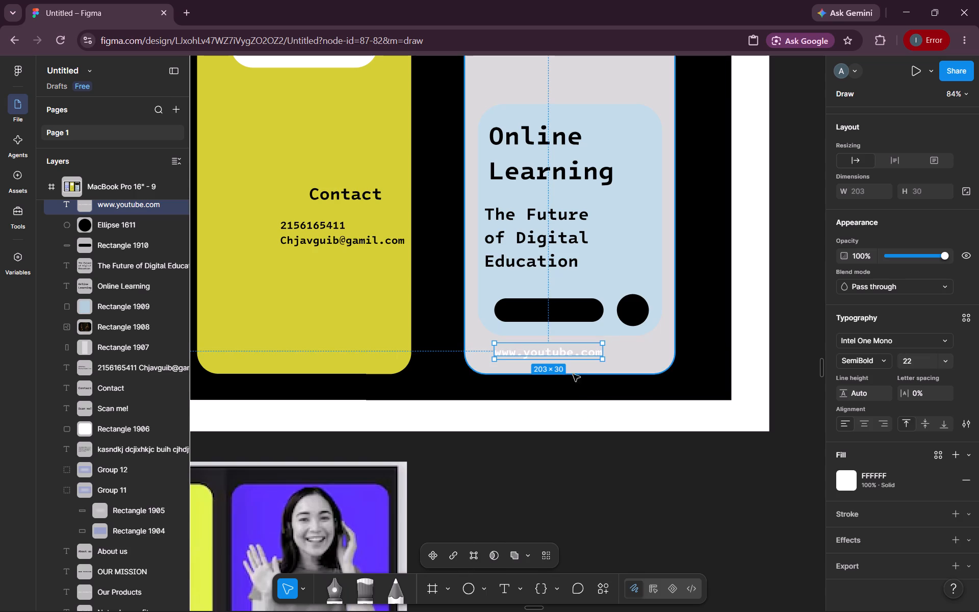
pyautogui.moveTo(559, 350); pyautogui.dragTo(558, 313)
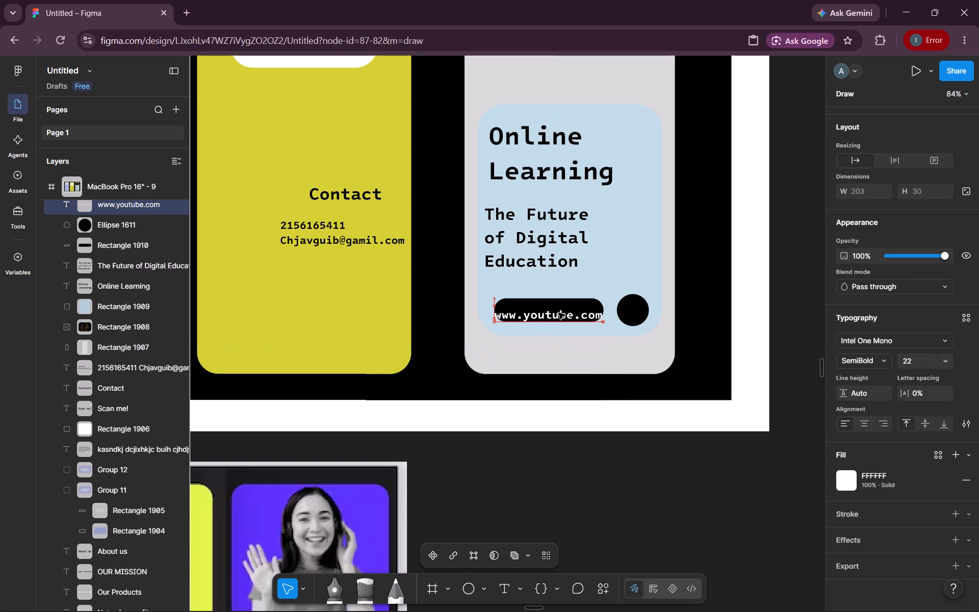
pyautogui.moveTo(558, 313); pyautogui.dragTo(561, 303)
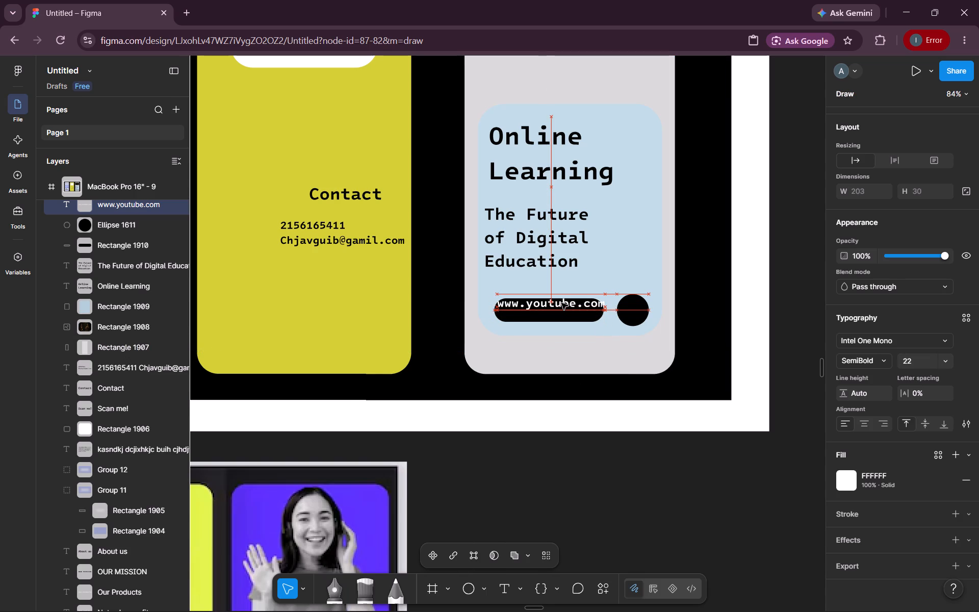
pyautogui.moveTo(561, 303); pyautogui.dragTo(561, 309)
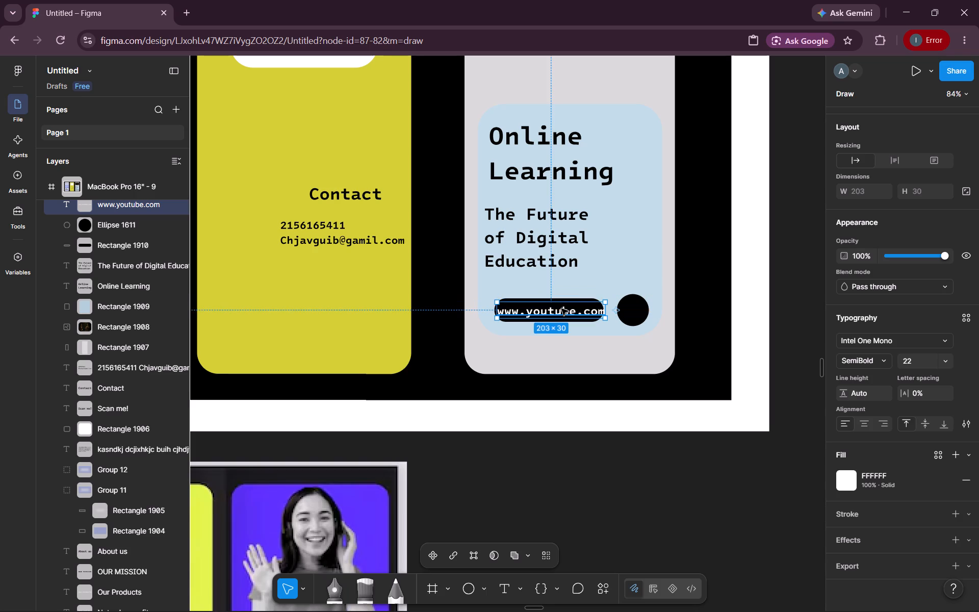
pyautogui.click(579, 425)
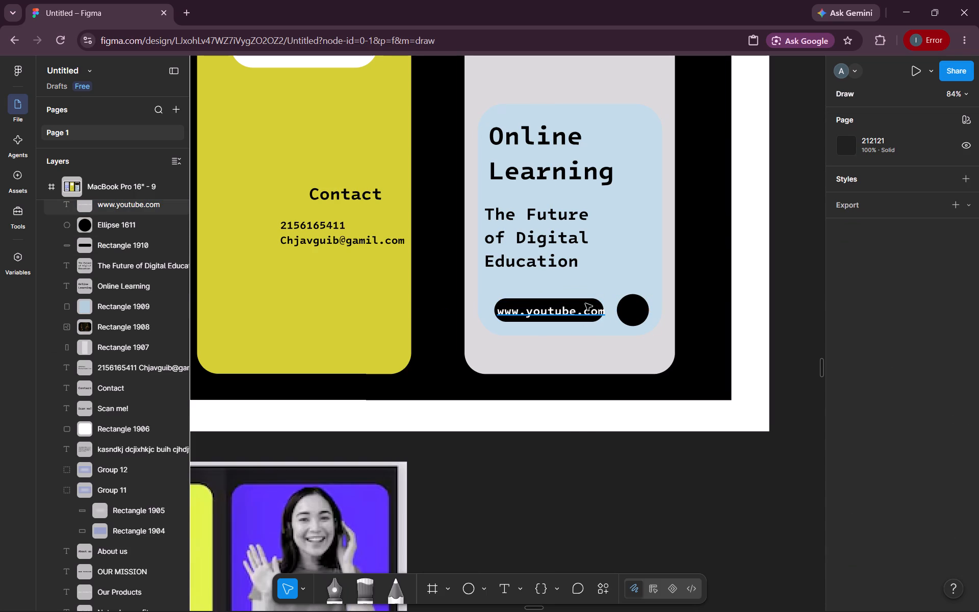
pyautogui.click(585, 302)
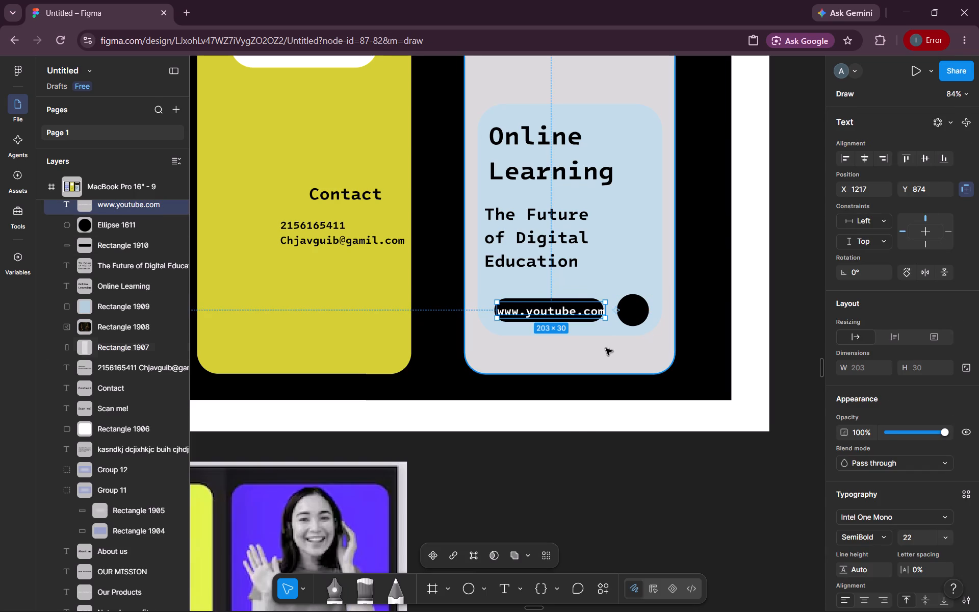
pyautogui.click(576, 316)
pyautogui.moveTo(576, 316); pyautogui.dragTo(576, 329)
pyautogui.click(577, 309)
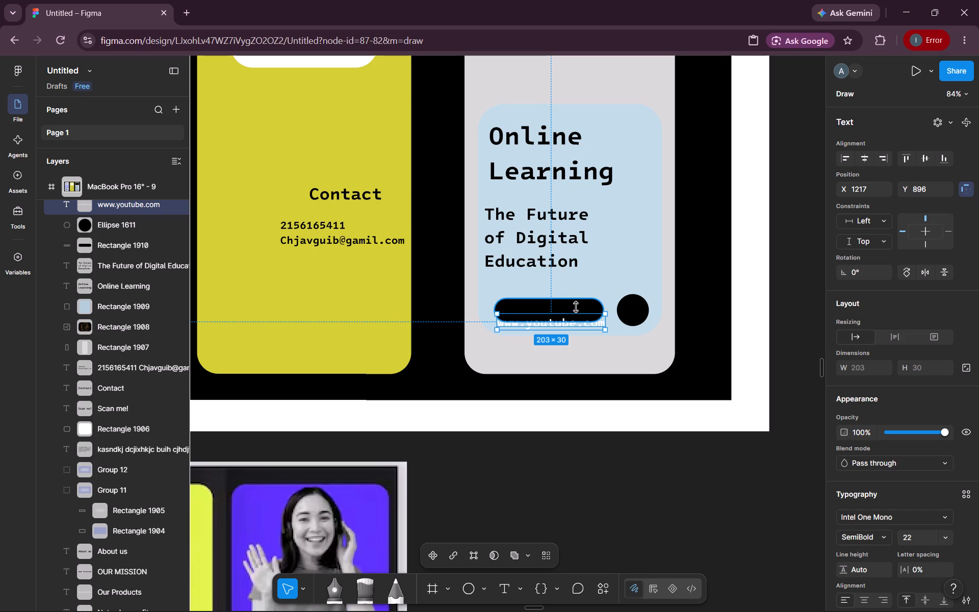
pyautogui.click(575, 305)
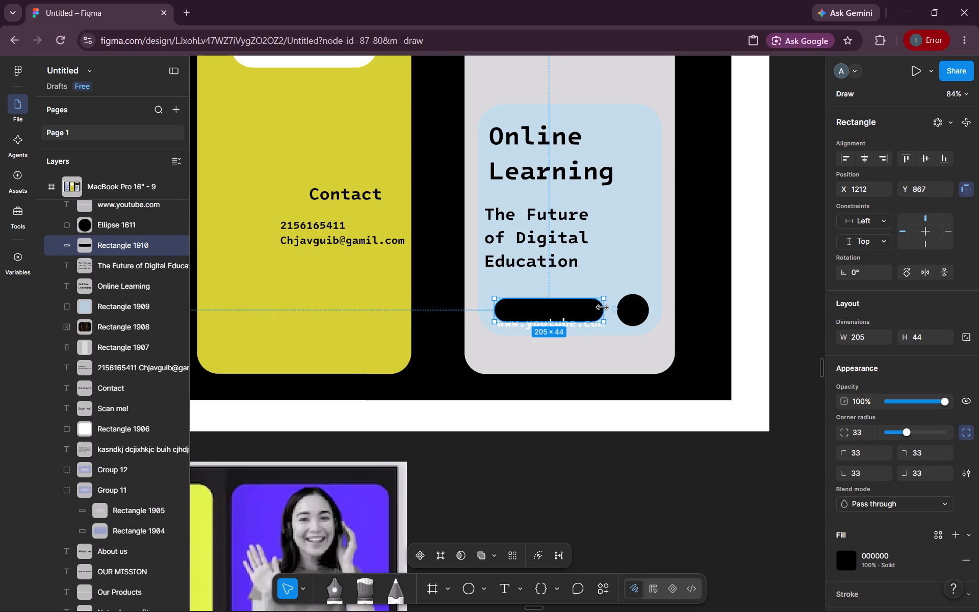
pyautogui.moveTo(606, 308); pyautogui.dragTo(611, 308)
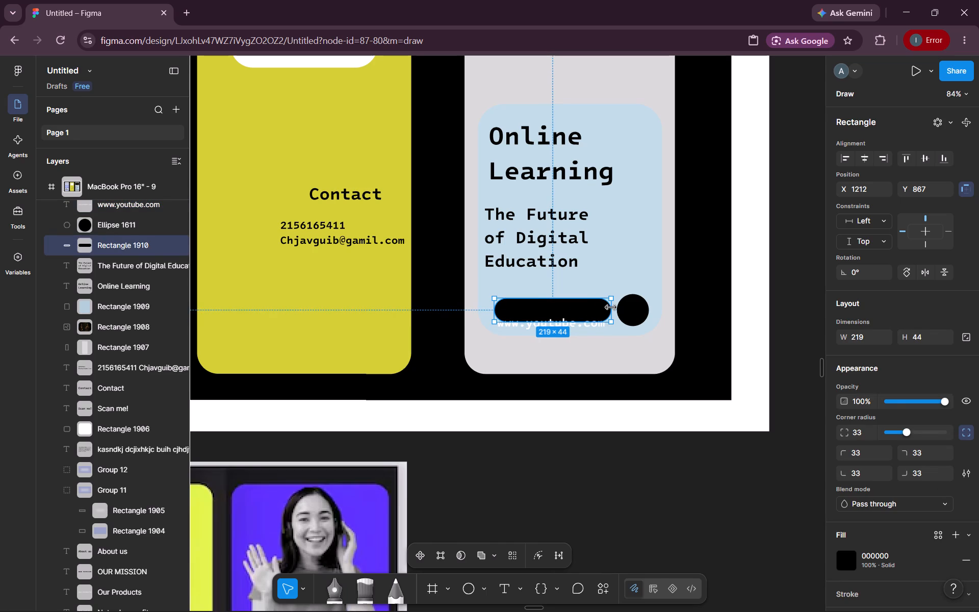
pyautogui.click(570, 451)
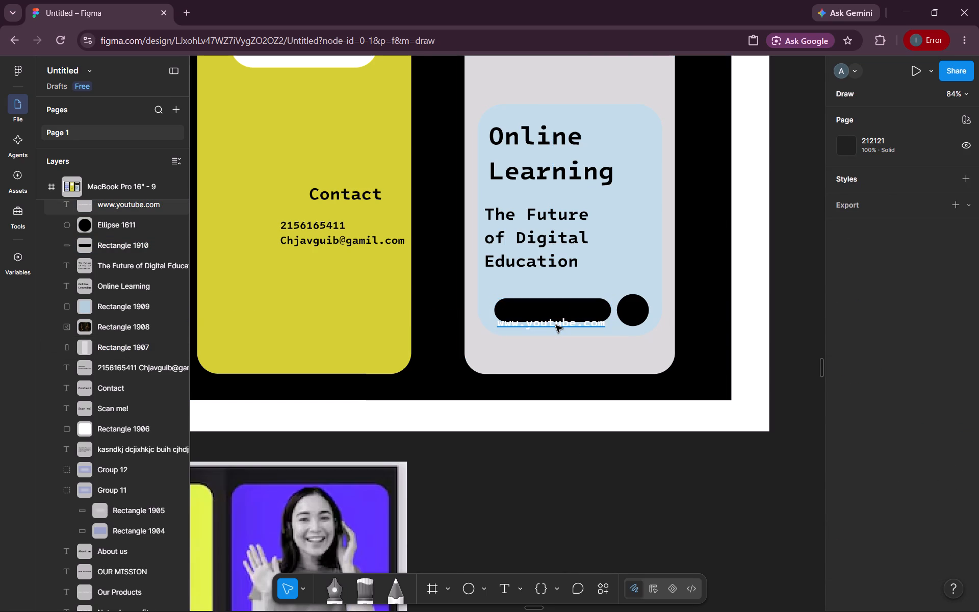
pyautogui.click(556, 325)
pyautogui.moveTo(556, 325); pyautogui.dragTo(559, 313)
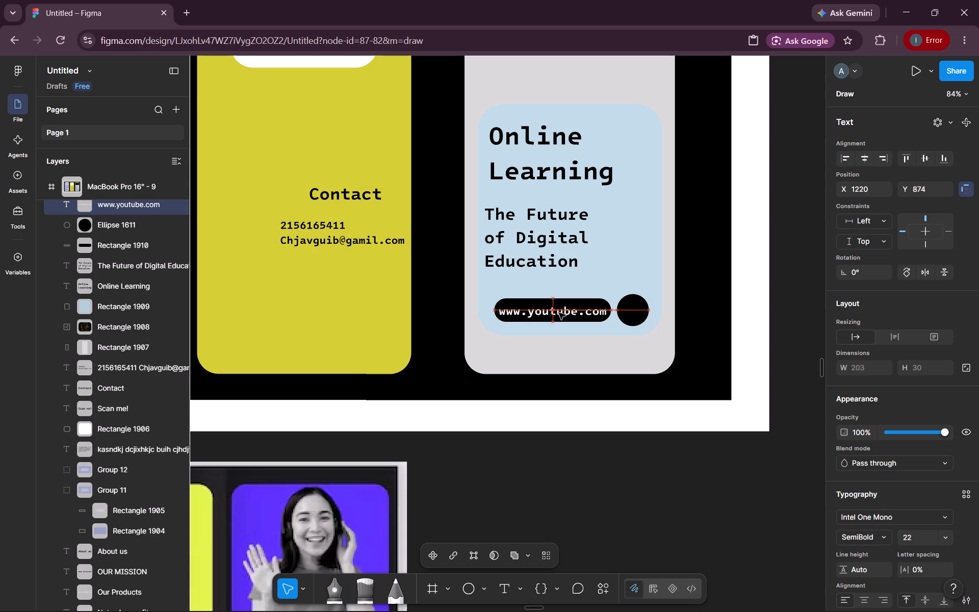
pyautogui.moveTo(559, 313); pyautogui.dragTo(559, 312)
pyautogui.click(542, 482)
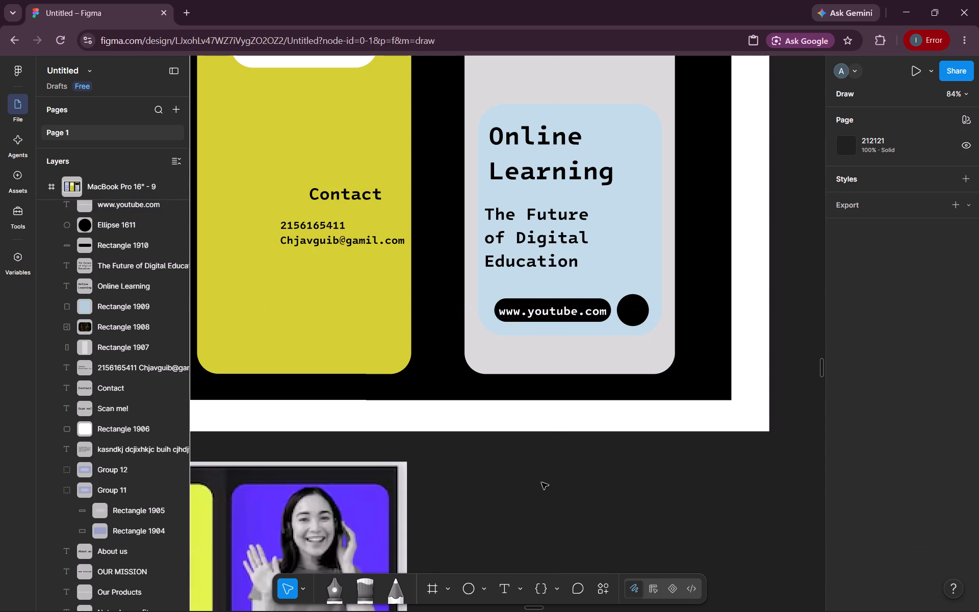
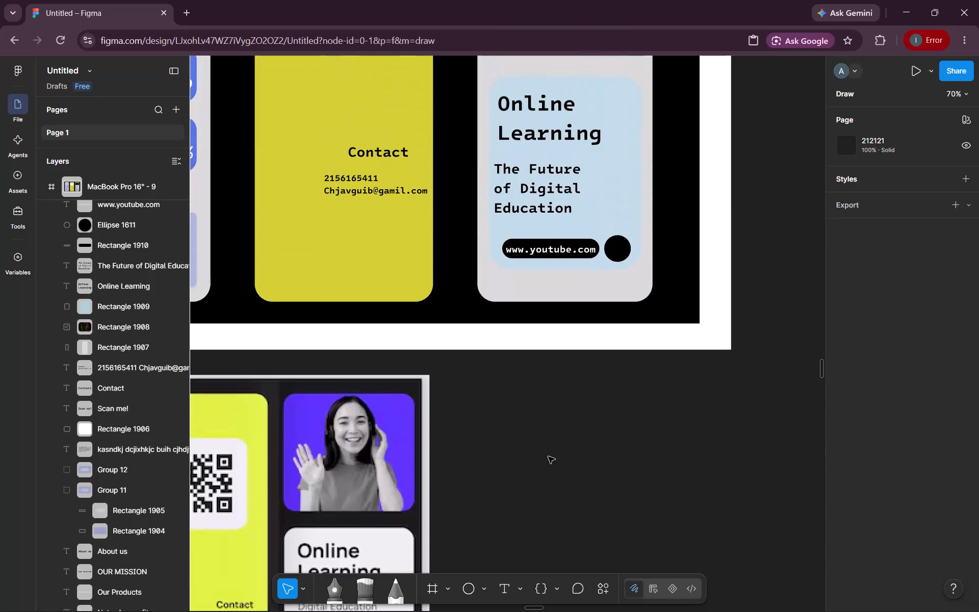
# Add a new MacBook Pro 16" frame (1728 × 1117) beside the reference image, at about X 61186, Y 8555.
pyautogui.scroll(2, 548, 456)
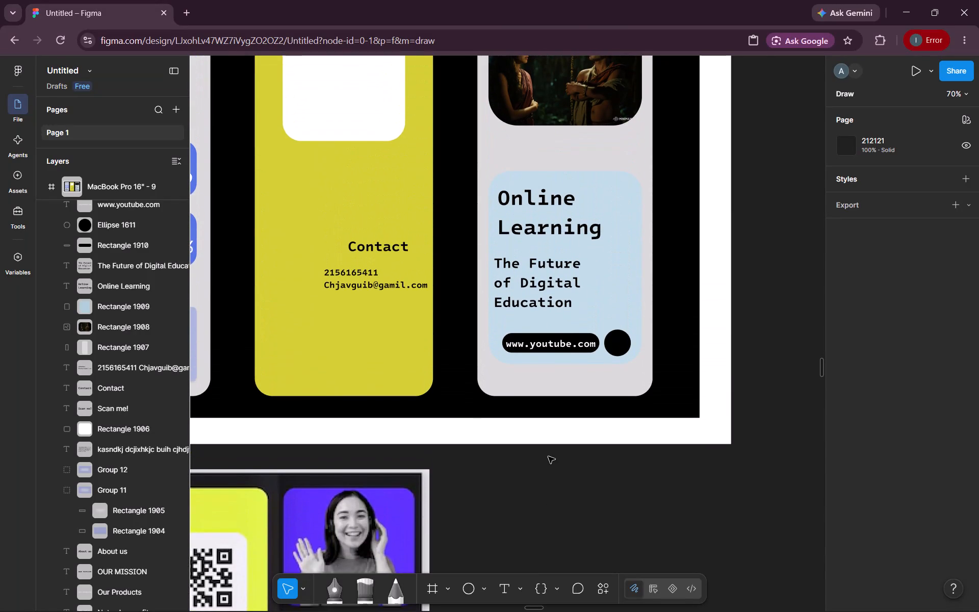
pyautogui.scroll(2, 548, 456)
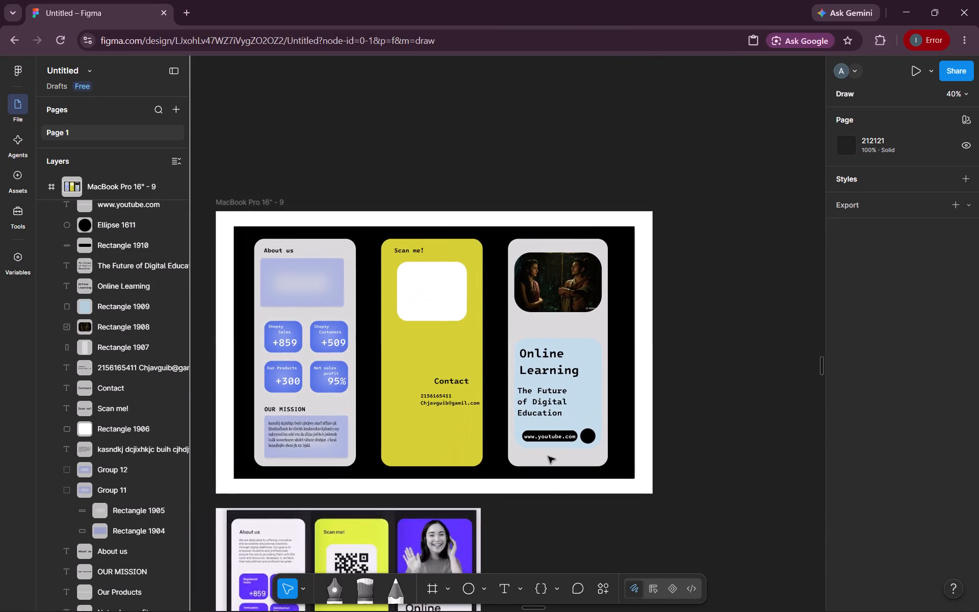
pyautogui.scroll(-6, 548, 456)
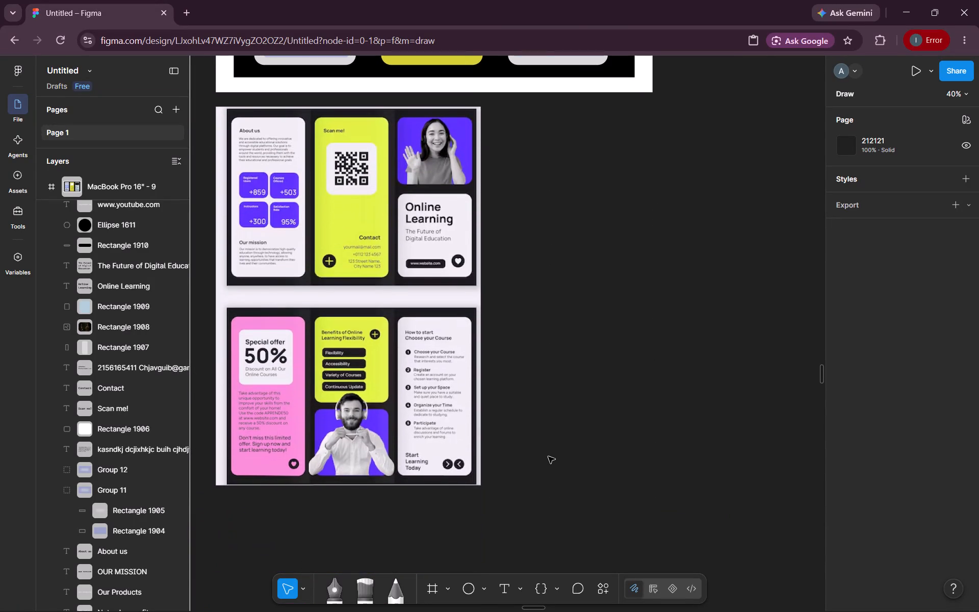
pyautogui.scroll(-1, 548, 456)
pyautogui.click(425, 590)
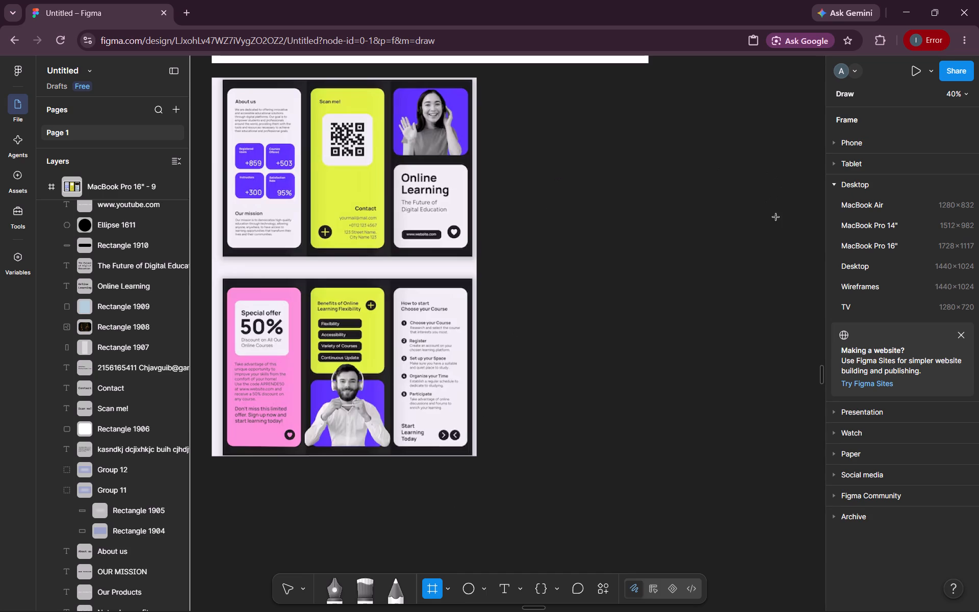
pyautogui.click(870, 240)
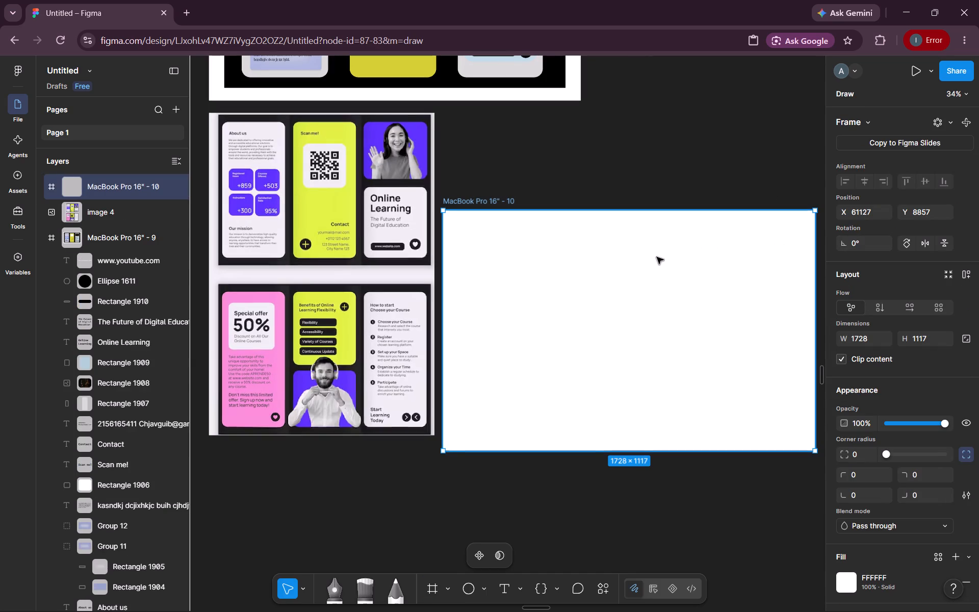
pyautogui.moveTo(648, 260); pyautogui.dragTo(661, 194)
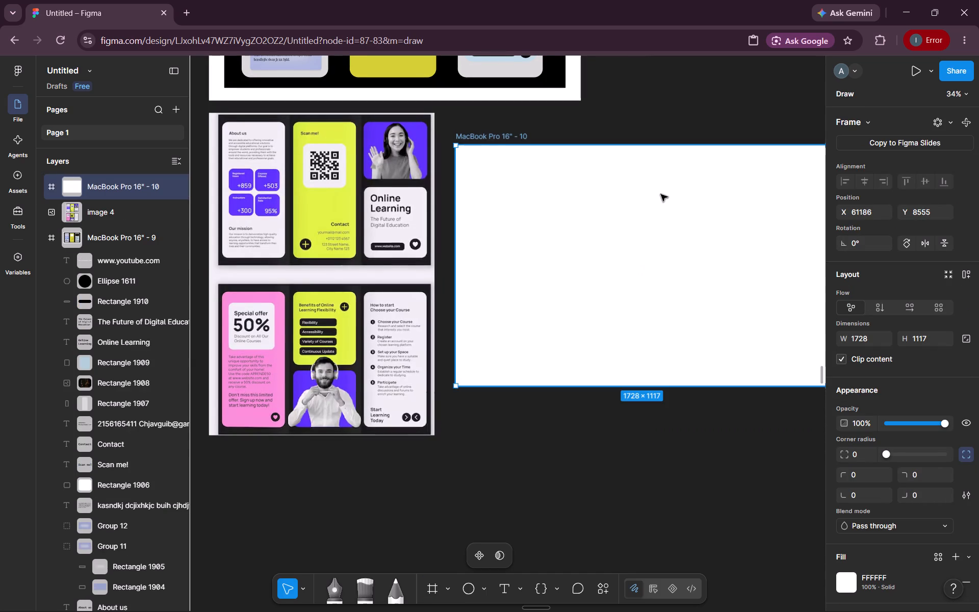
# Crop the reference image from the top so only the lower trifold remains, about 1048 × 721.
pyautogui.click(435, 252)
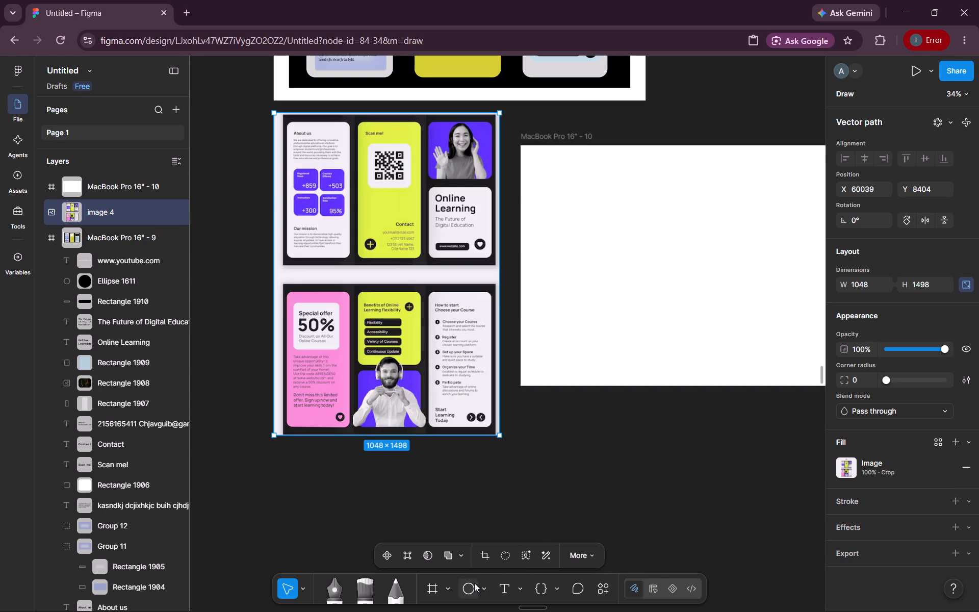
pyautogui.click(483, 557)
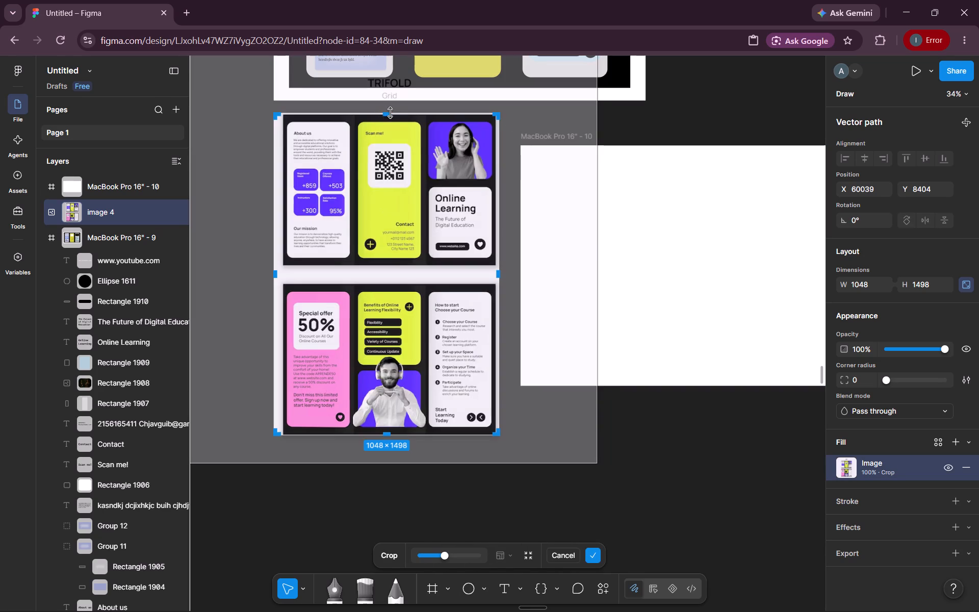
pyautogui.moveTo(391, 114); pyautogui.dragTo(399, 264)
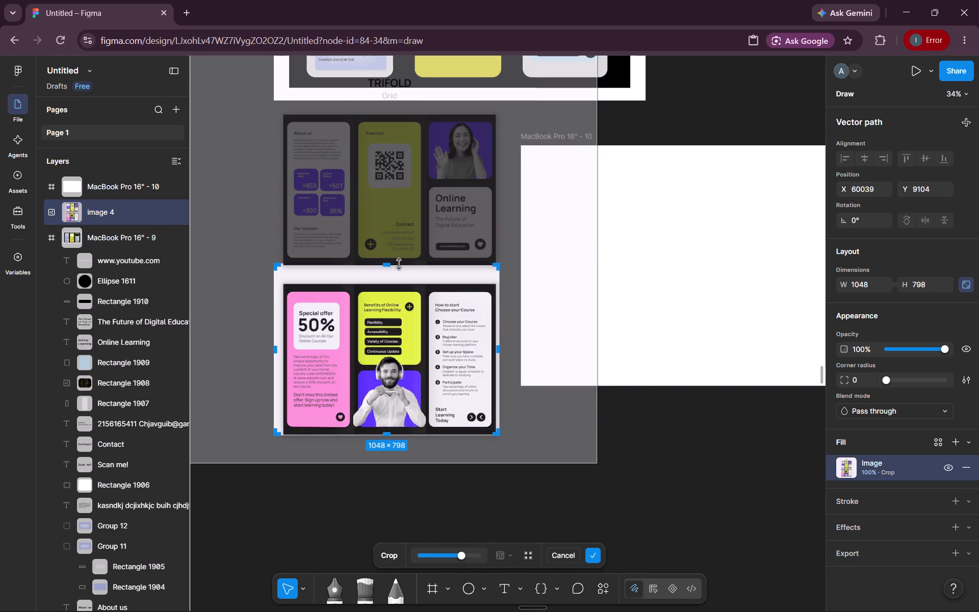
pyautogui.moveTo(399, 264); pyautogui.dragTo(400, 280)
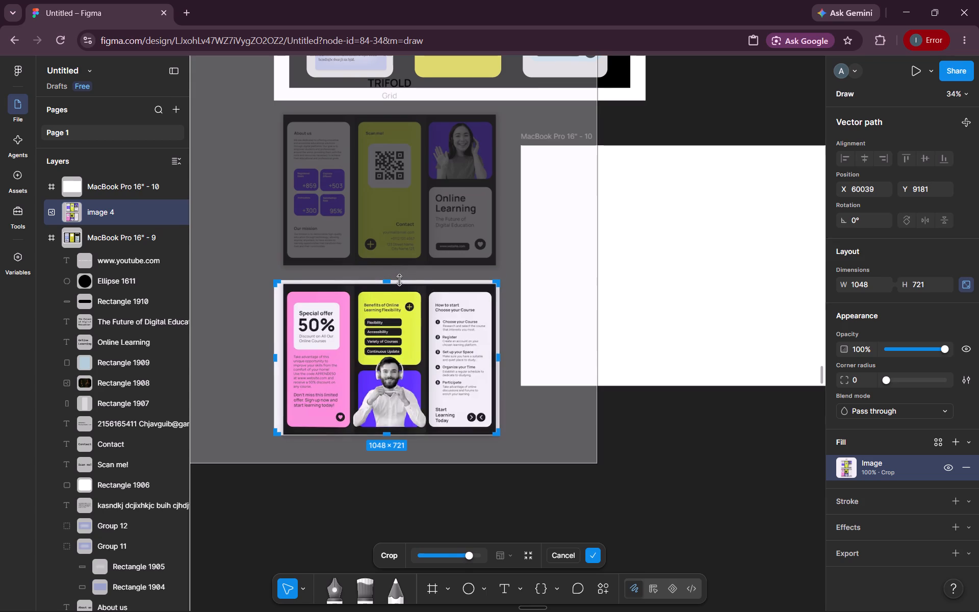
pyautogui.click(706, 403)
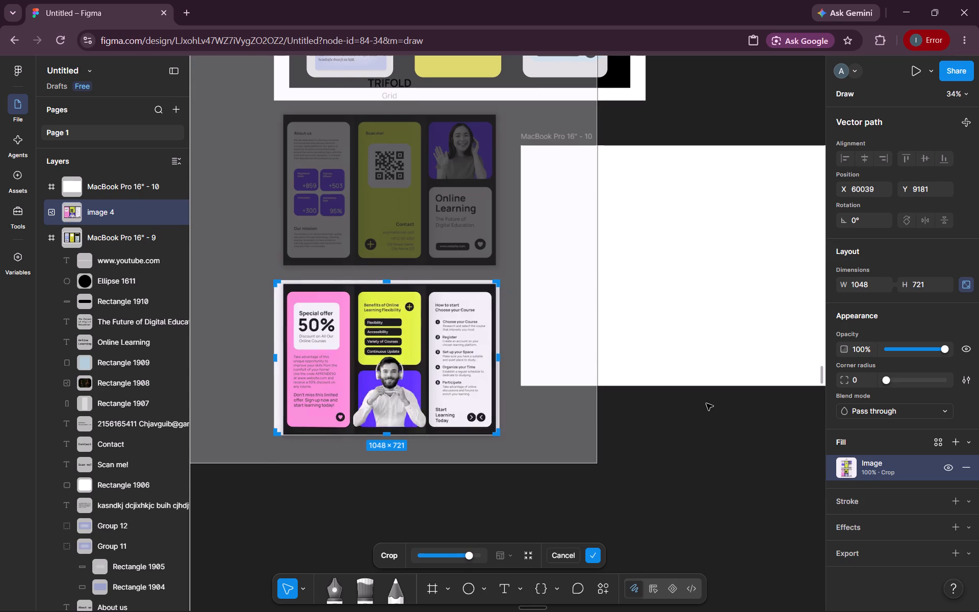
# Move the cropped reference image up beside the new frame, at about X 60021, Y 8609.
pyautogui.moveTo(401, 378); pyautogui.dragTo(392, 228)
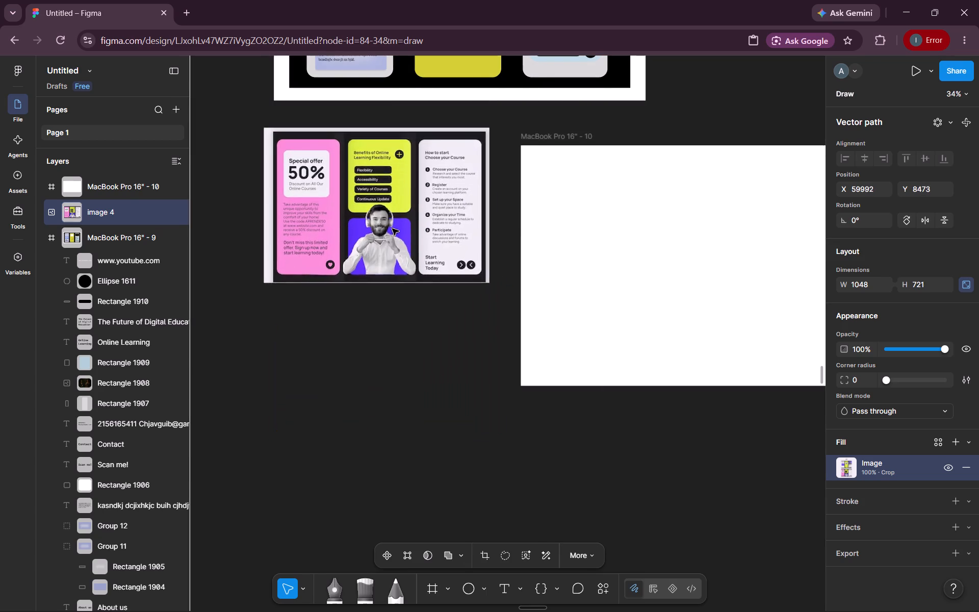
pyautogui.moveTo(392, 228); pyautogui.dragTo(397, 255)
# Draw a tall rectangle about 553 × 995 in the MacBook Pro 16" - 10 frame, at about X 57, Y 61.
pyautogui.hscroll(-1, 397, 255)
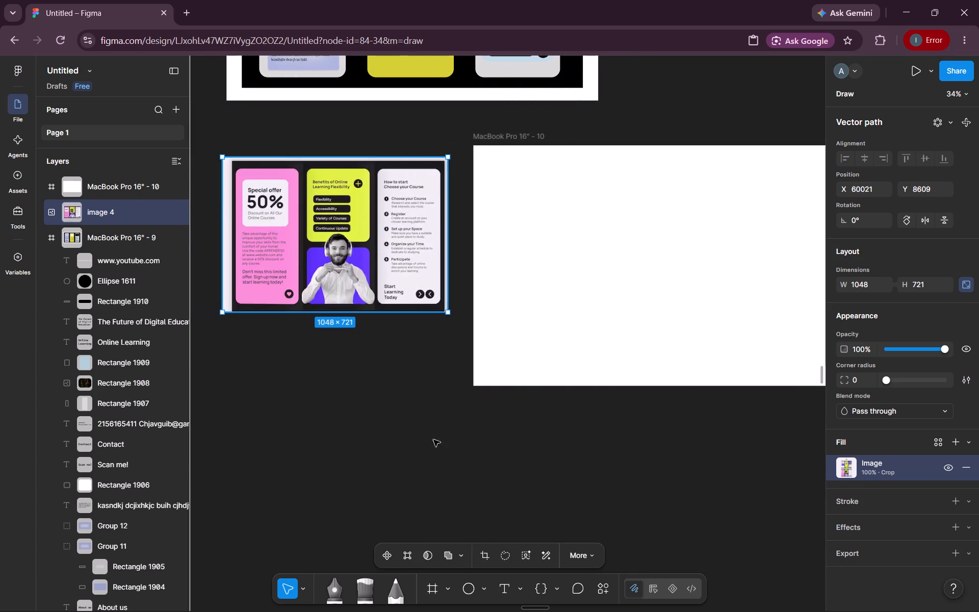
pyautogui.click(479, 585)
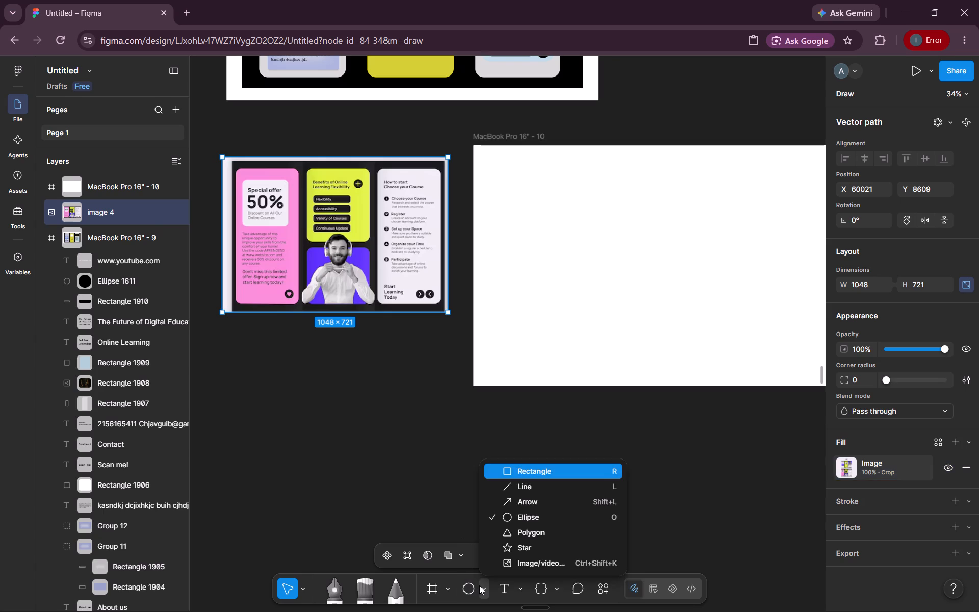
pyautogui.click(519, 477)
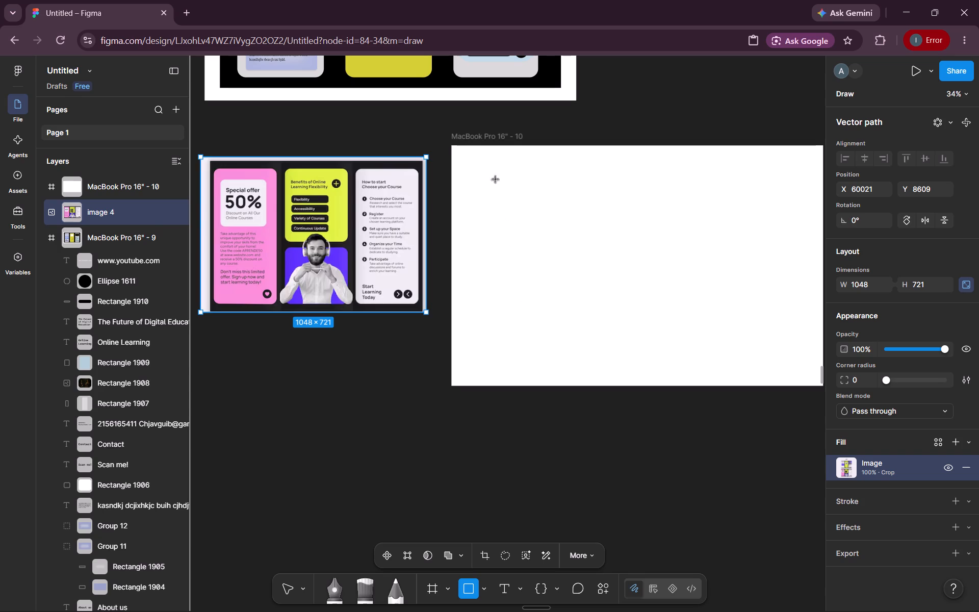
pyautogui.moveTo(471, 163); pyautogui.dragTo(562, 310)
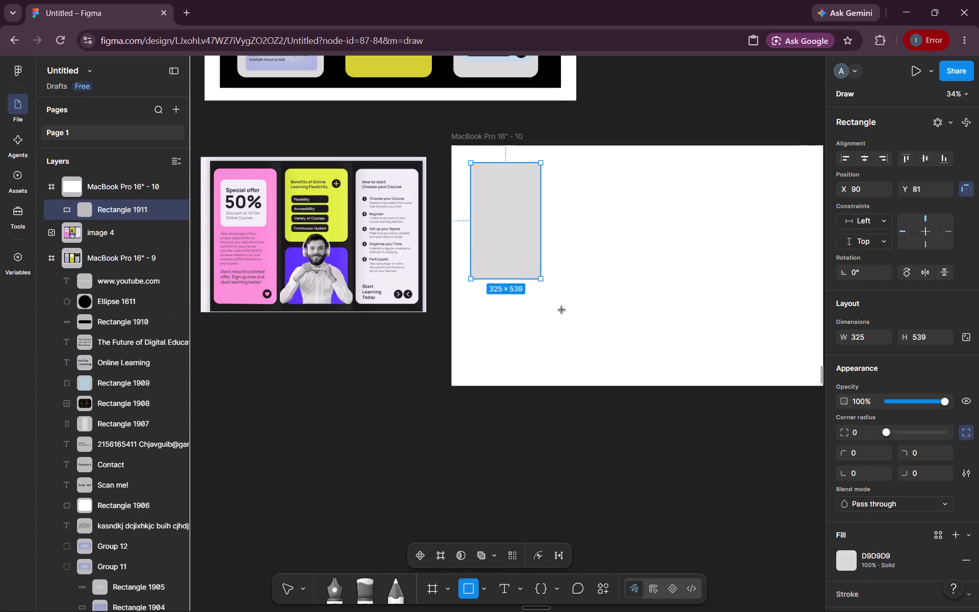
pyautogui.moveTo(562, 310); pyautogui.dragTo(591, 365)
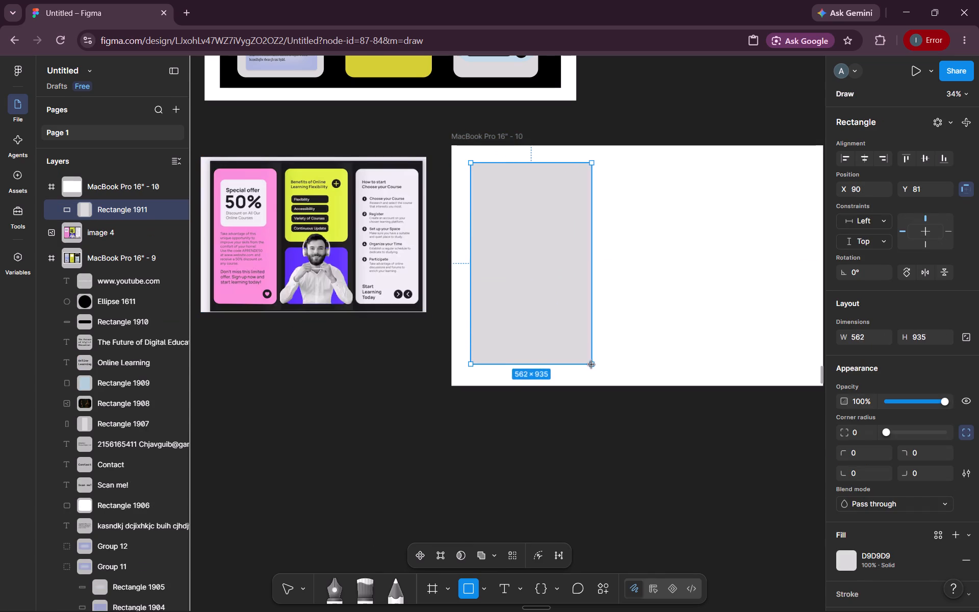
pyautogui.moveTo(591, 365); pyautogui.dragTo(589, 370)
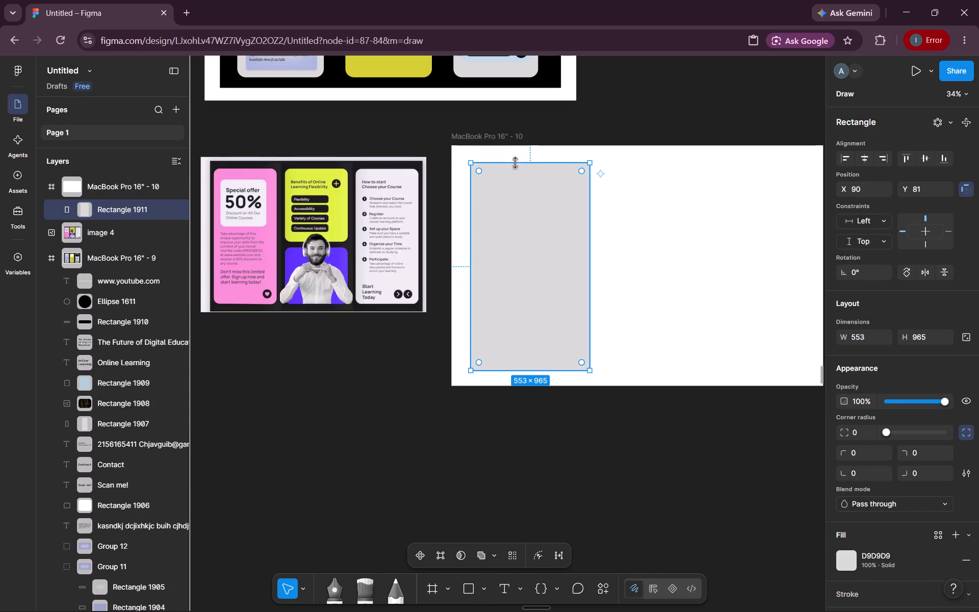
pyautogui.moveTo(522, 162); pyautogui.dragTo(519, 156)
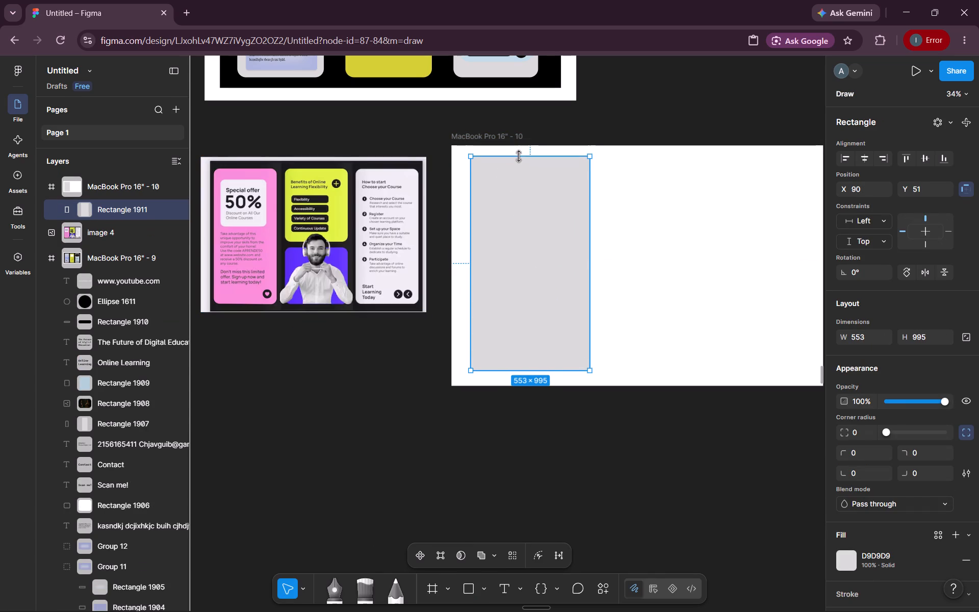
pyautogui.moveTo(519, 156); pyautogui.dragTo(519, 156)
pyautogui.moveTo(532, 199); pyautogui.dragTo(525, 199)
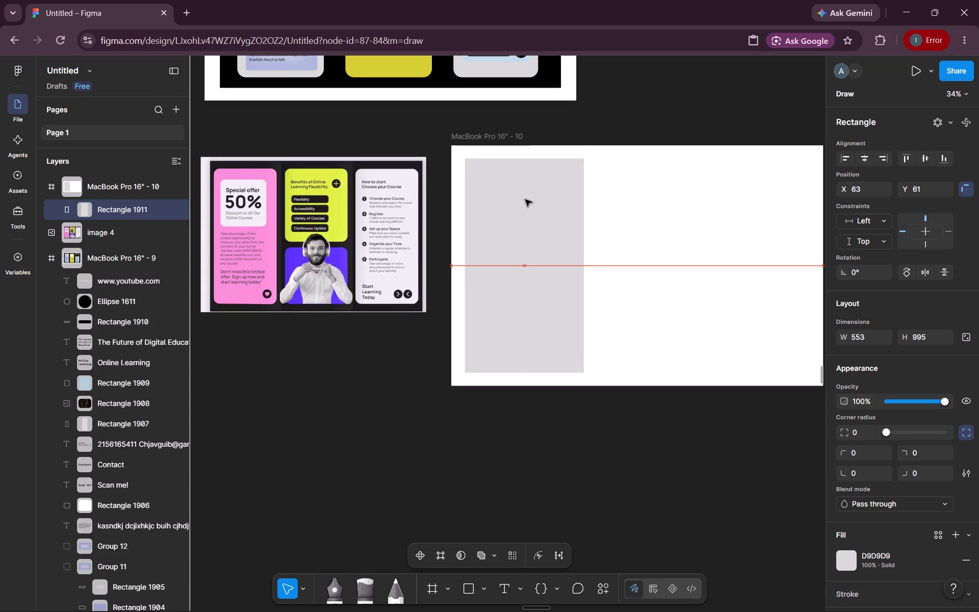
pyautogui.moveTo(525, 199); pyautogui.dragTo(525, 199)
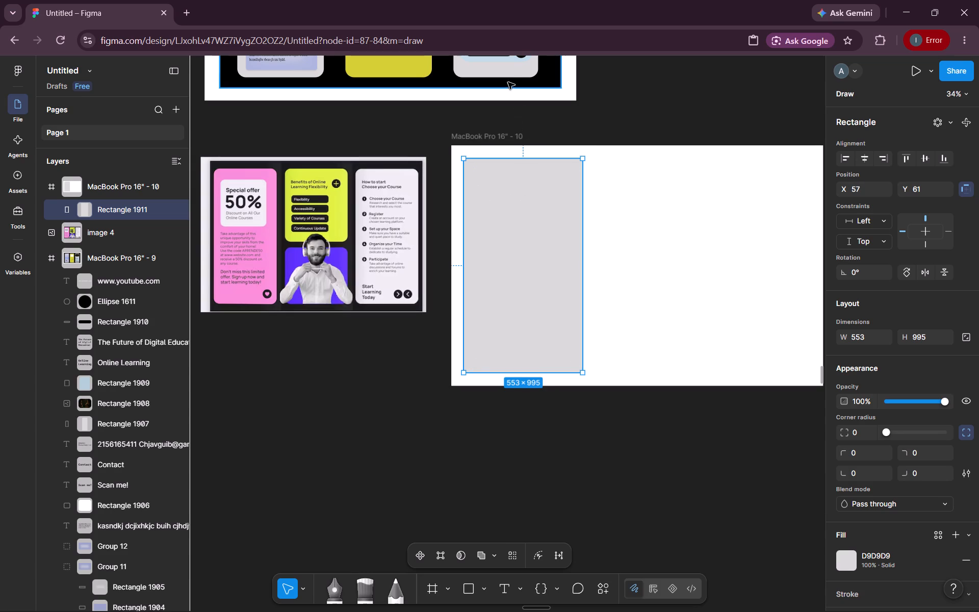
# Check the panel sizes in the MacBook Pro 16" - 9 frame and set the new rectangle's width to 402.
pyautogui.click(505, 73)
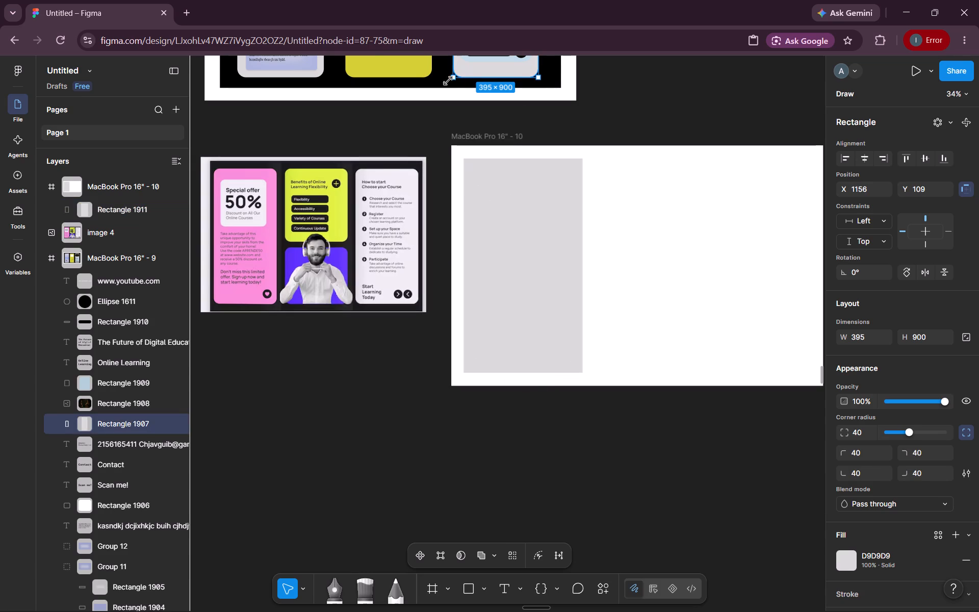
pyautogui.click(423, 71)
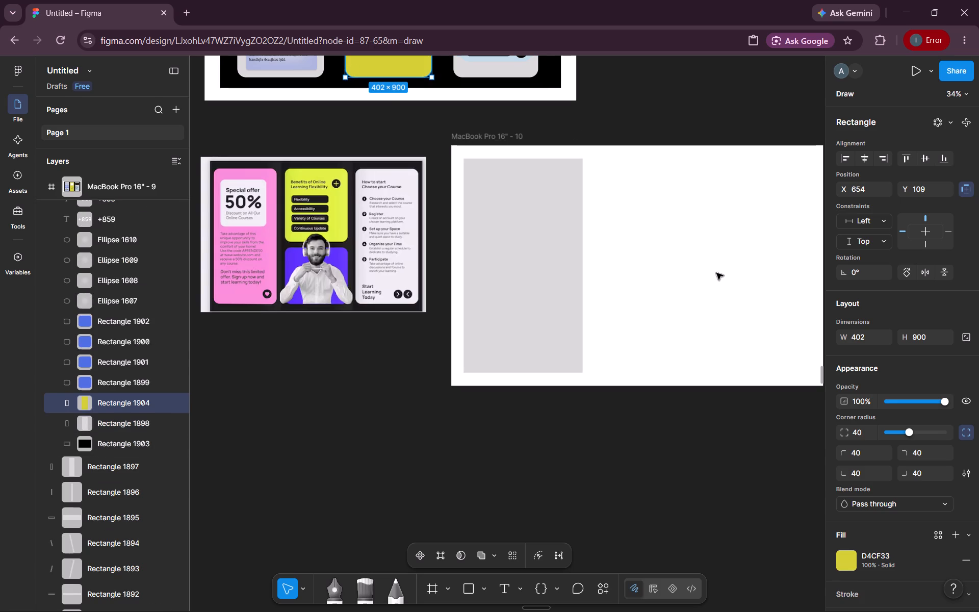
pyautogui.click(298, 74)
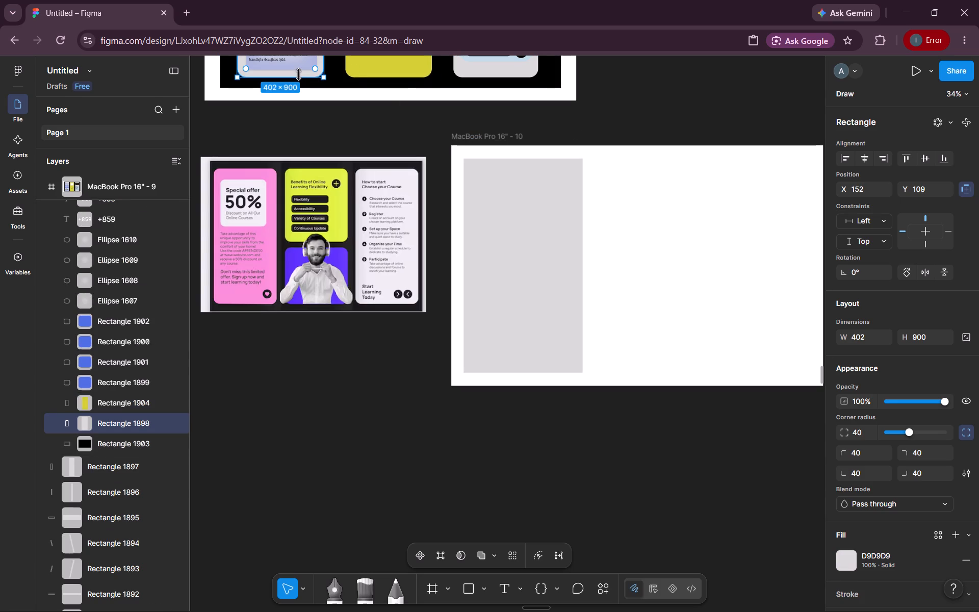
pyautogui.click(506, 270)
pyautogui.click(876, 335)
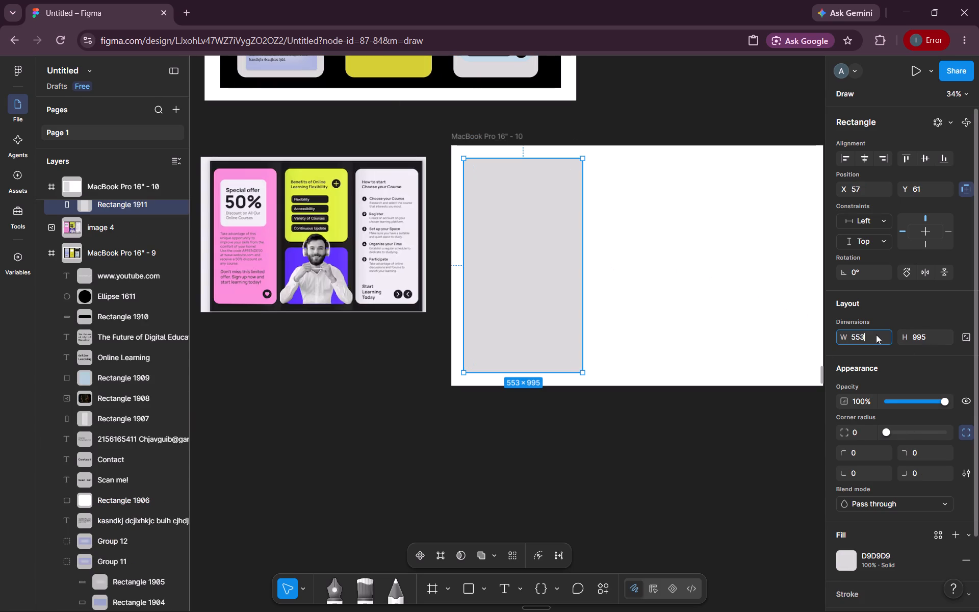
pyautogui.write('402')
pyautogui.press('Return')
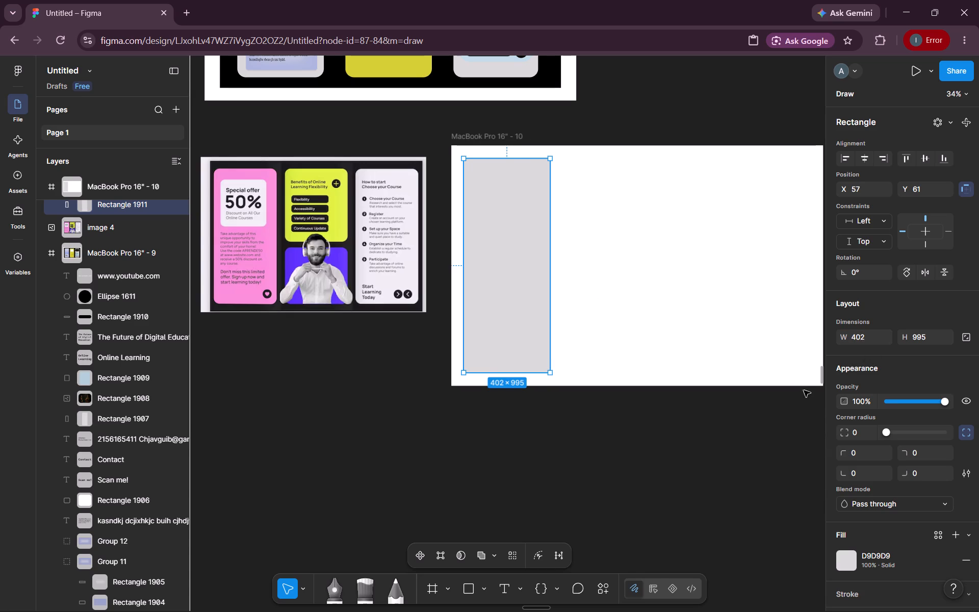
# Set the corner radius of the new grey panel to 40.
pyautogui.doubleClick(863, 431)
pyautogui.write('40')
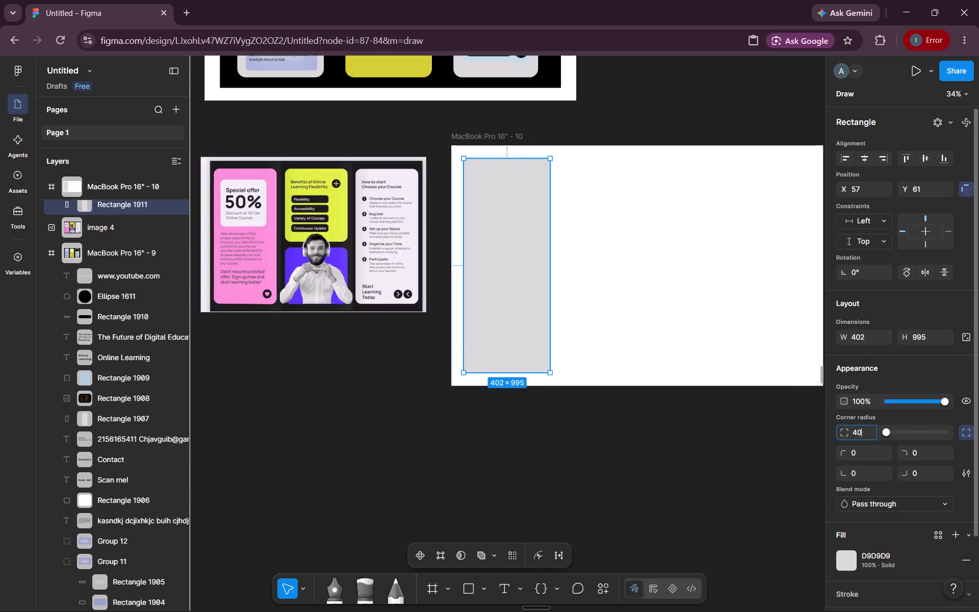
pyautogui.press('Return')
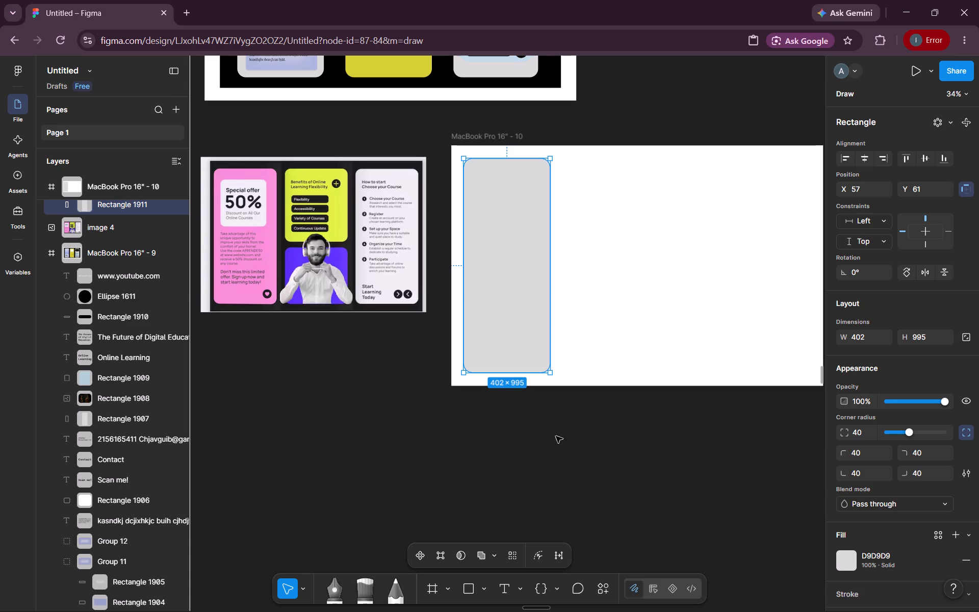
pyautogui.click(512, 422)
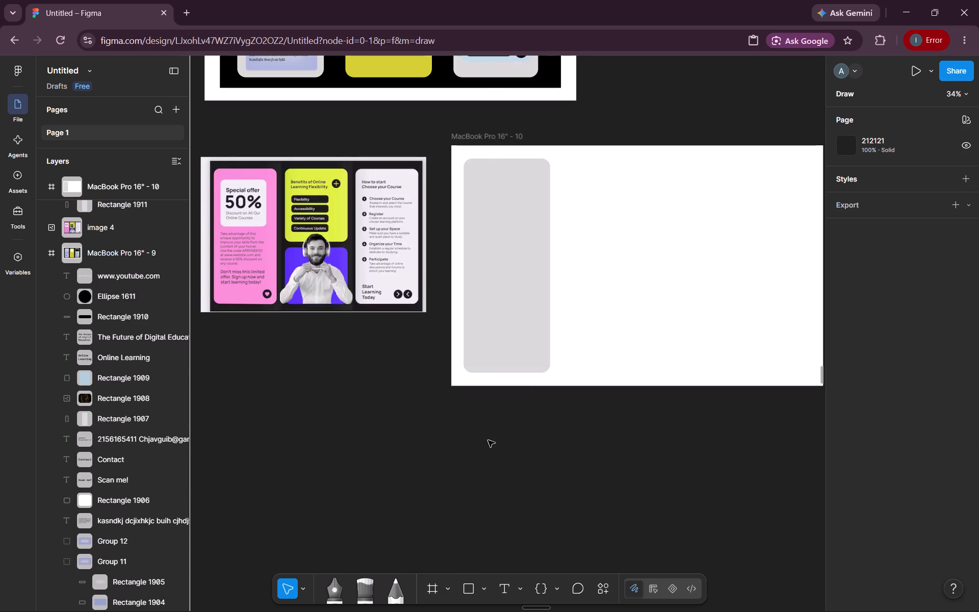
# Draw a rectangle about 346 × 254 inside the upper part of the grey panel, centred horizontally at about X 85, Y 188.
pyautogui.click(465, 586)
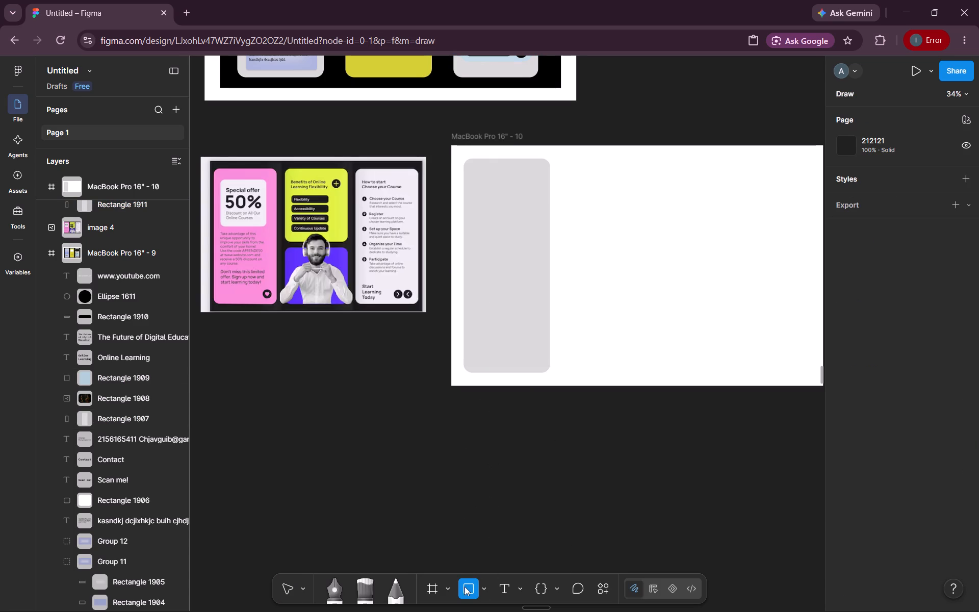
pyautogui.moveTo(477, 196); pyautogui.dragTo(477, 197)
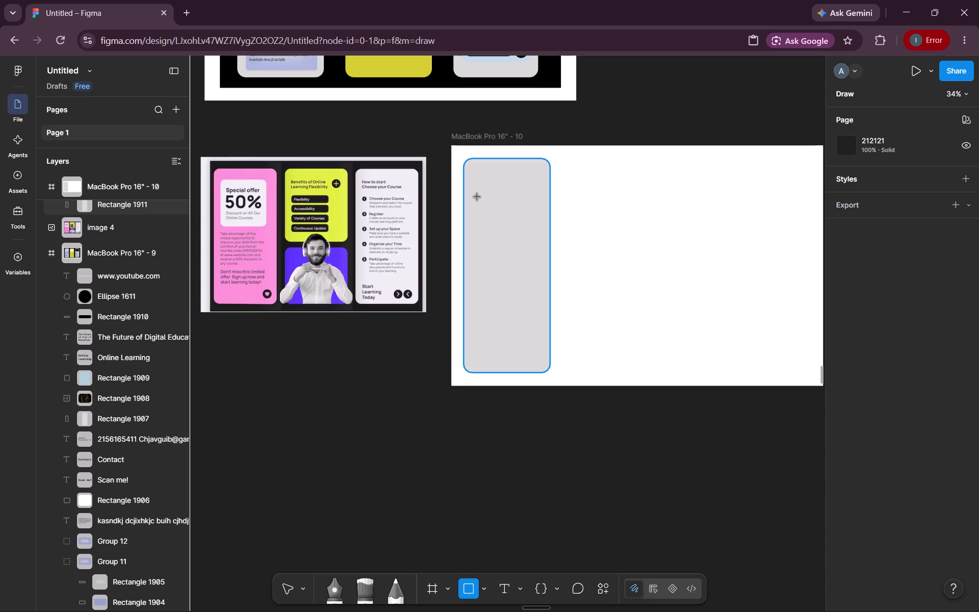
pyautogui.moveTo(477, 197); pyautogui.dragTo(540, 248)
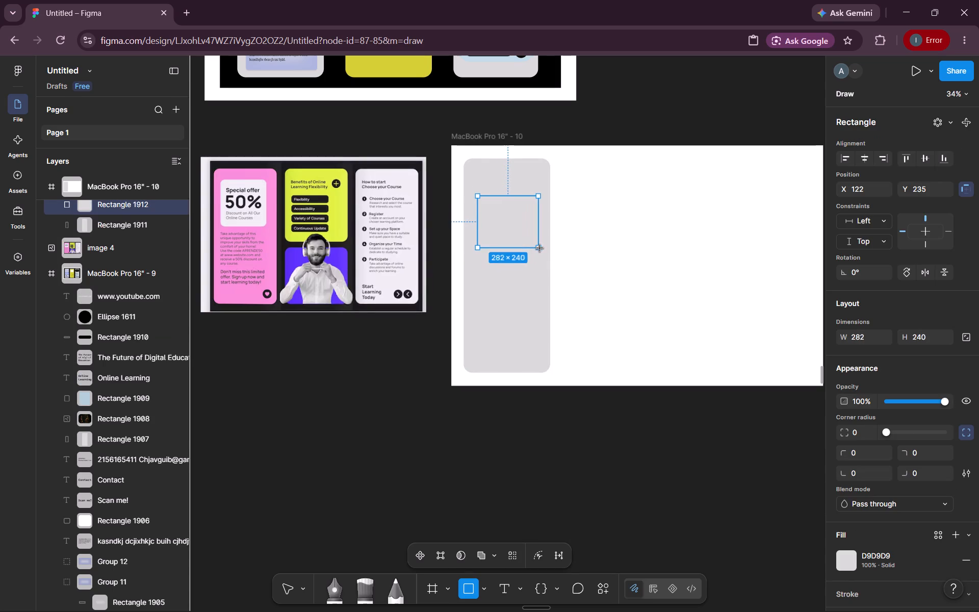
pyautogui.moveTo(540, 248); pyautogui.dragTo(543, 250)
pyautogui.moveTo(477, 223); pyautogui.dragTo(469, 222)
pyautogui.moveTo(509, 221); pyautogui.dragTo(510, 221)
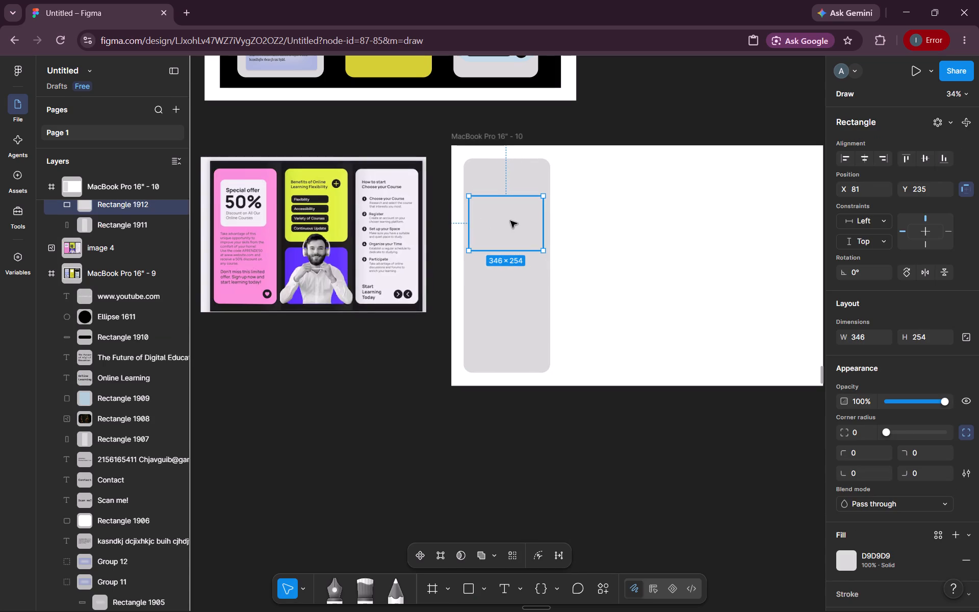
pyautogui.moveTo(510, 221); pyautogui.dragTo(506, 222)
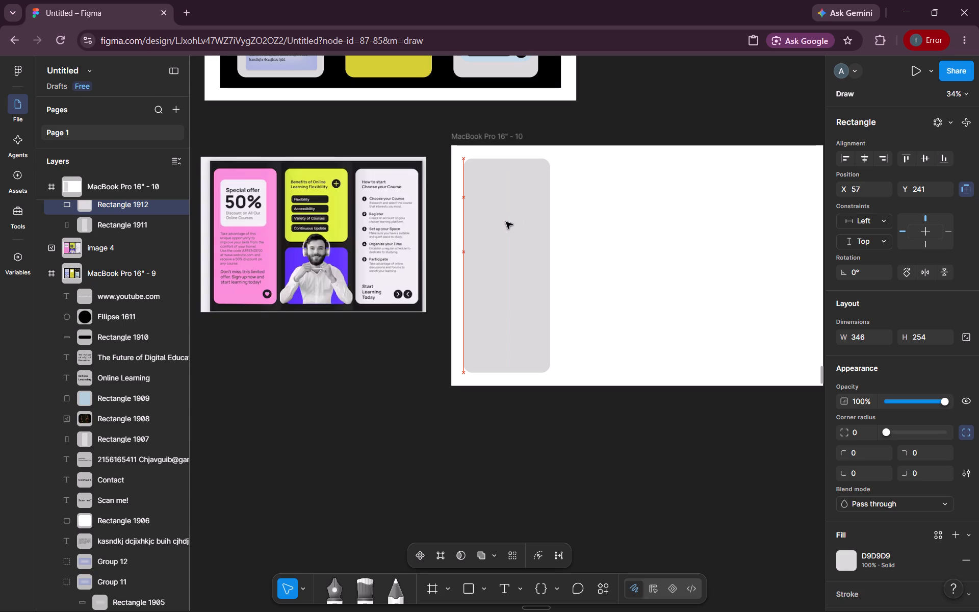
pyautogui.moveTo(506, 222); pyautogui.dragTo(510, 213)
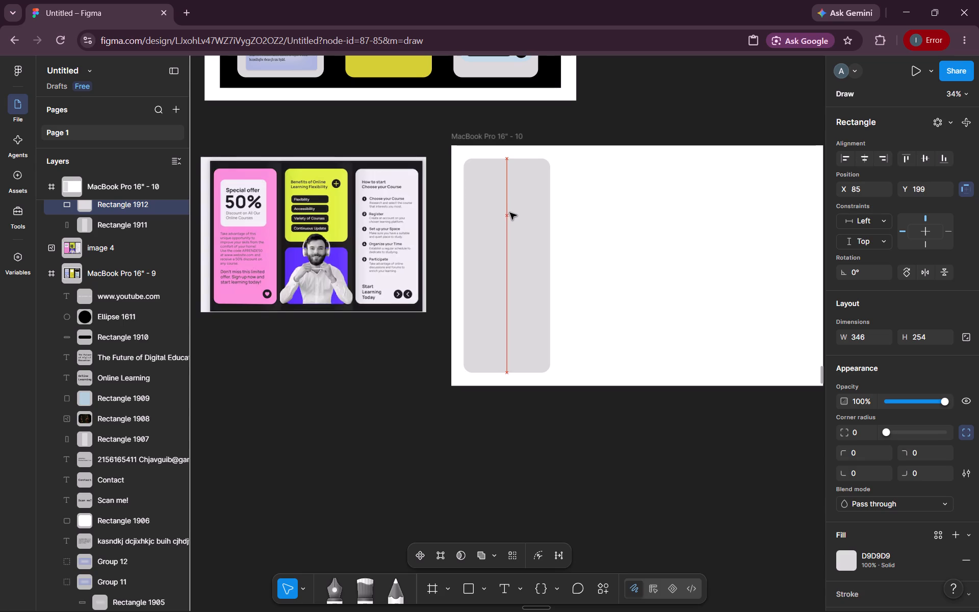
pyautogui.moveTo(510, 213); pyautogui.dragTo(510, 210)
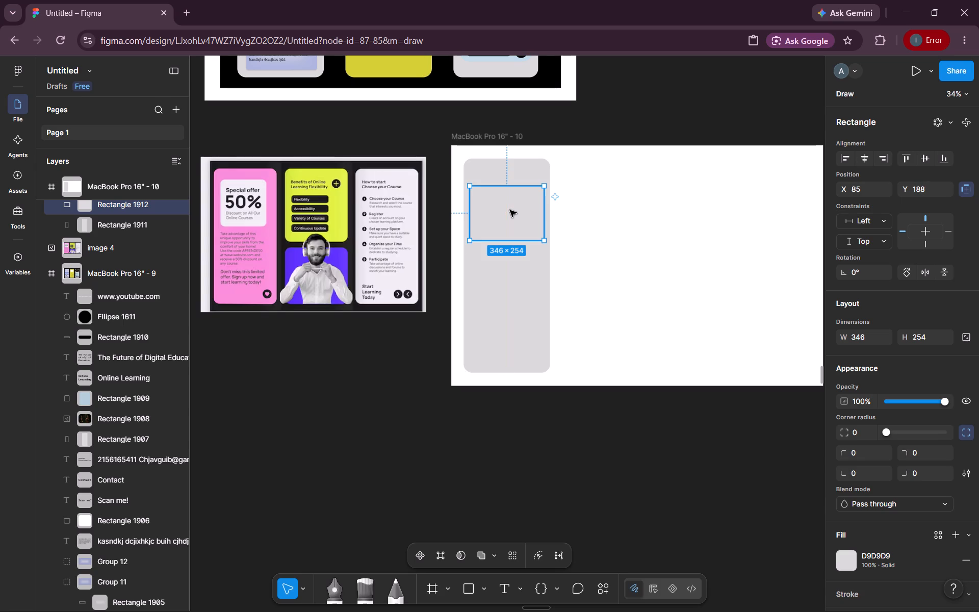
# Change the fill of the tall panel from grey to a light pinkish purple, like the Special offer panel in the reference.
pyautogui.click(517, 297)
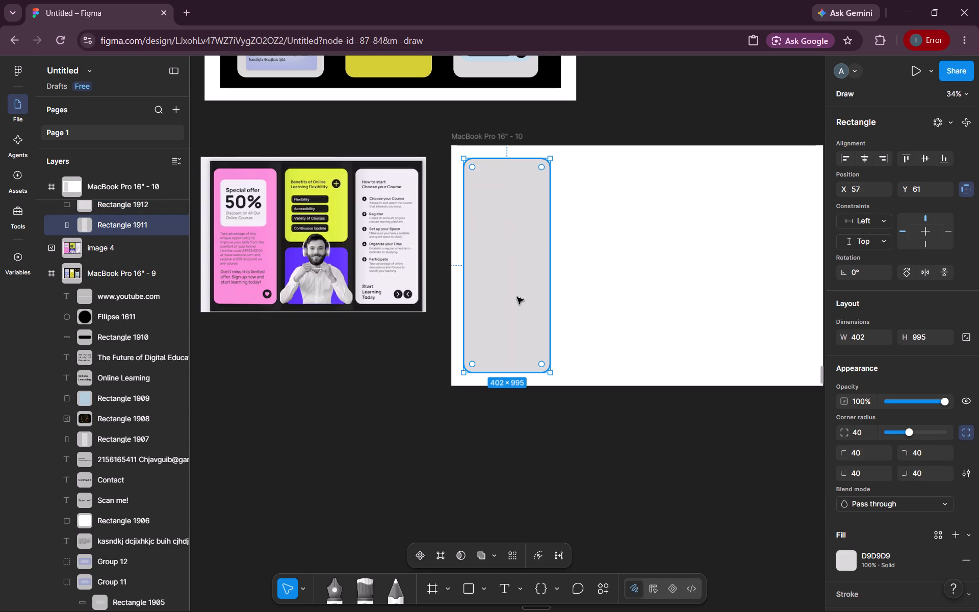
pyautogui.click(844, 558)
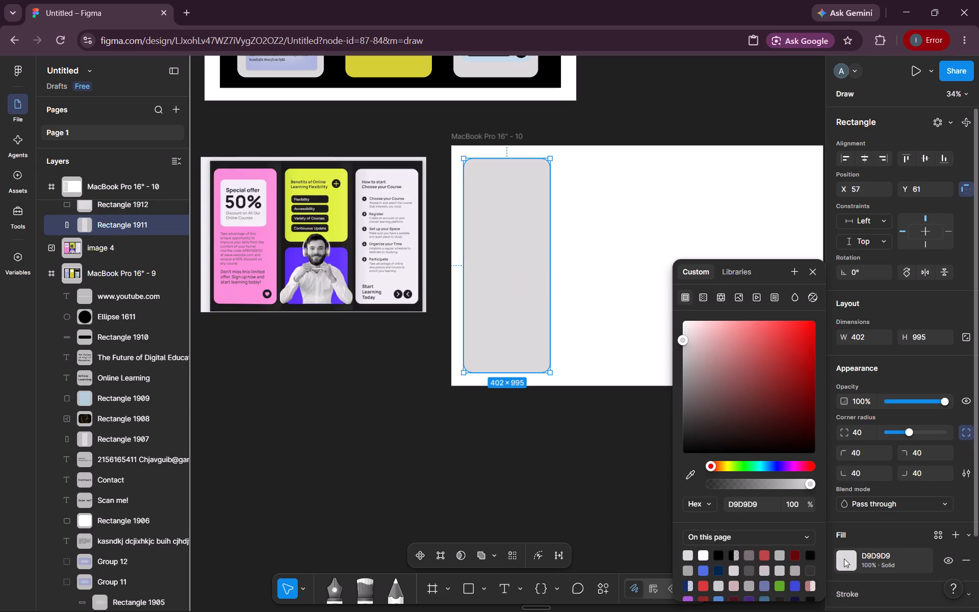
pyautogui.click(792, 464)
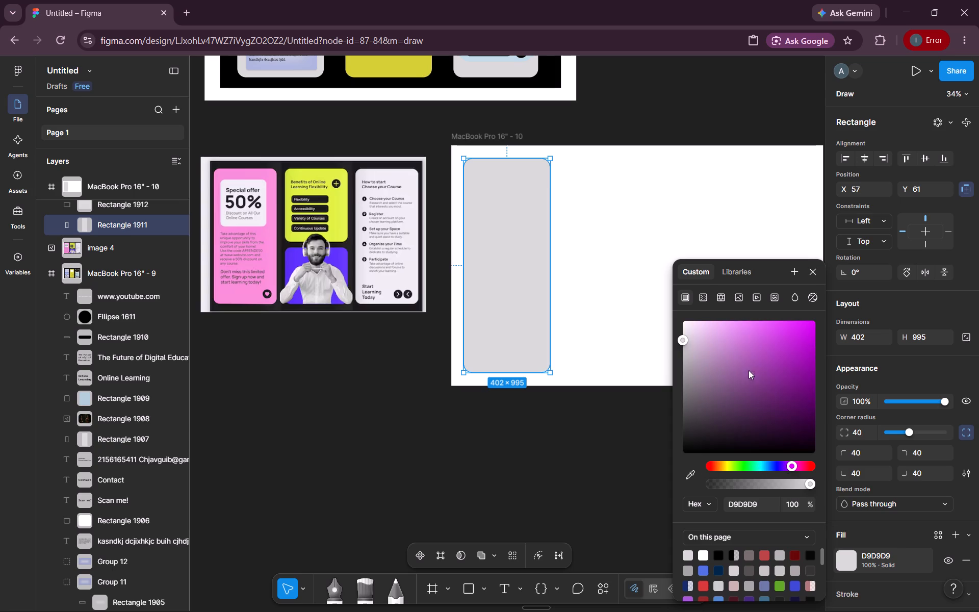
pyautogui.moveTo(682, 334); pyautogui.dragTo(755, 320)
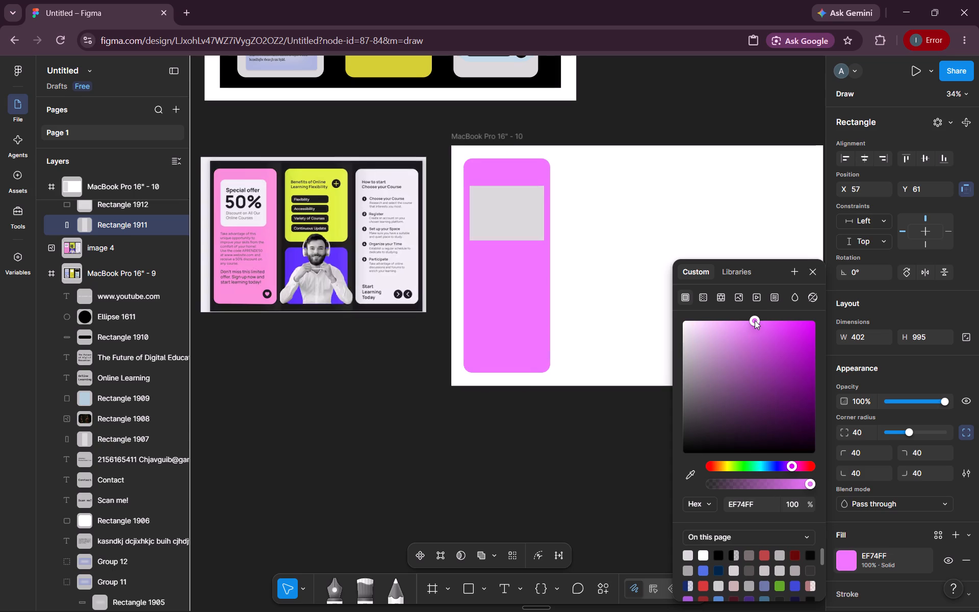
pyautogui.moveTo(755, 320); pyautogui.dragTo(742, 373)
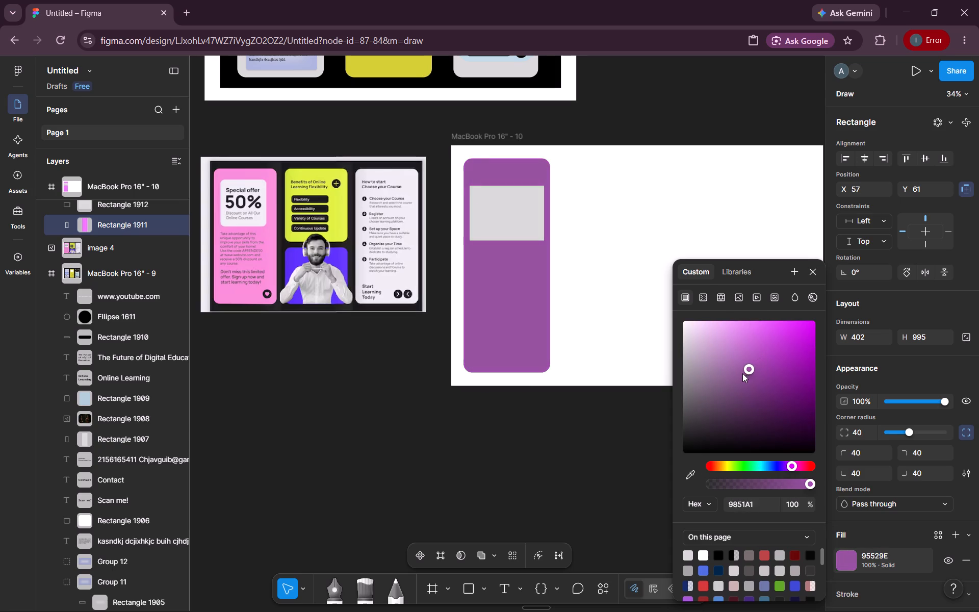
pyautogui.moveTo(742, 373); pyautogui.dragTo(719, 369)
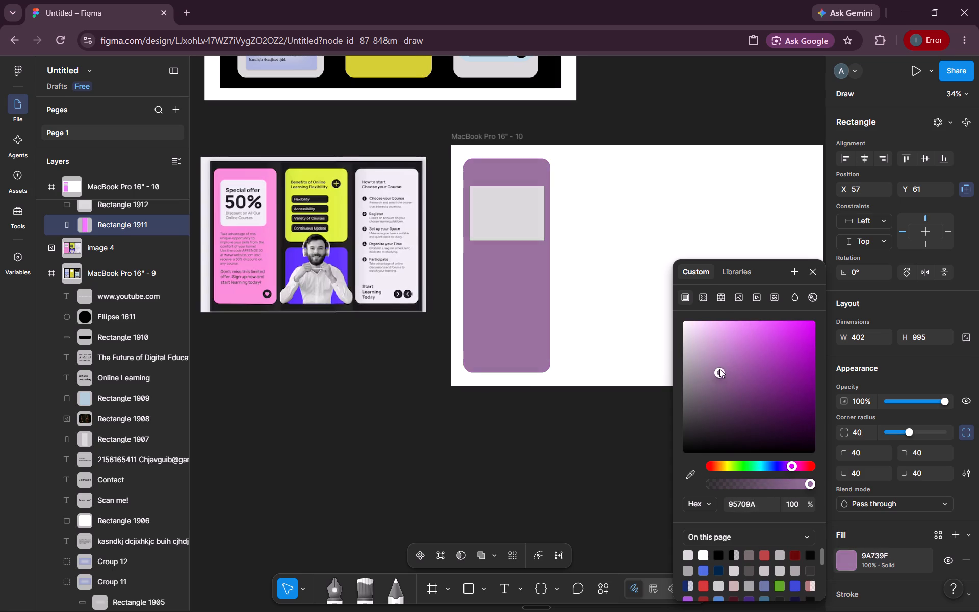
pyautogui.moveTo(719, 369); pyautogui.dragTo(729, 342)
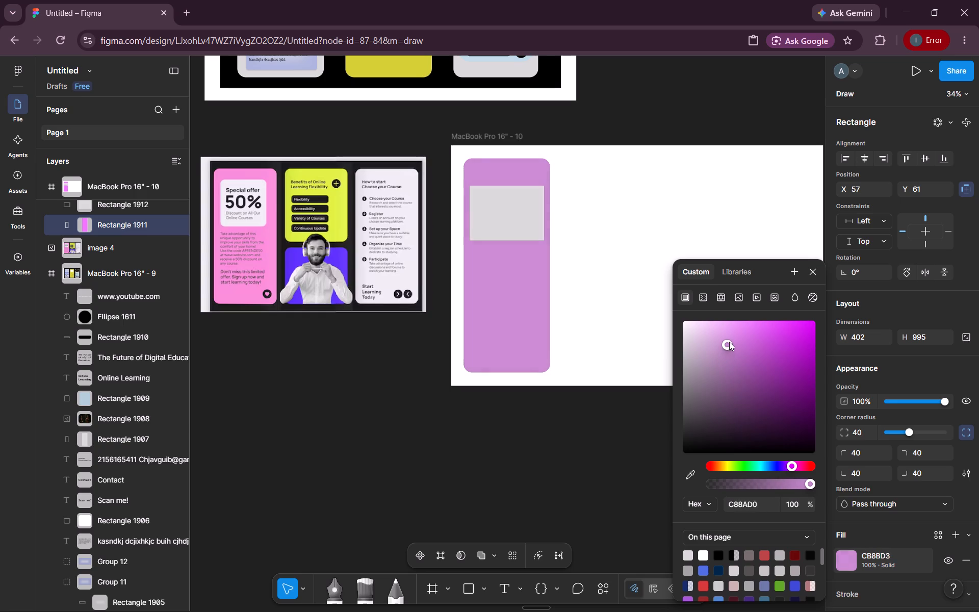
pyautogui.moveTo(729, 342); pyautogui.dragTo(729, 336)
# Set the corner radius of the small grey box inside the purple panel to 40.
pyautogui.click(522, 230)
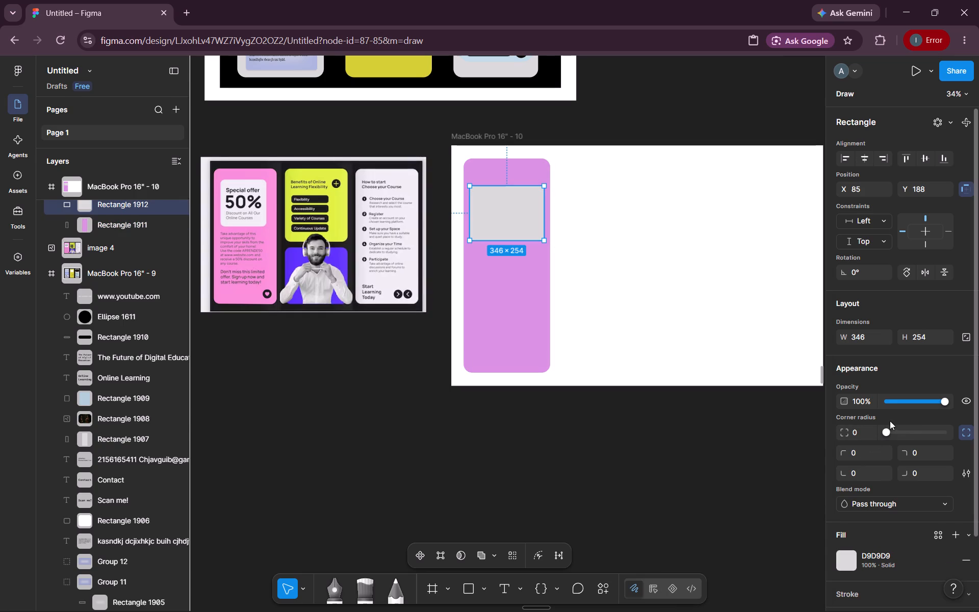
pyautogui.moveTo(887, 429); pyautogui.dragTo(903, 429)
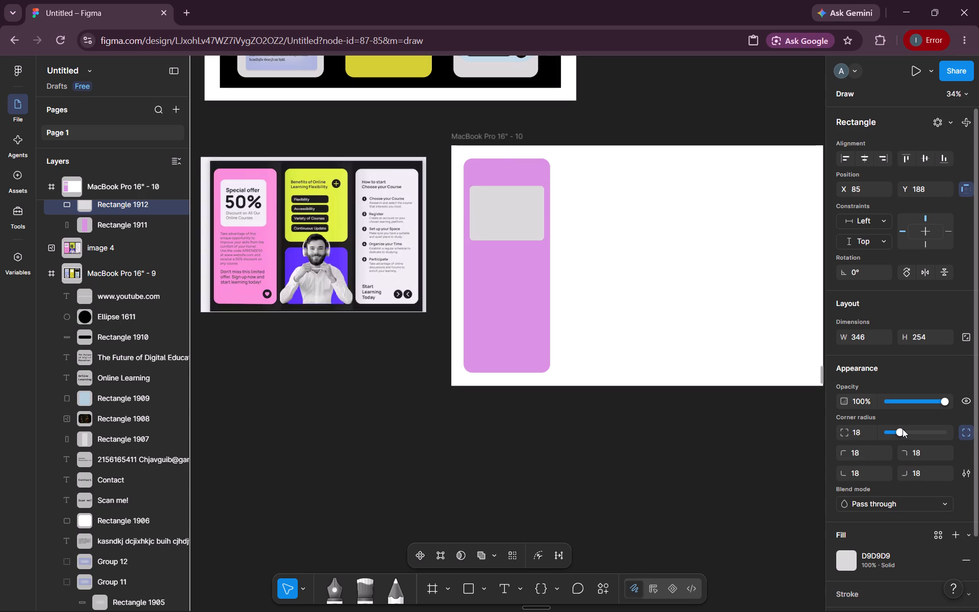
pyautogui.moveTo(903, 429); pyautogui.dragTo(918, 424)
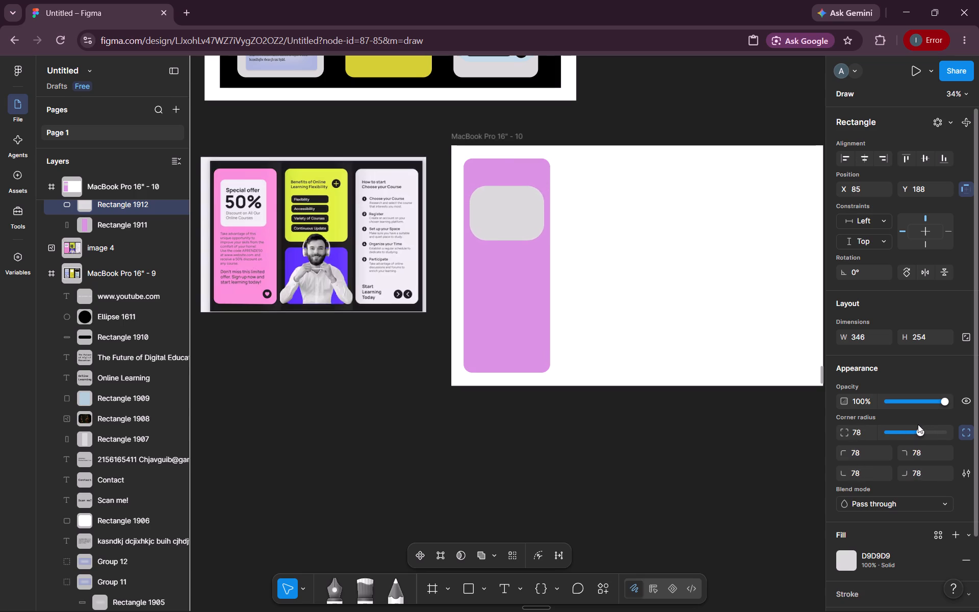
pyautogui.moveTo(918, 424); pyautogui.dragTo(909, 425)
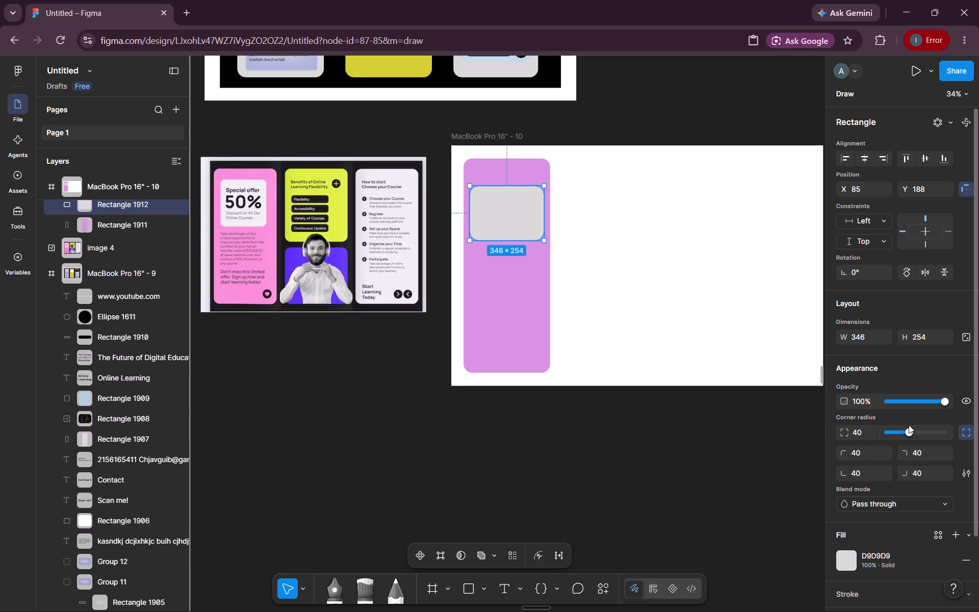
pyautogui.click(747, 432)
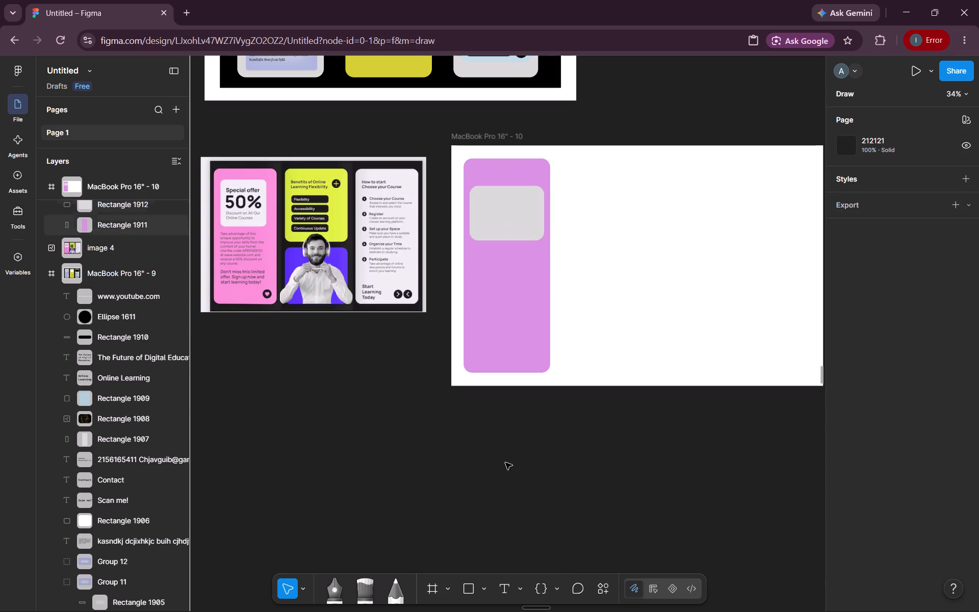
# Add the text "Special offer" in the blank area beside the purple panel, at about X 712, Y 267.
pyautogui.click(498, 592)
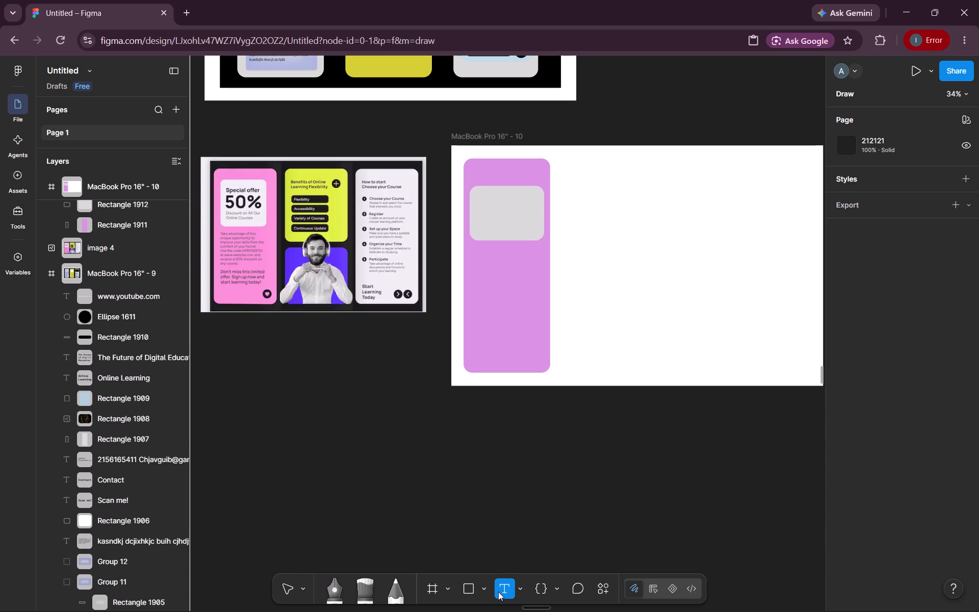
pyautogui.click(604, 202)
pyautogui.write('Spes')
pyautogui.press('BackSpace')
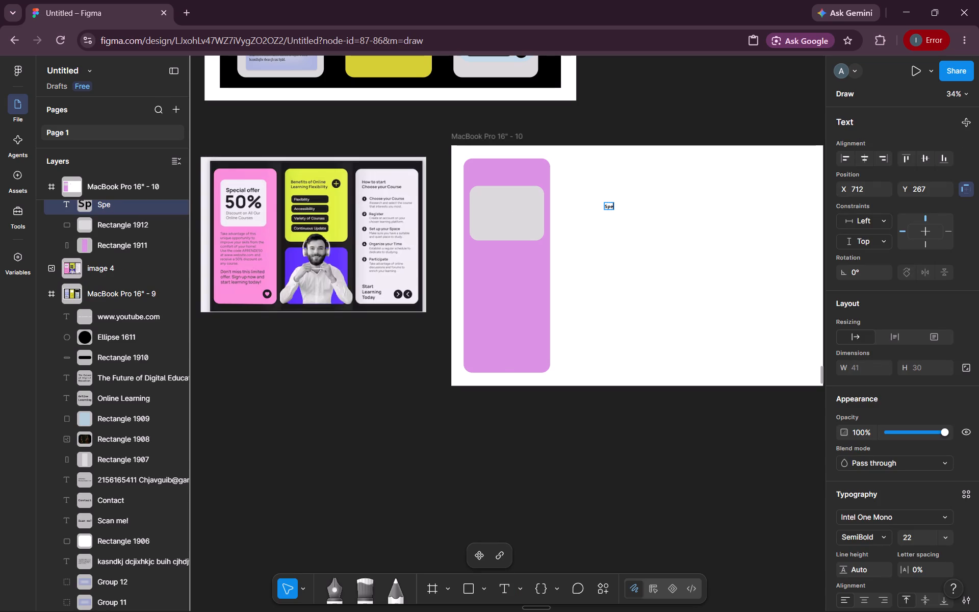
pyautogui.write('cial')
pyautogui.press('space')
pyautogui.write('ofef')
pyautogui.press('BackSpace')
pyautogui.press('BackSpace')
pyautogui.write('fer')
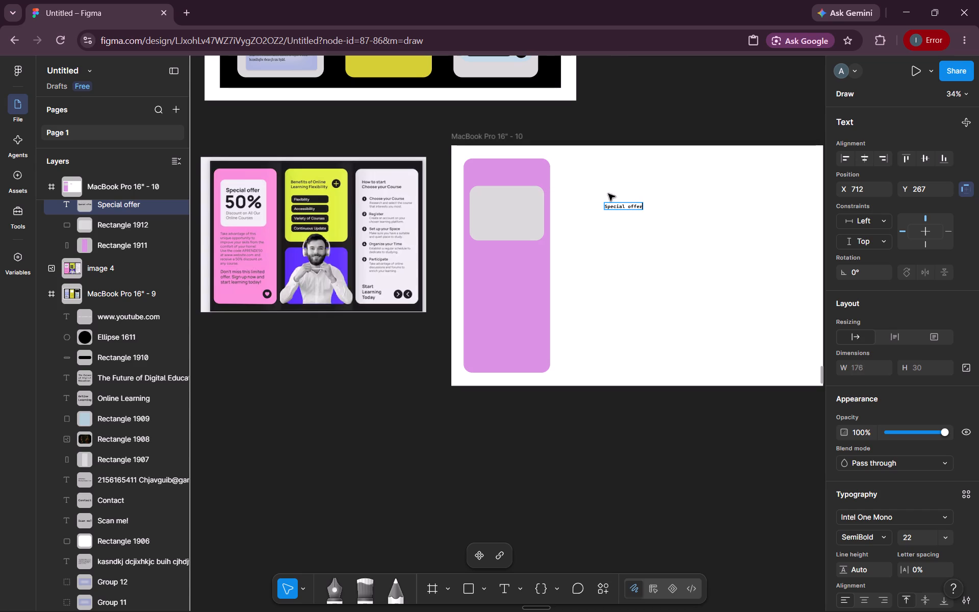
# Set the "Special offer" text to Intel One Mono Bold at size 48.
pyautogui.tripleClick(616, 206)
pyautogui.click(942, 536)
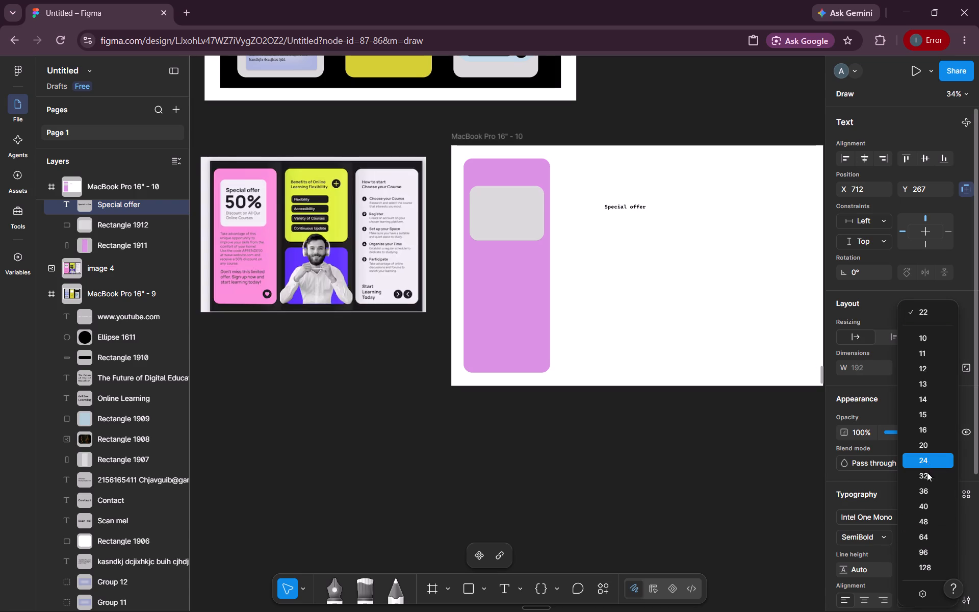
pyautogui.click(924, 506)
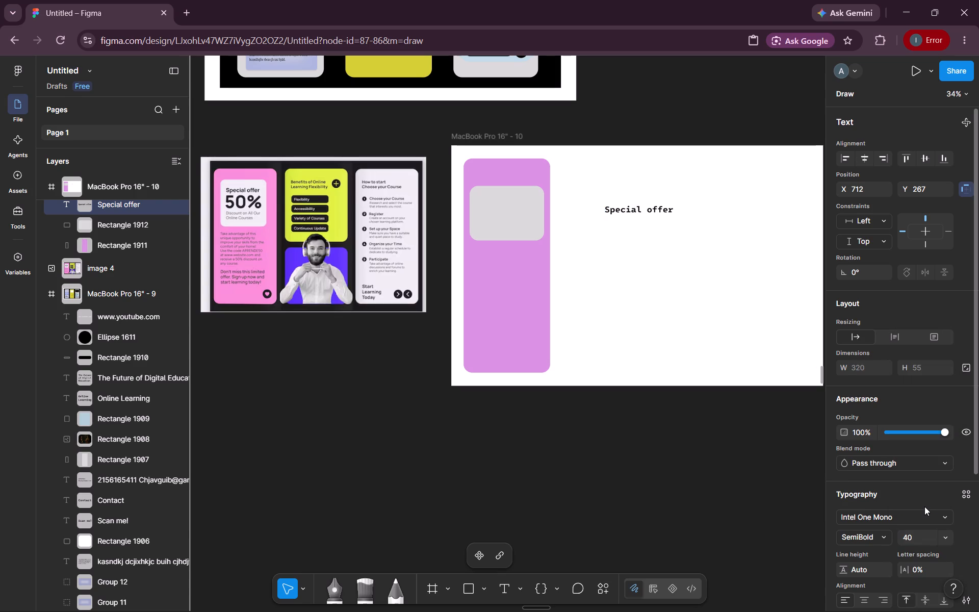
pyautogui.click(891, 514)
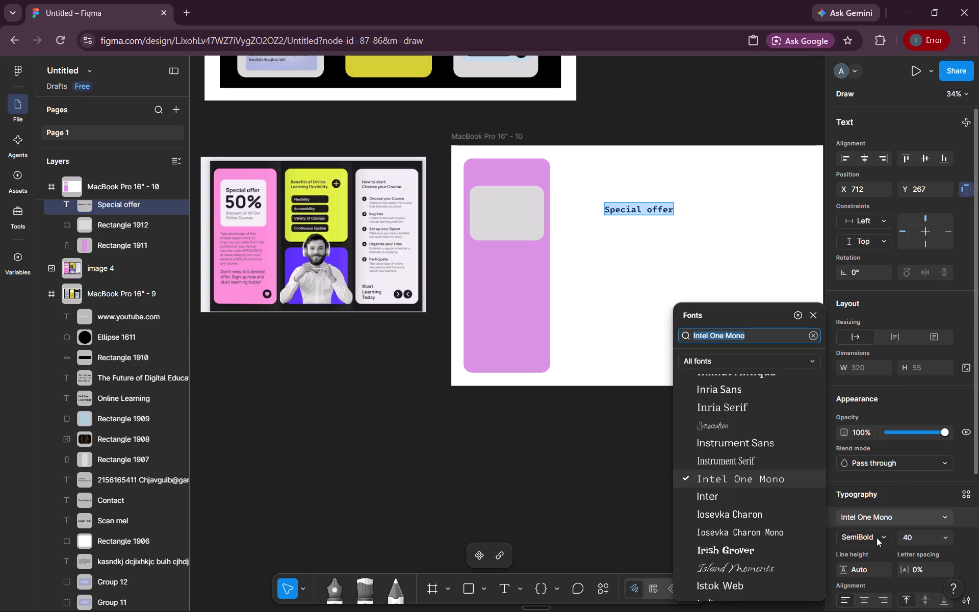
pyautogui.click(884, 538)
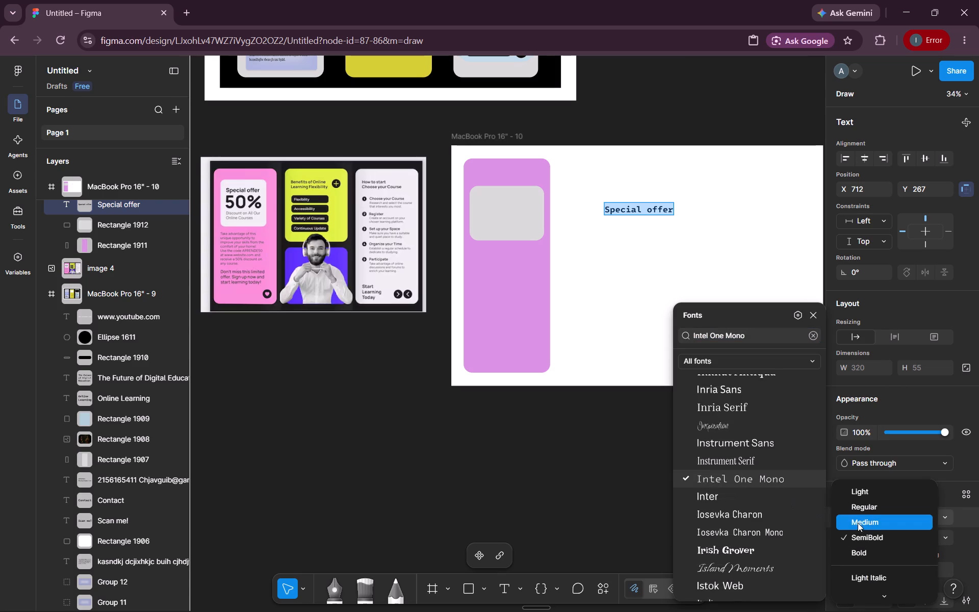
pyautogui.click(870, 549)
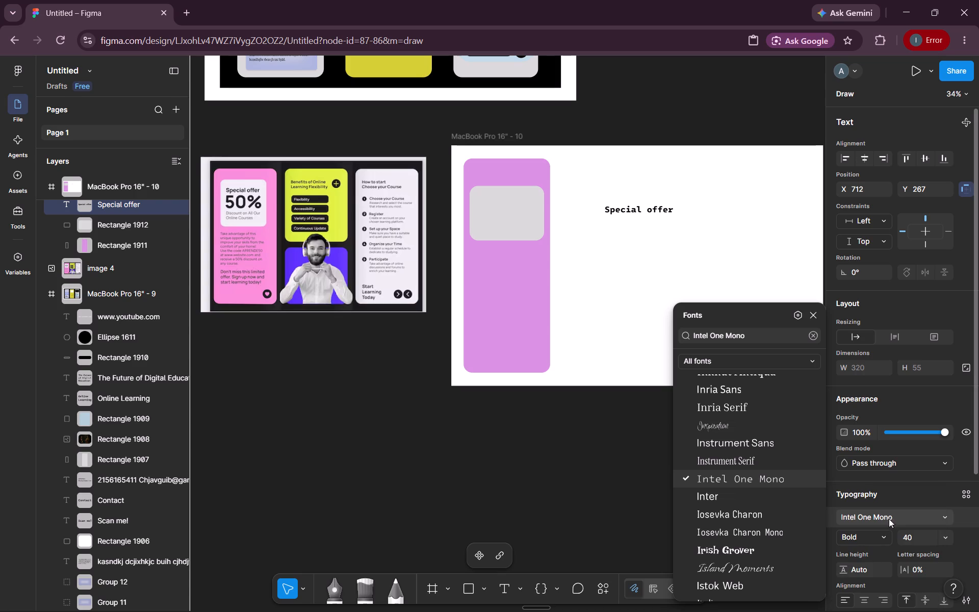
pyautogui.doubleClick(933, 539)
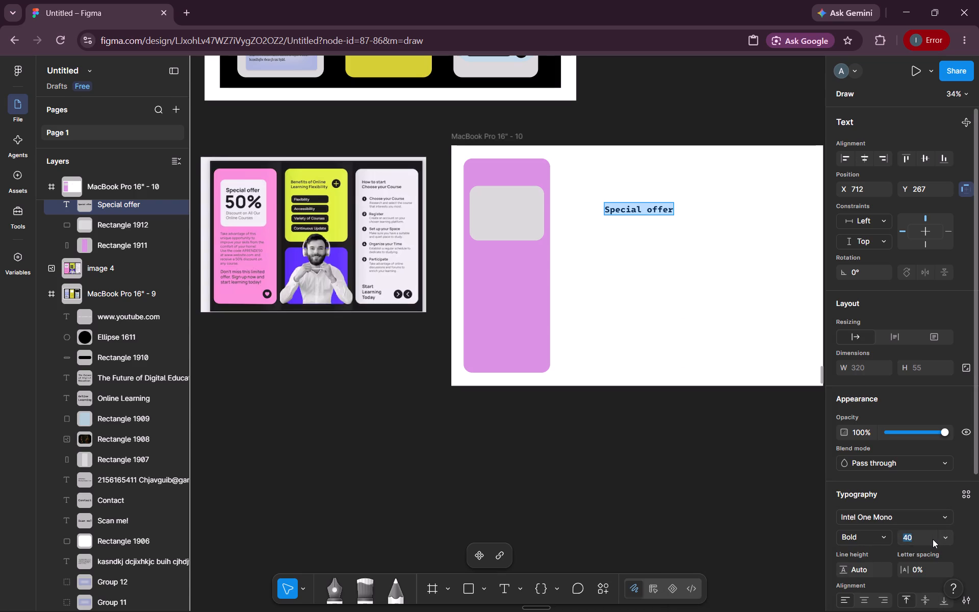
pyautogui.write('48')
pyautogui.press('Return')
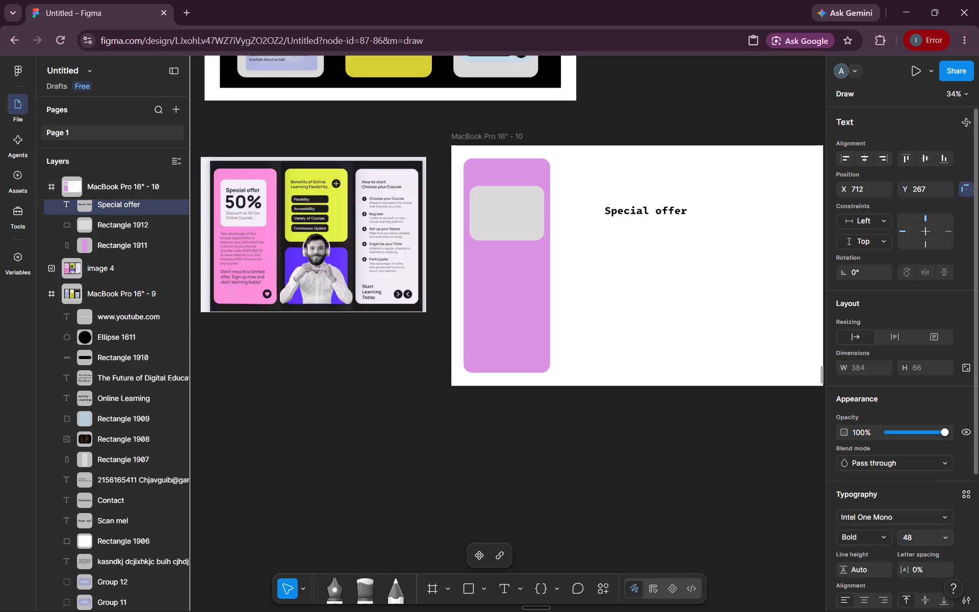
pyautogui.click(807, 543)
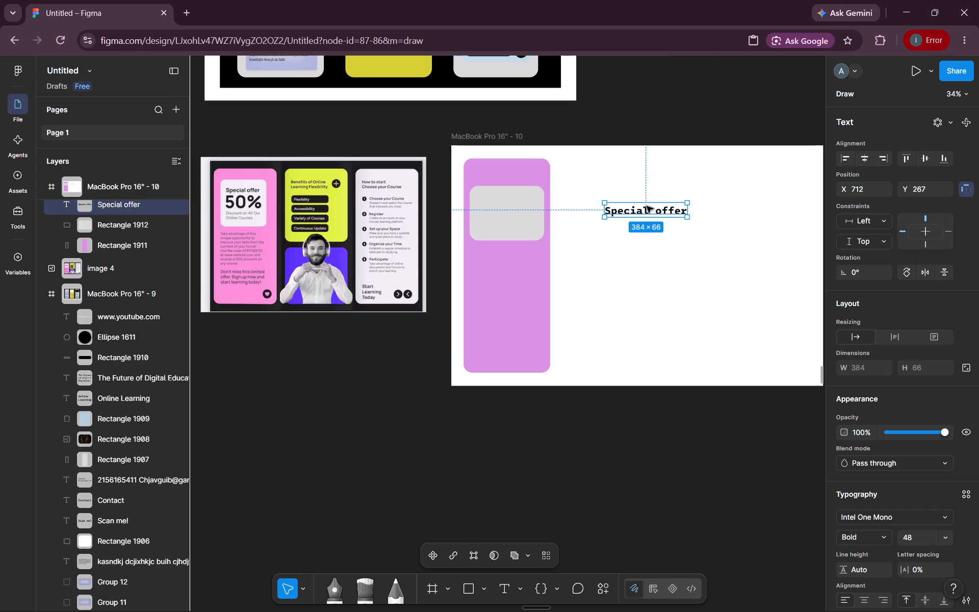
# Move the "Special offer" text onto the grey box in the purple panel, at about X 123, Y 211.
pyautogui.moveTo(646, 210); pyautogui.dragTo(508, 201)
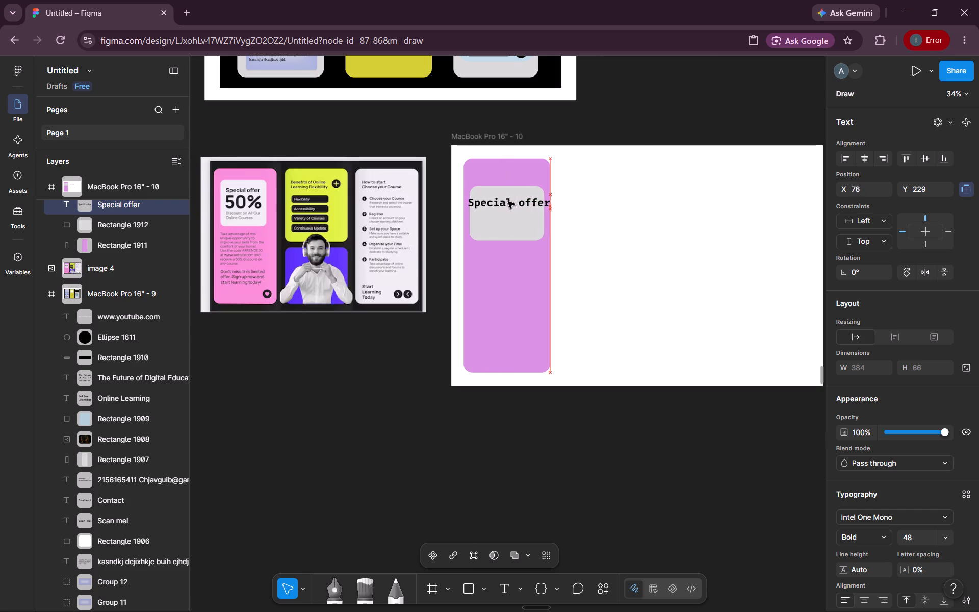
pyautogui.moveTo(508, 201); pyautogui.dragTo(514, 197)
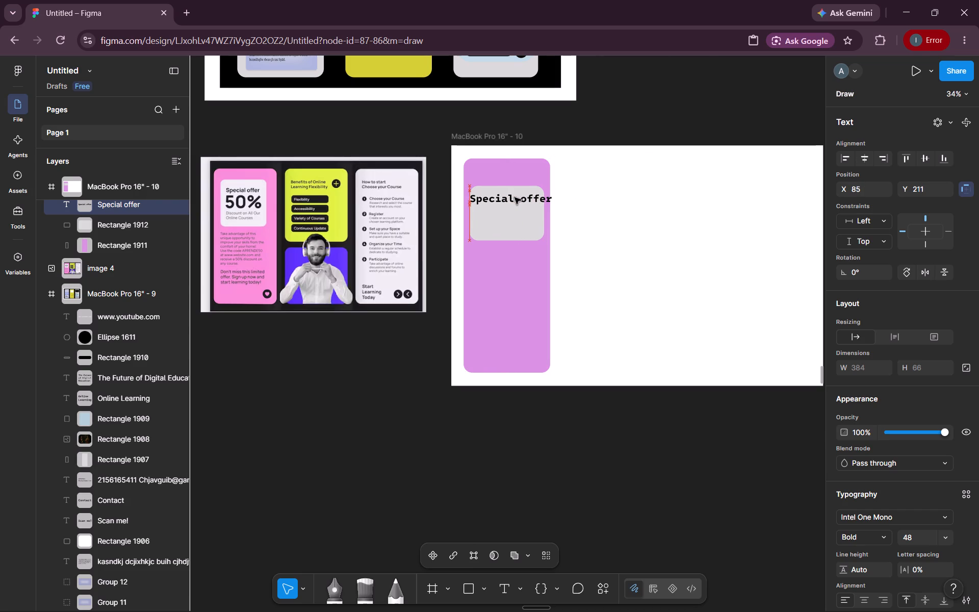
pyautogui.moveTo(514, 197); pyautogui.dragTo(519, 197)
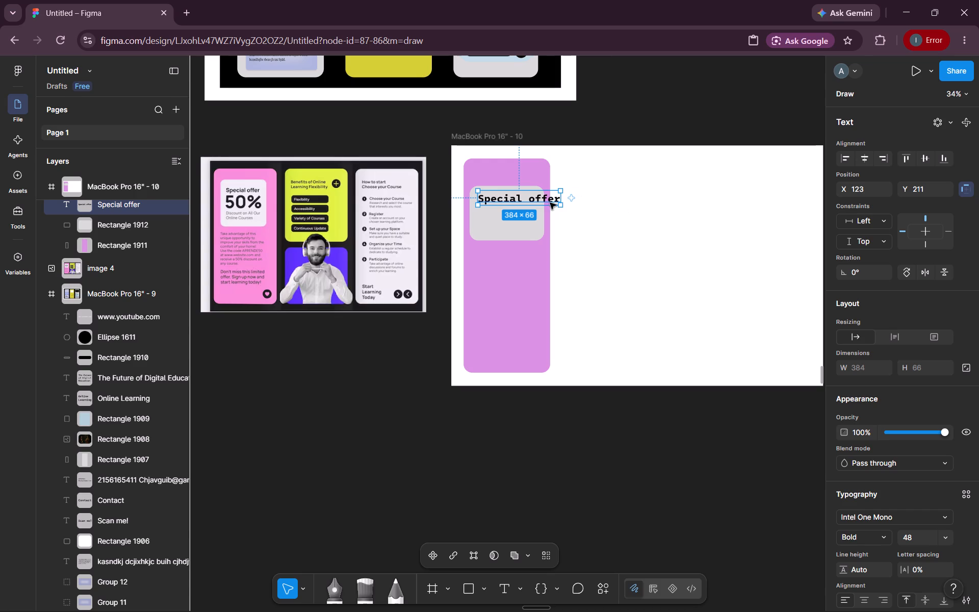
# Set the font size of the "Special offer" text to 40.
pyautogui.tripleClick(539, 198)
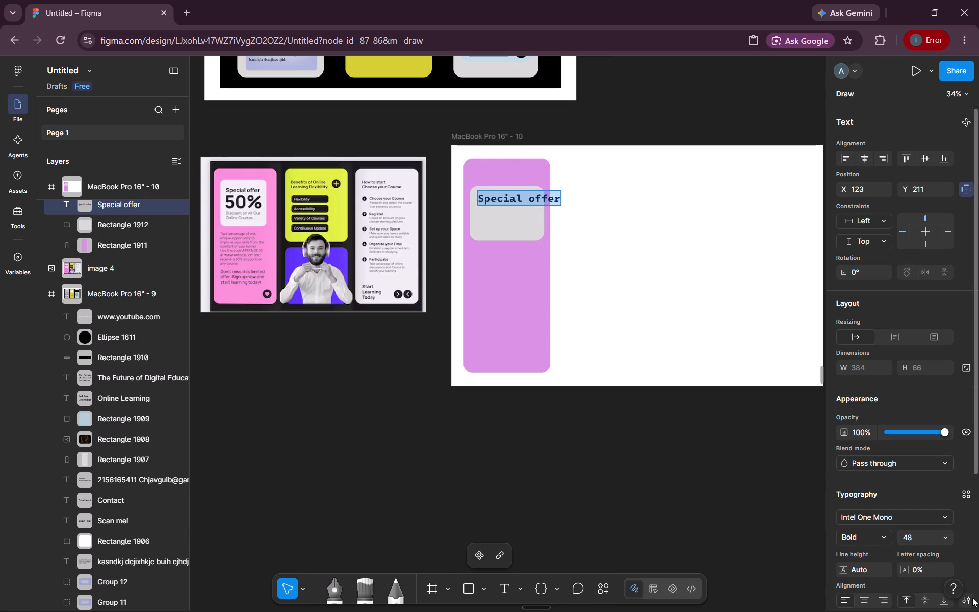
pyautogui.click(931, 545)
pyautogui.write('40')
pyautogui.press('Return')
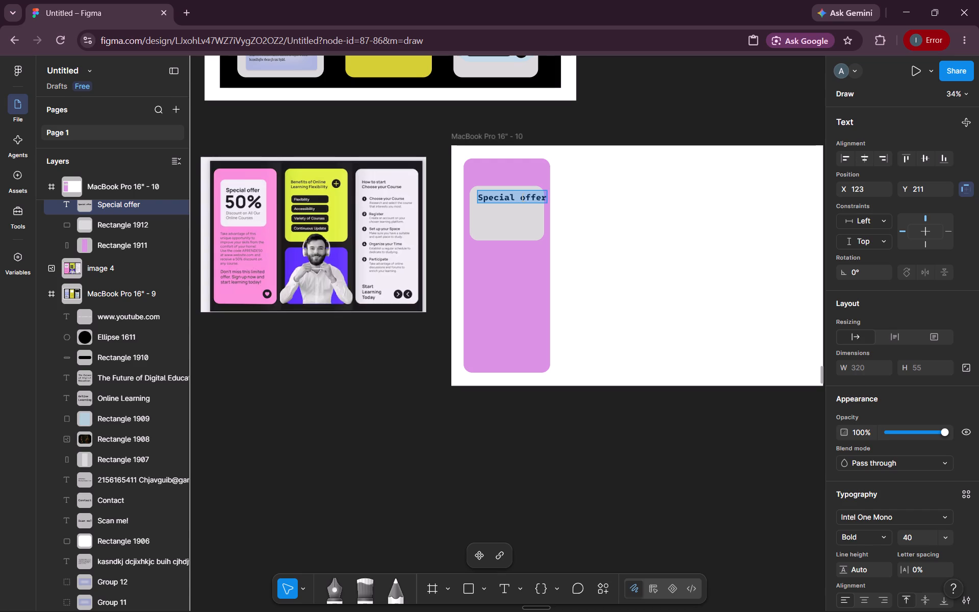
pyautogui.click(552, 192)
# Shift the "Special offer" text to about X 98, Y 211 so it fits within the grey box.
pyautogui.moveTo(527, 196); pyautogui.dragTo(521, 196)
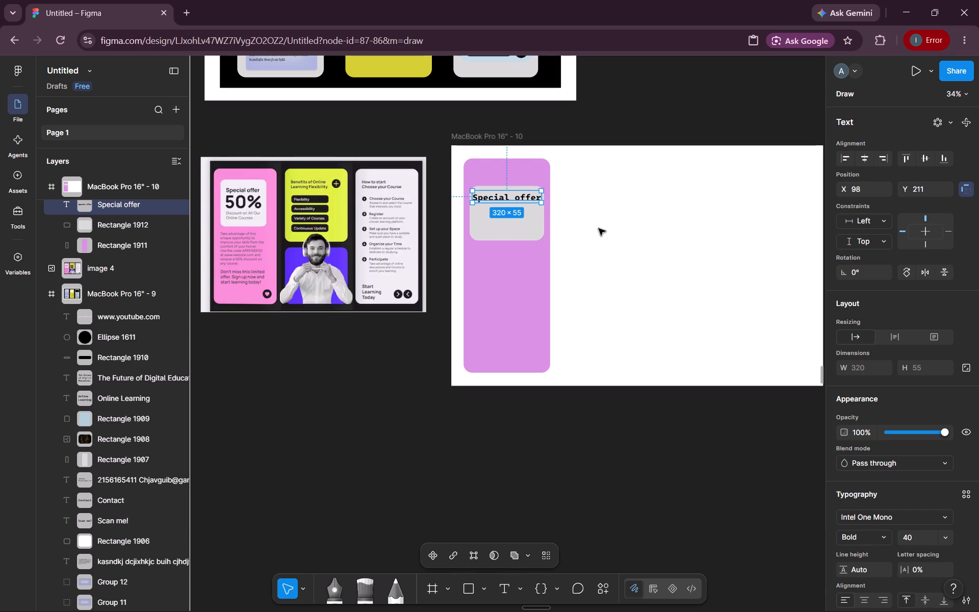
pyautogui.click(599, 228)
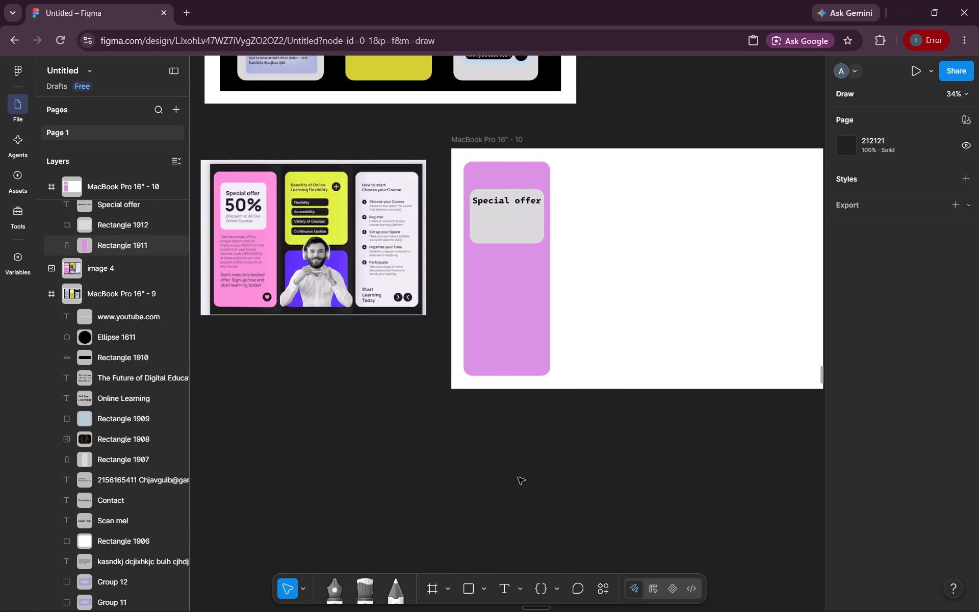
# Add the text "50%" in the blank area beside the purple panel, at about X 869, Y 389.
pyautogui.click(506, 590)
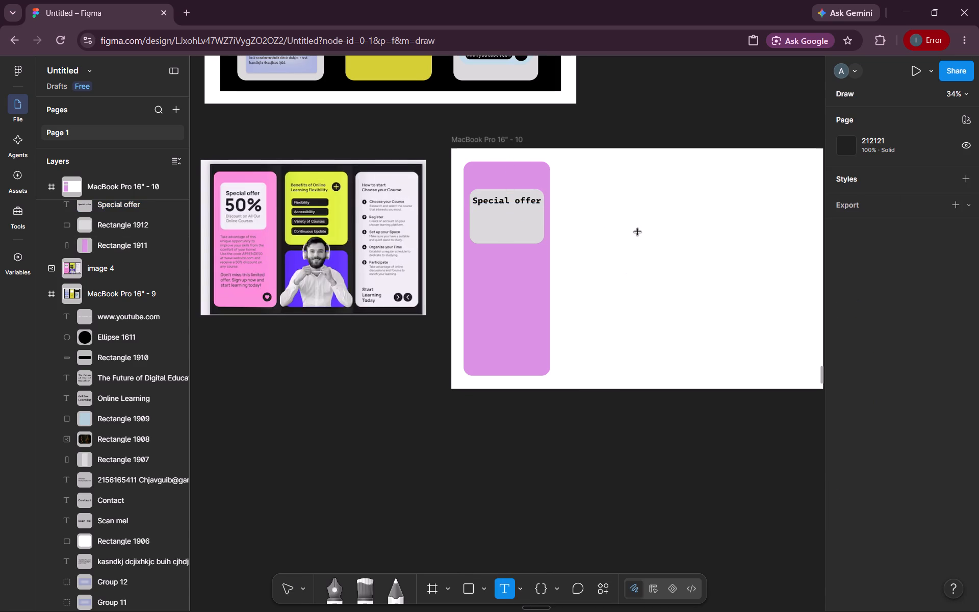
pyautogui.click(638, 232)
pyautogui.write('650')
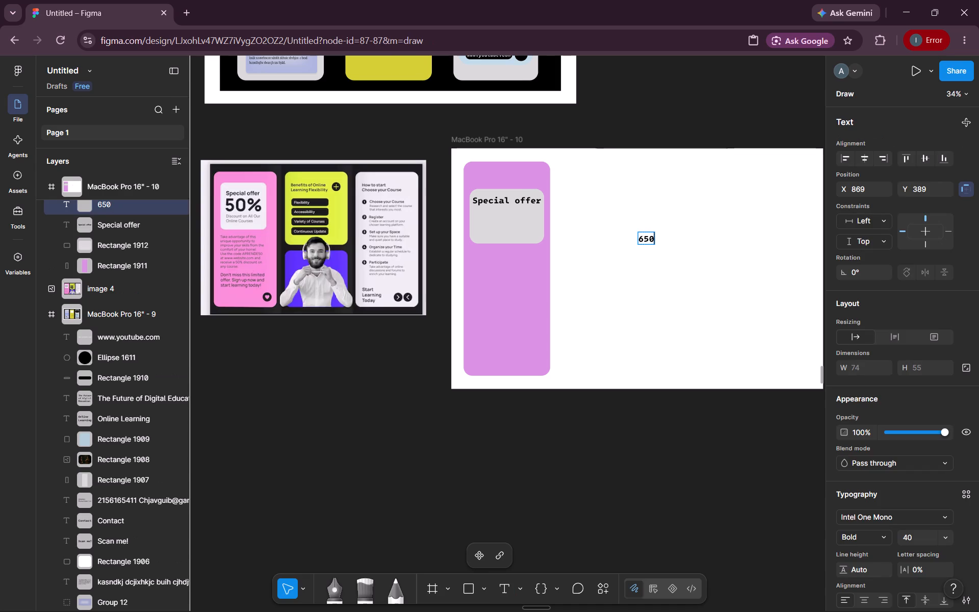
pyautogui.press('BackSpace')
pyautogui.press('BackSpace')
pyautogui.press('BackSpace')
pyautogui.write('50')
pyautogui.hotkey('shift', '%')
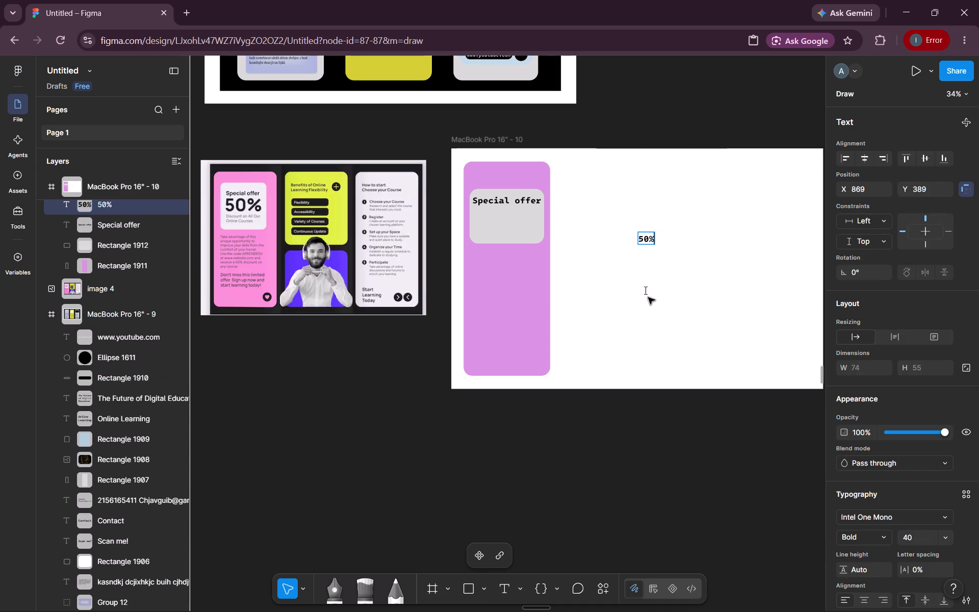
# Set the font size of the "50%" text to 96.
pyautogui.click(950, 533)
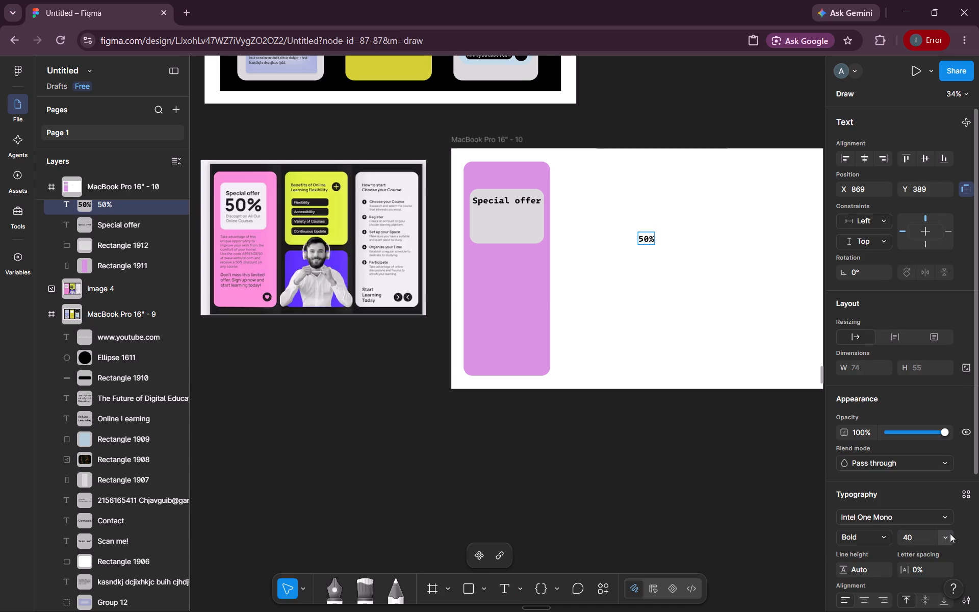
pyautogui.tripleClick(640, 237)
pyautogui.tripleClick(640, 237)
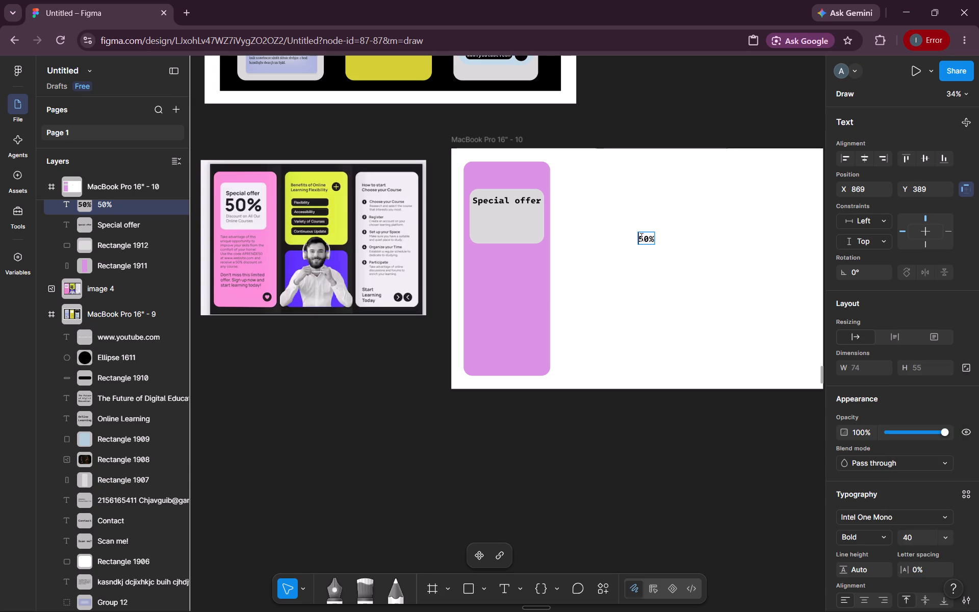
pyautogui.doubleClick(640, 237)
pyautogui.tripleClick(640, 237)
pyautogui.click(640, 237)
pyautogui.click(950, 539)
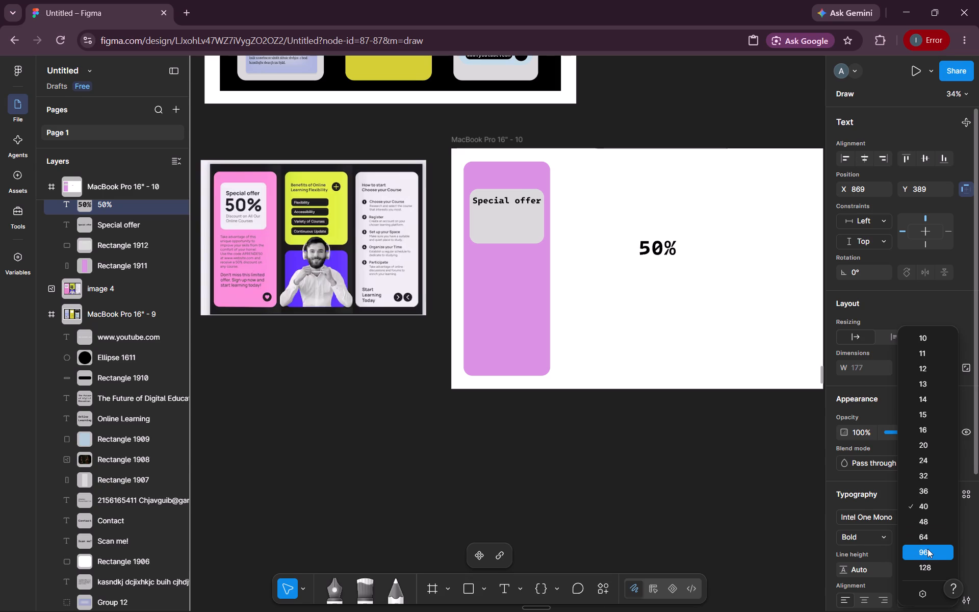
pyautogui.click(928, 549)
pyautogui.click(691, 231)
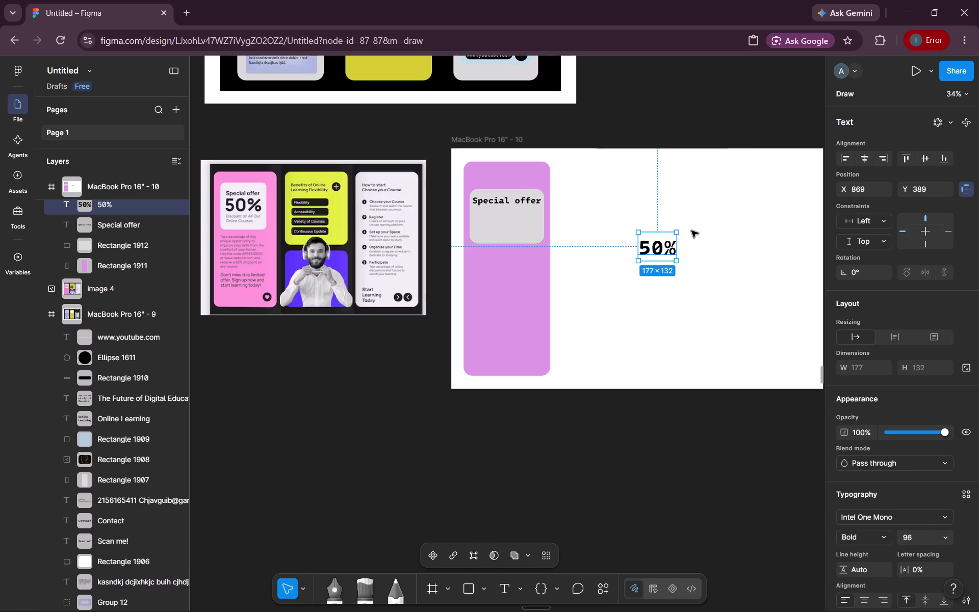
# Move the "50%" text into the grey box under "Special offer", at about X 132, Y 239.
pyautogui.moveTo(657, 249); pyautogui.dragTo(498, 229)
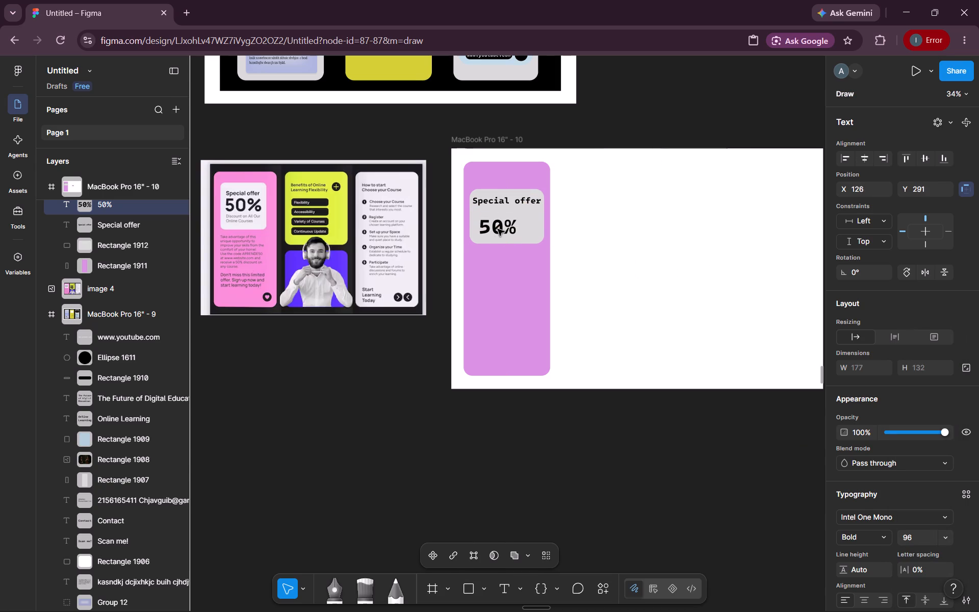
pyautogui.moveTo(498, 229); pyautogui.dragTo(496, 218)
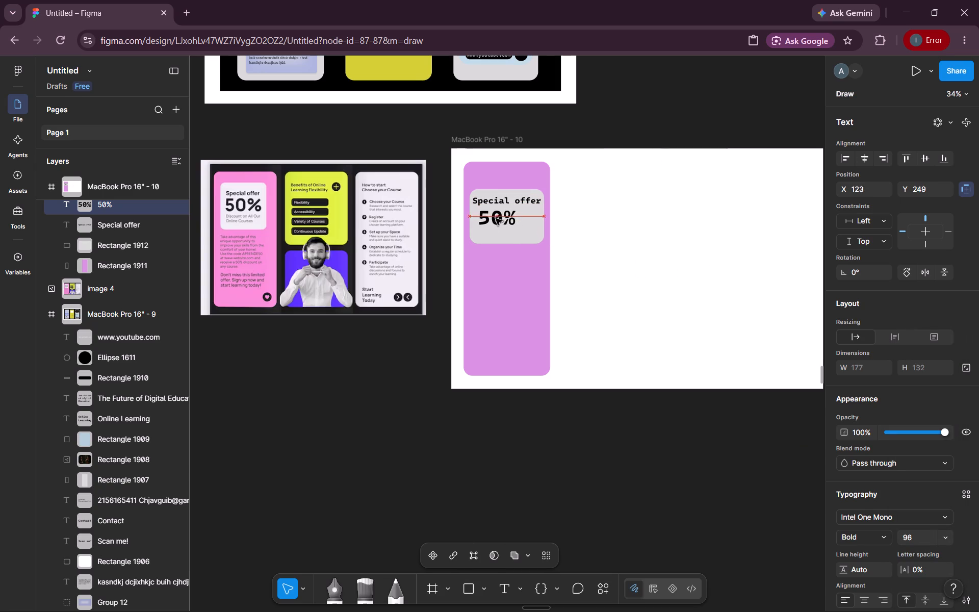
pyautogui.moveTo(496, 218); pyautogui.dragTo(494, 214)
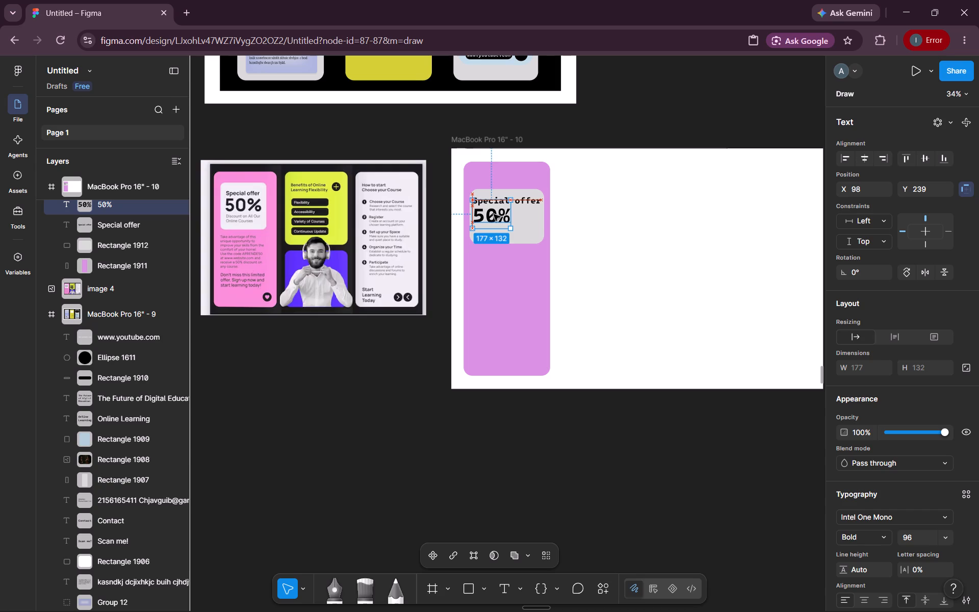
pyautogui.moveTo(494, 214); pyautogui.dragTo(498, 214)
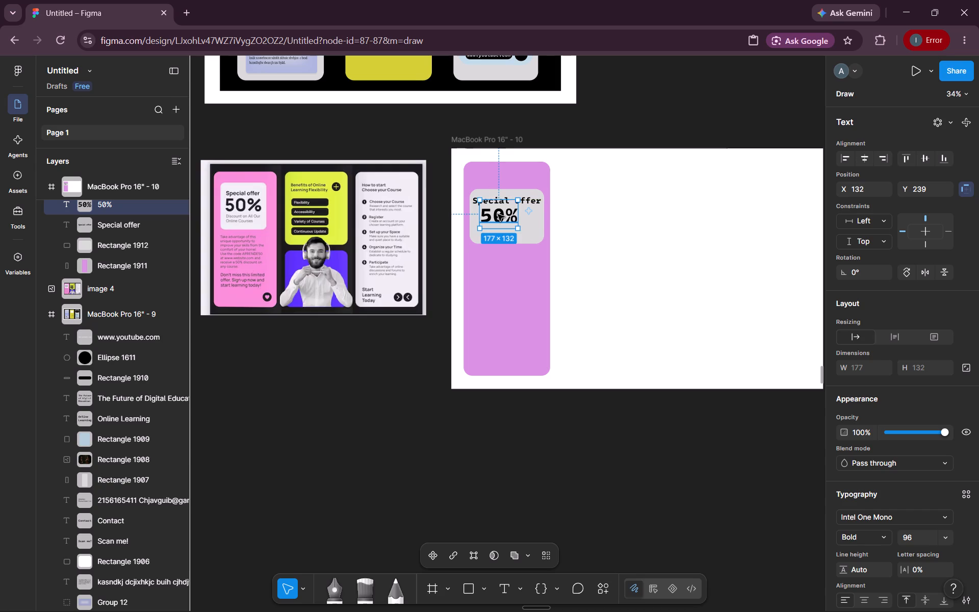
# Change the font of the "50%" text to Inria Serif, keeping the Bold style.
pyautogui.tripleClick(498, 214)
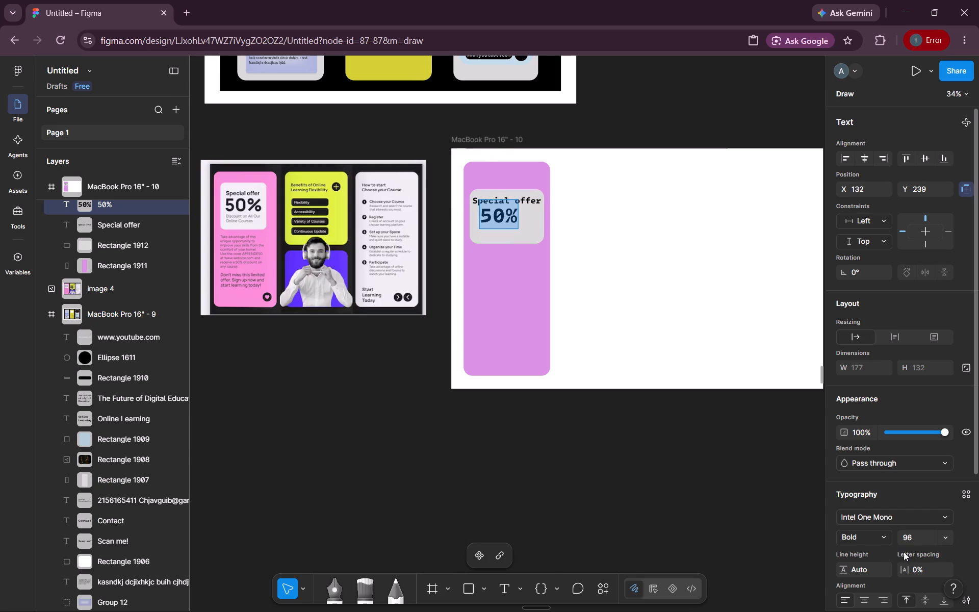
pyautogui.click(945, 511)
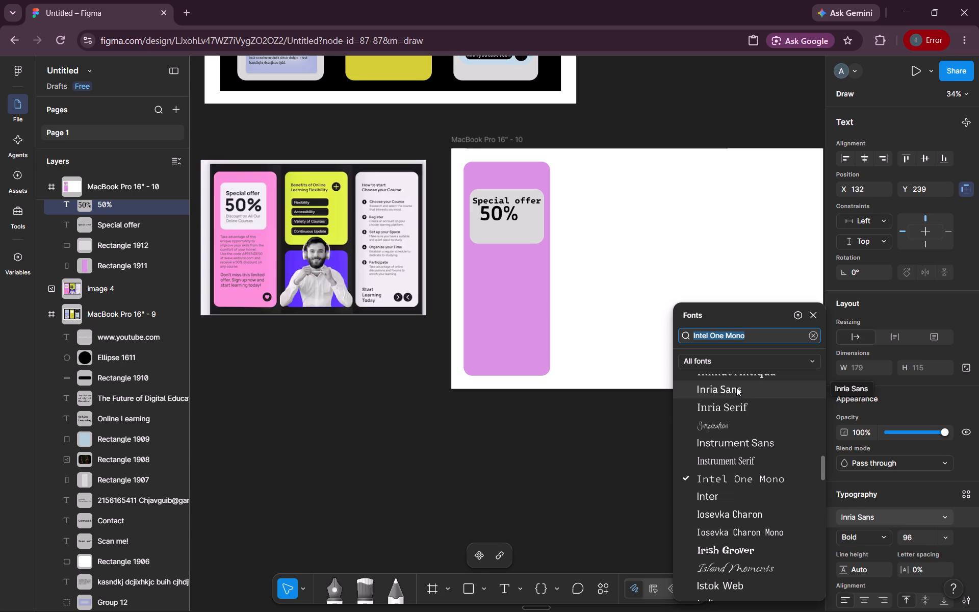
pyautogui.click(734, 409)
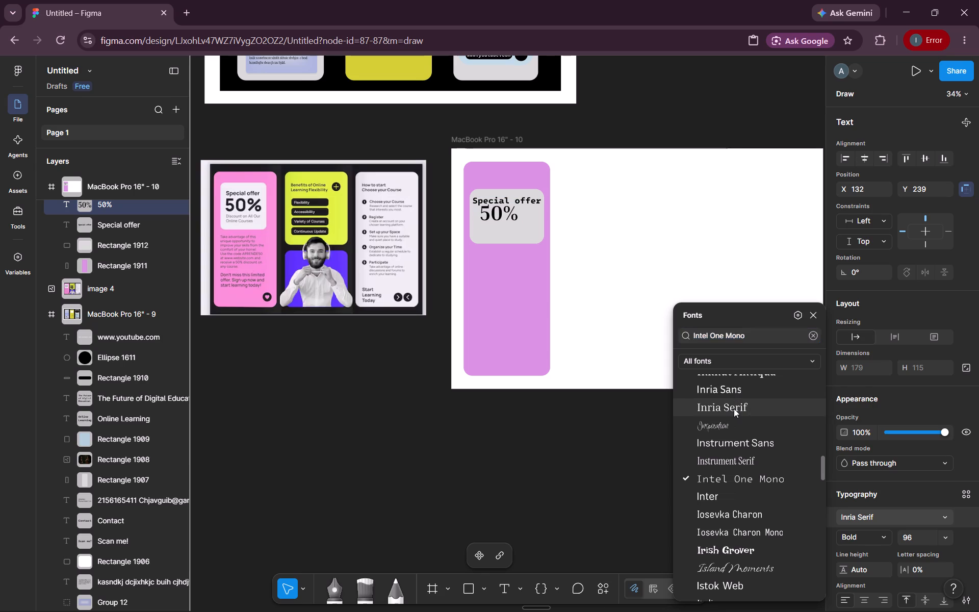
pyautogui.click(574, 218)
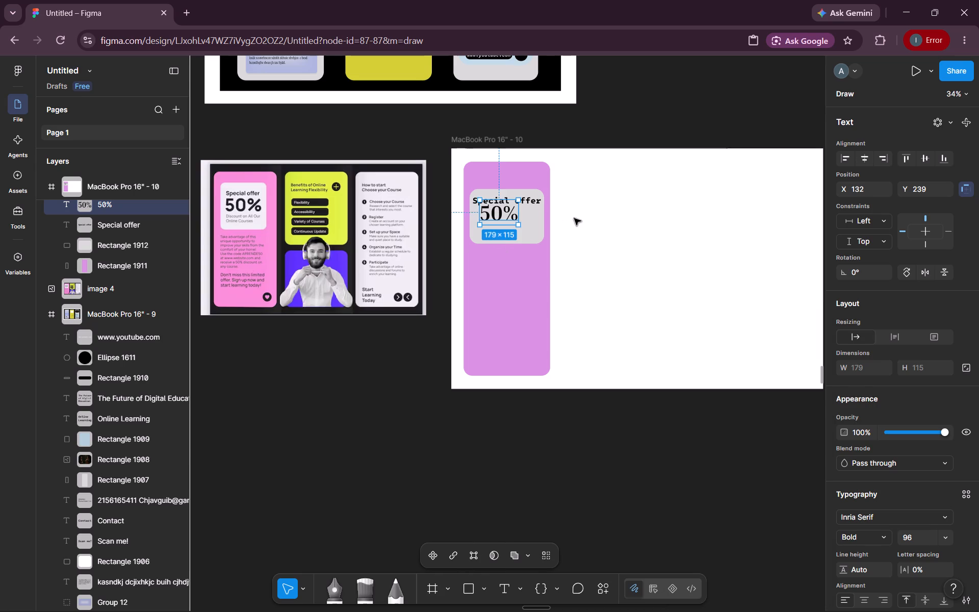
# Lower the "50%" text slightly so it sits clear of the "Special offer" heading inside the grey box.
pyautogui.click(501, 214)
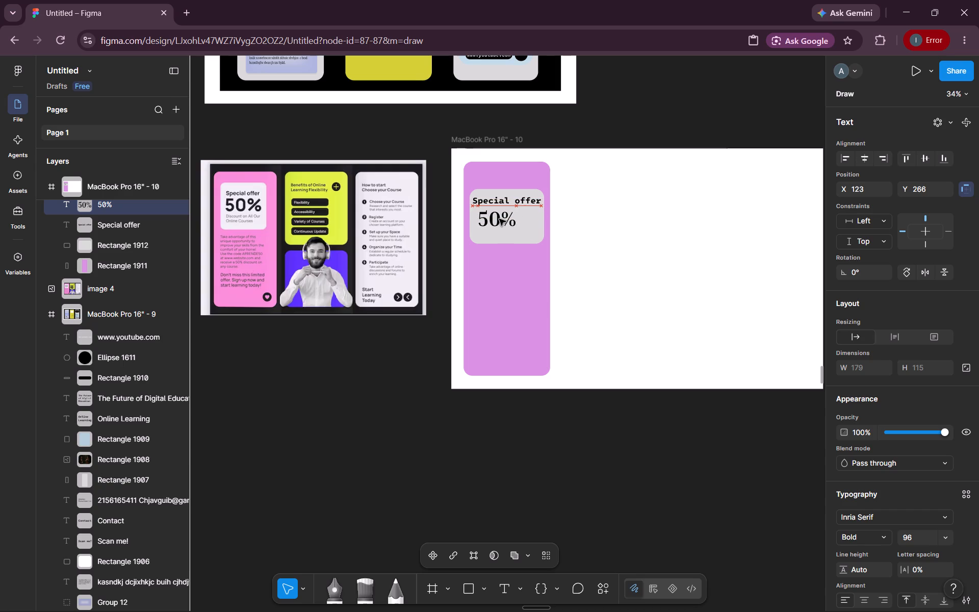
pyautogui.click(583, 217)
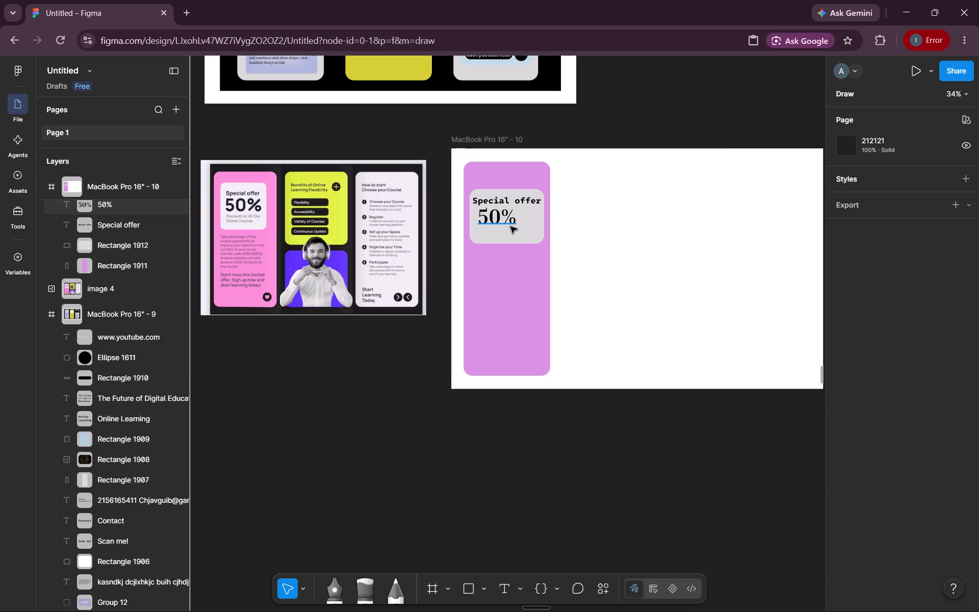
pyautogui.click(602, 250)
# Add the text "Discount on All Our Online Cources" in the blank area beside the purple panel, at about X 783, Y 445.
pyautogui.click(506, 590)
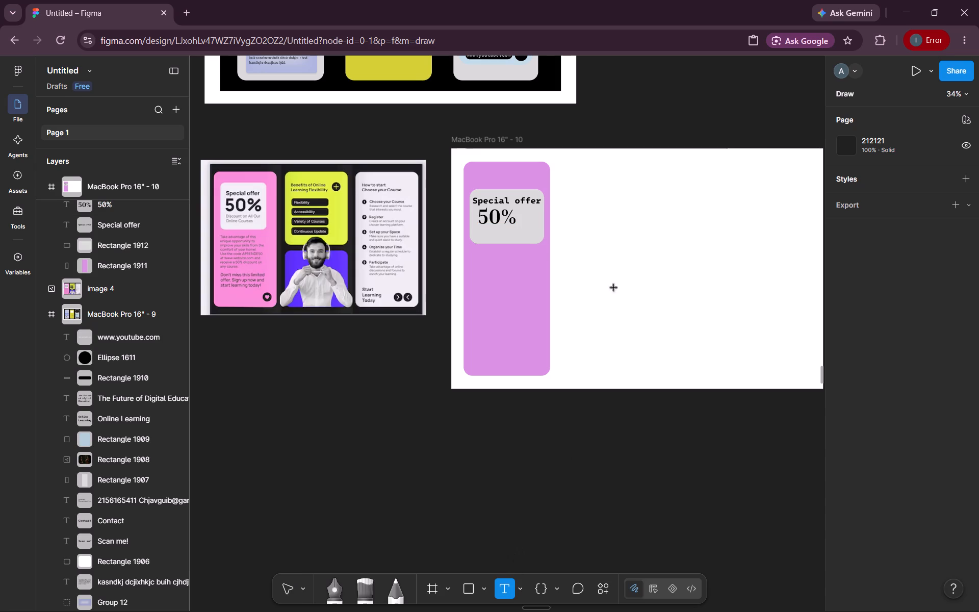
pyautogui.click(620, 244)
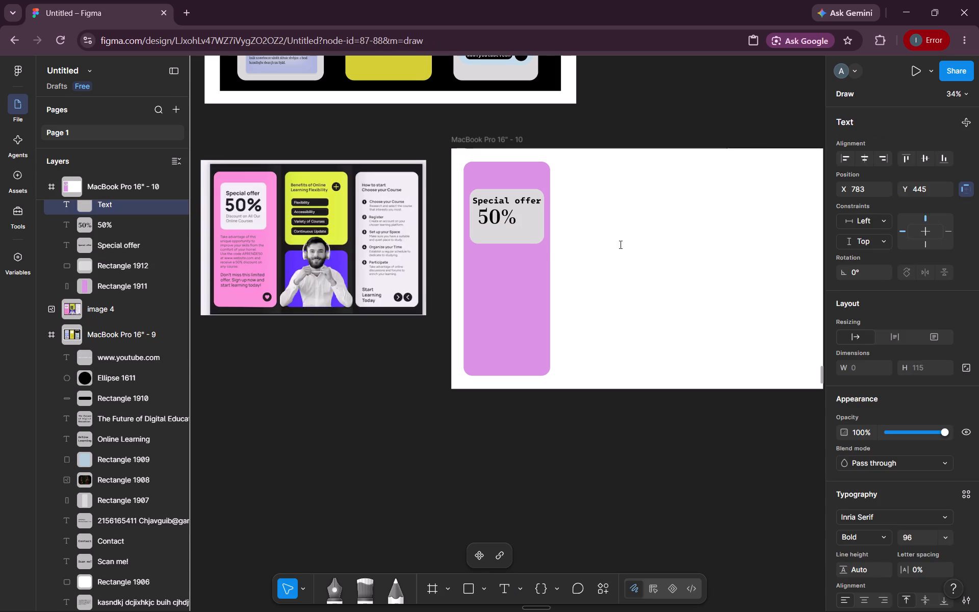
pyautogui.write('Discount on')
pyautogui.press('space')
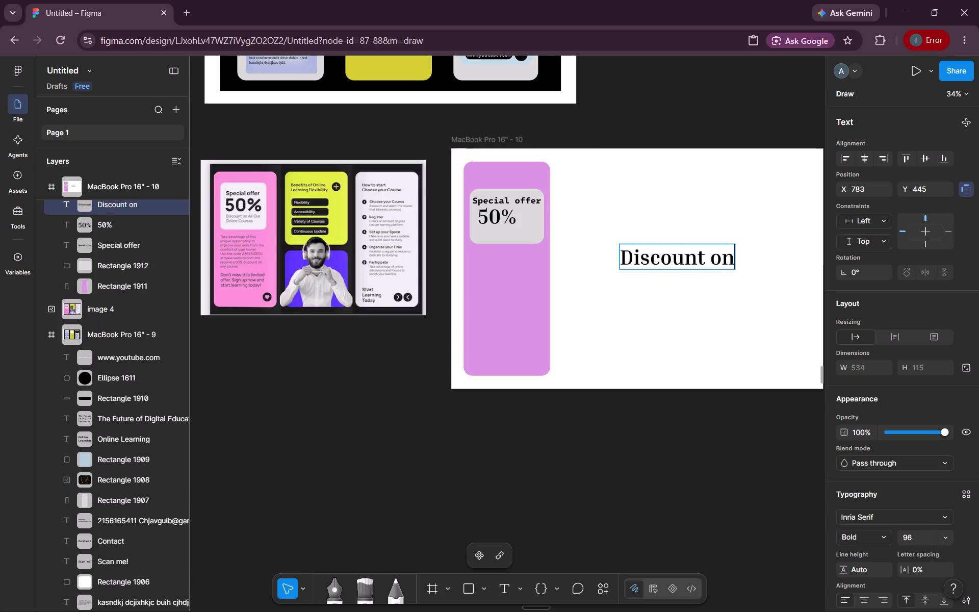
pyautogui.write('All')
pyautogui.press('space')
pyautogui.write('Our')
pyautogui.press('space')
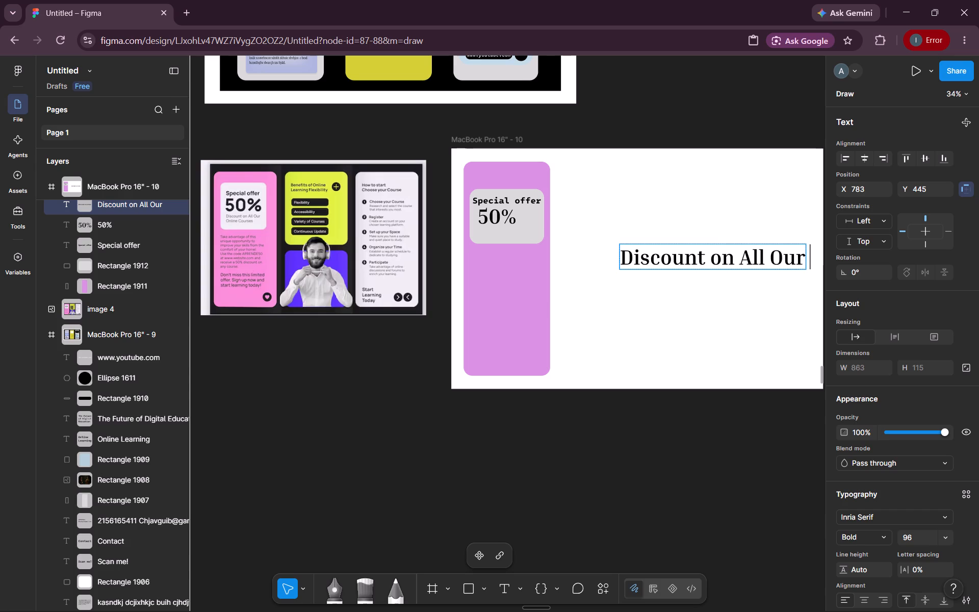
pyautogui.write('Online')
pyautogui.press('space')
pyautogui.write('Cour')
pyautogui.write('ces')
pyautogui.hscroll(-1, 491, 183)
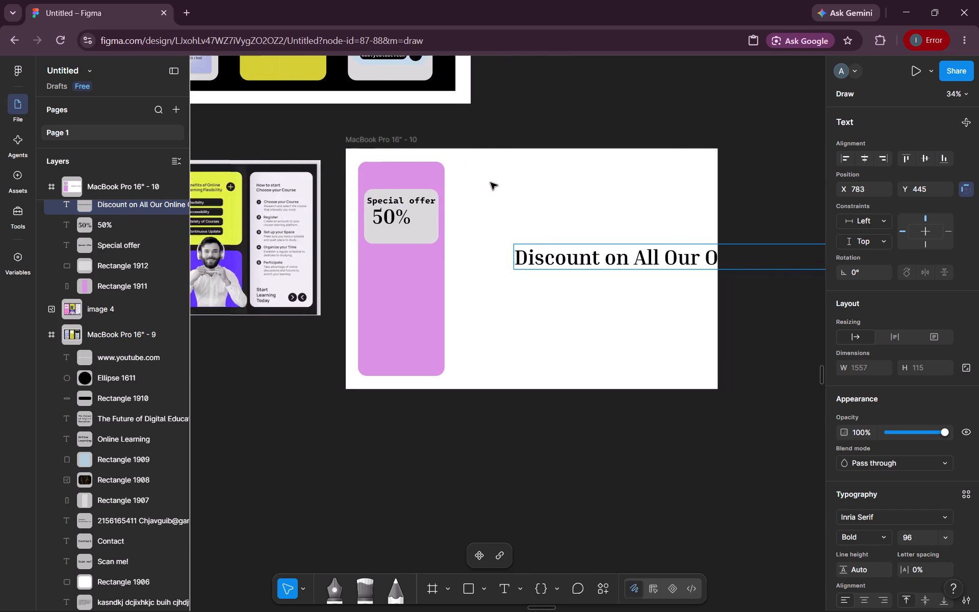
pyautogui.hscroll(-1, 491, 183)
pyautogui.hscroll(3, 561, 308)
pyautogui.hscroll(-1, 701, 299)
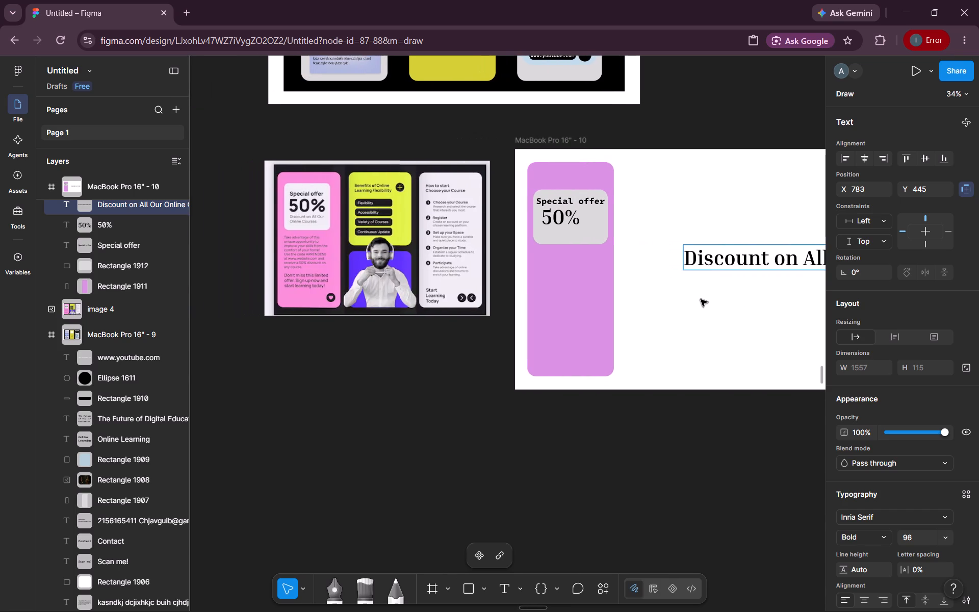
pyautogui.hscroll(-1, 701, 299)
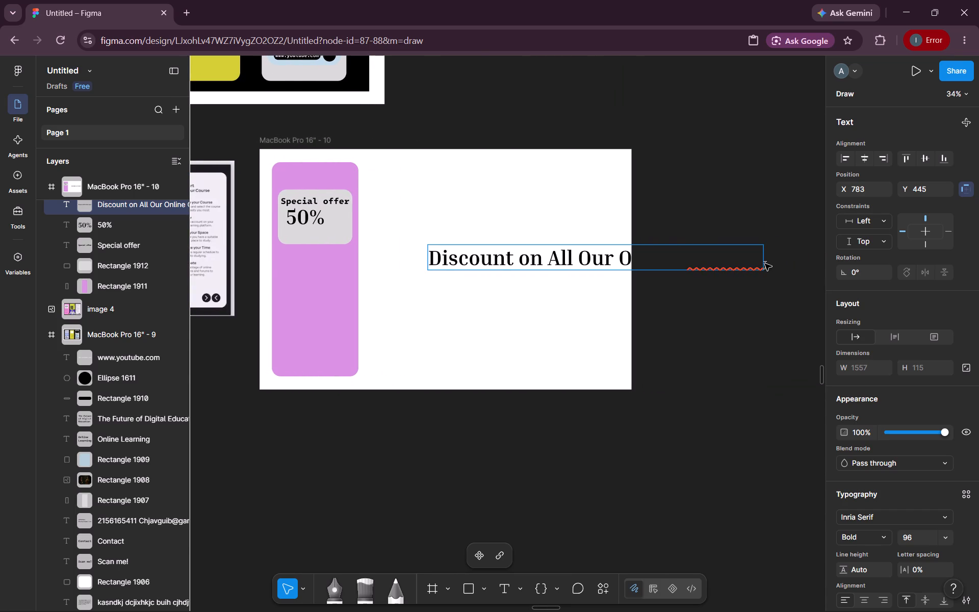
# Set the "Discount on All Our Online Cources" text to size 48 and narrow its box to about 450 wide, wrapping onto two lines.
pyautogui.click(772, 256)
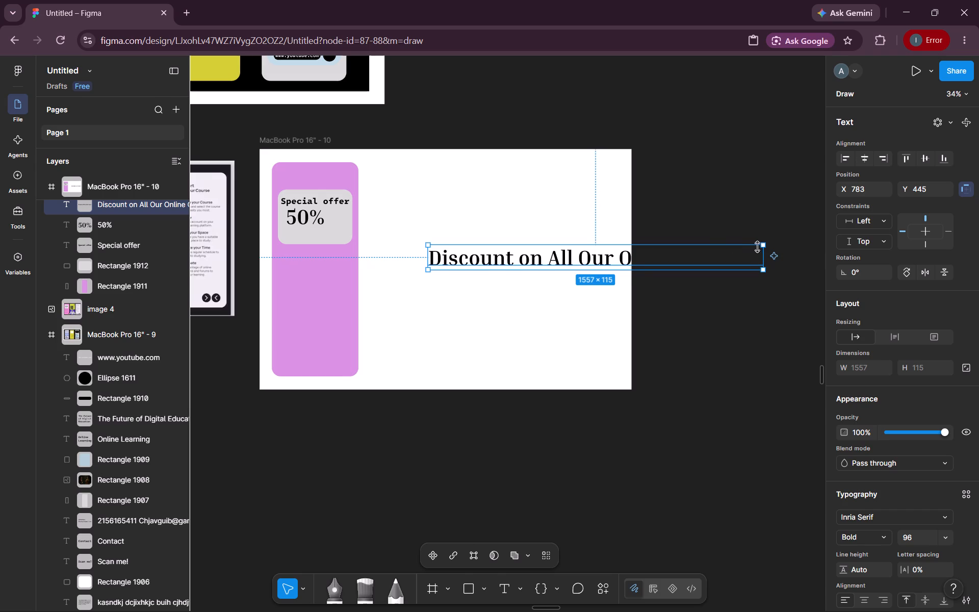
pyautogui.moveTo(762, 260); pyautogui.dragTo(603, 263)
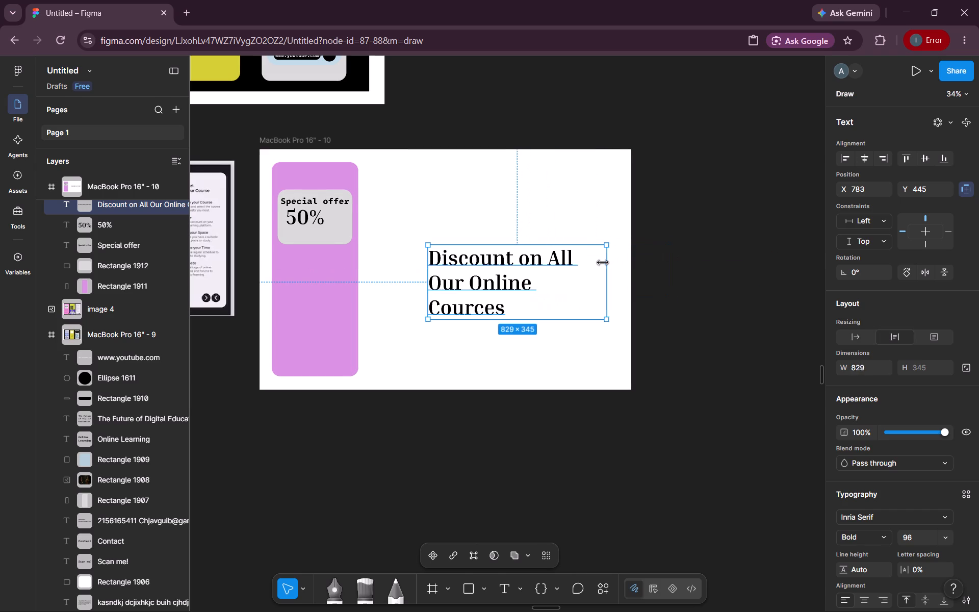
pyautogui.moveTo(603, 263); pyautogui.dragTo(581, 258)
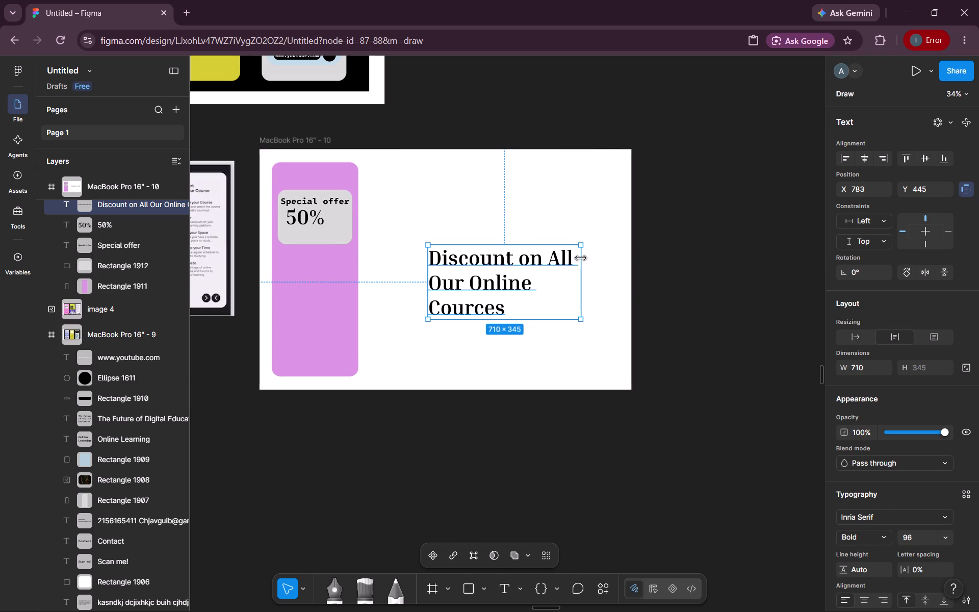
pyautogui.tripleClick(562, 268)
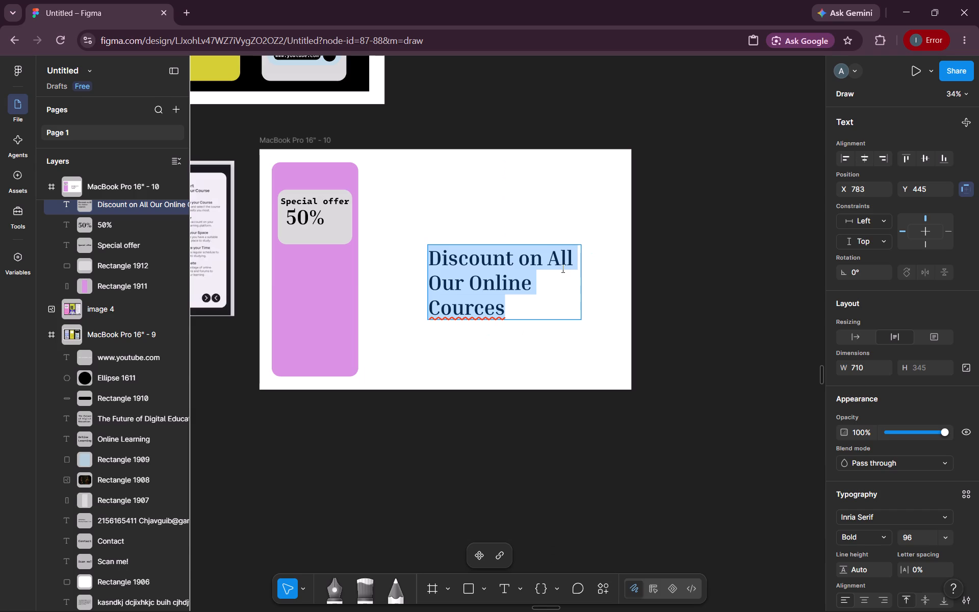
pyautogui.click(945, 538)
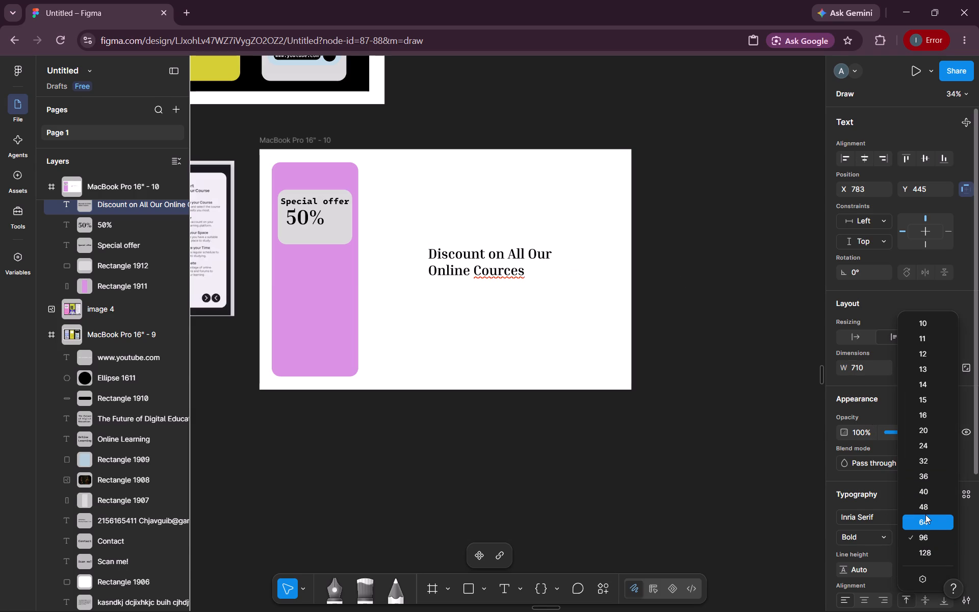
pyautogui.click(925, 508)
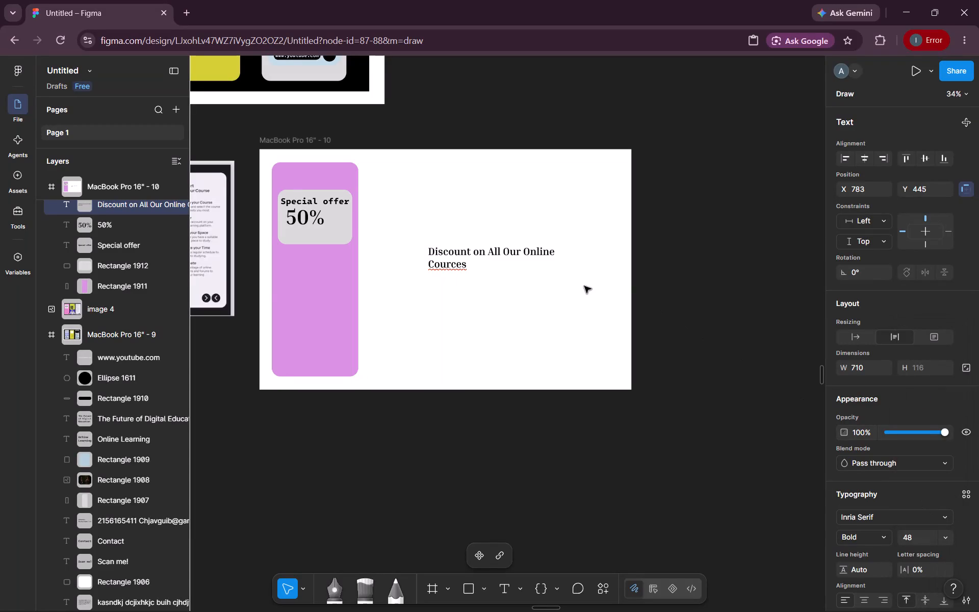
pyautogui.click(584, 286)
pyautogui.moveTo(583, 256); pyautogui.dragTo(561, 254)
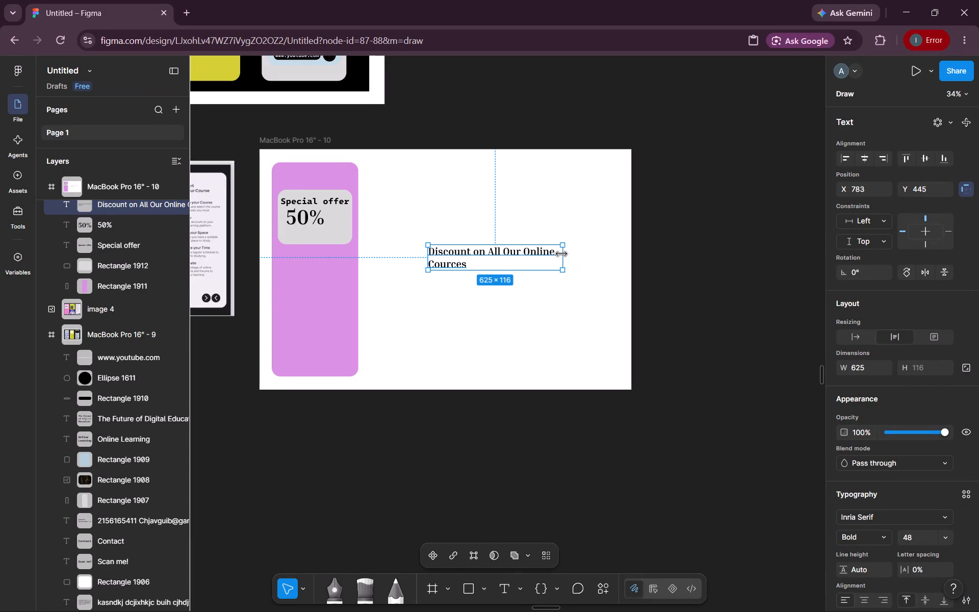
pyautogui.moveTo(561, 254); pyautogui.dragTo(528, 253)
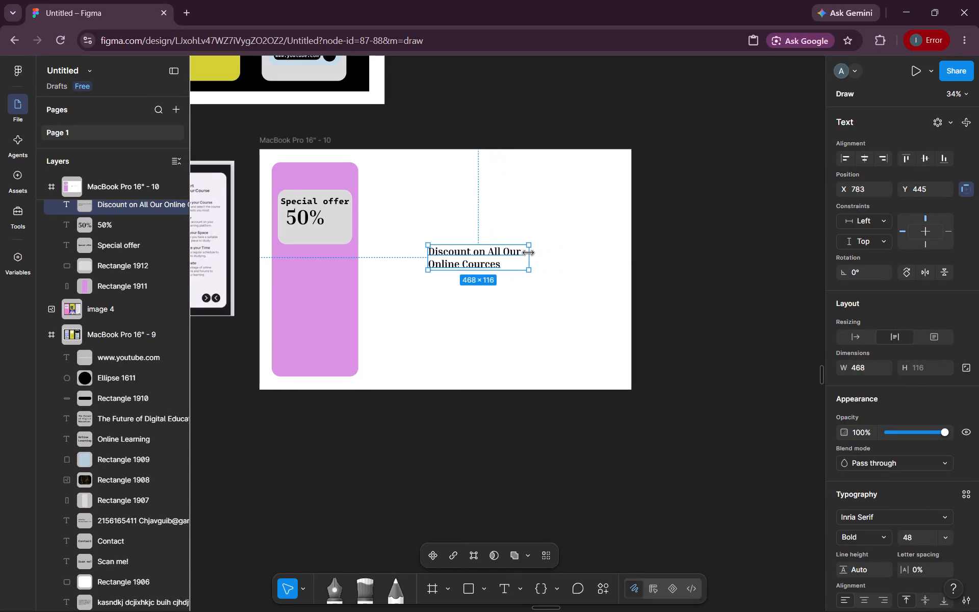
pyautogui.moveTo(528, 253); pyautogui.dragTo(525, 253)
# Move the "Discount on All Our Online Cources" text into the grey box under "50%", at about X 85, Y 349.
pyautogui.moveTo(446, 259); pyautogui.dragTo(327, 258)
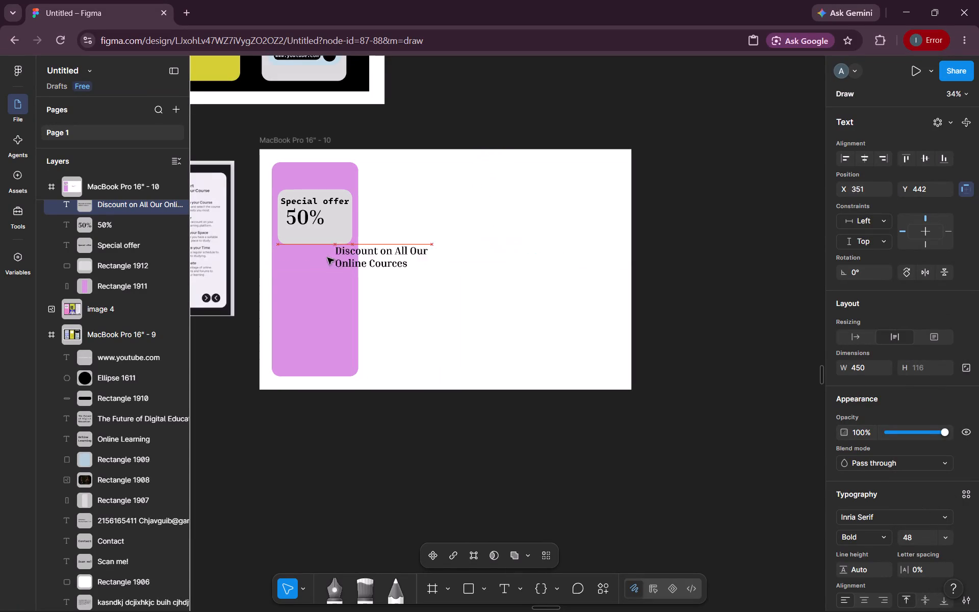
pyautogui.moveTo(327, 258); pyautogui.dragTo(298, 237)
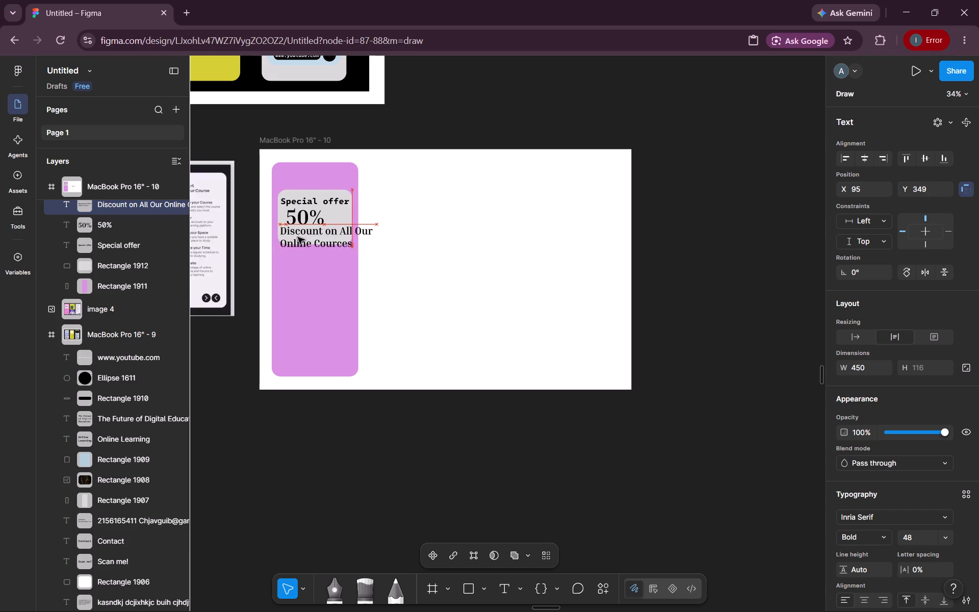
pyautogui.moveTo(298, 237); pyautogui.dragTo(297, 237)
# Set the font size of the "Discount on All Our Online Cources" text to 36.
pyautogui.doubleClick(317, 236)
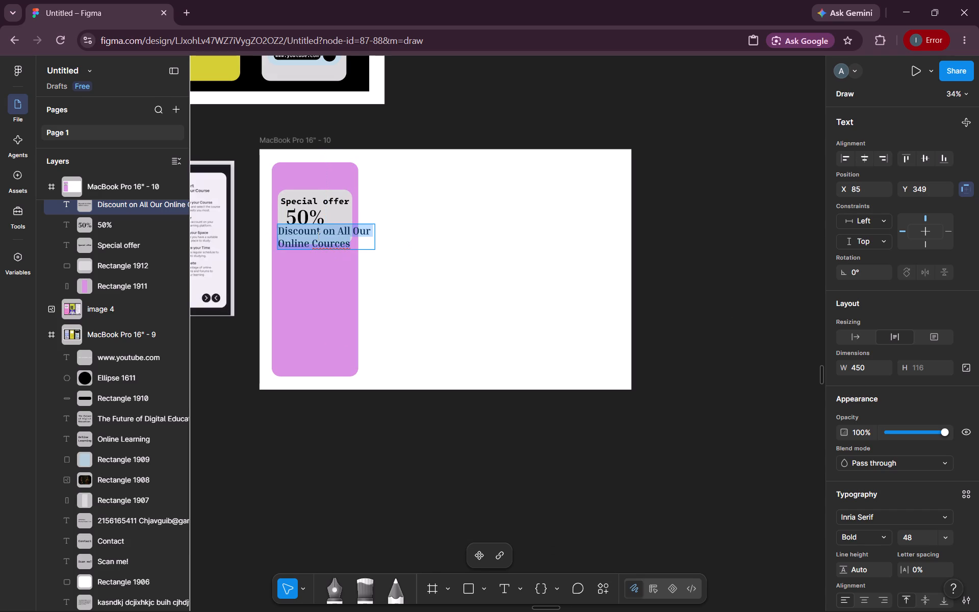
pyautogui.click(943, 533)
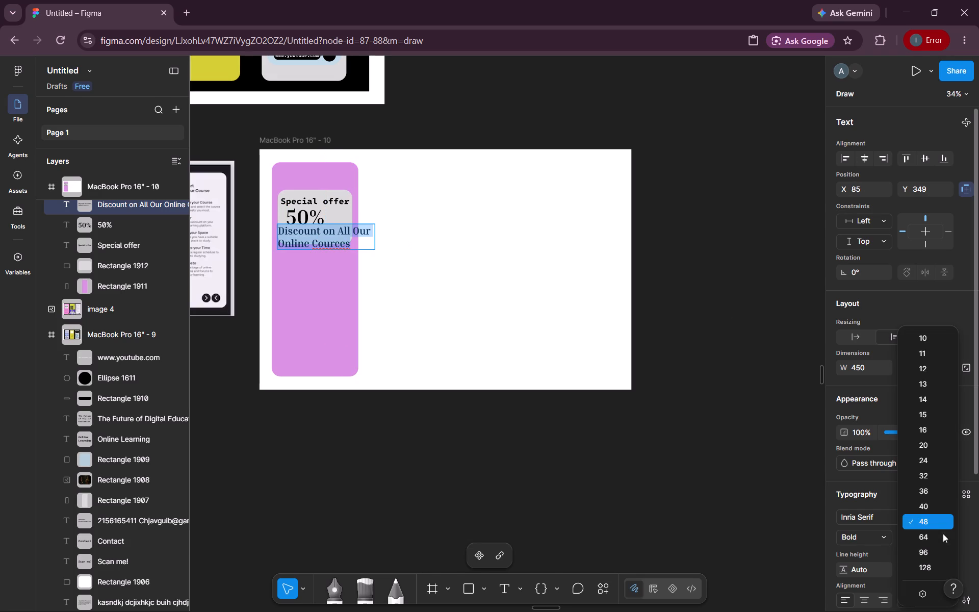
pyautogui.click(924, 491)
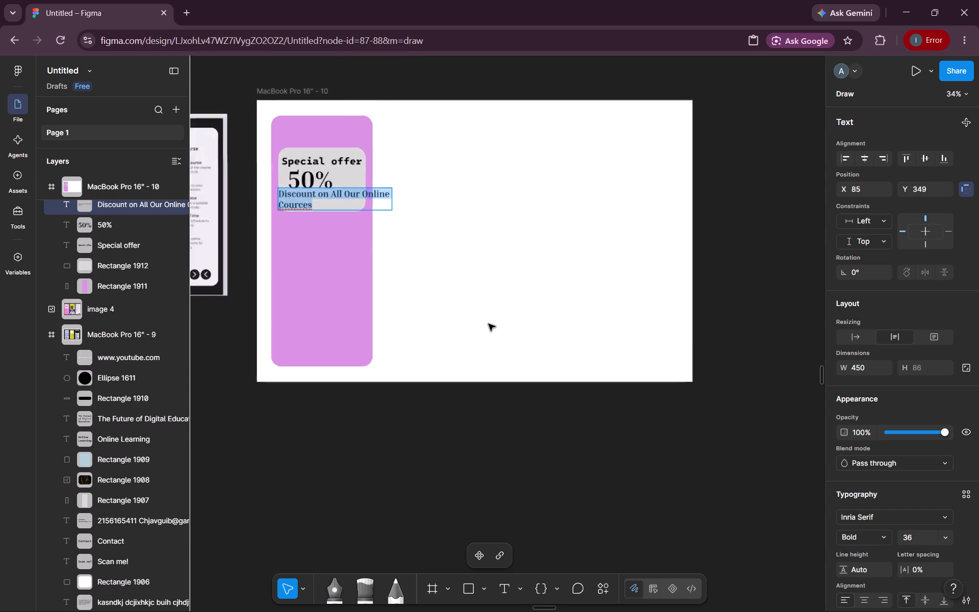
# Narrow the discount text's box to about 333 wide so it fits inside the grey box, and shift it to about X 91.
pyautogui.hscroll(5, 488, 324)
pyautogui.scroll(4, 488, 324)
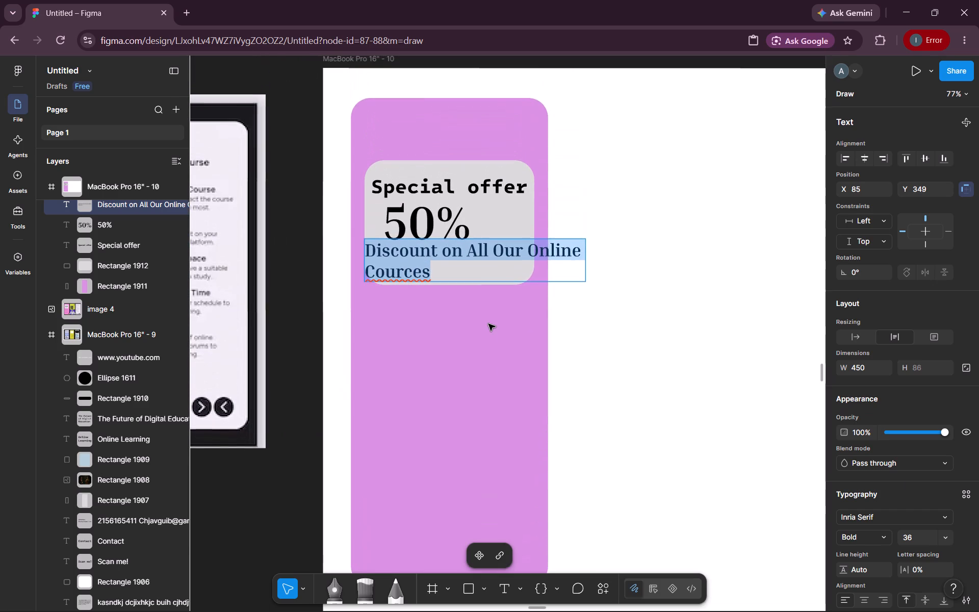
pyautogui.click(619, 327)
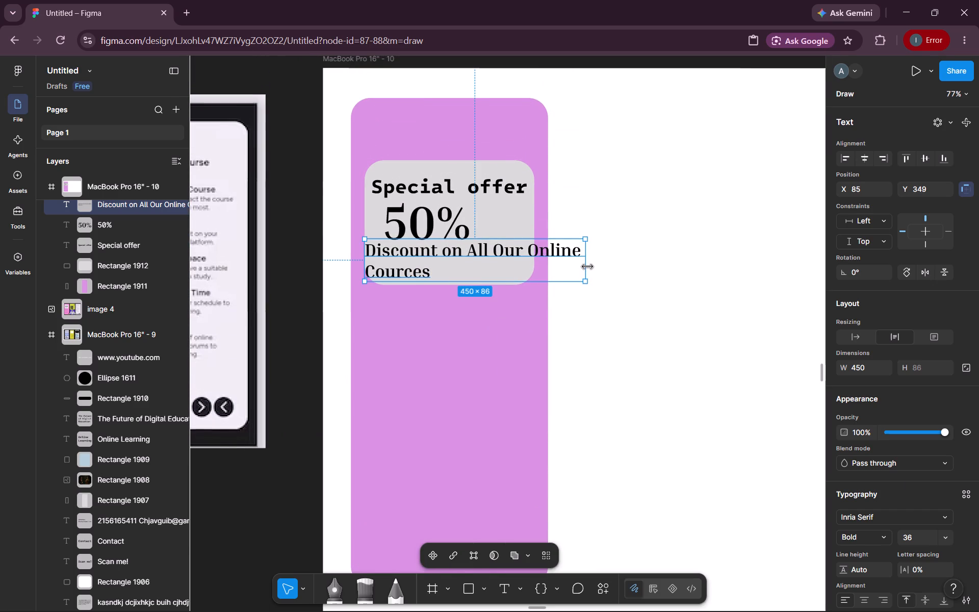
pyautogui.moveTo(586, 266); pyautogui.dragTo(498, 252)
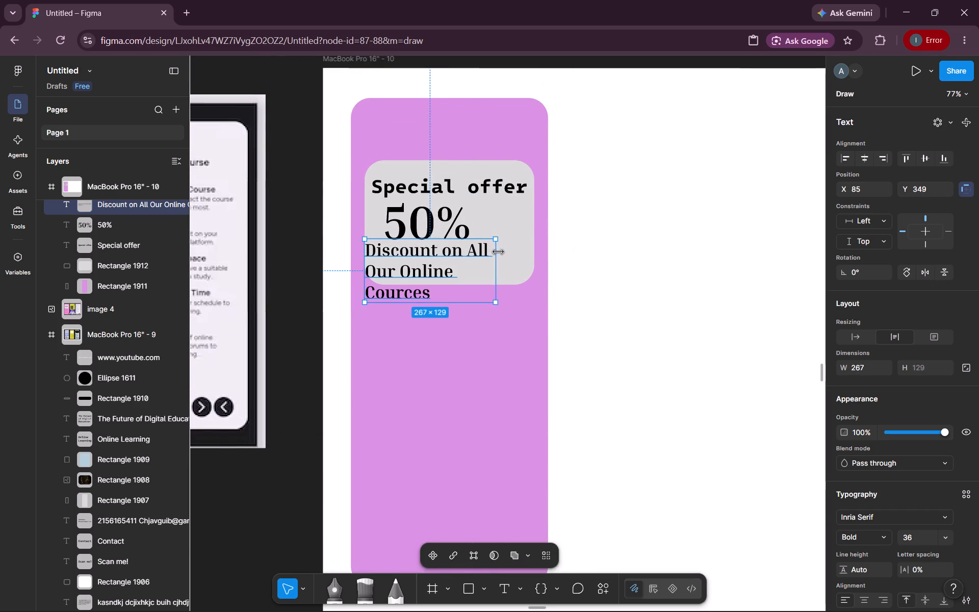
pyautogui.moveTo(498, 252); pyautogui.dragTo(519, 251)
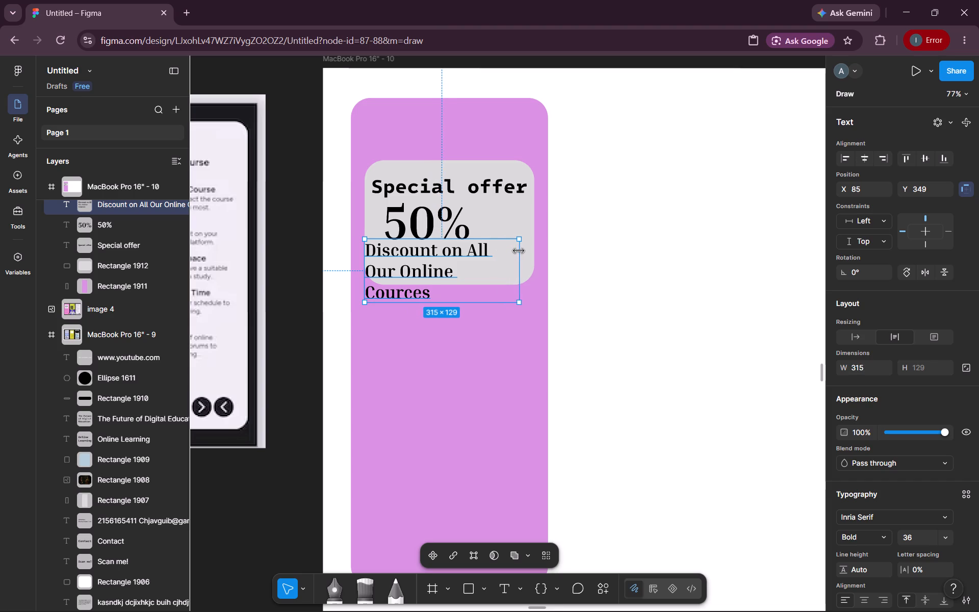
pyautogui.moveTo(519, 251); pyautogui.dragTo(529, 251)
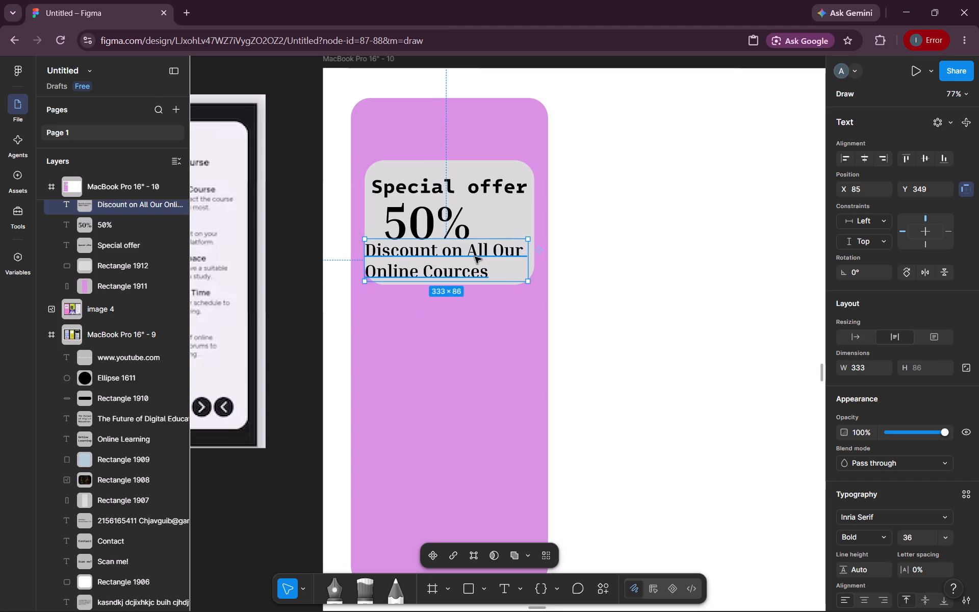
pyautogui.click(475, 257)
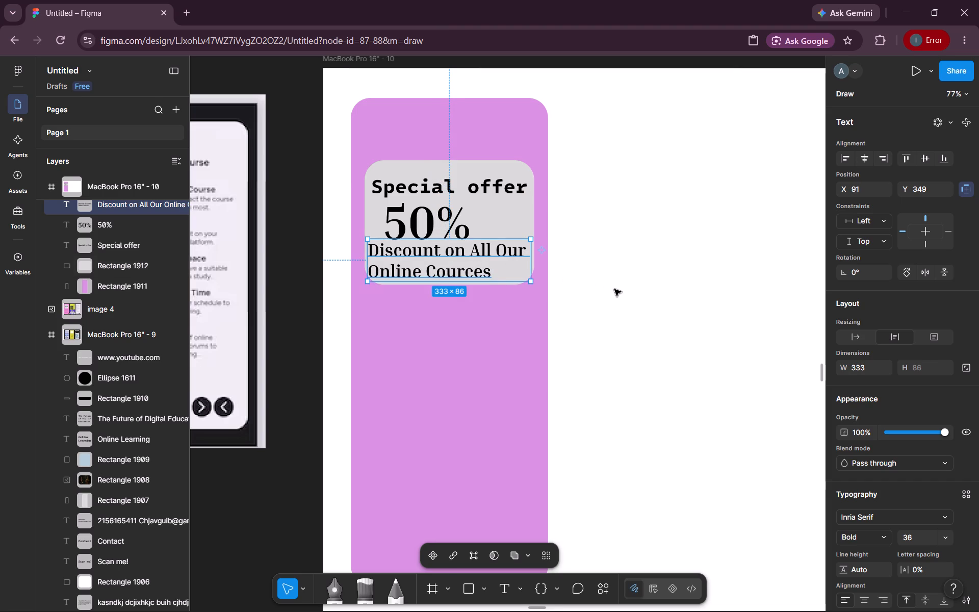
pyautogui.click(614, 289)
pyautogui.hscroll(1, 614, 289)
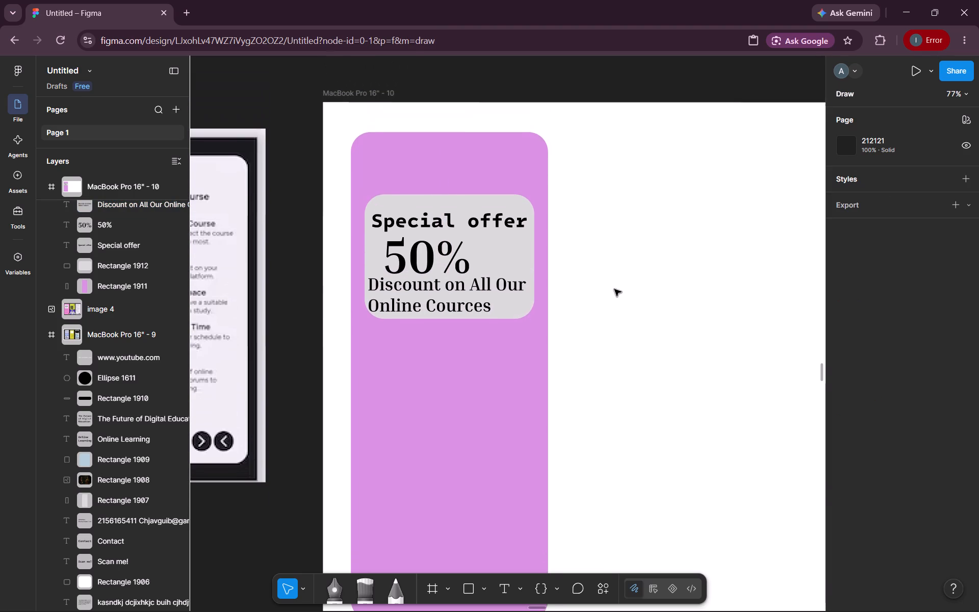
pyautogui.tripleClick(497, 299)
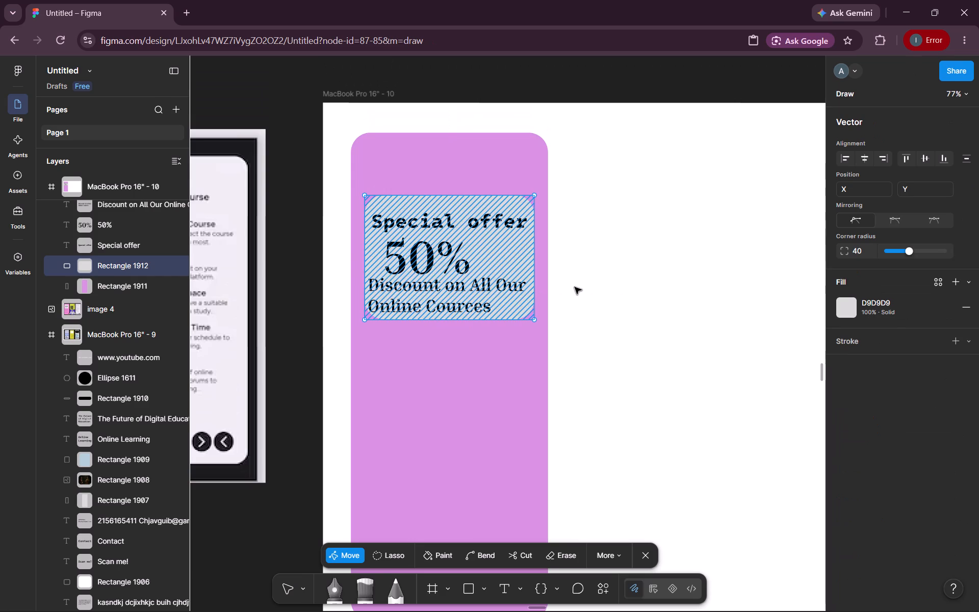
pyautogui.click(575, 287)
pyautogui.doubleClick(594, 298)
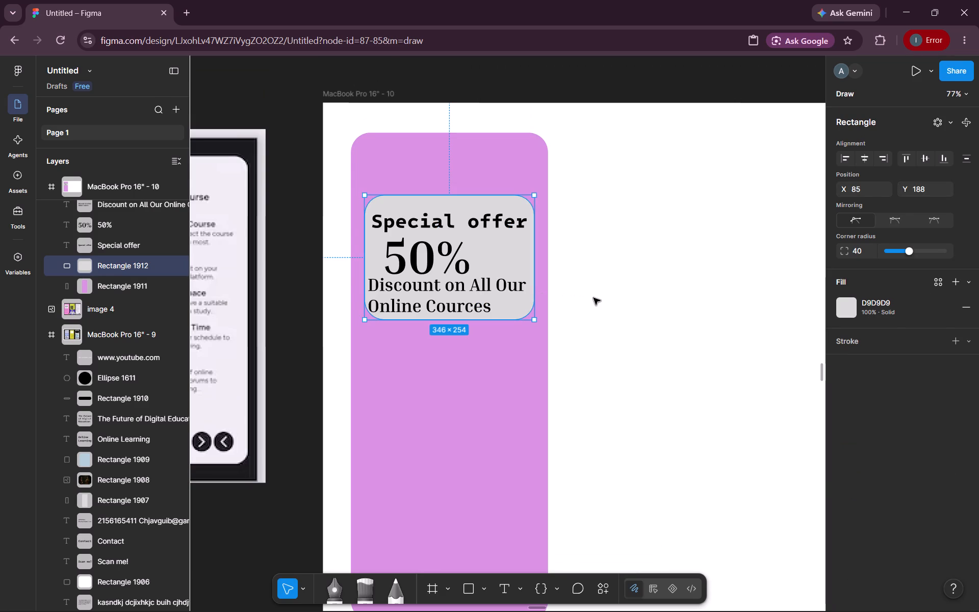
# Set the font size of the "Discount on All Our Online Cources" text to 32.
pyautogui.click(497, 292)
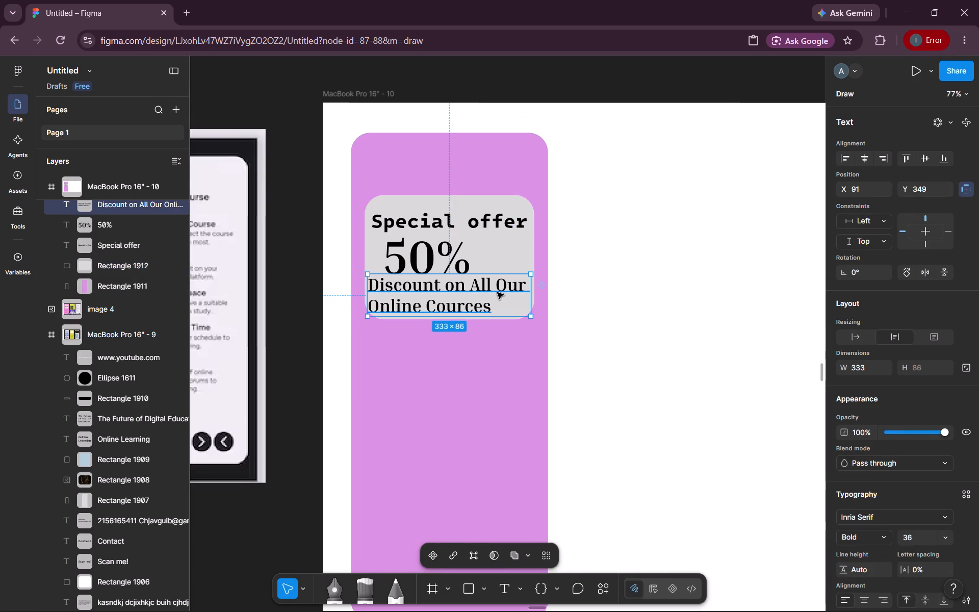
pyautogui.tripleClick(473, 305)
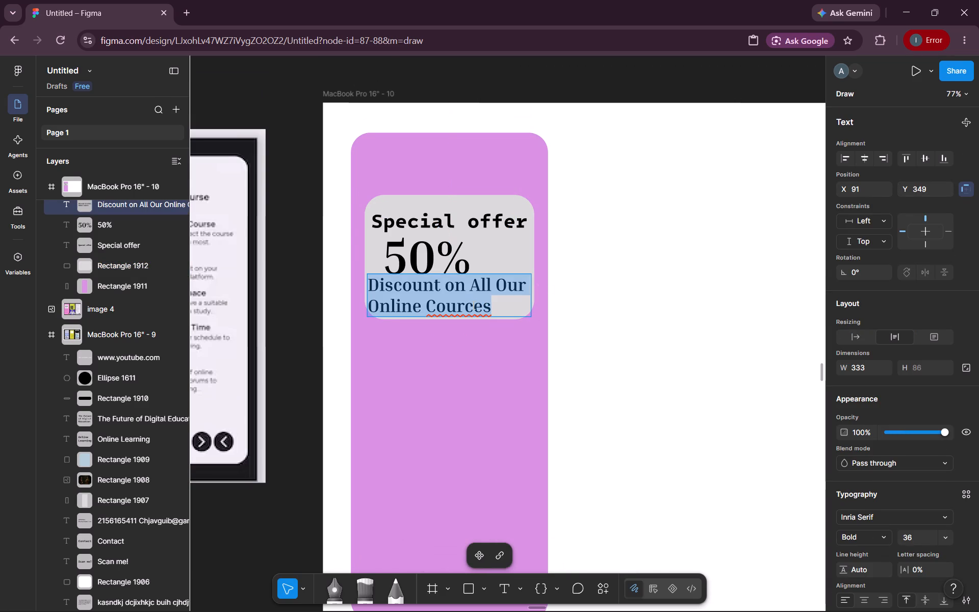
pyautogui.click(948, 540)
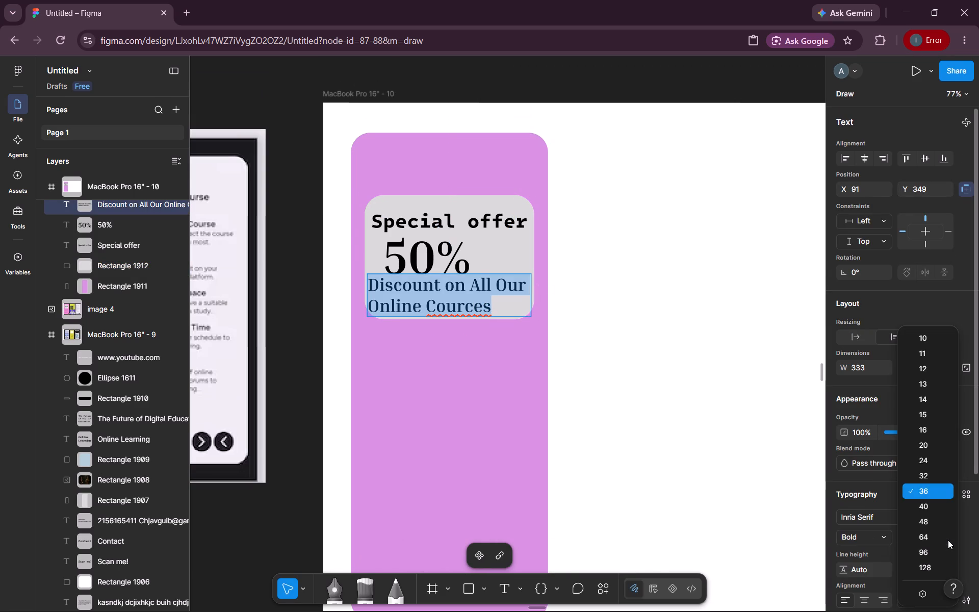
pyautogui.click(917, 475)
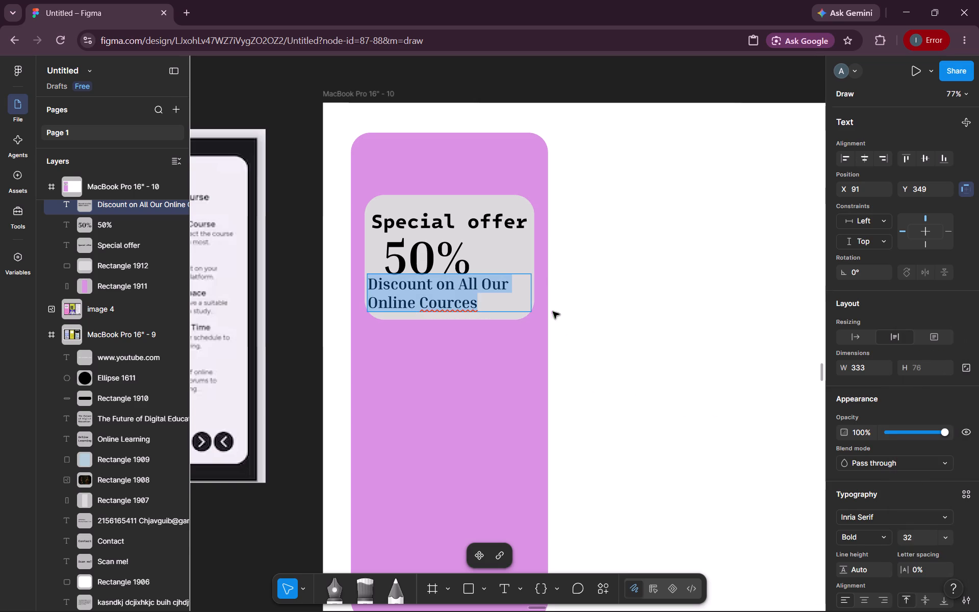
pyautogui.click(576, 291)
# Shift the "Discount on All Our Online Cources" text to about X 98, Y 349, in line with the "Special offer" heading.
pyautogui.moveTo(503, 288); pyautogui.dragTo(513, 288)
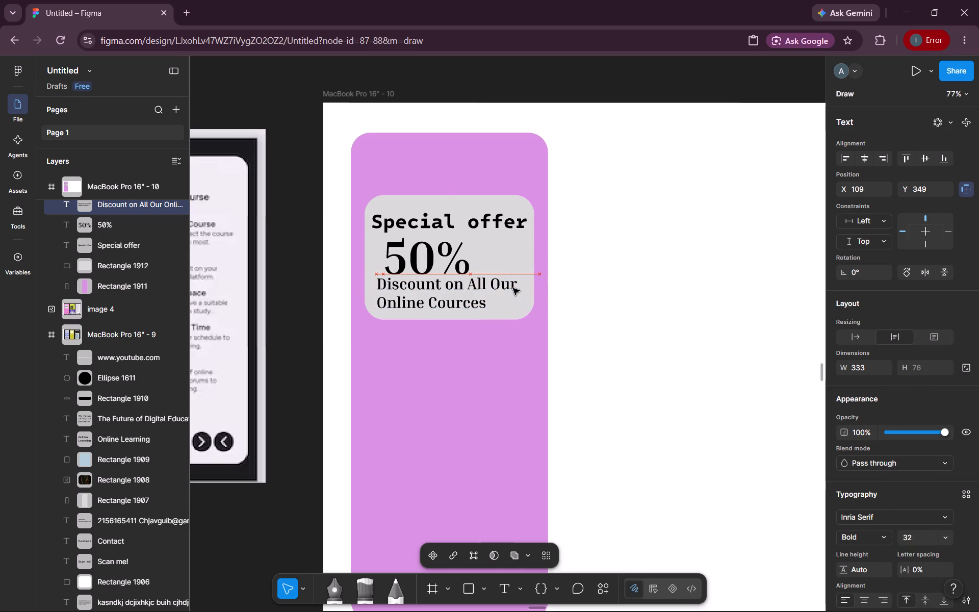
pyautogui.moveTo(513, 288); pyautogui.dragTo(509, 290)
pyautogui.click(602, 312)
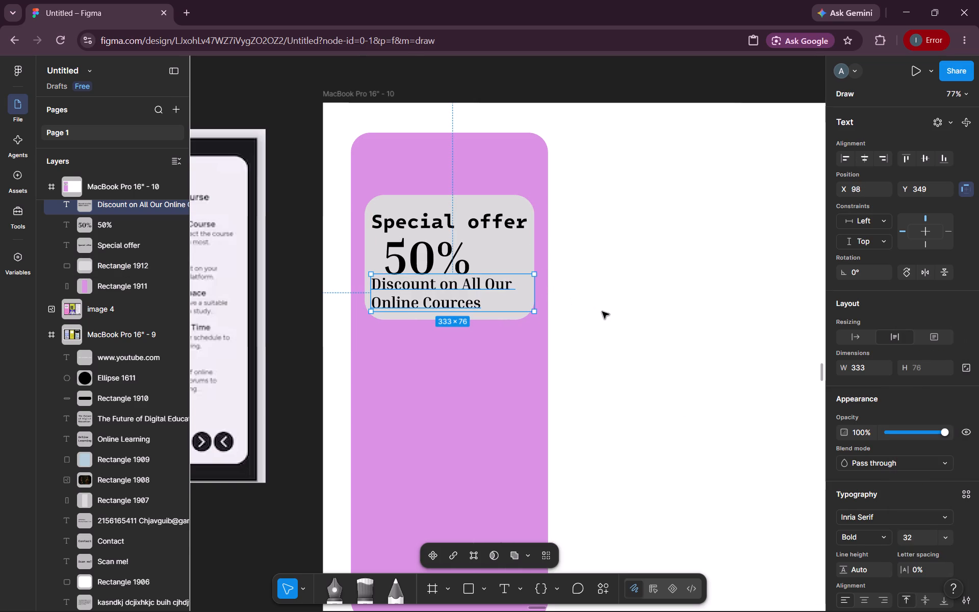
# Draw an ellipse about 82 × 99 in the purple panel's lower-right corner, matching the heart badge's place in the reference brochure.
pyautogui.hscroll(5, 602, 312)
pyautogui.hscroll(-1, 602, 312)
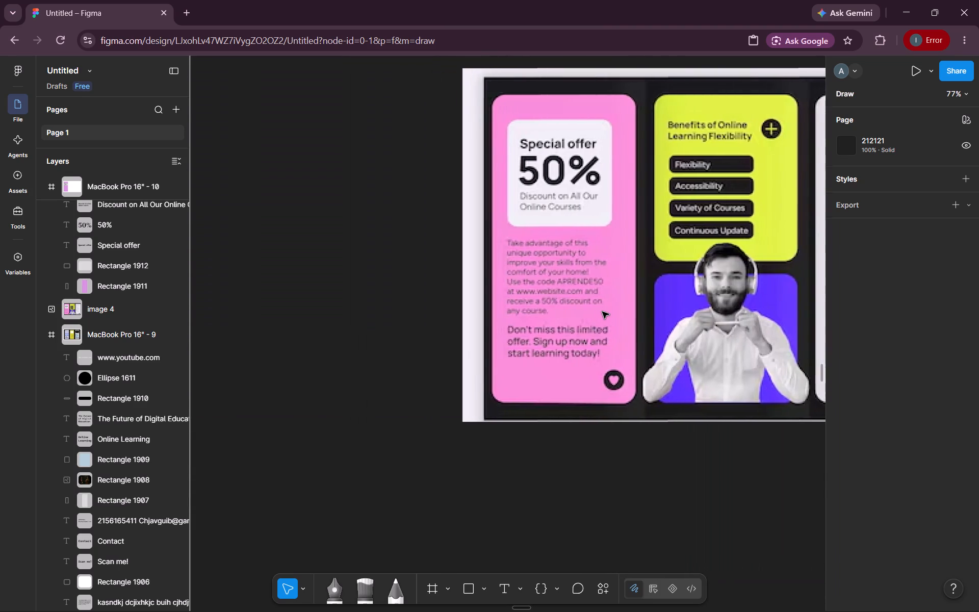
pyautogui.hscroll(-2, 602, 312)
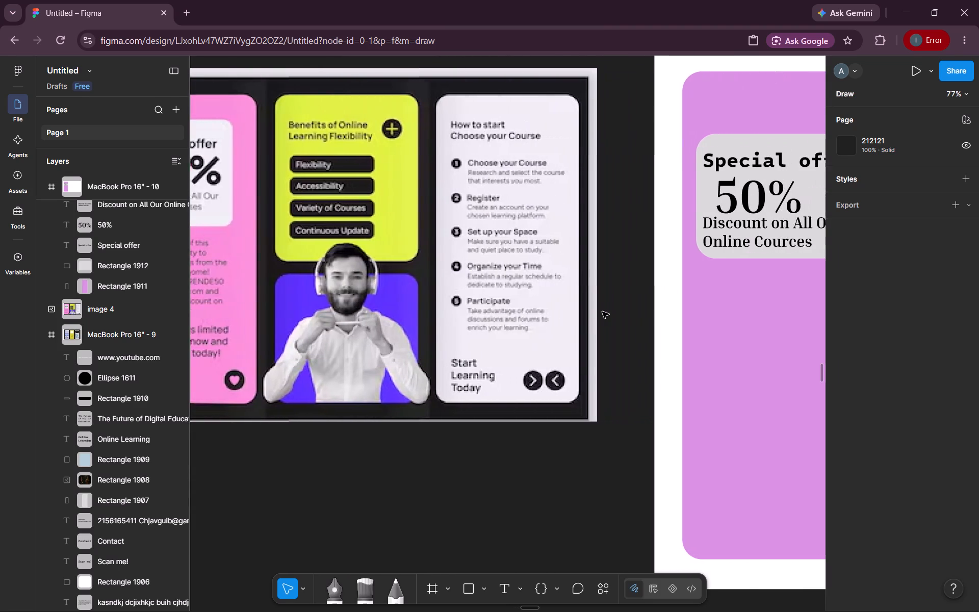
pyautogui.hscroll(-3, 602, 312)
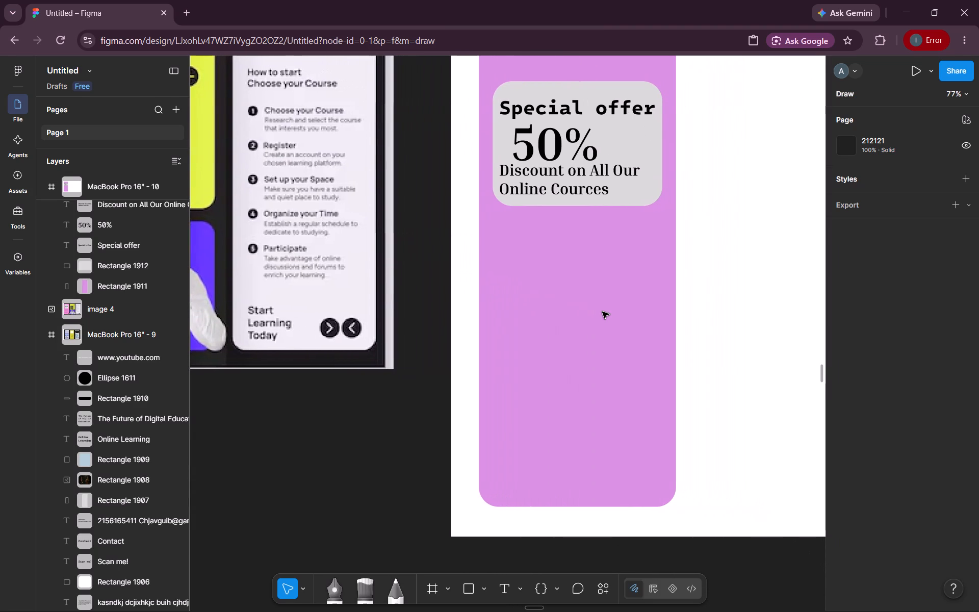
pyautogui.click(480, 582)
pyautogui.click(514, 522)
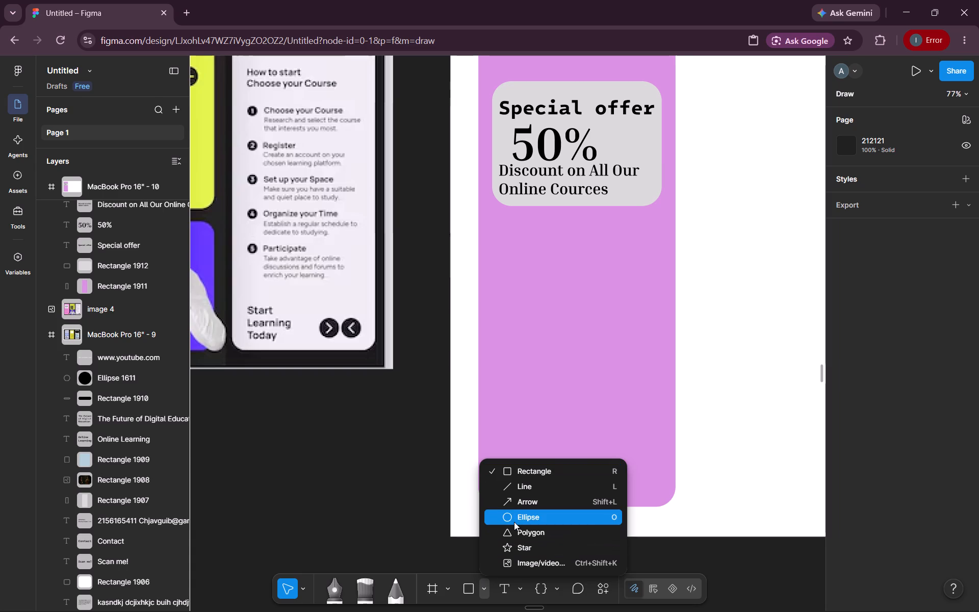
pyautogui.moveTo(622, 432); pyautogui.dragTo(622, 434)
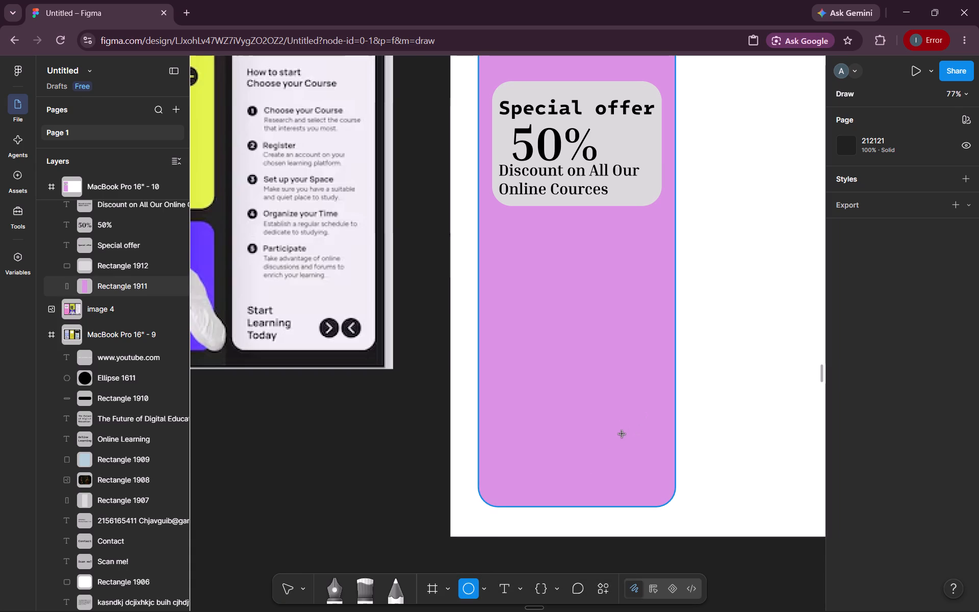
pyautogui.moveTo(622, 434); pyautogui.dragTo(663, 481)
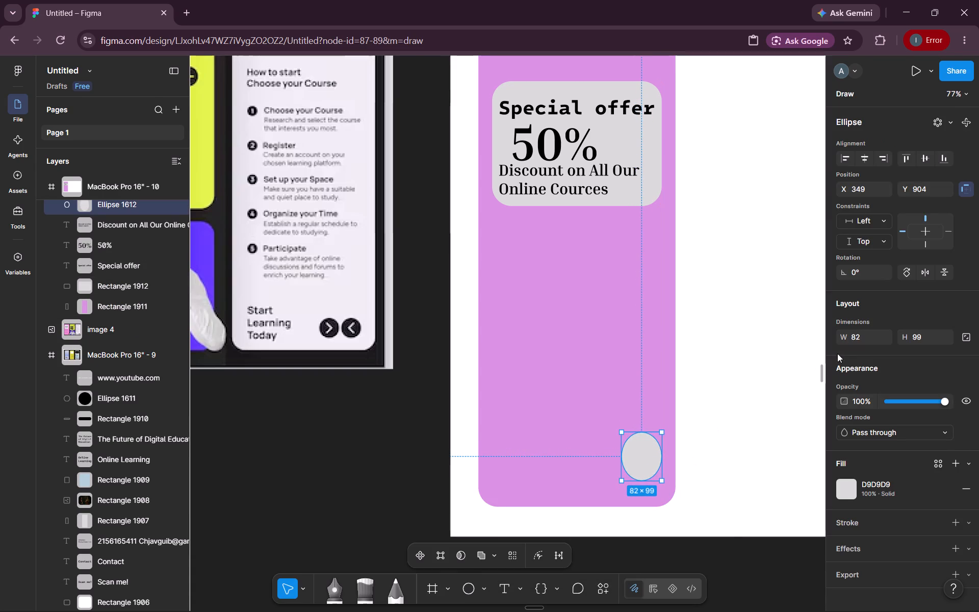
# Set the ellipse in the purple panel's lower-right corner to 100 wide and 100 high.
pyautogui.doubleClick(864, 336)
pyautogui.write('10')
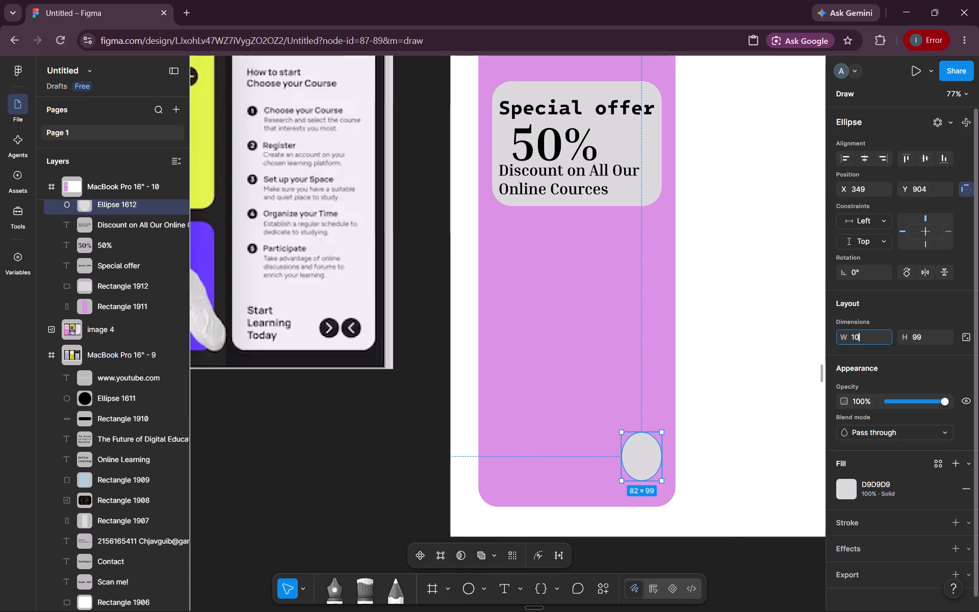
pyautogui.press('0')
pyautogui.press('Return')
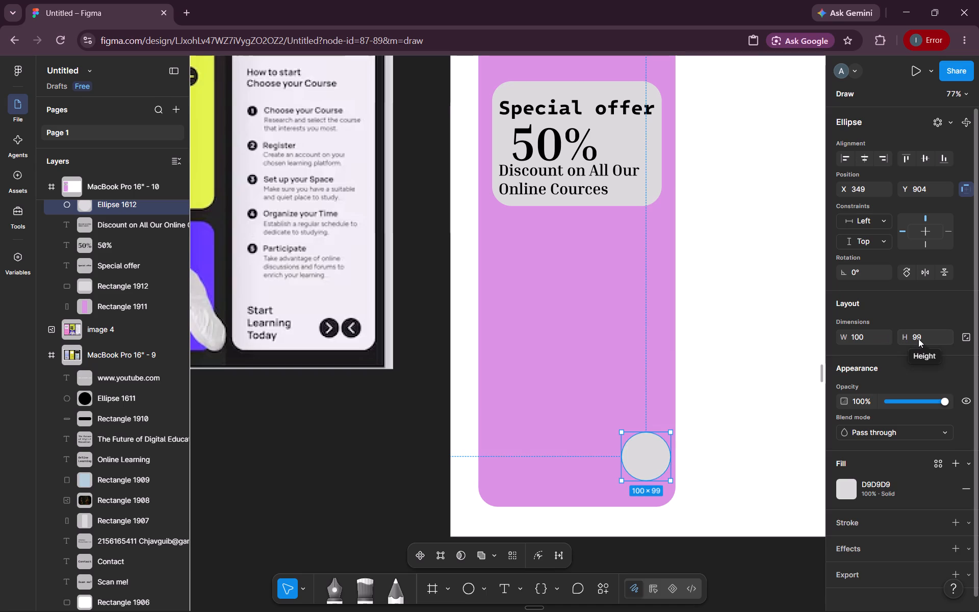
pyautogui.doubleClick(918, 339)
pyautogui.write('100')
pyautogui.press('Return')
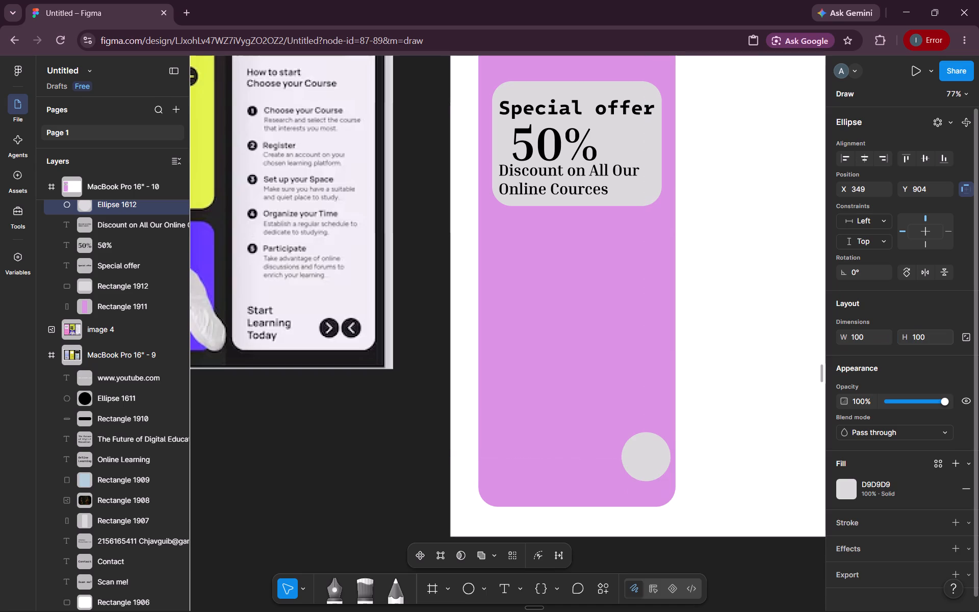
pyautogui.click(722, 452)
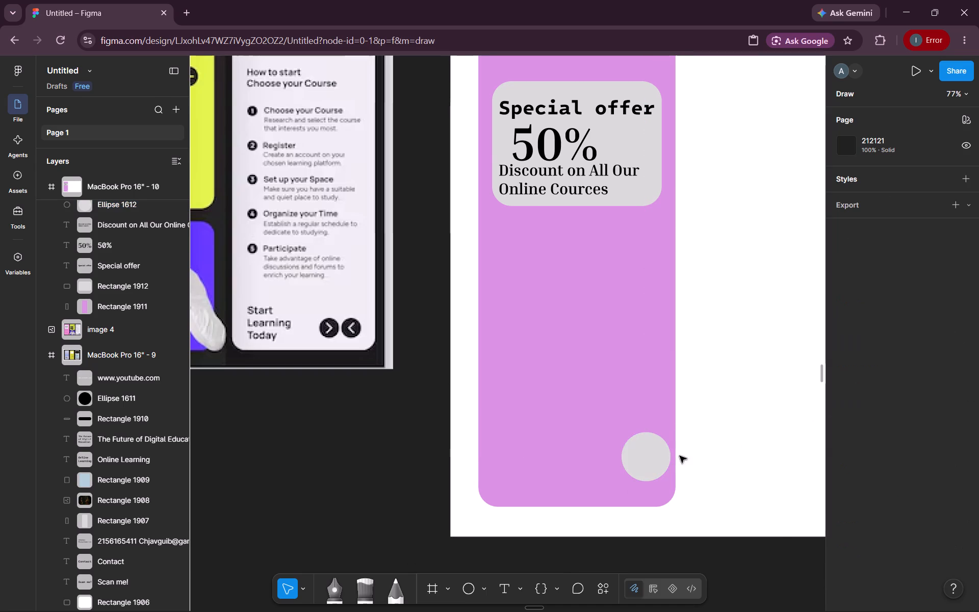
# Move the grey circle slightly inward from the purple panel's corner to about X 318, Y 888.
pyautogui.click(642, 464)
pyautogui.moveTo(642, 464); pyautogui.dragTo(630, 455)
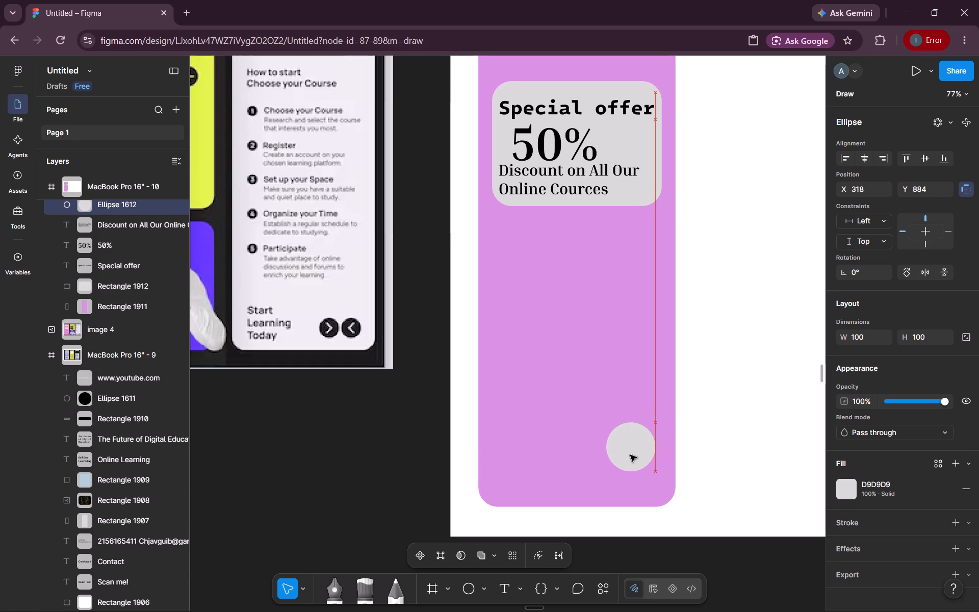
pyautogui.moveTo(630, 455); pyautogui.dragTo(626, 456)
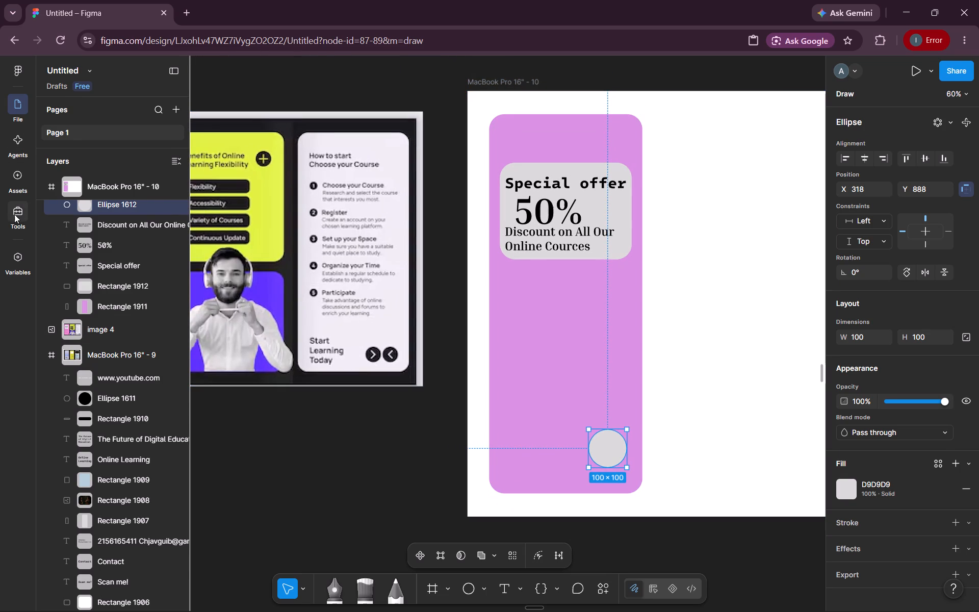
# Run the Iconsax plugin and search its icons for "wishlist".
pyautogui.click(14, 214)
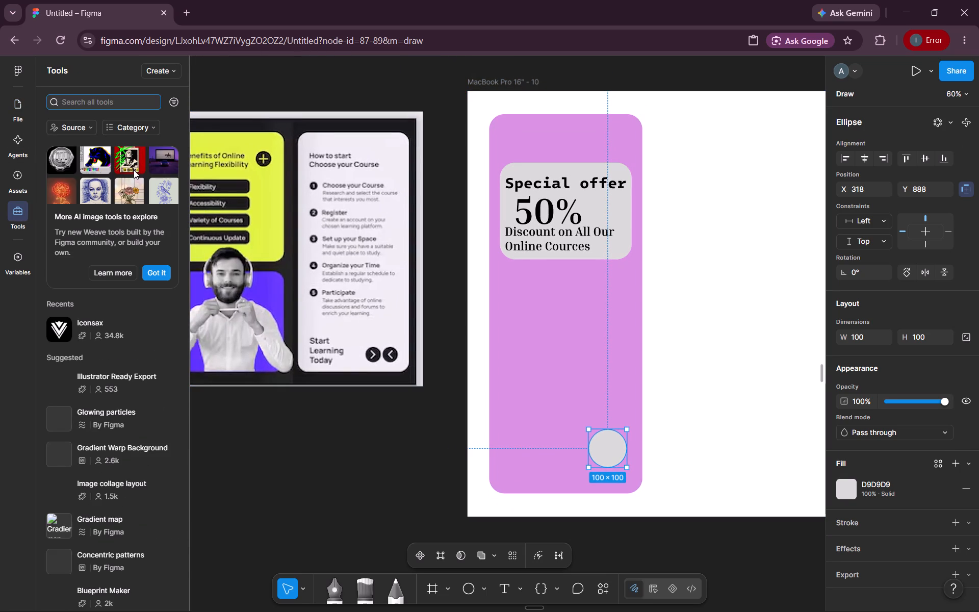
pyautogui.click(120, 335)
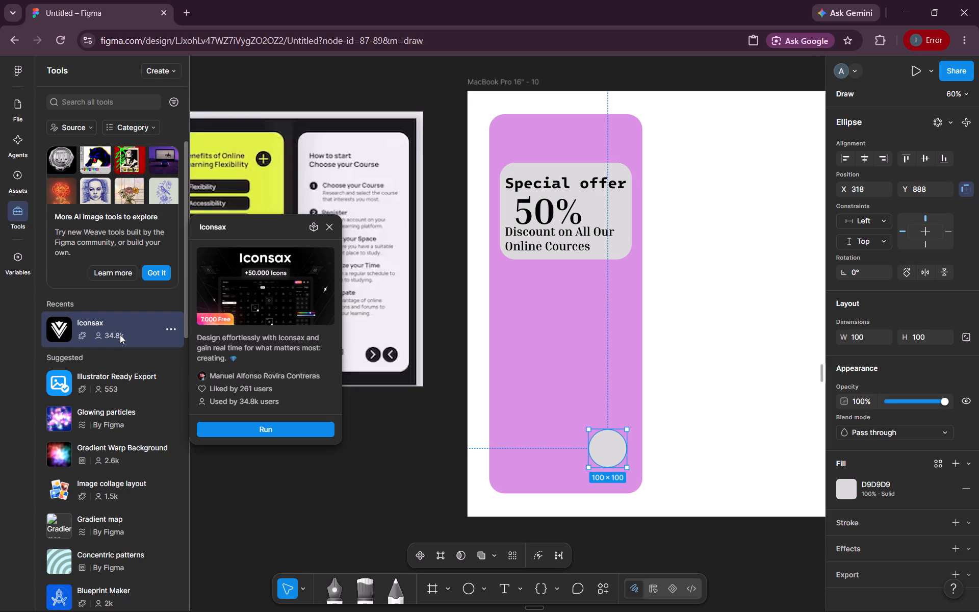
pyautogui.click(233, 424)
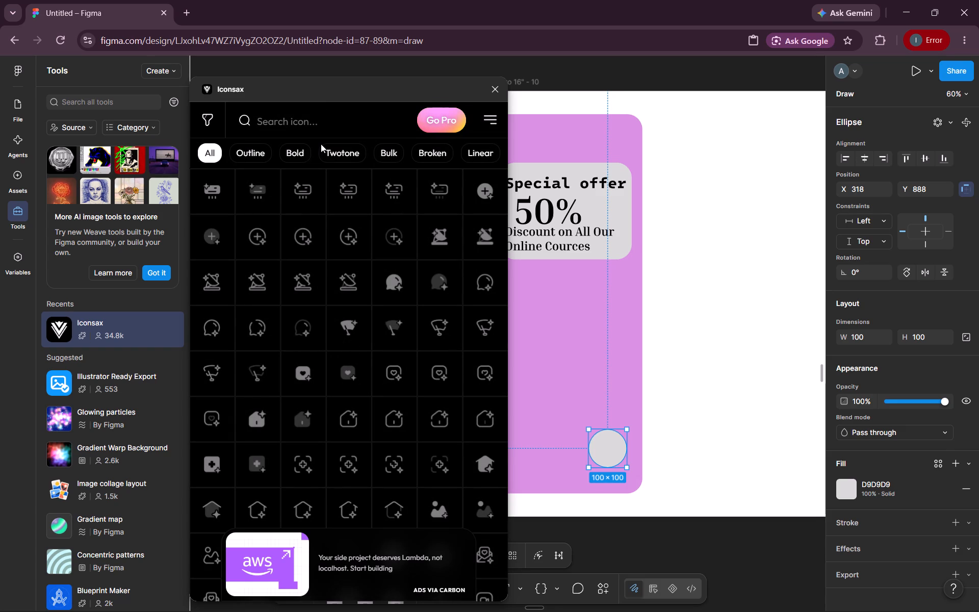
pyautogui.click(264, 122)
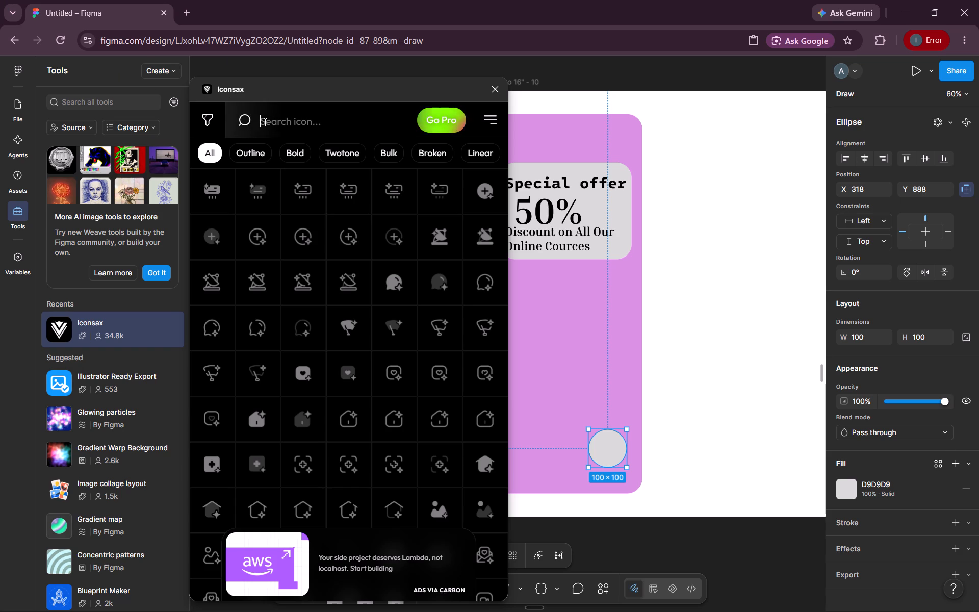
pyautogui.write('wishlist')
pyautogui.press('Return')
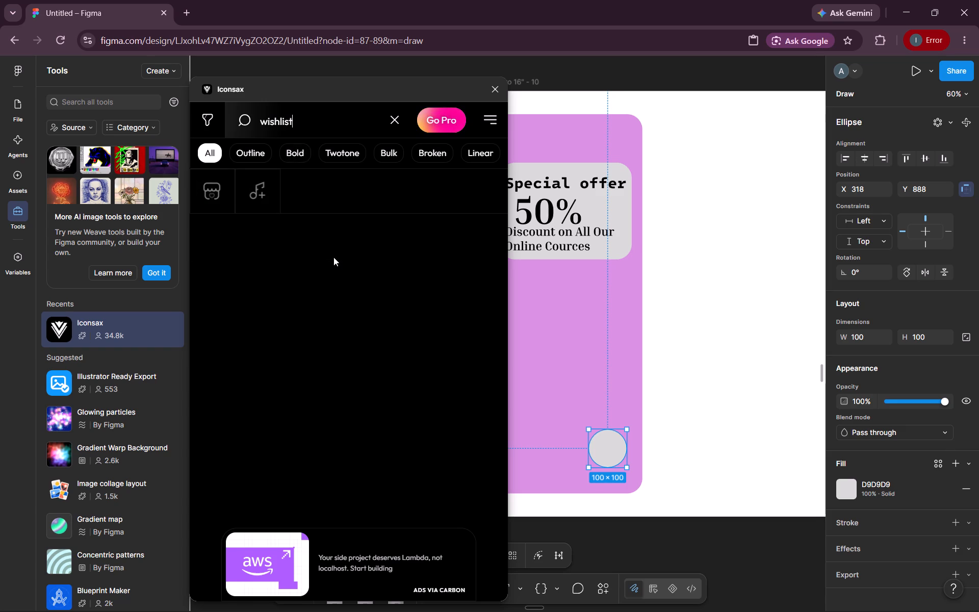
# Search Iconsax for "heart" instead, insert a free solid heart icon, and close the plugin.
pyautogui.press('BackSpace')
pyautogui.press('BackSpace')
pyautogui.press('BackSpace')
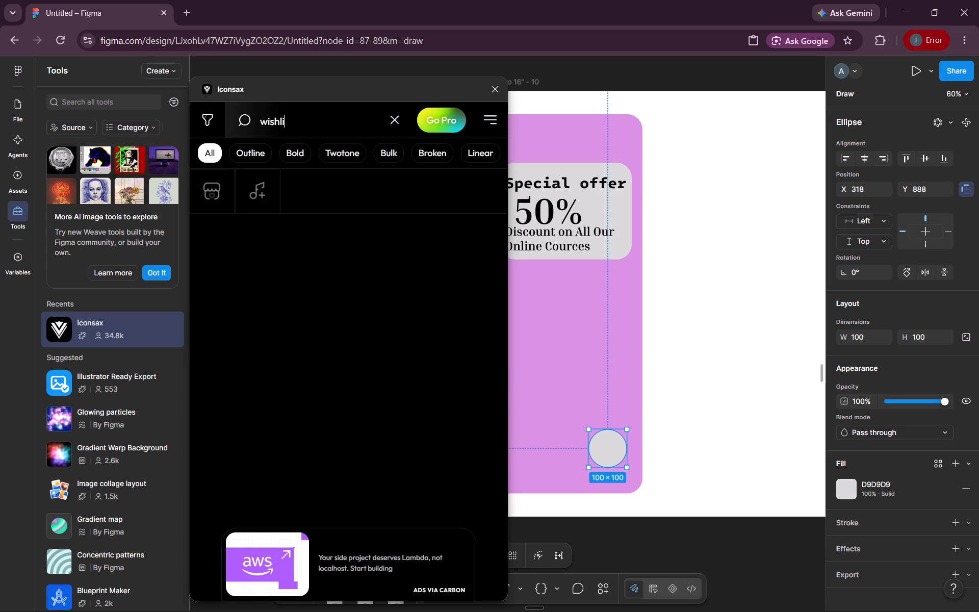
pyautogui.press('BackSpace')
pyautogui.press('BackSpace')
pyautogui.press('BackSpace')
pyautogui.press('BackSpace')
pyautogui.press('BackSpace')
pyautogui.press('BackSpace')
pyautogui.write('heart')
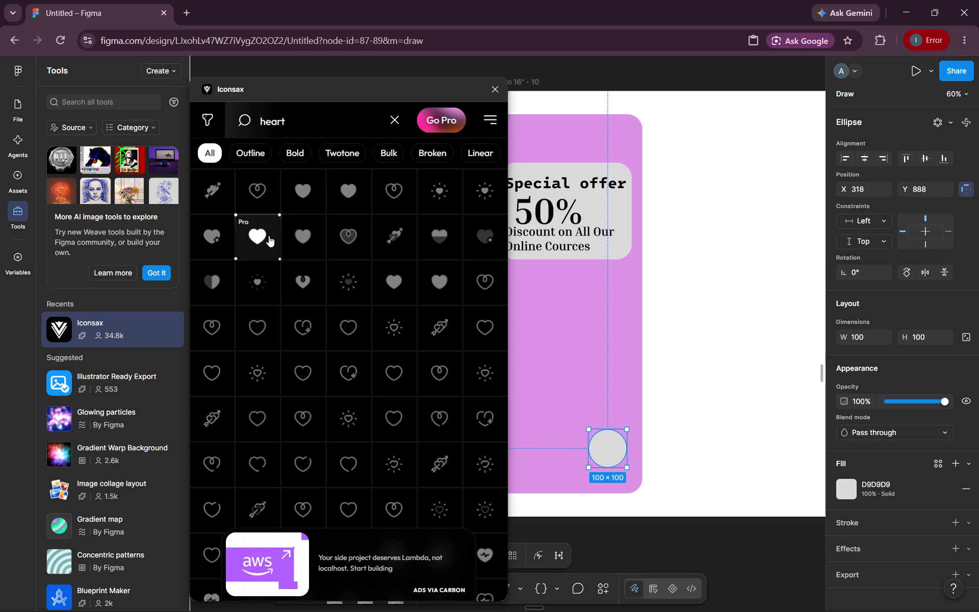
pyautogui.click(320, 195)
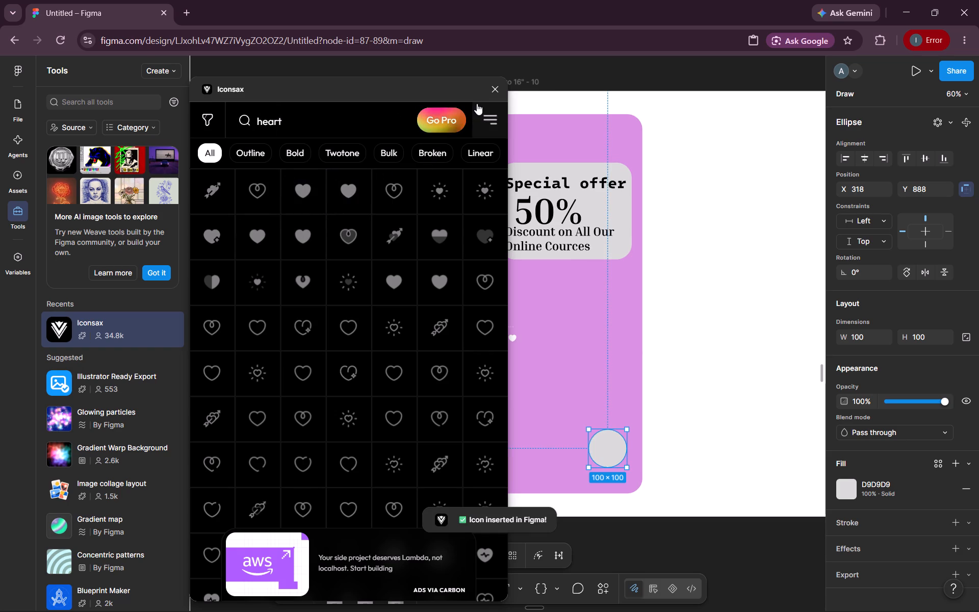
pyautogui.click(494, 89)
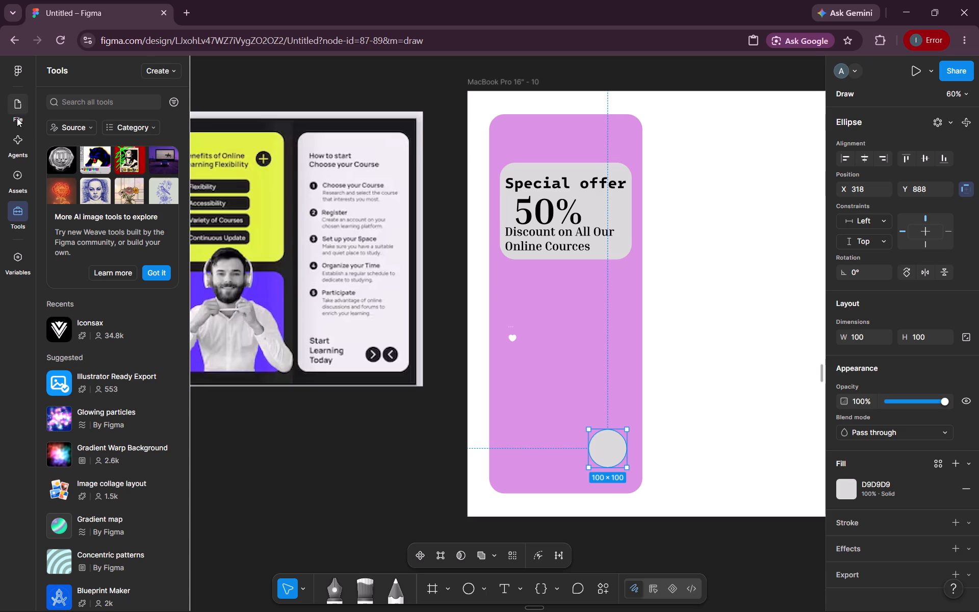
# Enlarge the inserted iconsax-heart frame to about 61 × 51.
pyautogui.click(10, 109)
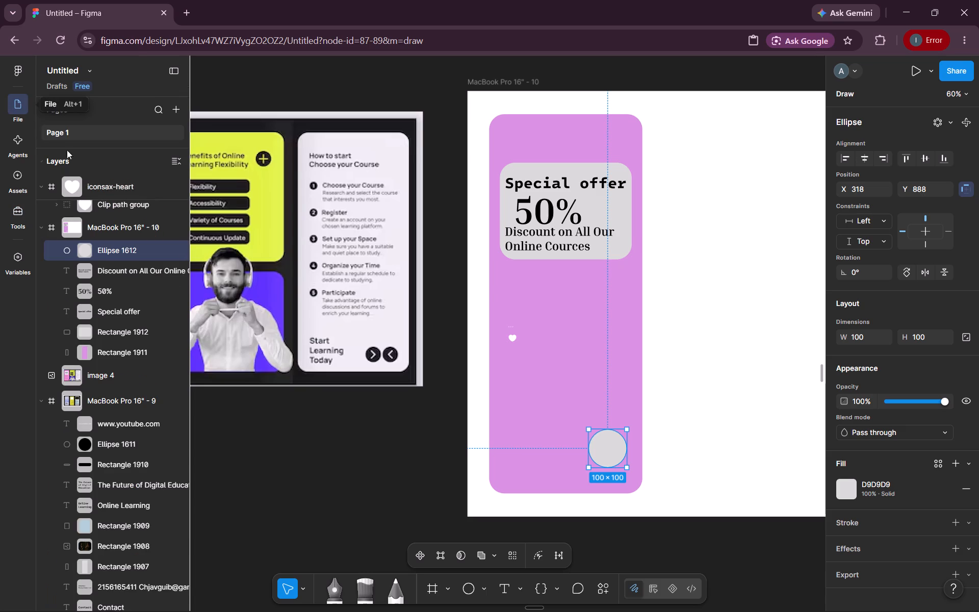
pyautogui.scroll(2, 99, 223)
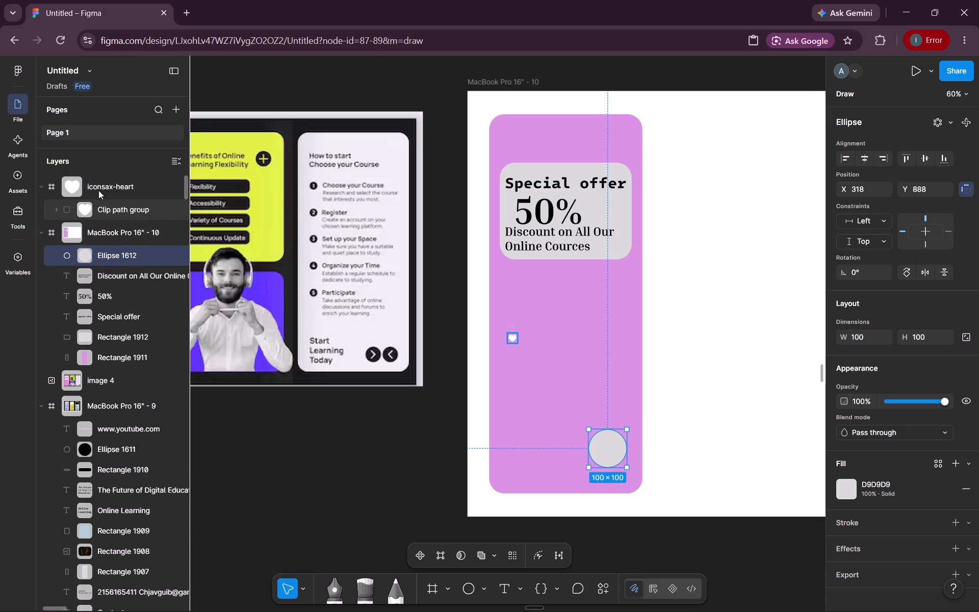
pyautogui.click(98, 189)
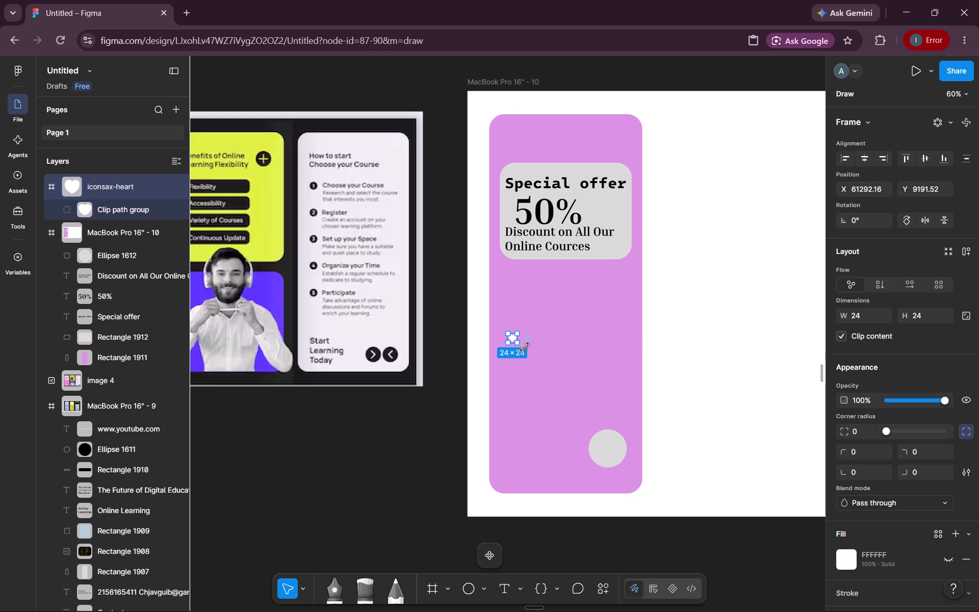
pyautogui.moveTo(520, 343); pyautogui.dragTo(520, 343)
pyautogui.moveTo(520, 343); pyautogui.dragTo(527, 353)
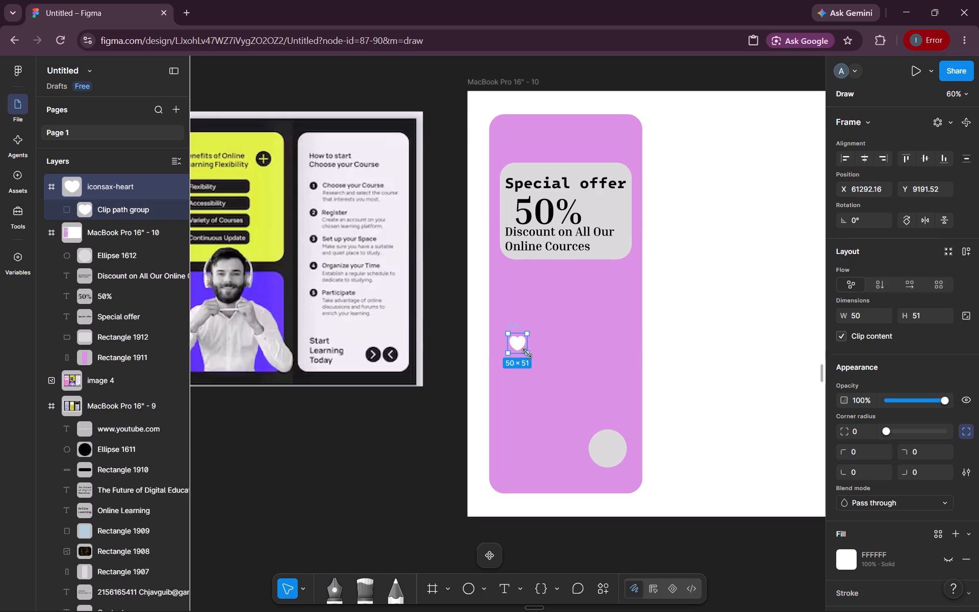
pyautogui.moveTo(527, 353); pyautogui.dragTo(527, 349)
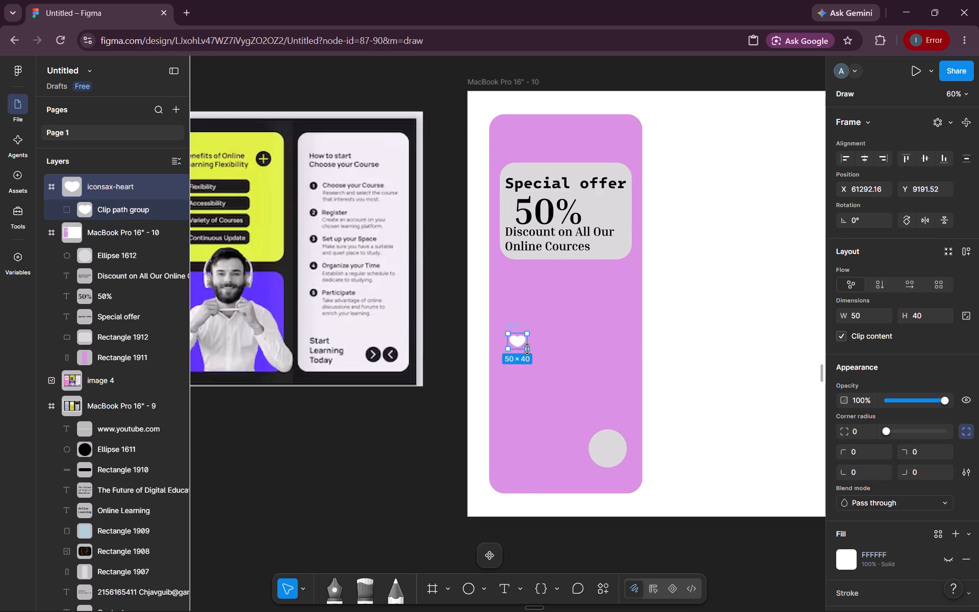
pyautogui.moveTo(530, 349); pyautogui.dragTo(531, 359)
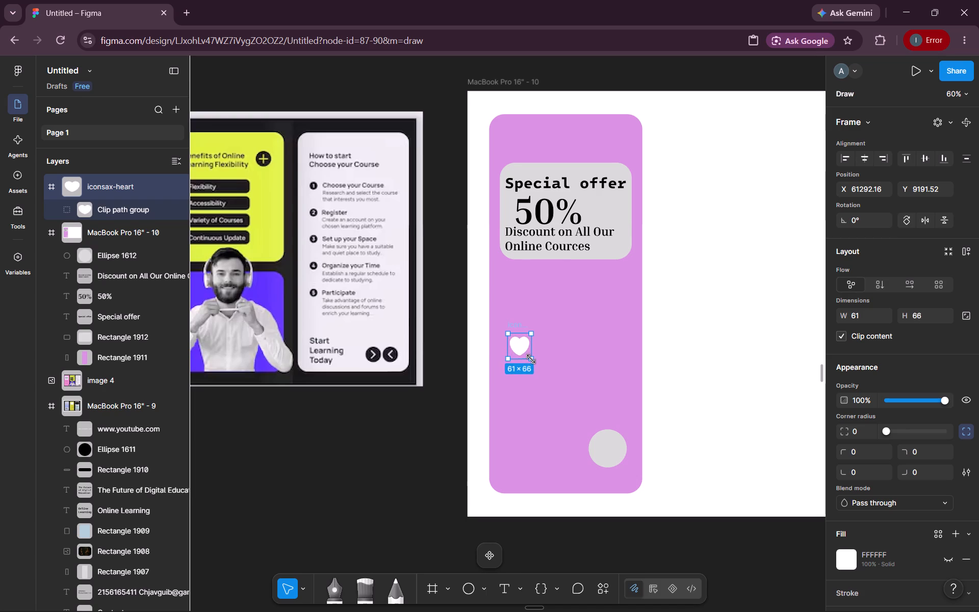
pyautogui.moveTo(531, 359); pyautogui.dragTo(529, 353)
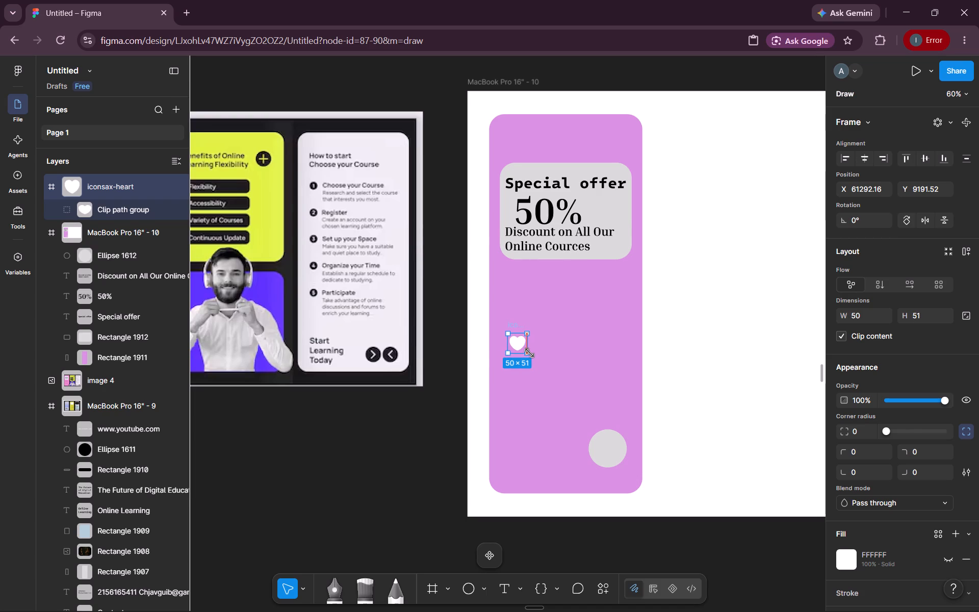
pyautogui.moveTo(529, 353); pyautogui.dragTo(530, 352)
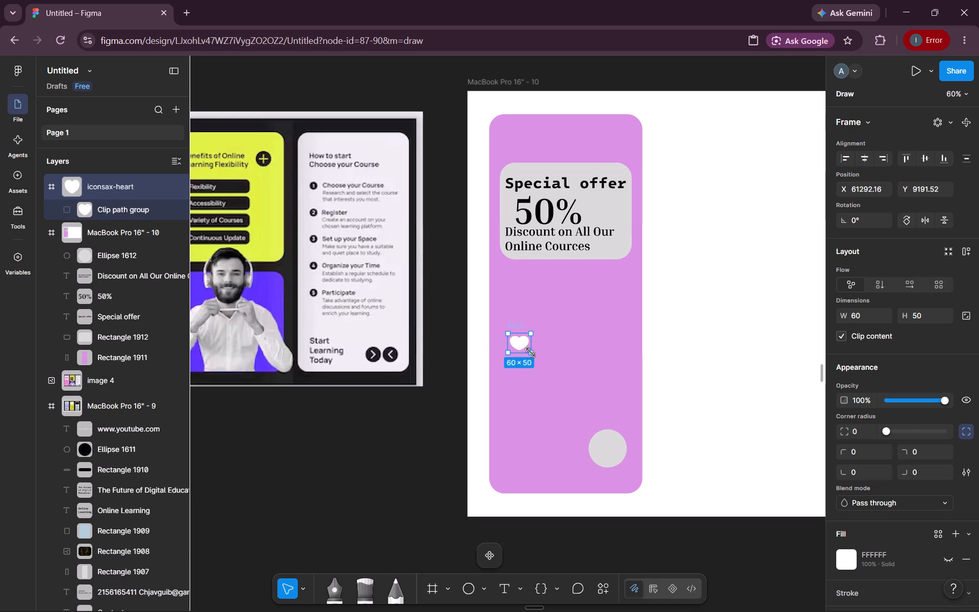
pyautogui.moveTo(530, 352); pyautogui.dragTo(531, 353)
# Move the heart icon onto the centre of the grey circle, at about X 61525, Y 9469.
pyautogui.moveTo(520, 347); pyautogui.dragTo(521, 347)
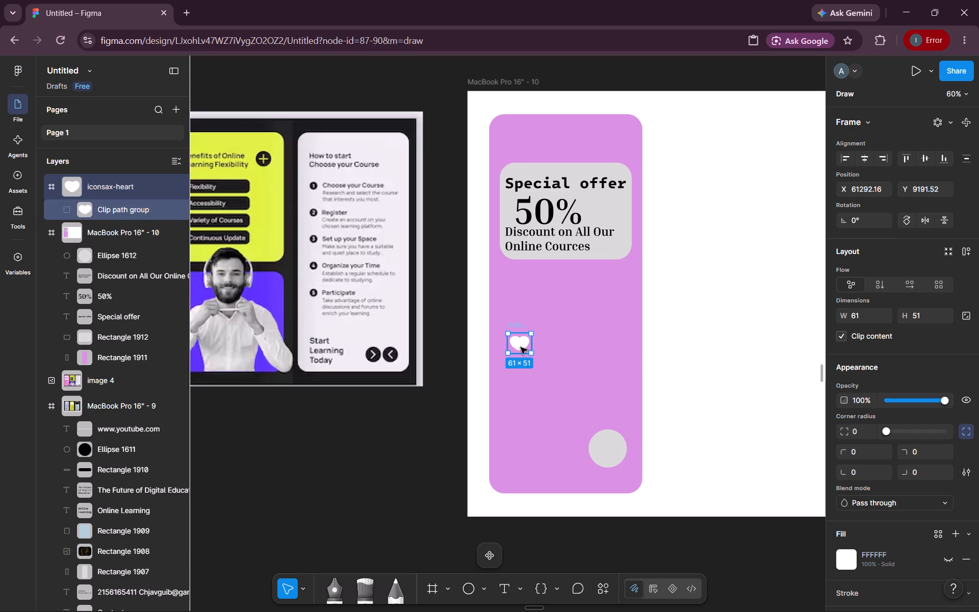
pyautogui.moveTo(521, 347); pyautogui.dragTo(609, 450)
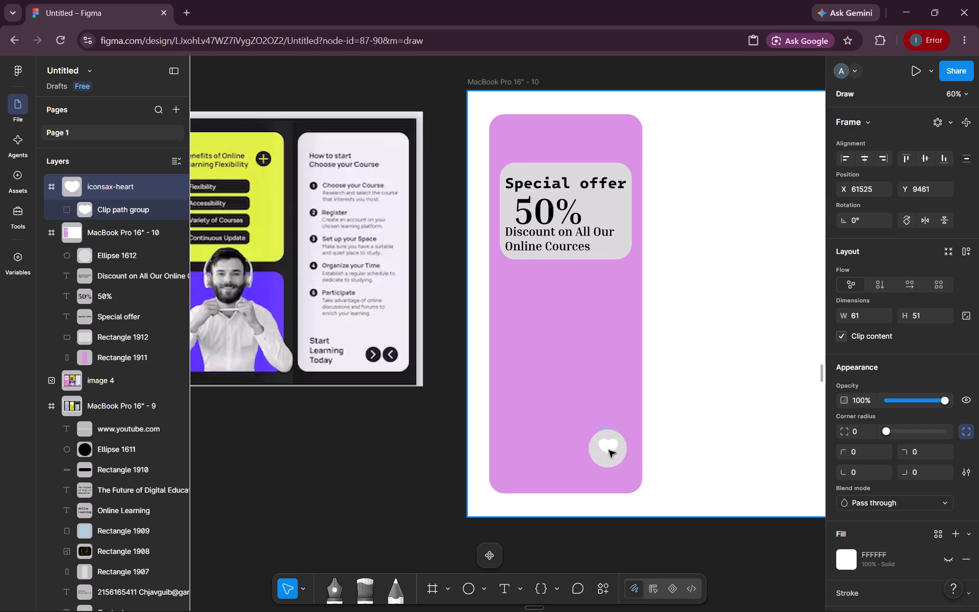
pyautogui.moveTo(609, 450); pyautogui.dragTo(609, 456)
pyautogui.moveTo(609, 456); pyautogui.dragTo(609, 453)
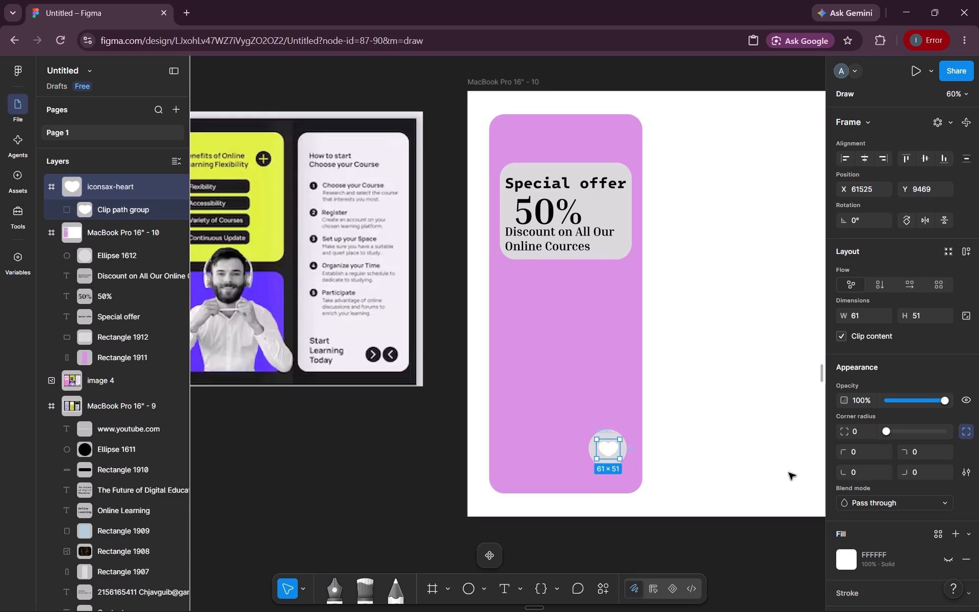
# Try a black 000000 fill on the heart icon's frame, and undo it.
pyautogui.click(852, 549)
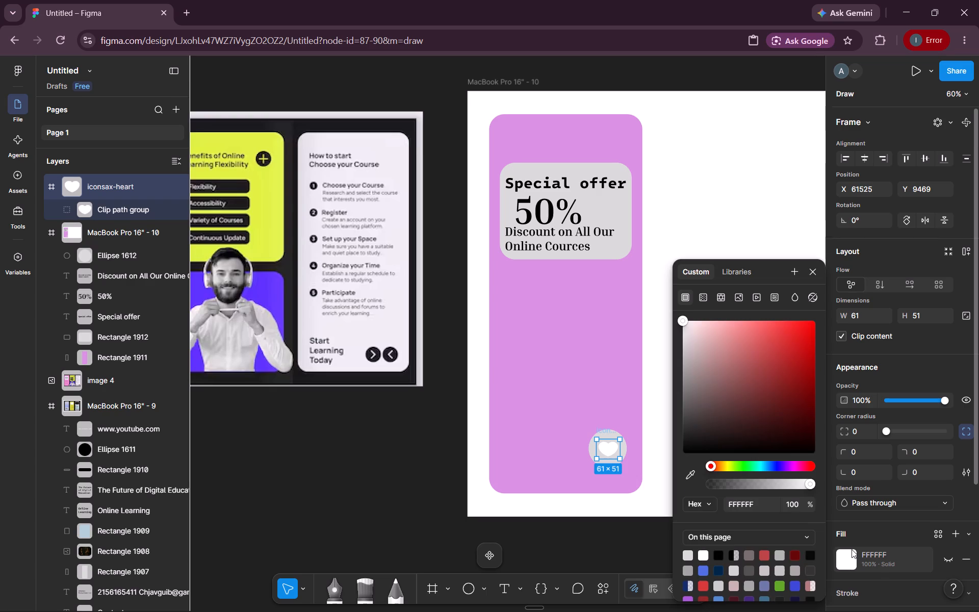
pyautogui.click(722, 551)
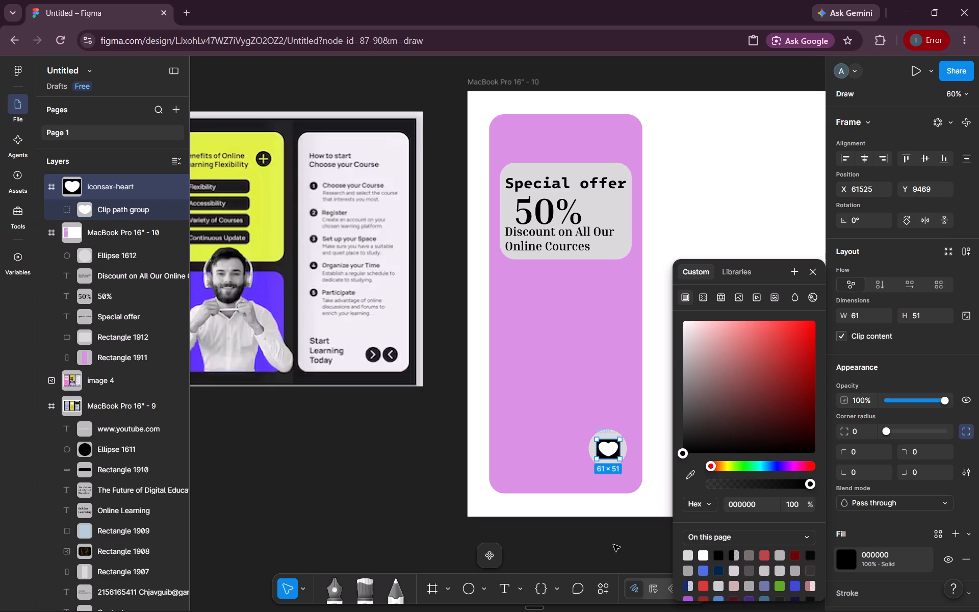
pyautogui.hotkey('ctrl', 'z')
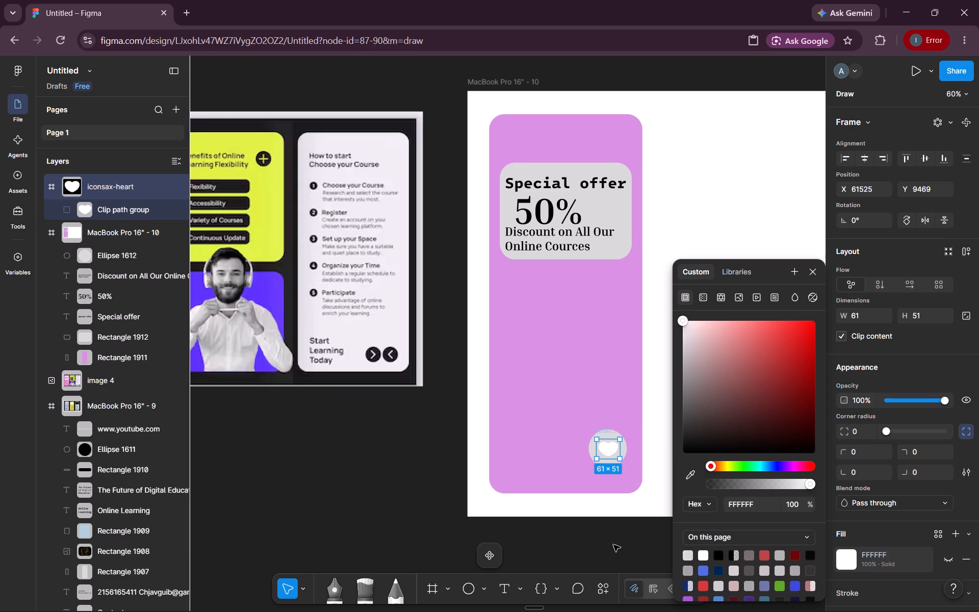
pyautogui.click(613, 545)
# Fill the circle behind the heart icon with black 000000.
pyautogui.click(608, 462)
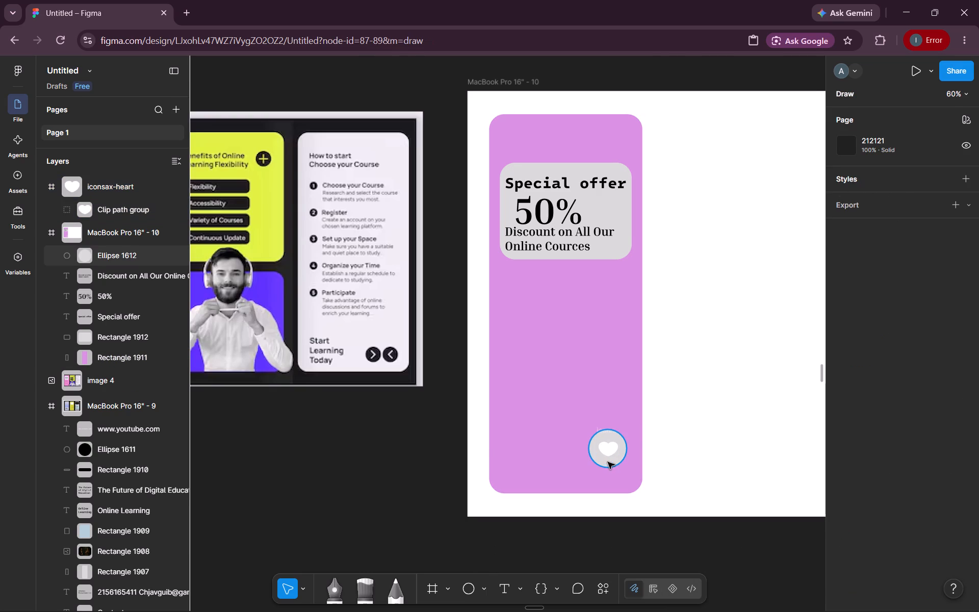
pyautogui.click(842, 486)
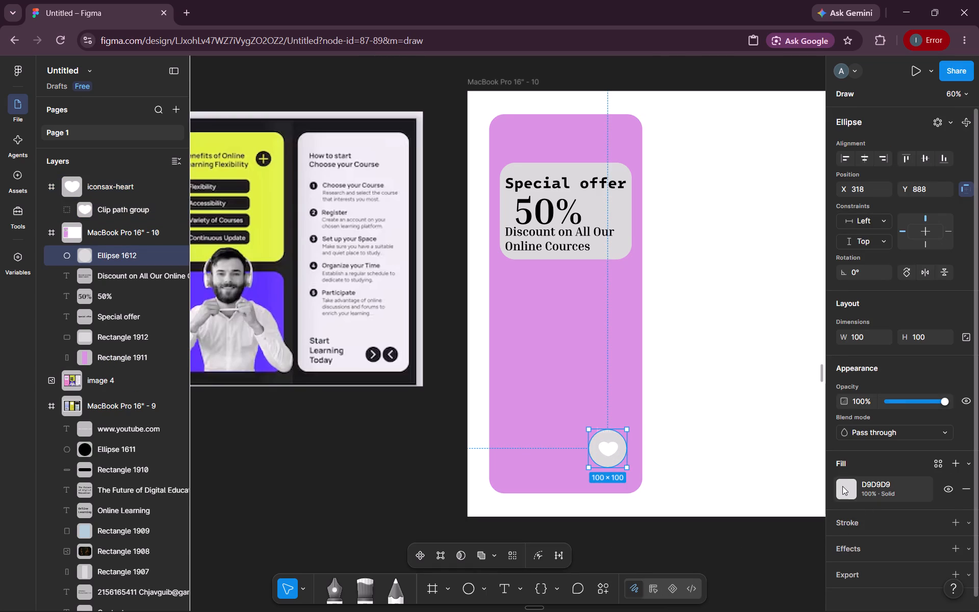
pyautogui.click(720, 552)
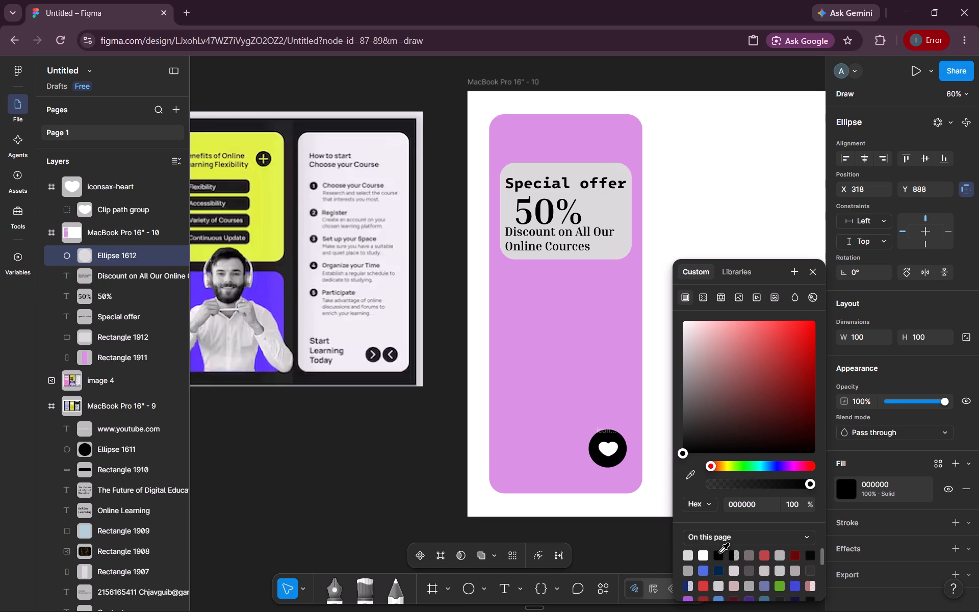
pyautogui.click(654, 549)
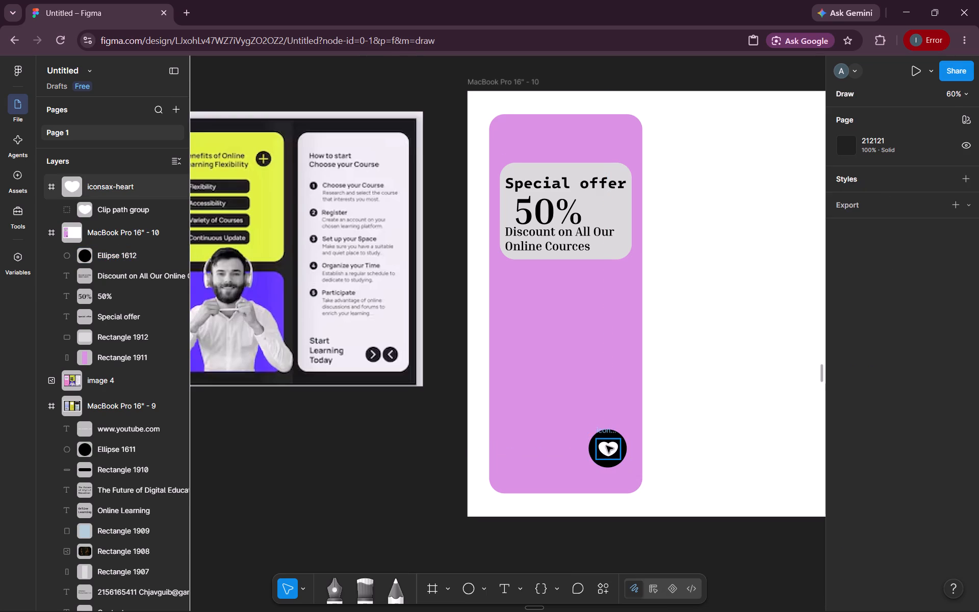
# Nudge the heart icon to about X 61523, Y 9471 inside the black circle.
pyautogui.click(606, 446)
pyautogui.click(606, 446)
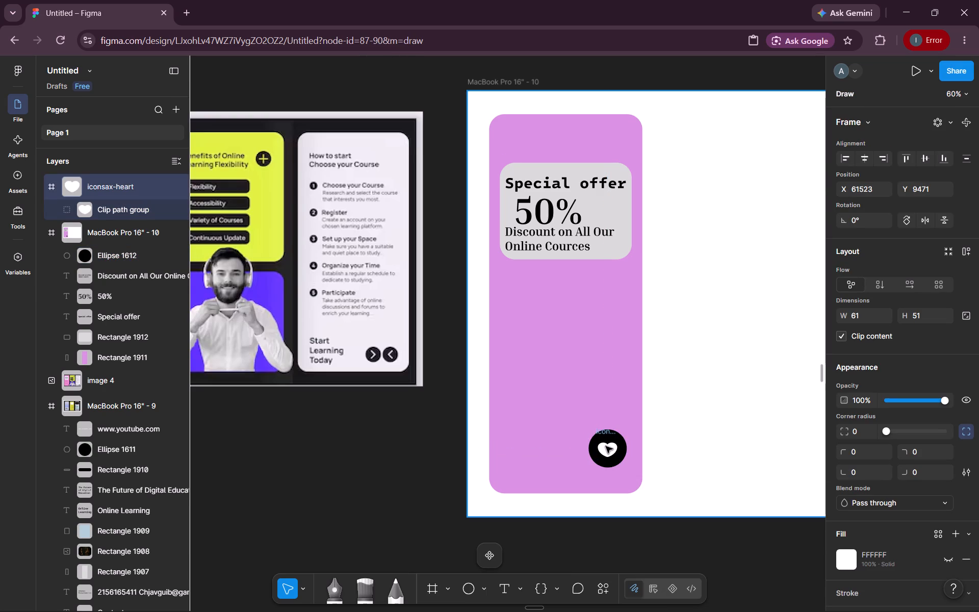
pyautogui.click(610, 538)
# Set the "Discount on All Our Online Cources" text to the Light weight of Inria Serif.
pyautogui.scroll(1, 610, 538)
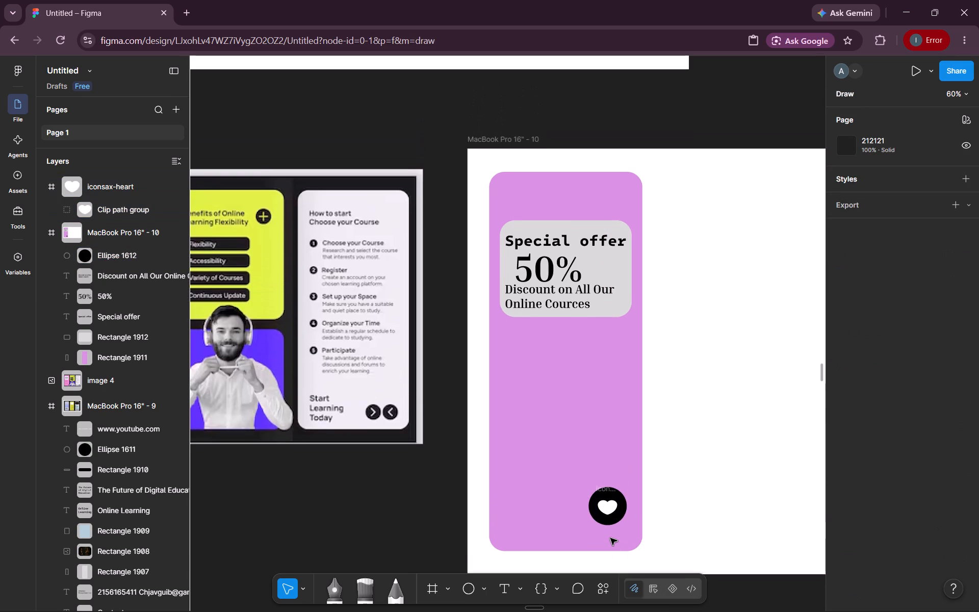
pyautogui.scroll(1, 610, 538)
pyautogui.hscroll(-1, 610, 538)
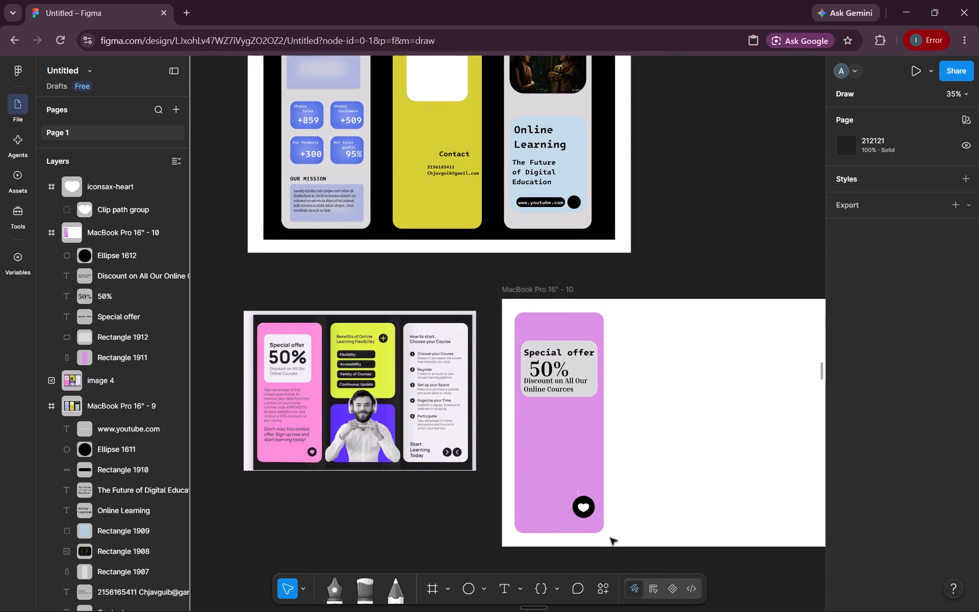
pyautogui.hscroll(-1, 610, 538)
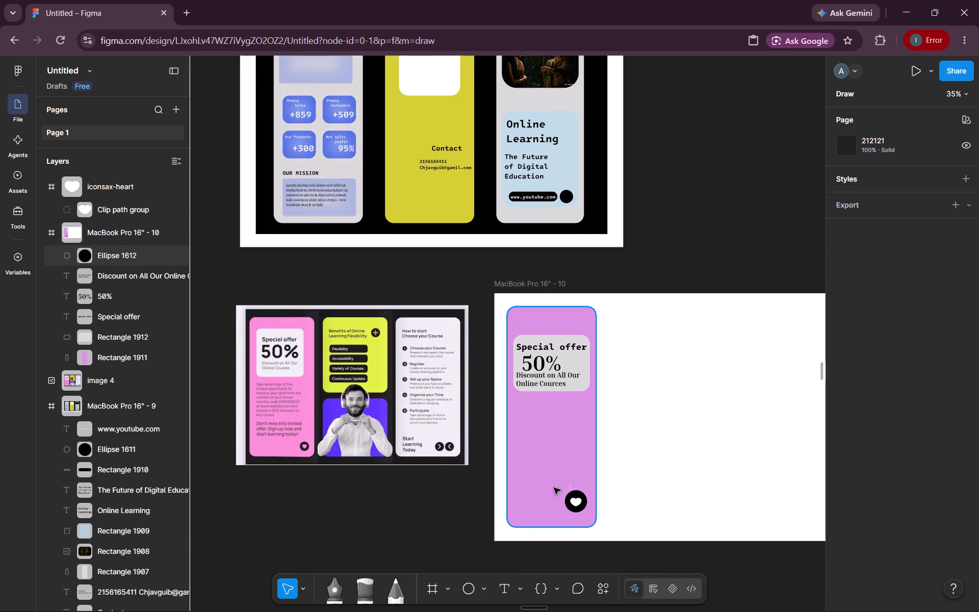
pyautogui.hscroll(-1, 535, 459)
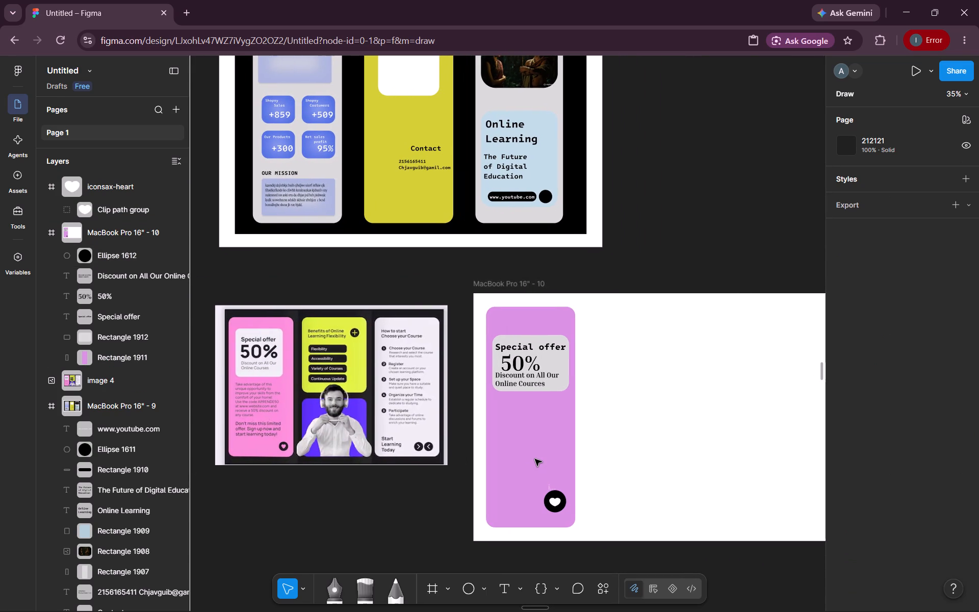
pyautogui.tripleClick(536, 381)
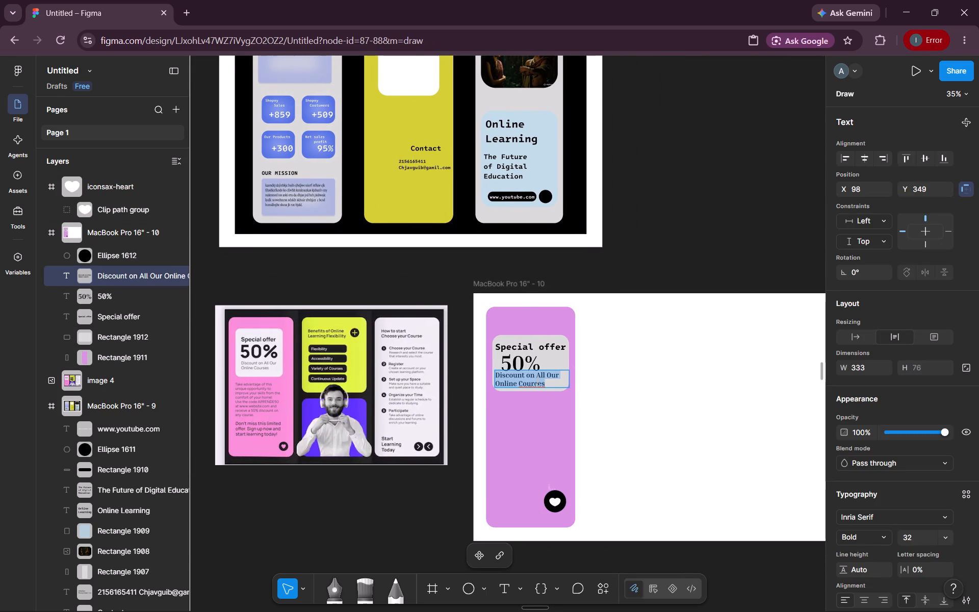
pyautogui.click(880, 539)
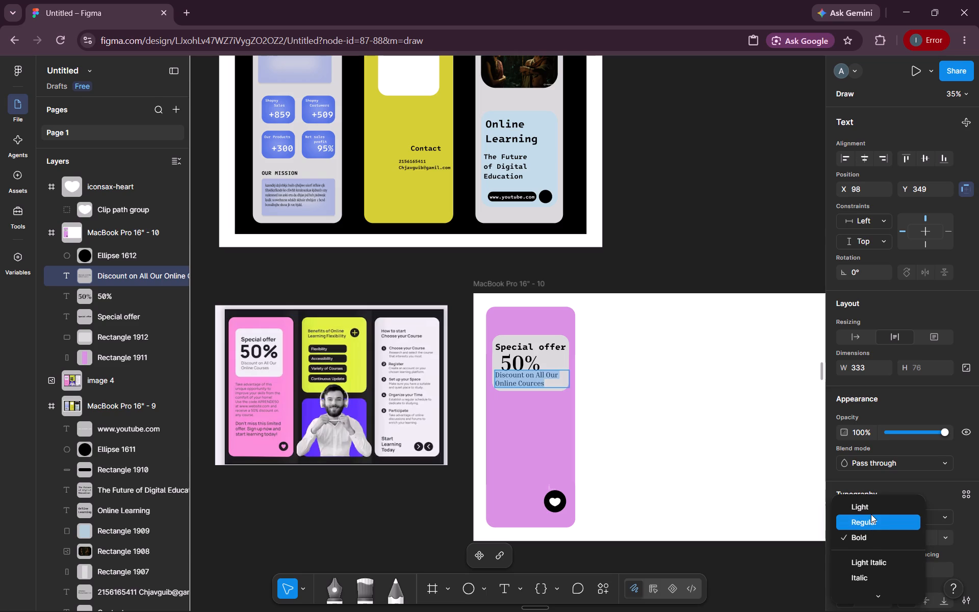
pyautogui.click(870, 511)
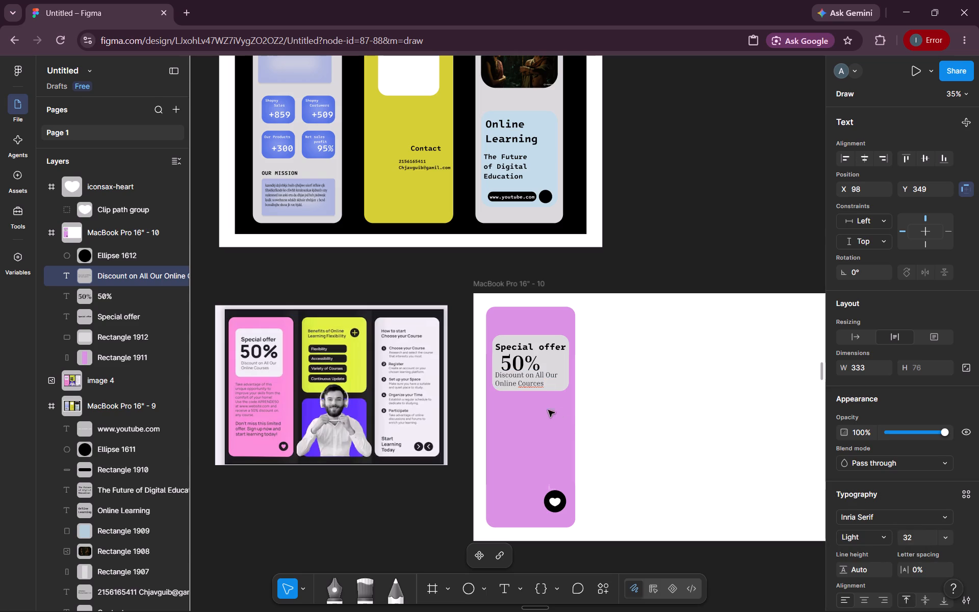
pyautogui.click(598, 410)
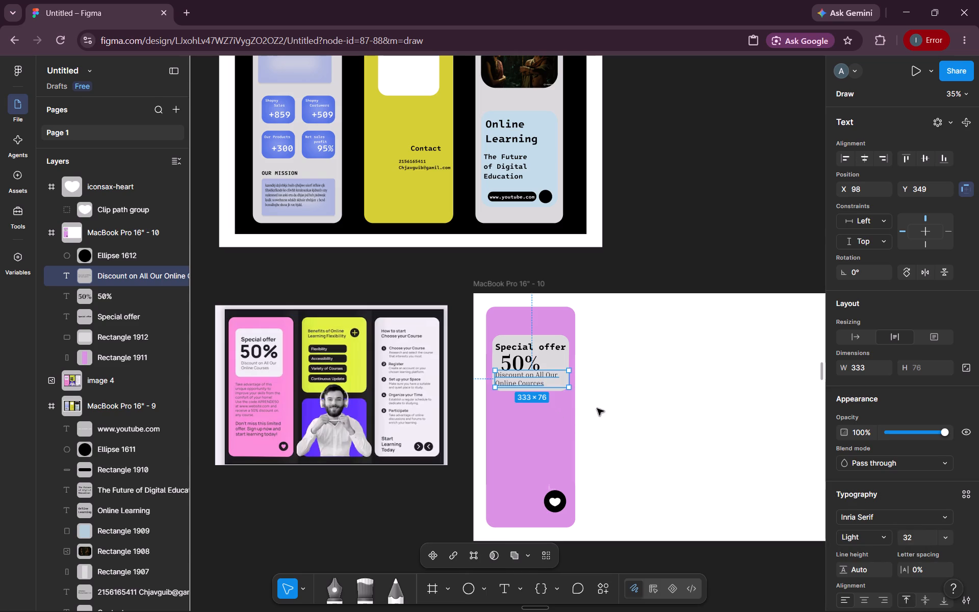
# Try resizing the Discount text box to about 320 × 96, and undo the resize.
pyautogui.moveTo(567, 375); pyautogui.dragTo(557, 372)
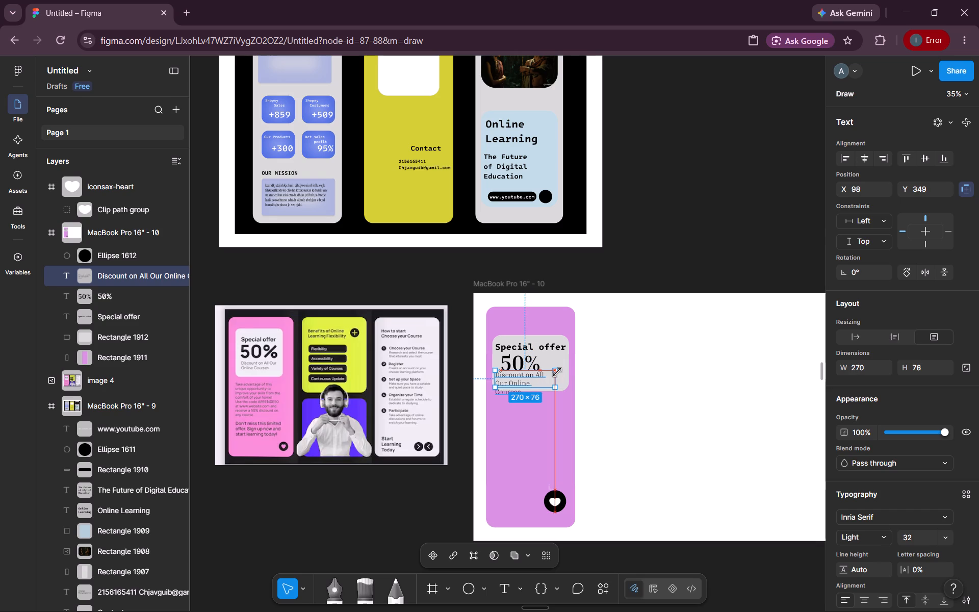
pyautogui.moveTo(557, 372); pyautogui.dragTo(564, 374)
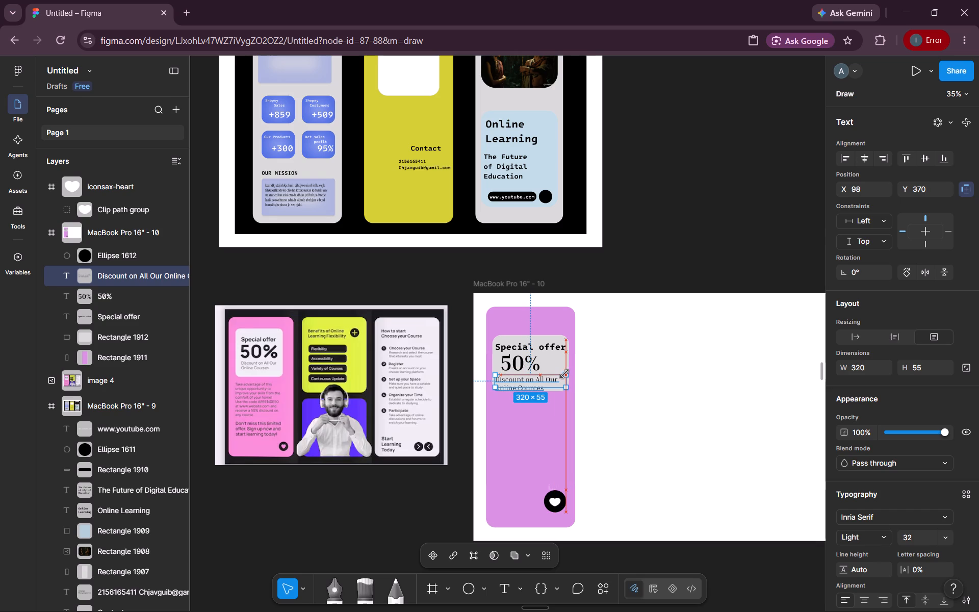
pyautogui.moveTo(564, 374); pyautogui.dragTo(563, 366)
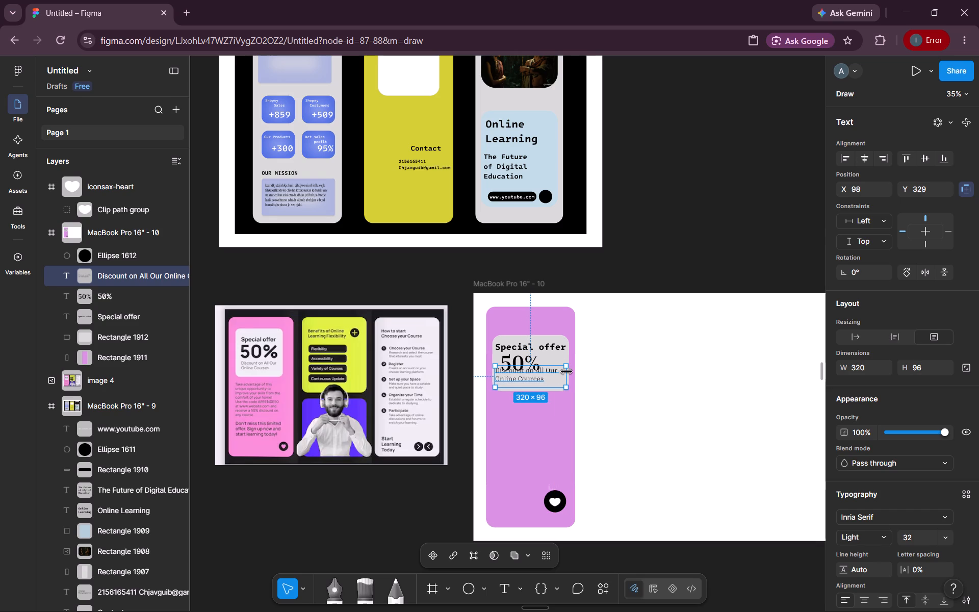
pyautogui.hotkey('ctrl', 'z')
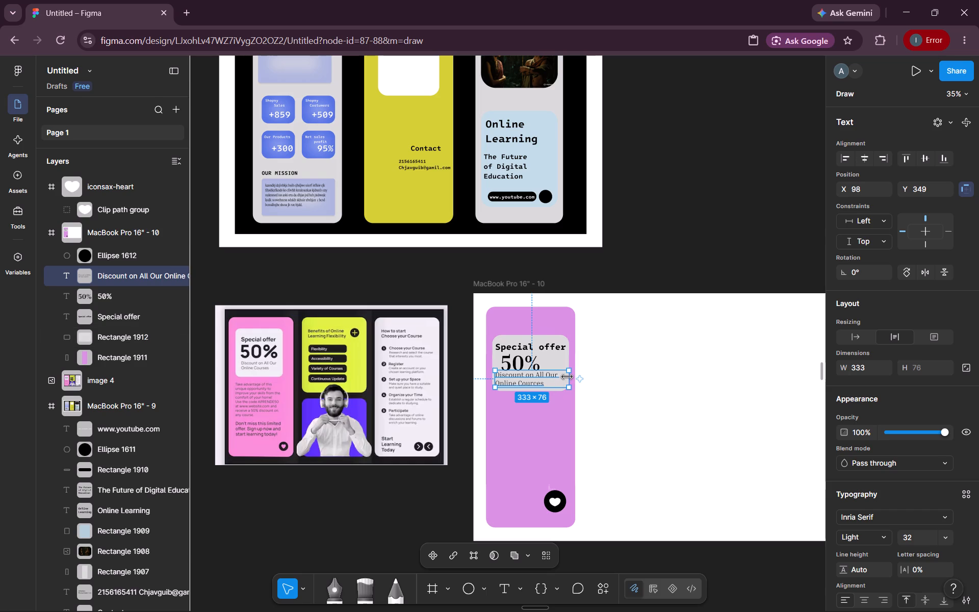
# Narrow the Discount text box to about 287 wide and centre it on the pink panel at about X 114, Y 349.
pyautogui.moveTo(567, 377); pyautogui.dragTo(558, 375)
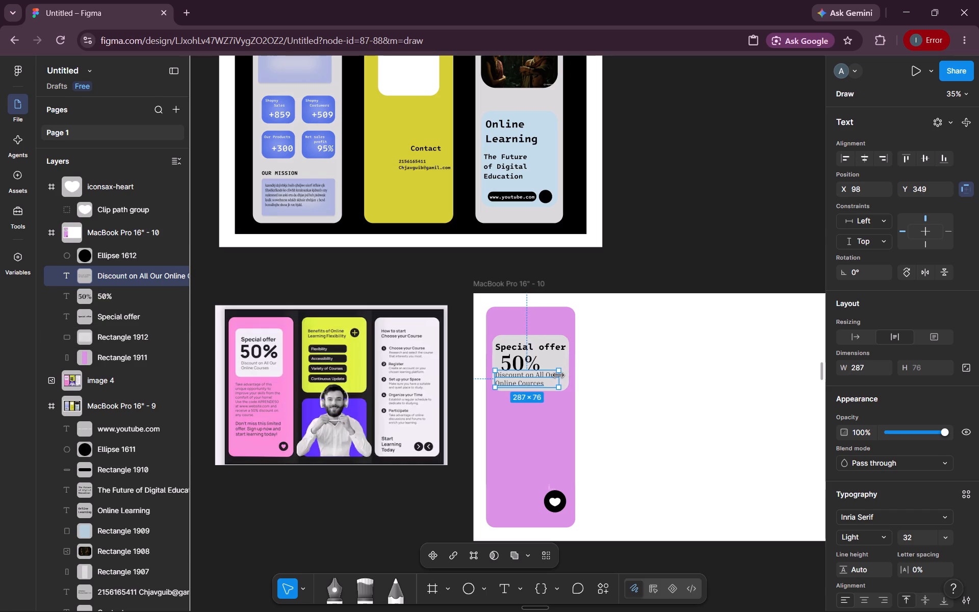
pyautogui.click(515, 378)
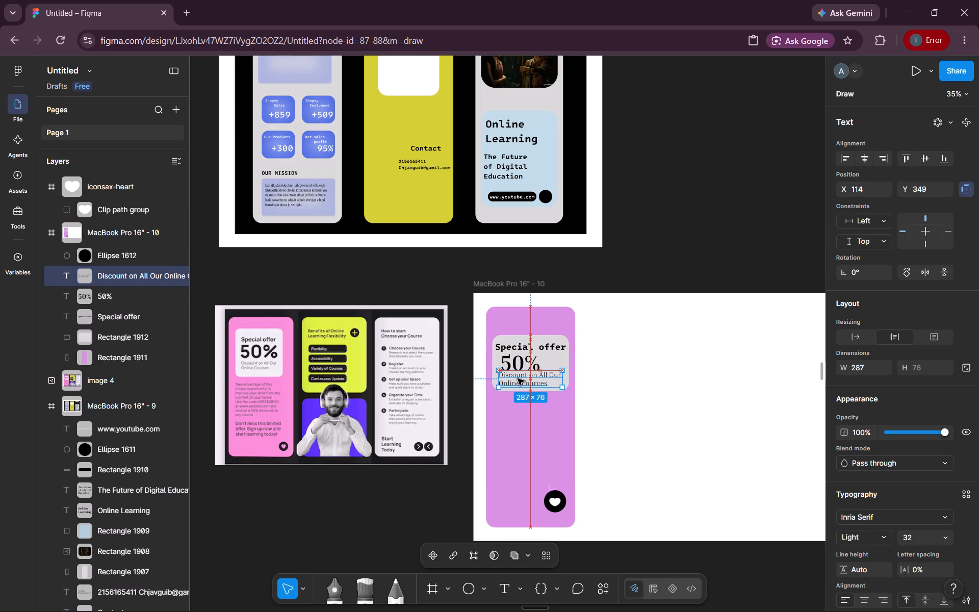
pyautogui.click(612, 379)
# Duplicate the pink 402 × 995 panel and place the copy beside it at about X 566, Y 61.
pyautogui.scroll(-1, 612, 379)
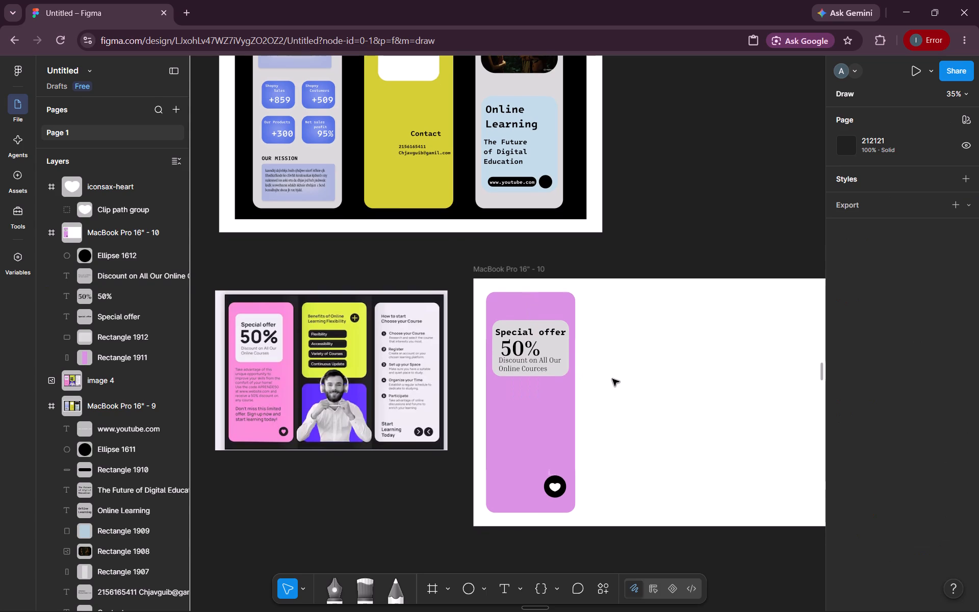
pyautogui.hscroll(-1, 612, 379)
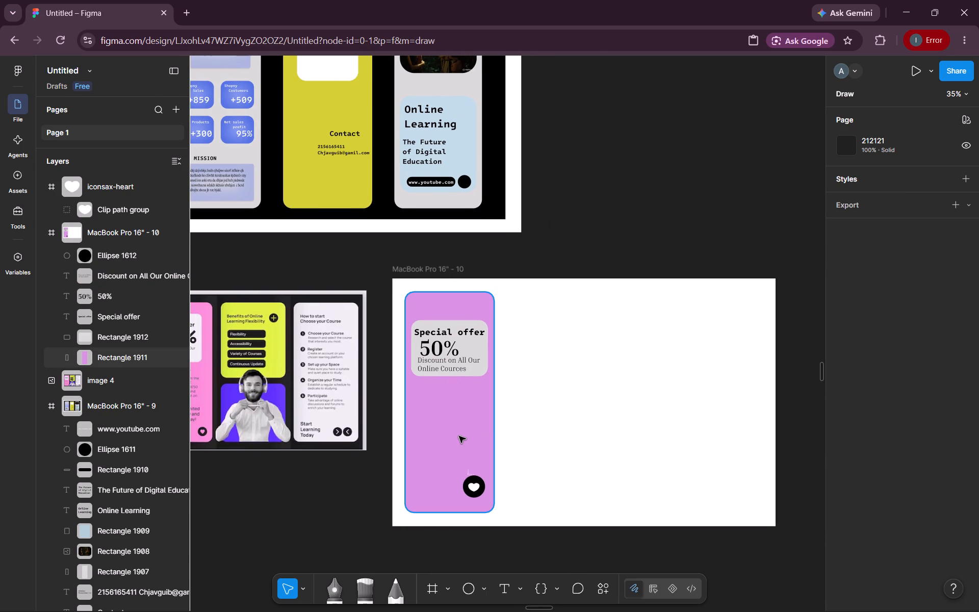
pyautogui.click(459, 436)
pyautogui.keyDown('alt'); pyautogui.moveTo(459, 436); pyautogui.dragTo(518, 430); pyautogui.keyUp('alt')
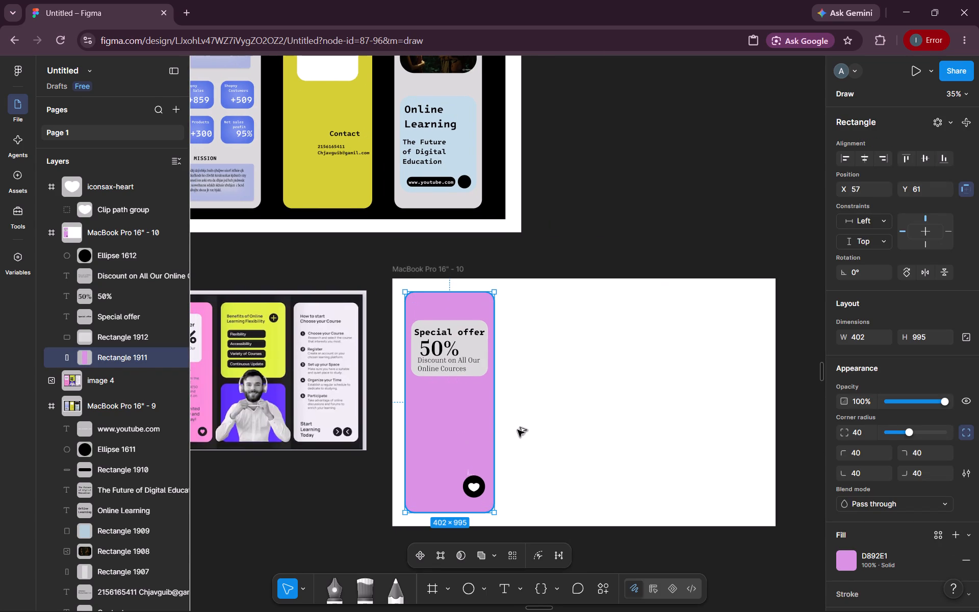
pyautogui.keyDown('alt'); pyautogui.moveTo(518, 430); pyautogui.dragTo(571, 431); pyautogui.keyUp('alt')
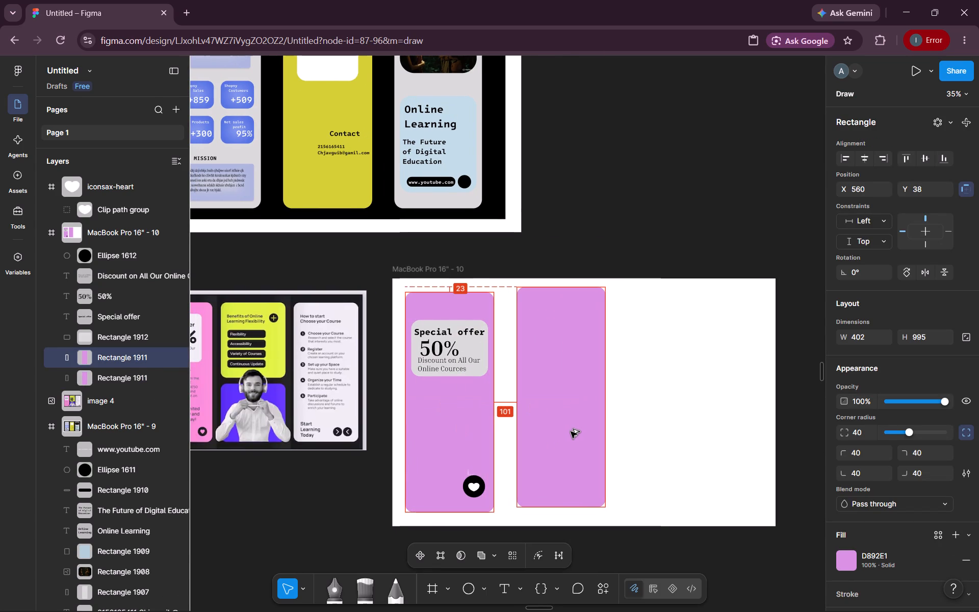
pyautogui.keyDown('alt'); pyautogui.moveTo(571, 431); pyautogui.dragTo(571, 441); pyautogui.keyUp('alt')
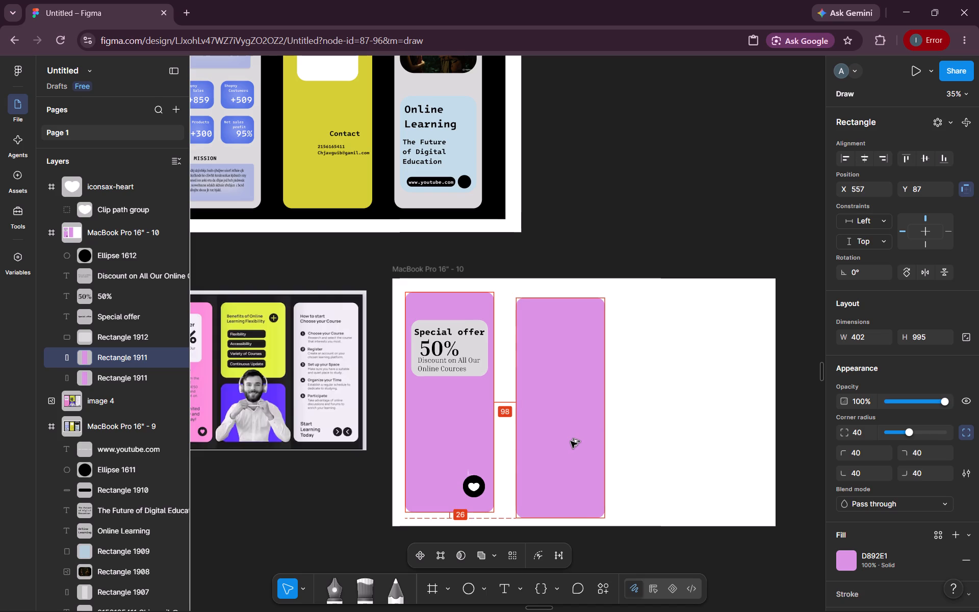
pyautogui.keyDown('alt'); pyautogui.moveTo(571, 441); pyautogui.dragTo(570, 433); pyautogui.keyUp('alt')
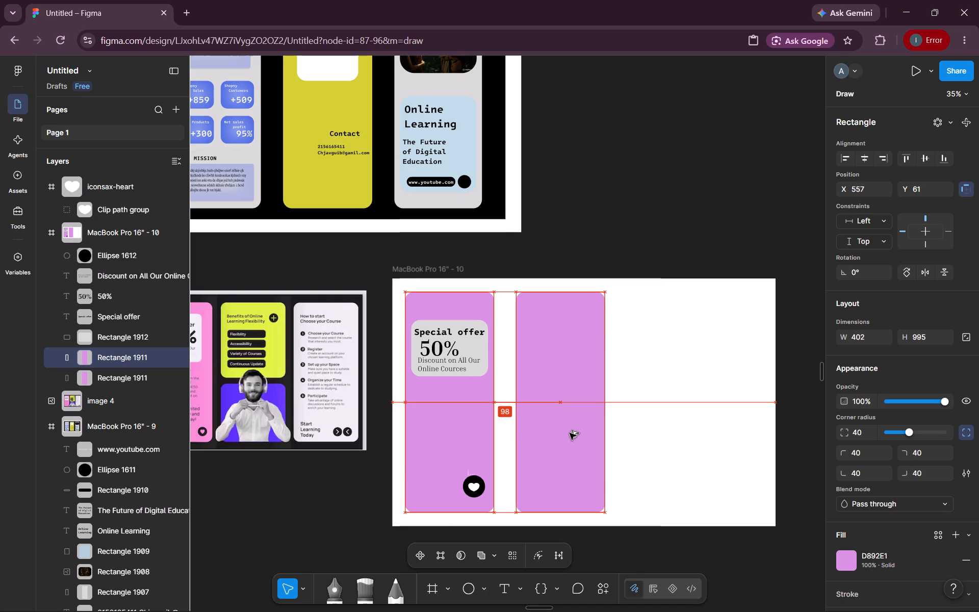
pyautogui.keyDown('alt'); pyautogui.moveTo(570, 433); pyautogui.dragTo(572, 433); pyautogui.keyUp('alt')
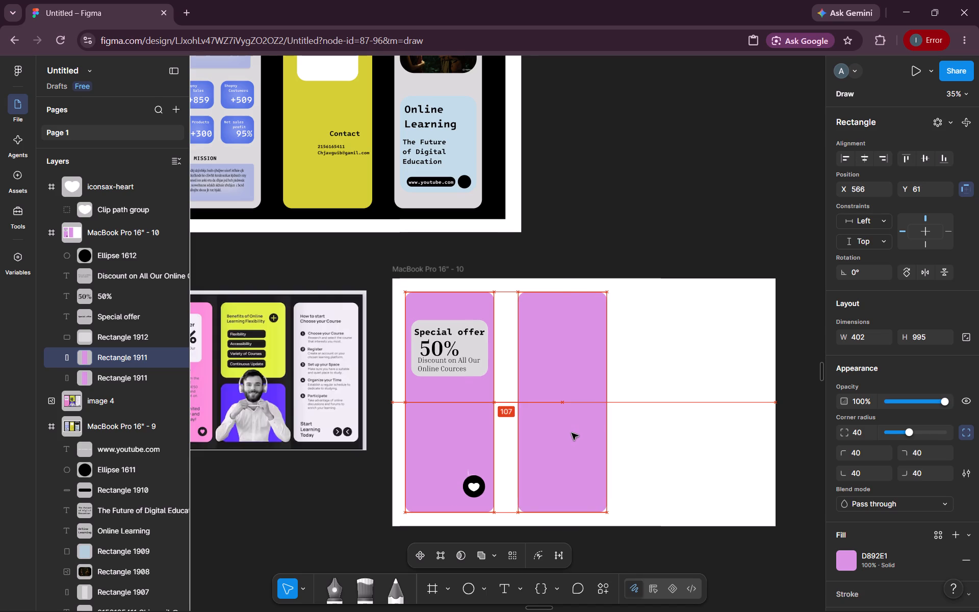
# Fill the duplicated panel with black 000000.
pyautogui.click(553, 392)
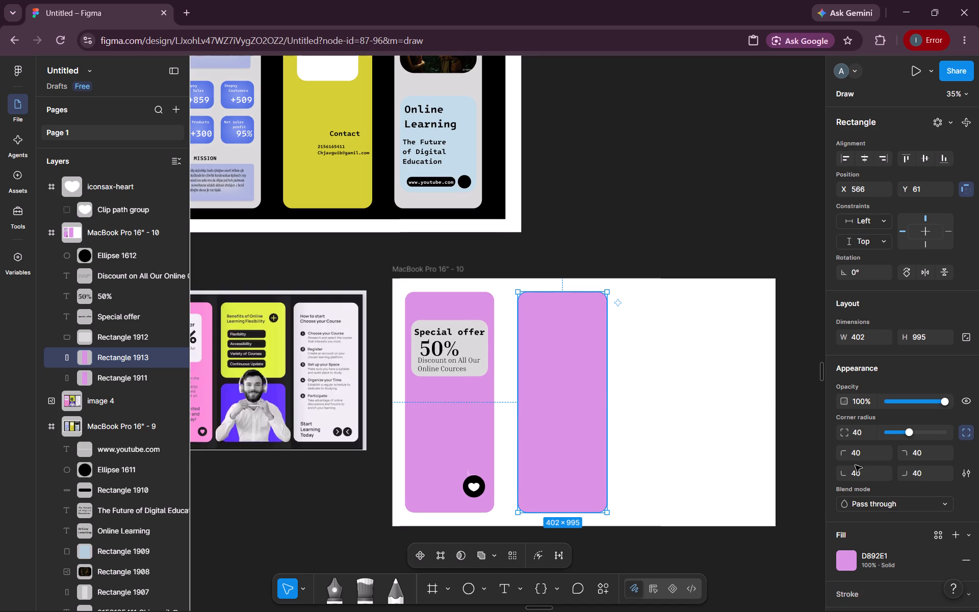
pyautogui.click(856, 557)
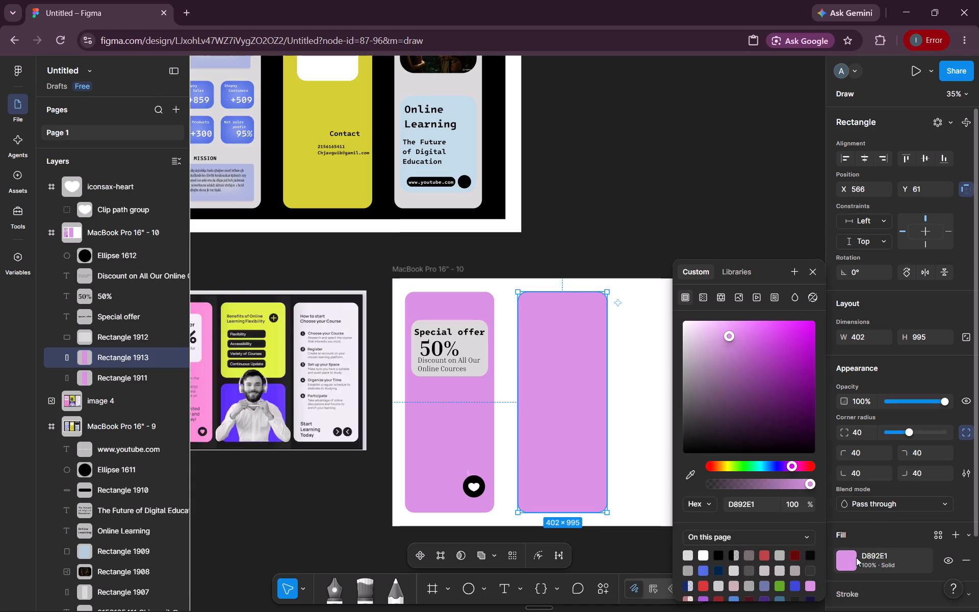
pyautogui.click(723, 555)
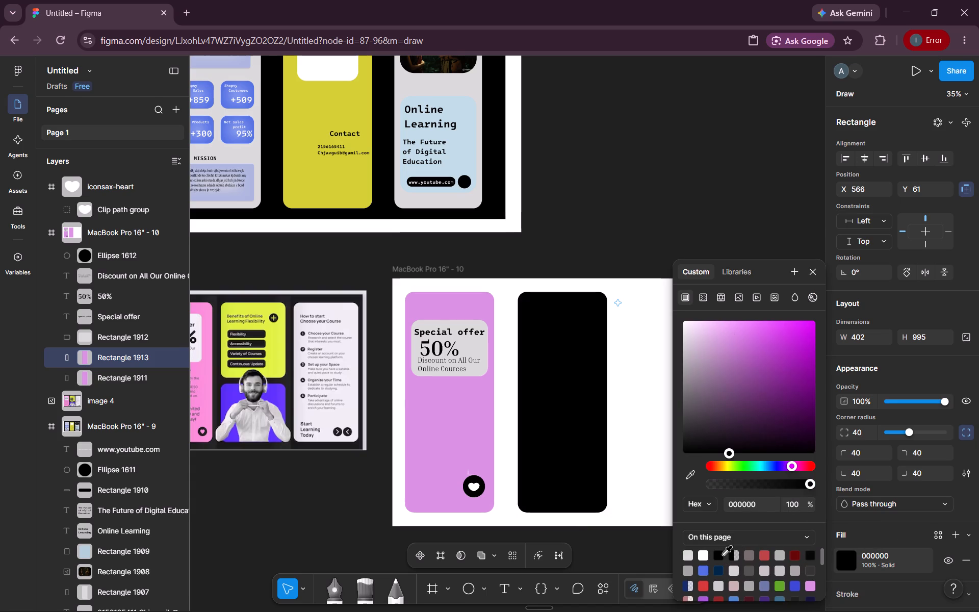
pyautogui.click(635, 544)
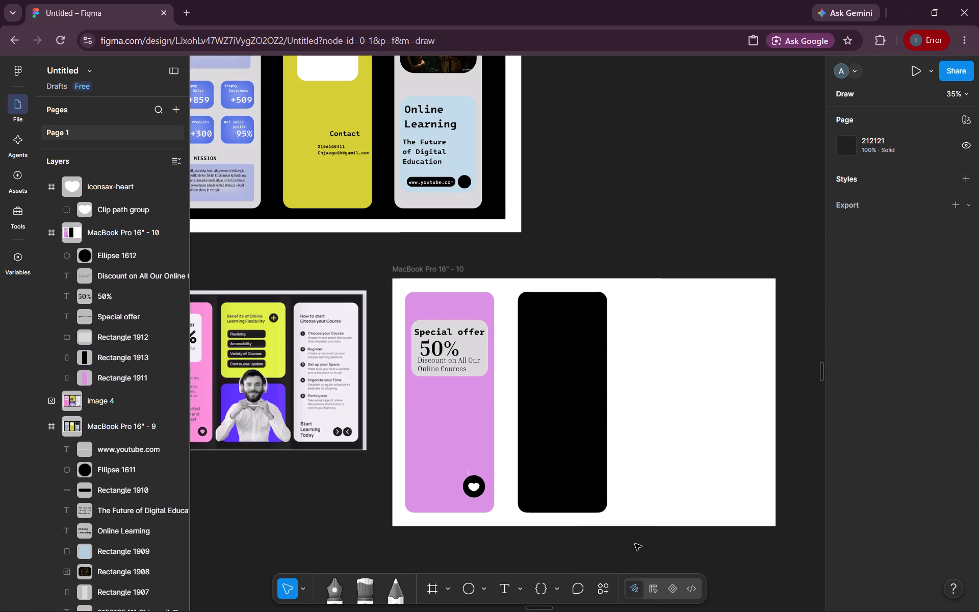
# Draw a rectangle about 325 × 402 in the upper part of the black panel, at about X 586, Y 97.
pyautogui.click(488, 585)
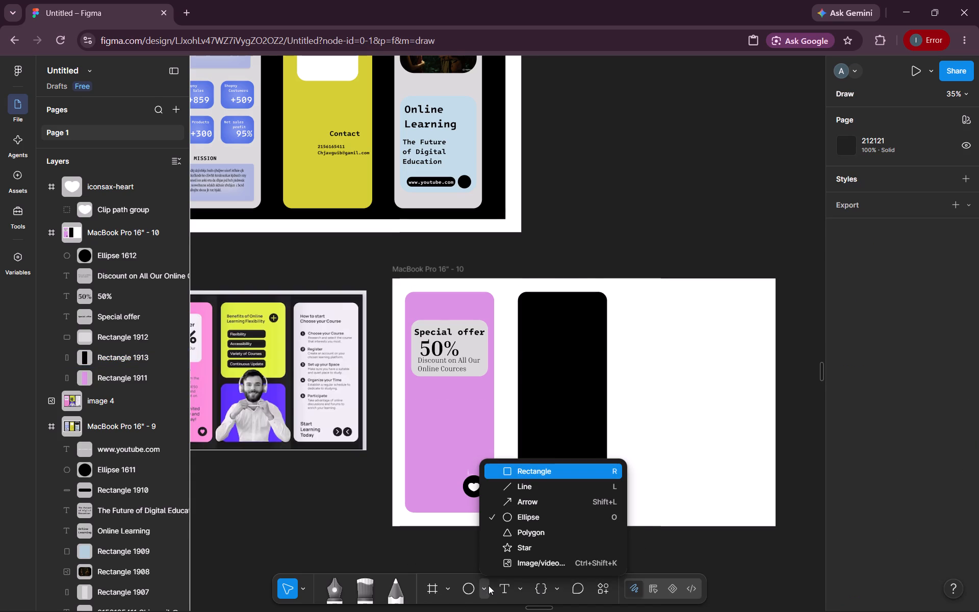
pyautogui.click(519, 474)
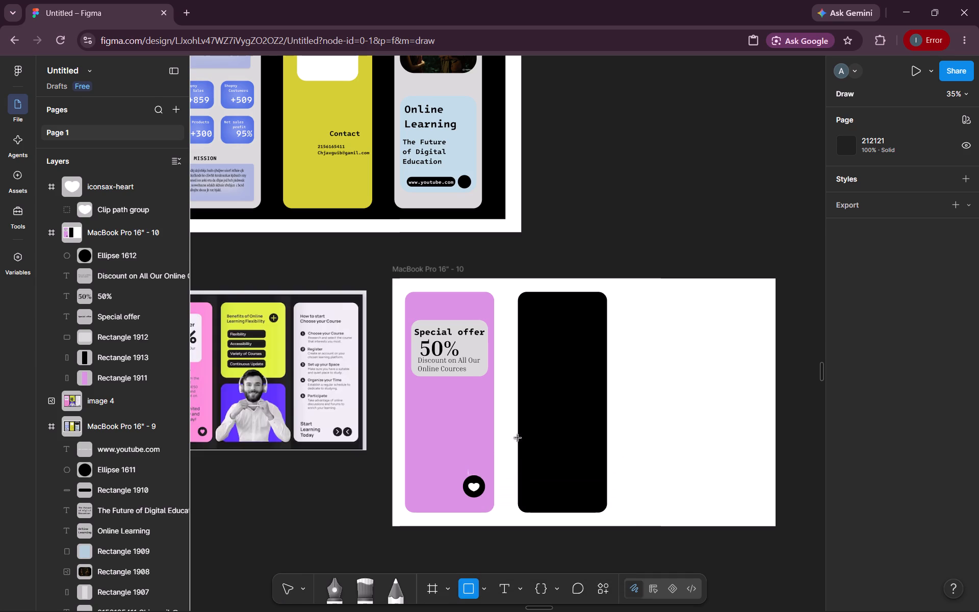
pyautogui.moveTo(528, 300); pyautogui.dragTo(599, 389)
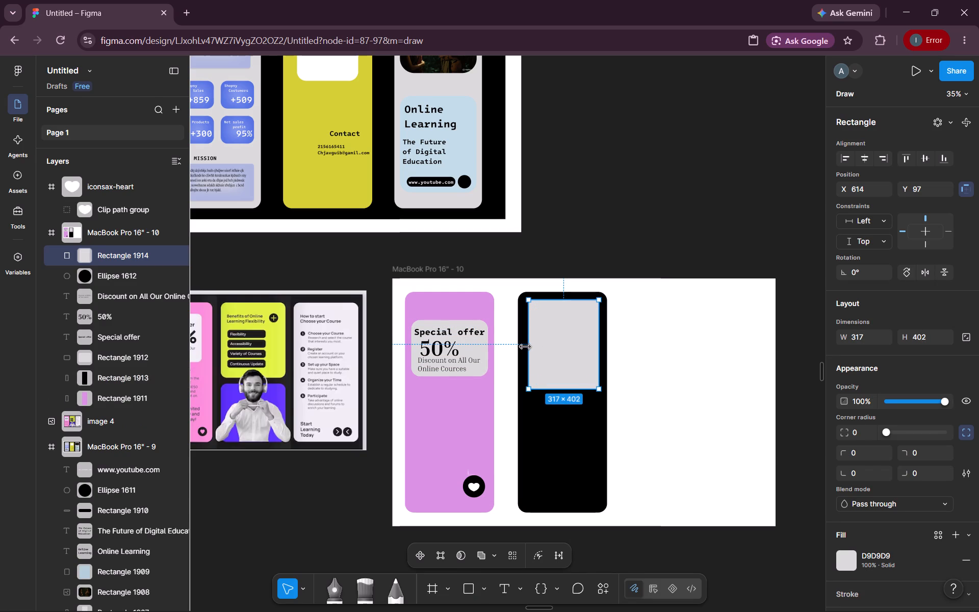
pyautogui.click(528, 346)
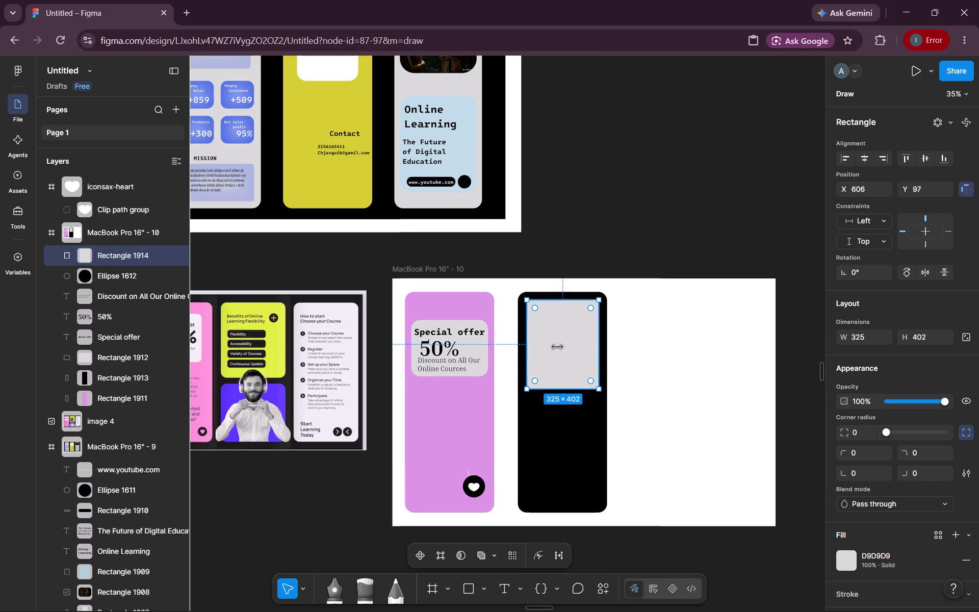
pyautogui.click(579, 352)
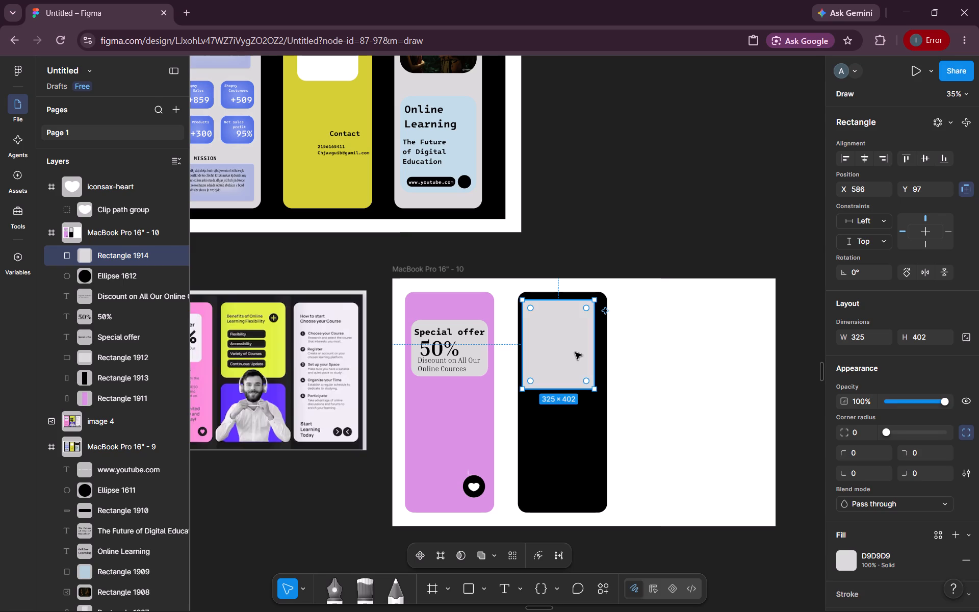
# Set the new grey rectangle's corner radius to 50.
pyautogui.tripleClick(859, 426)
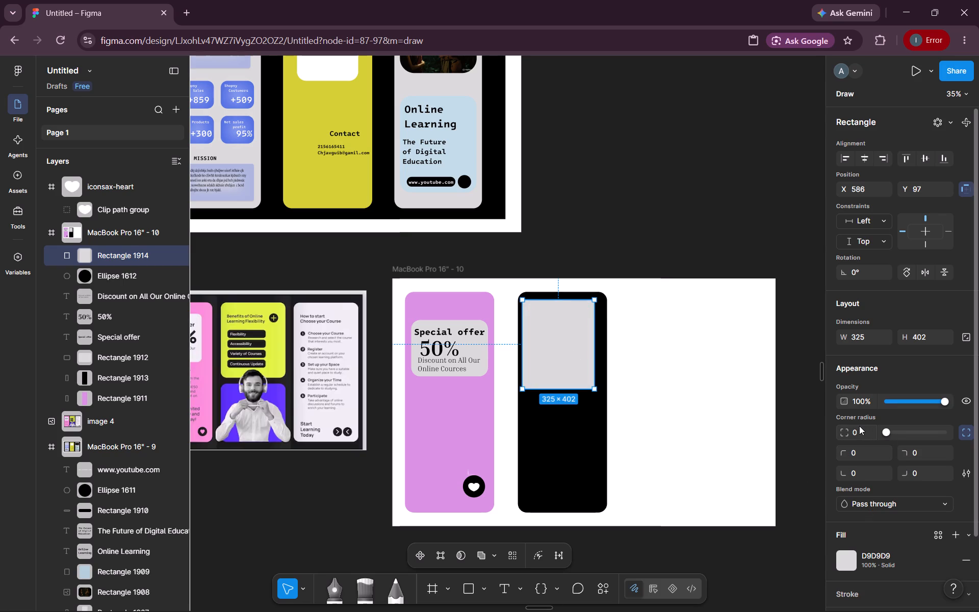
pyautogui.doubleClick(859, 426)
pyautogui.press('BackSpace')
pyautogui.write('50')
pyautogui.press('Return')
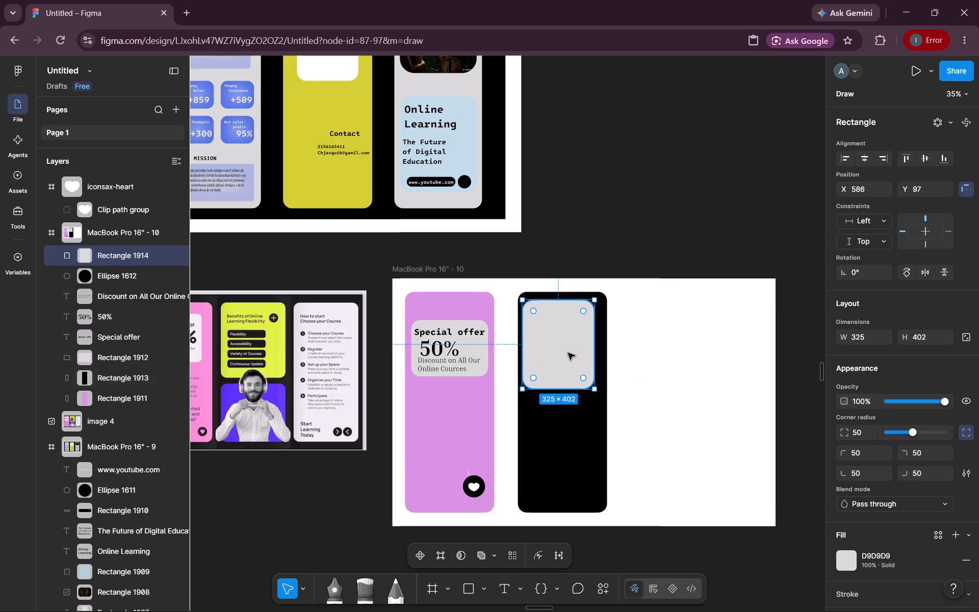
# Move the grey rounded rectangle to about X 604, Y 97, centring it within the black panel.
pyautogui.moveTo(568, 353); pyautogui.dragTo(574, 353)
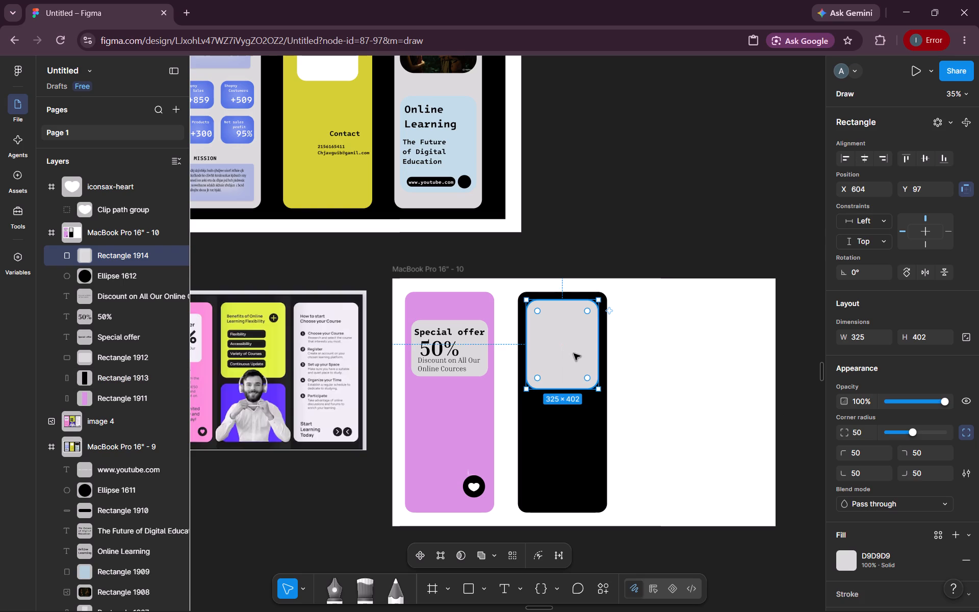
pyautogui.click(643, 337)
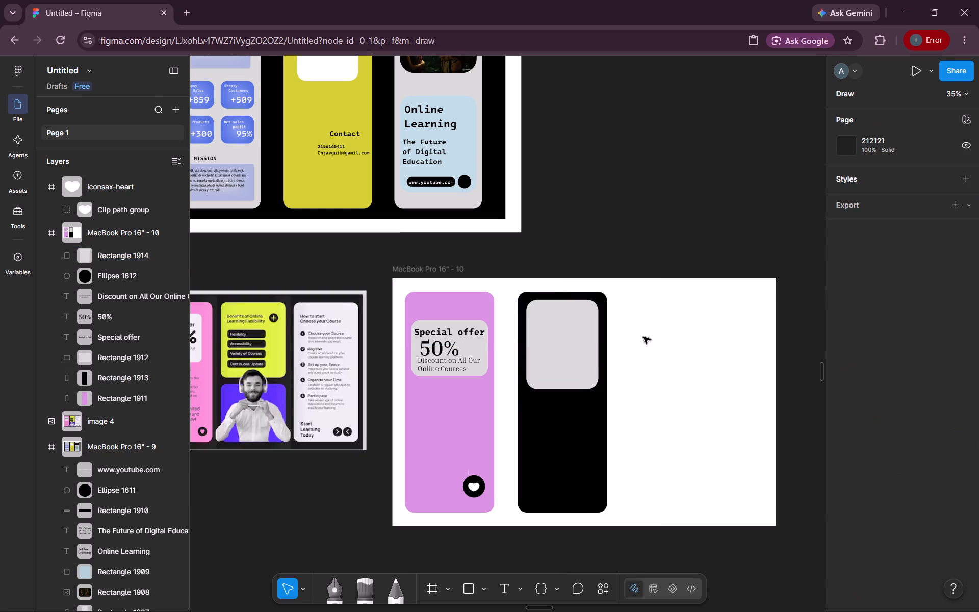
# Fill the grey rounded rectangle in the black panel with the page's yellow D4CF33.
pyautogui.click(578, 341)
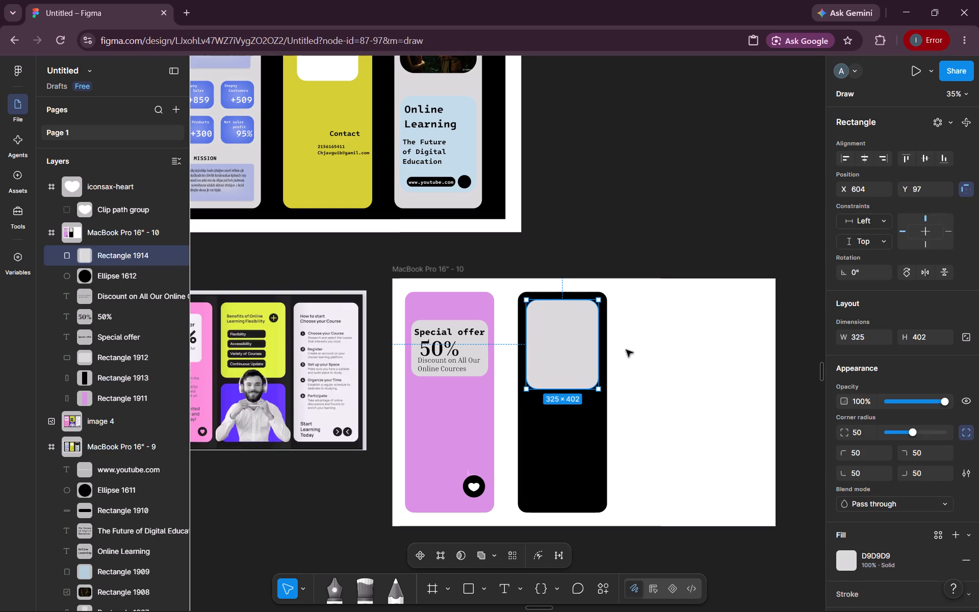
pyautogui.click(843, 553)
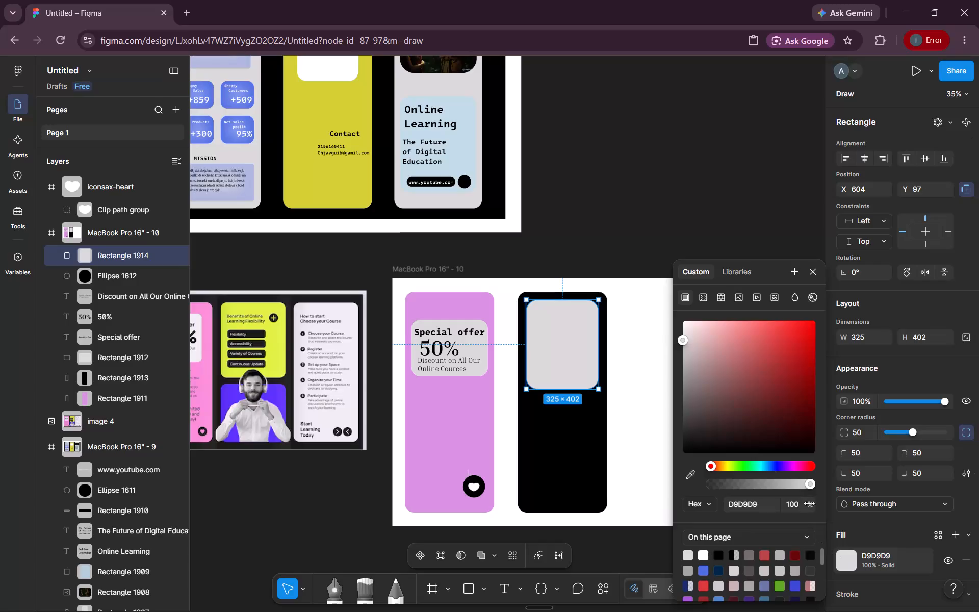
pyautogui.scroll(-1, 772, 549)
pyautogui.rightClick(772, 549)
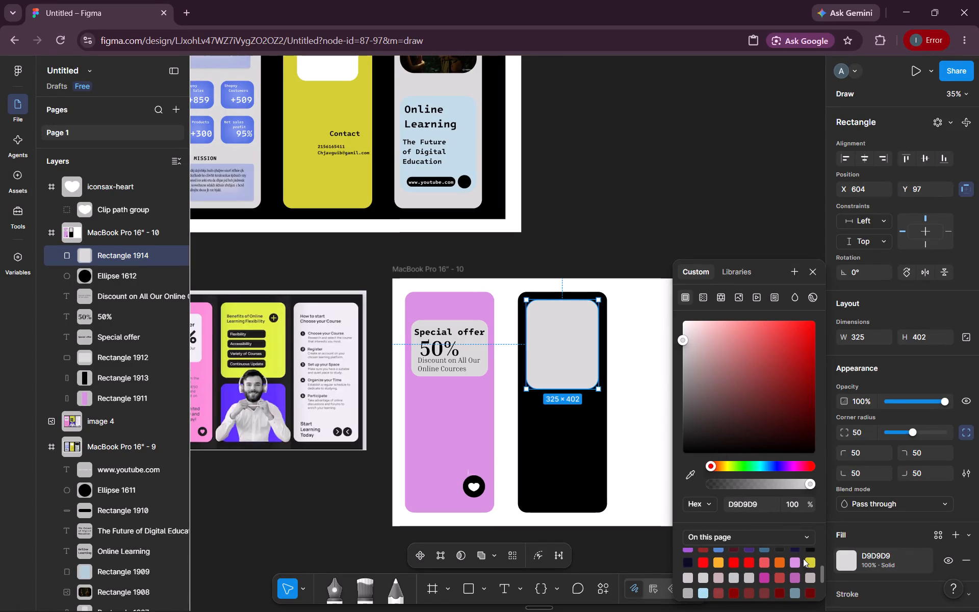
pyautogui.click(810, 558)
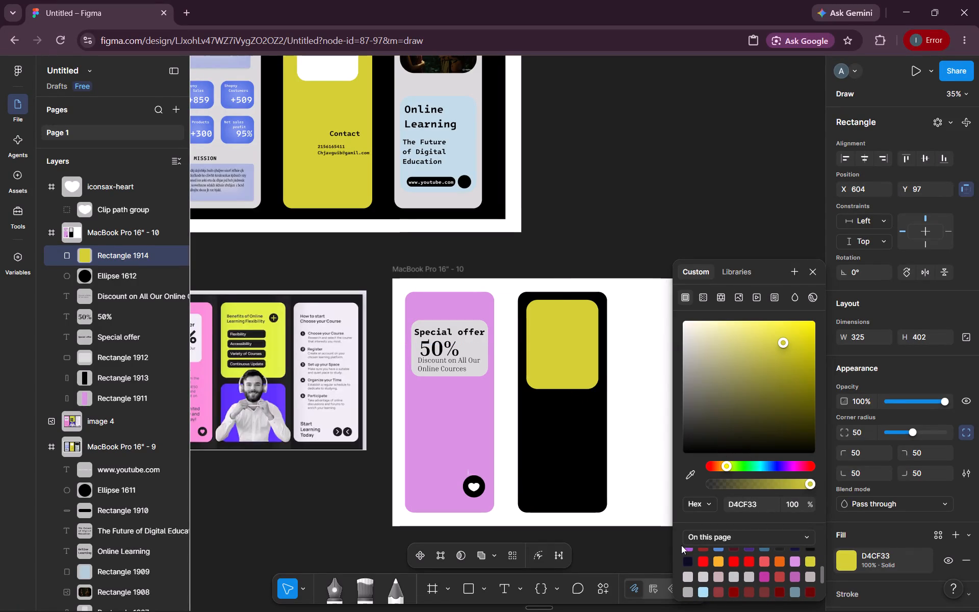
pyautogui.click(635, 559)
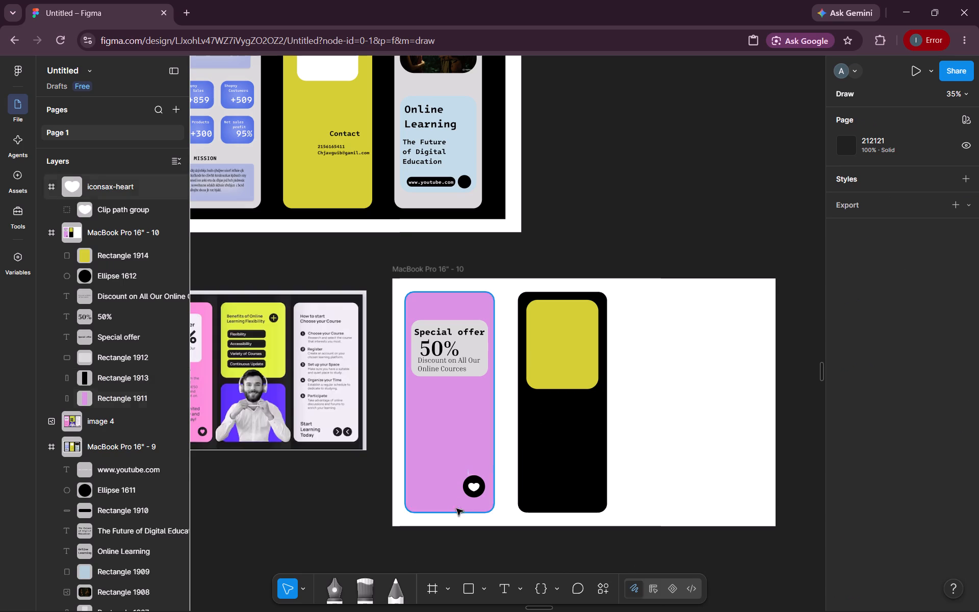
# Add the two-line text "Benefits Online" / "Learning Flexibility" in the empty white area beside the black panel.
pyautogui.click(500, 590)
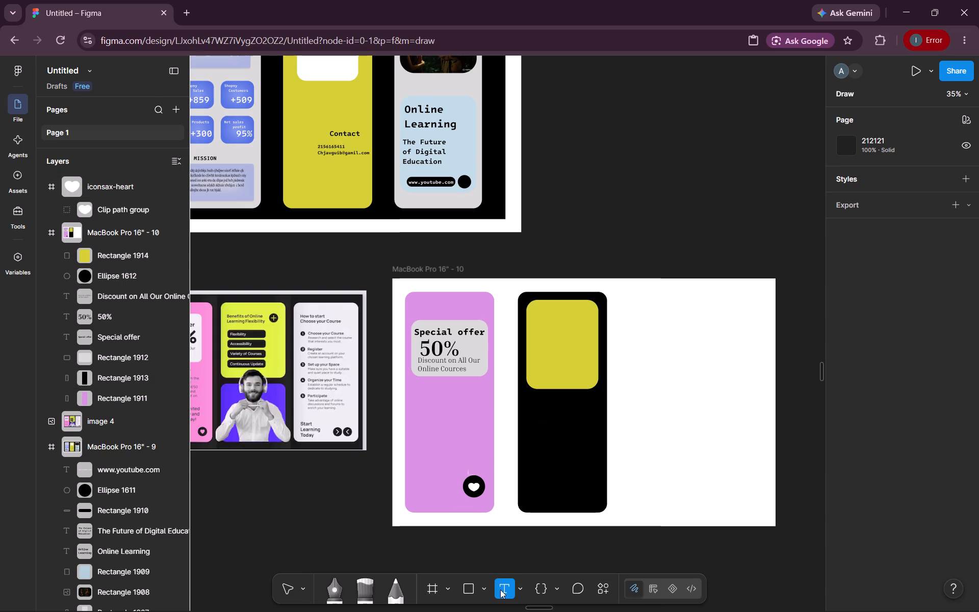
pyautogui.click(669, 385)
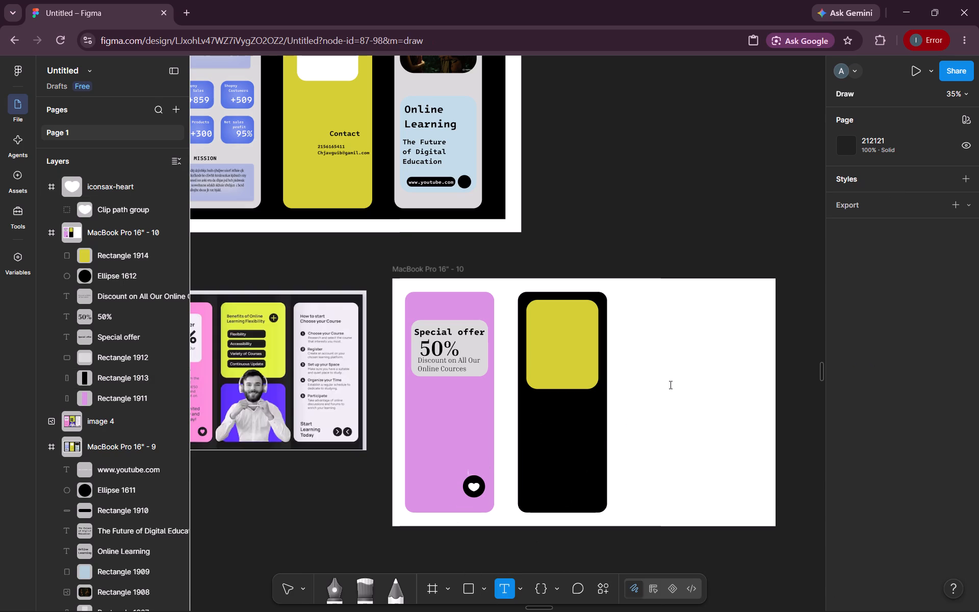
pyautogui.write('Bene')
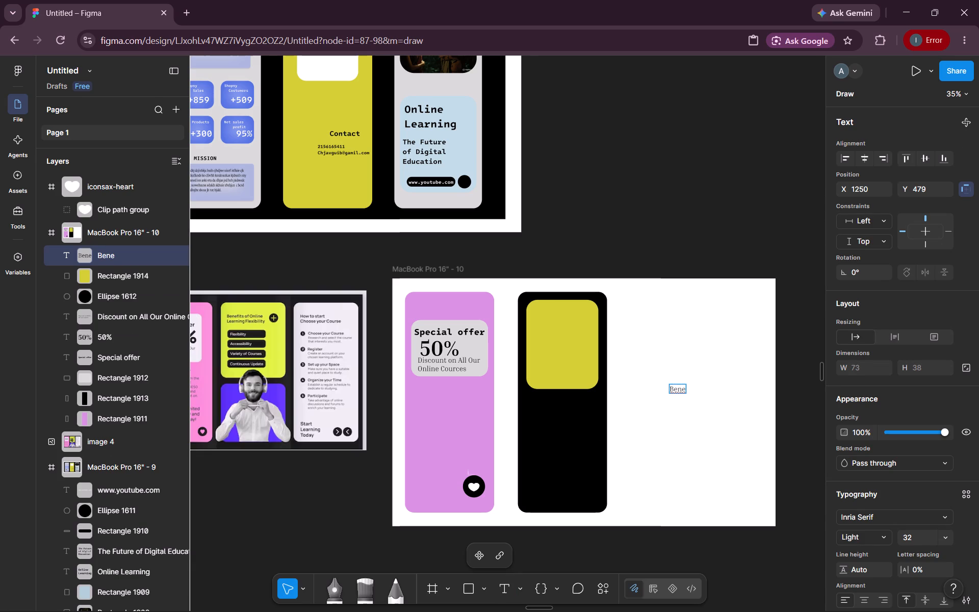
pyautogui.write('fits')
pyautogui.press('space')
pyautogui.write('Online')
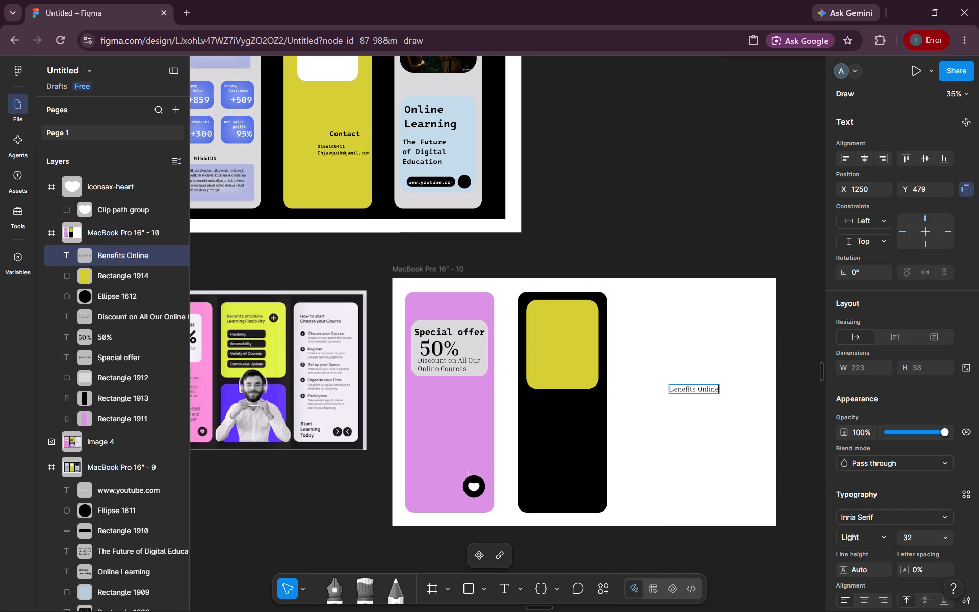
pyautogui.press('Return')
pyautogui.write('Learning')
pyautogui.press('space')
pyautogui.hotkey('shift', 'f')
pyautogui.write('lex')
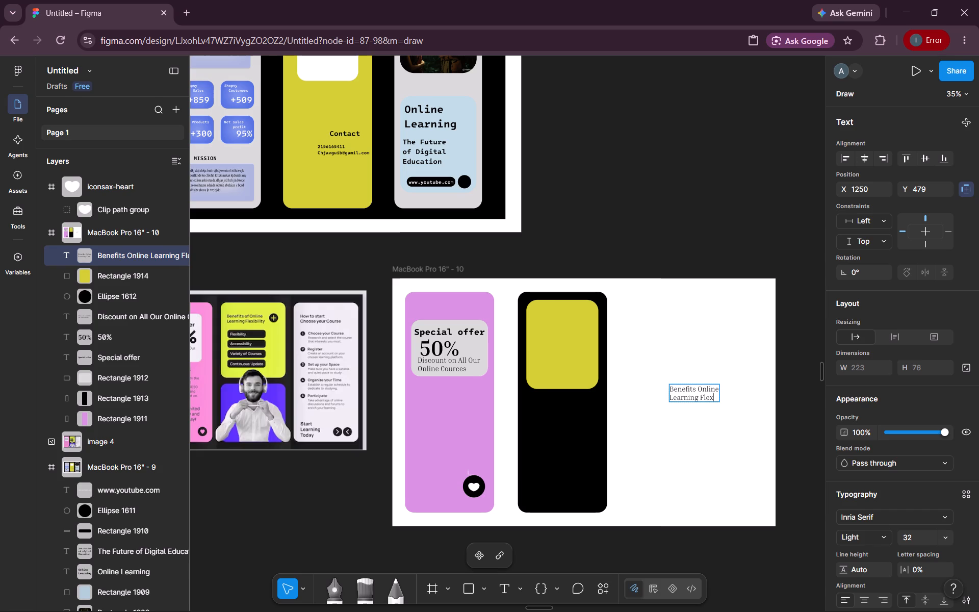
pyautogui.press('i')
pyautogui.write('bili')
pyautogui.write('ty')
pyautogui.click(742, 437)
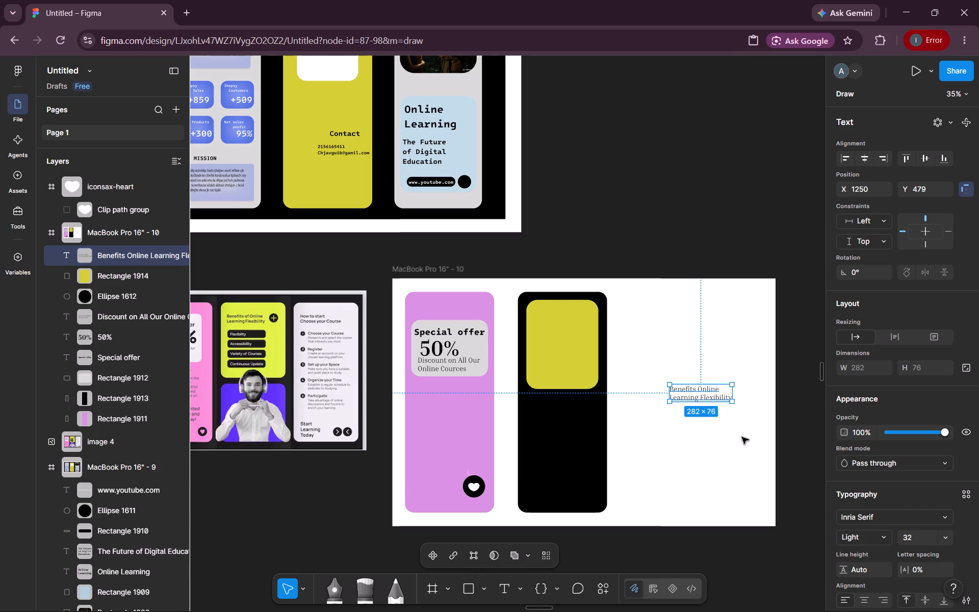
# Change the Benefits Online Learning Flexibility text to the Inter font in Regular weight.
pyautogui.tripleClick(712, 388)
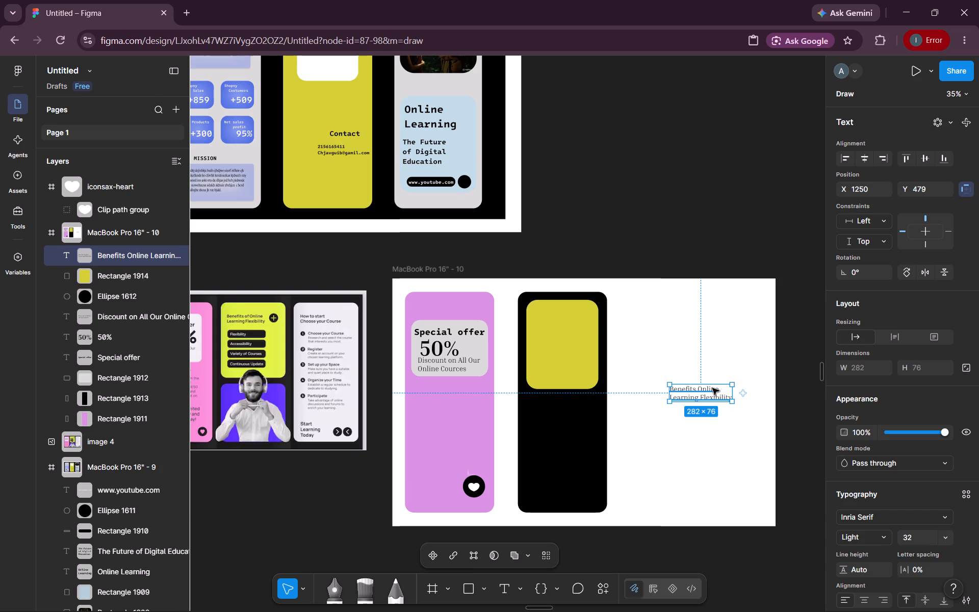
pyautogui.tripleClick(712, 388)
pyautogui.click(712, 388)
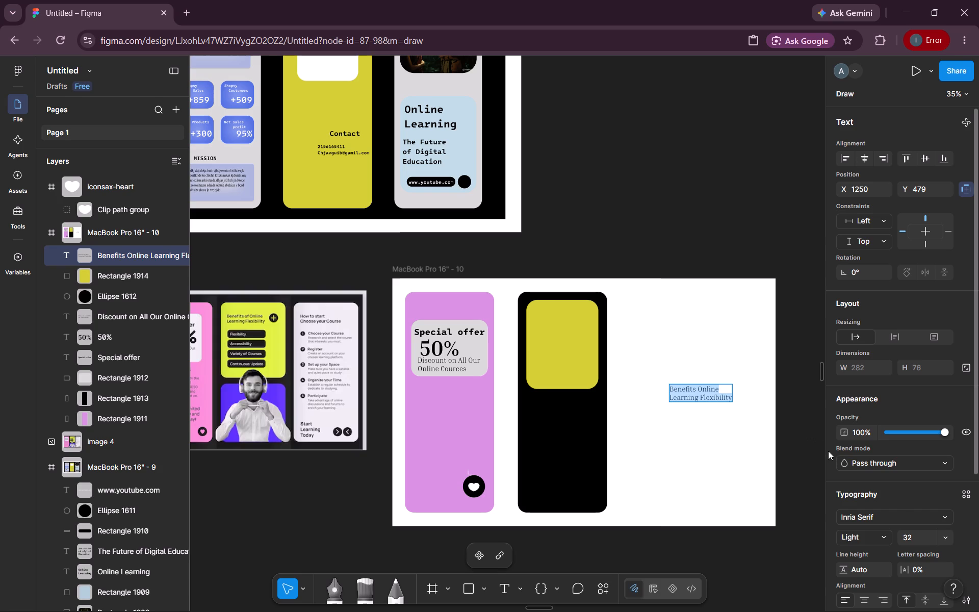
pyautogui.click(886, 532)
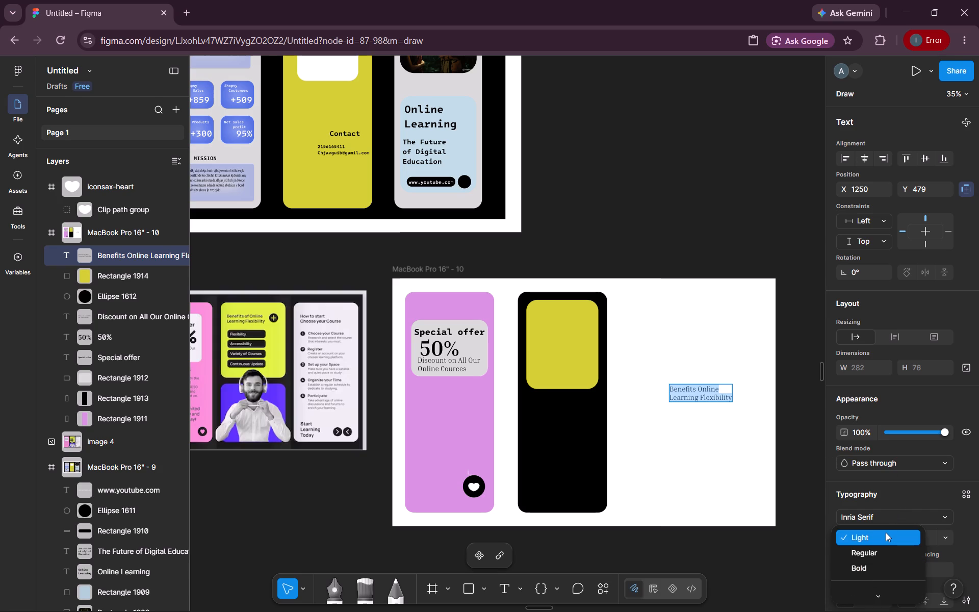
pyautogui.click(864, 551)
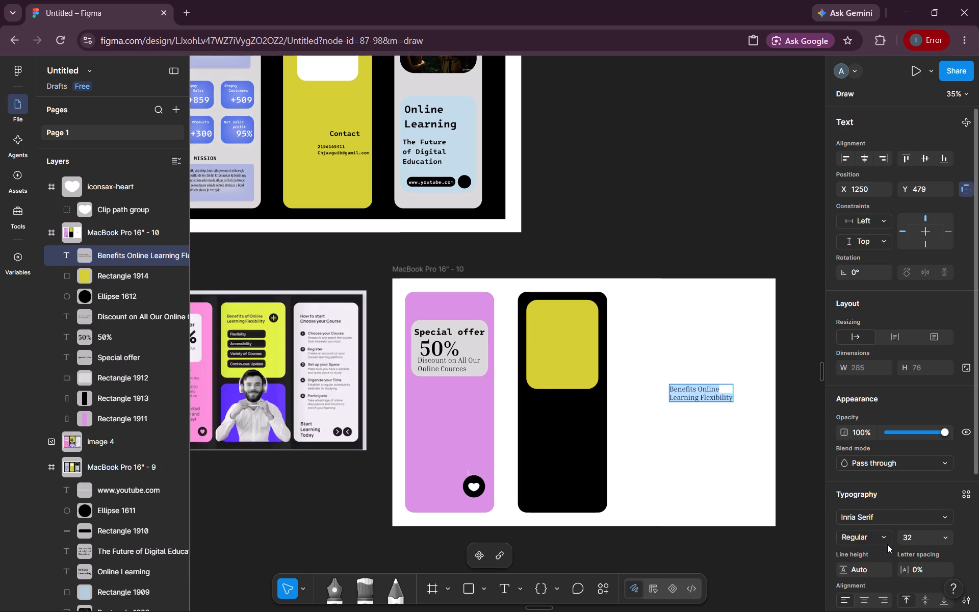
pyautogui.click(947, 513)
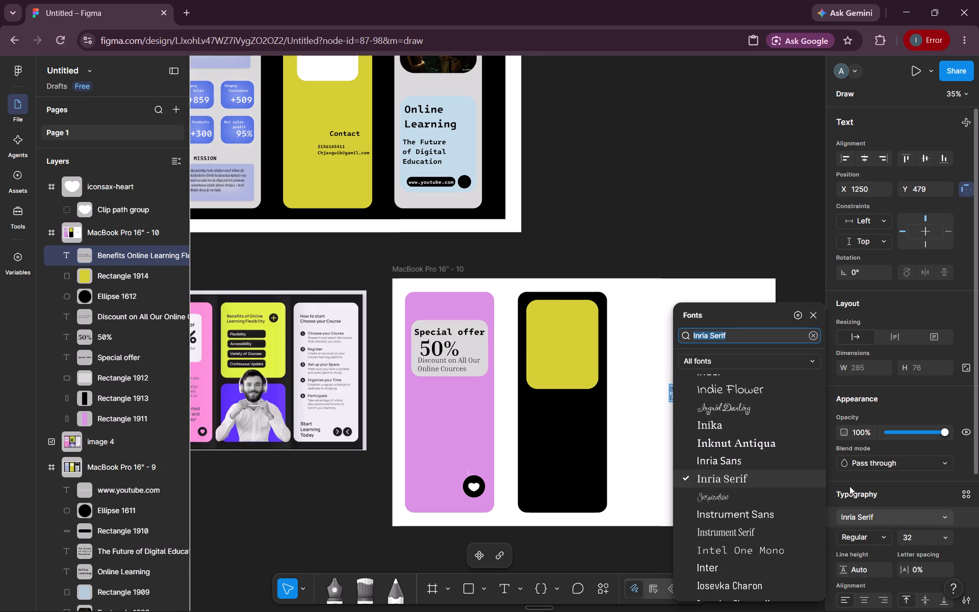
pyautogui.click(757, 446)
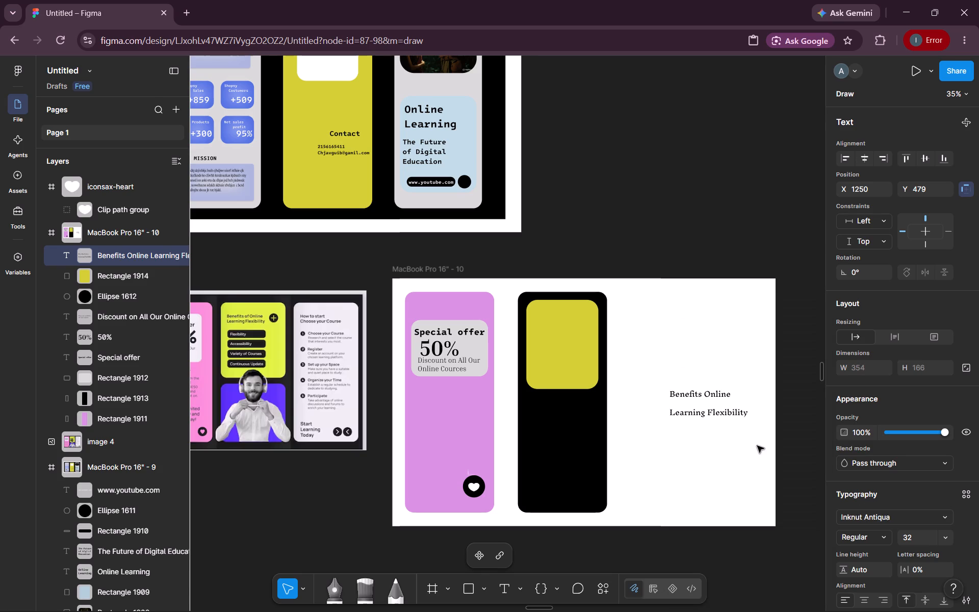
pyautogui.click(917, 515)
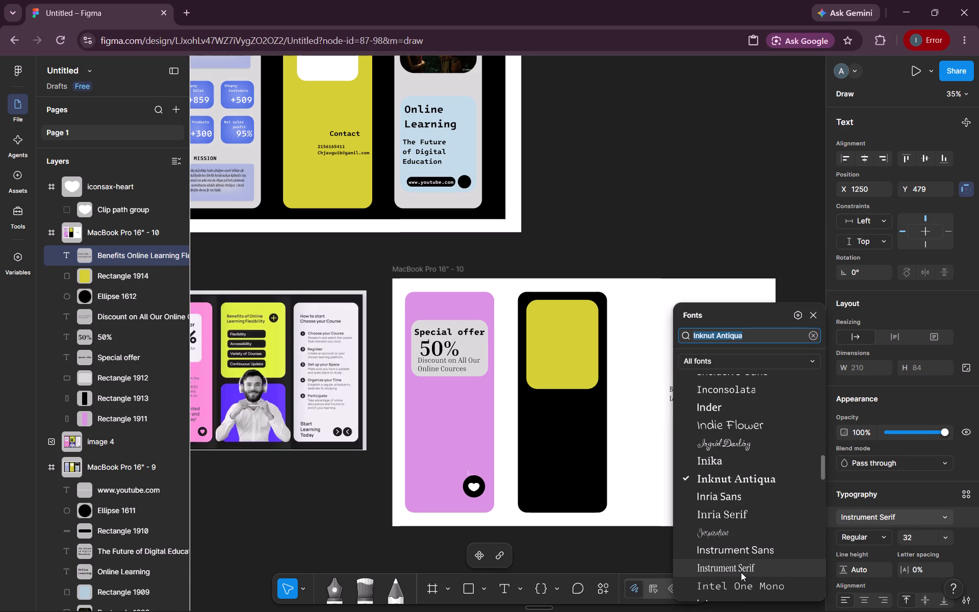
pyautogui.scroll(-2, 735, 556)
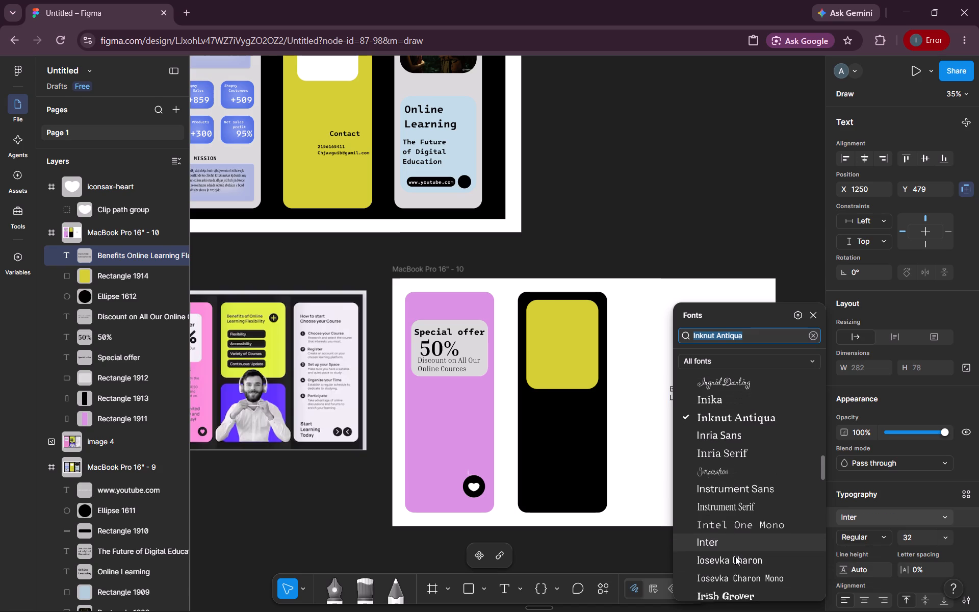
pyautogui.scroll(-1, 735, 556)
pyautogui.click(725, 531)
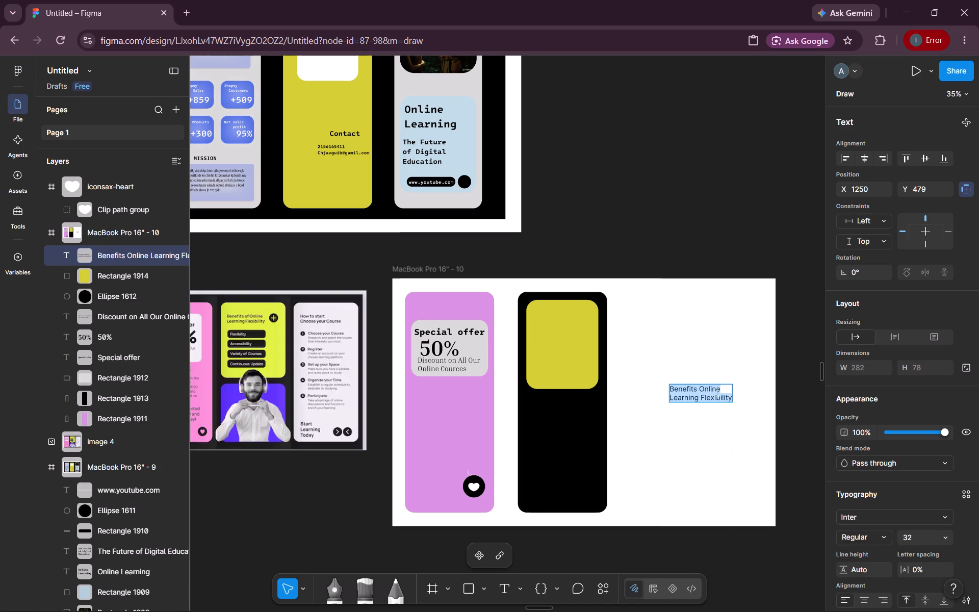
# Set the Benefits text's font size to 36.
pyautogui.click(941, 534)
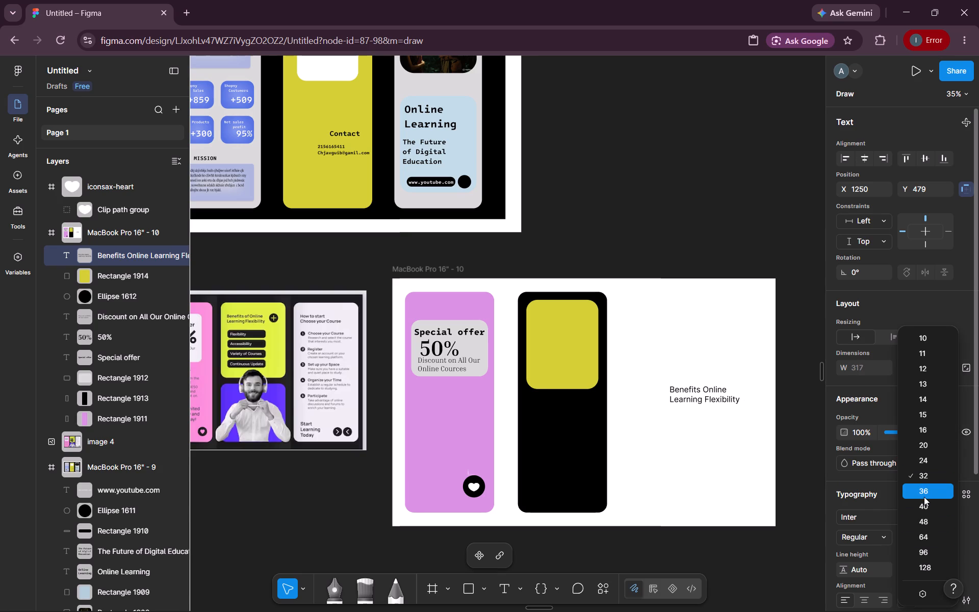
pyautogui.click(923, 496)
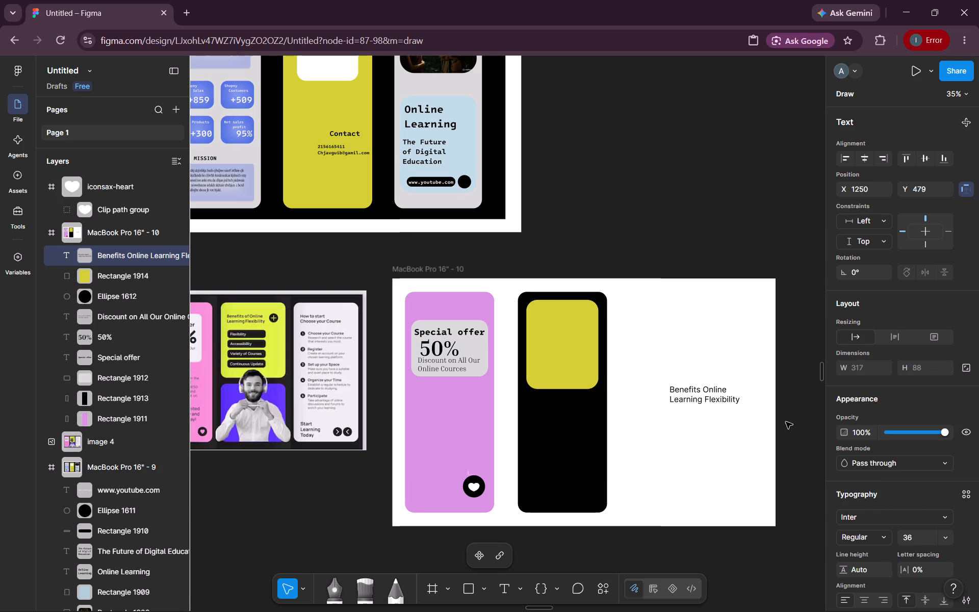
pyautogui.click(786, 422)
# Move the Benefits text onto the upper part of the yellow card, at about X 604, Y 144.
pyautogui.moveTo(726, 399); pyautogui.dragTo(709, 393)
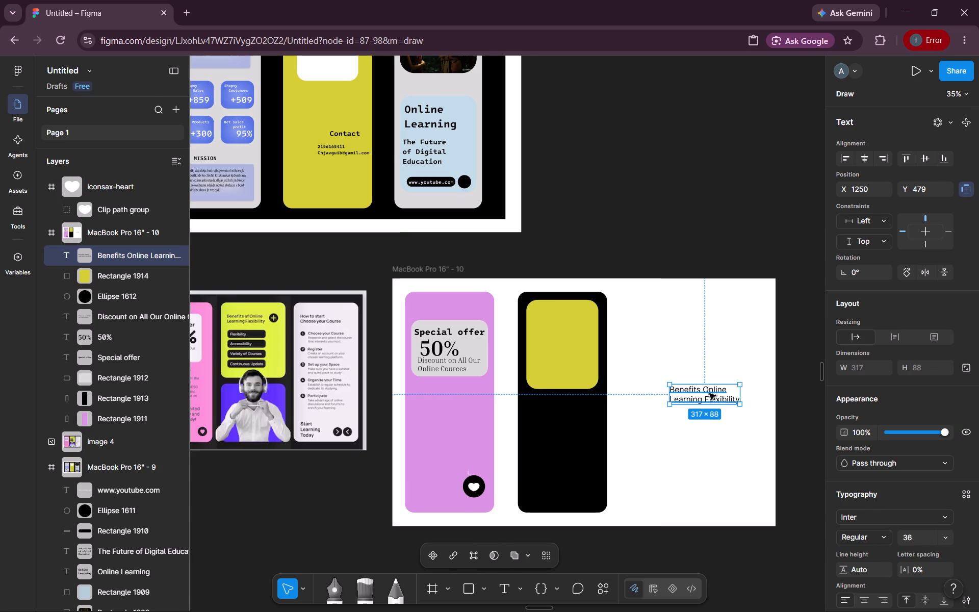
pyautogui.moveTo(709, 393); pyautogui.dragTo(581, 328)
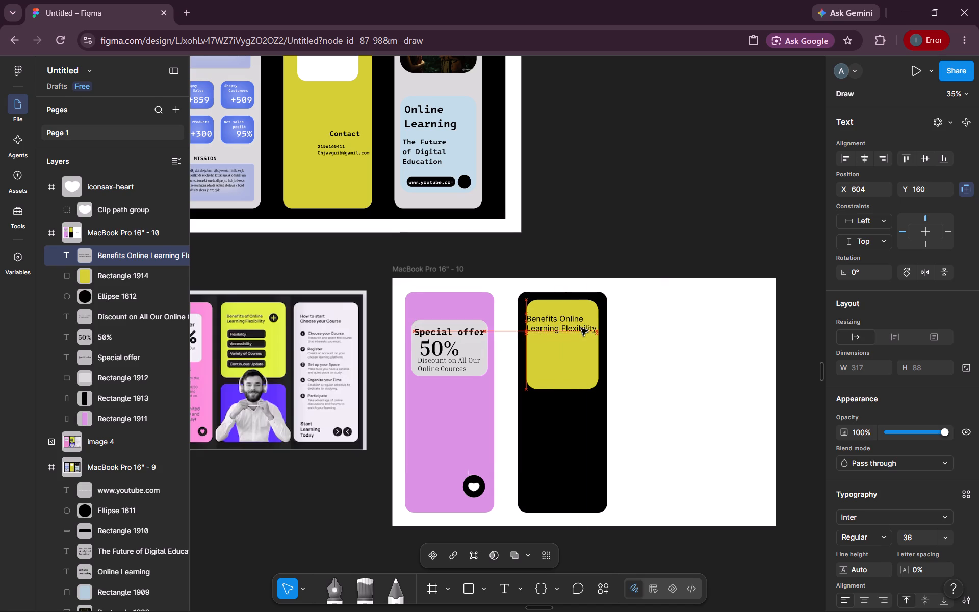
pyautogui.moveTo(581, 328); pyautogui.dragTo(581, 324)
# Set the font size of the whole Benefits text on the yellow card to 34.
pyautogui.click(581, 324)
pyautogui.tripleClick(581, 324)
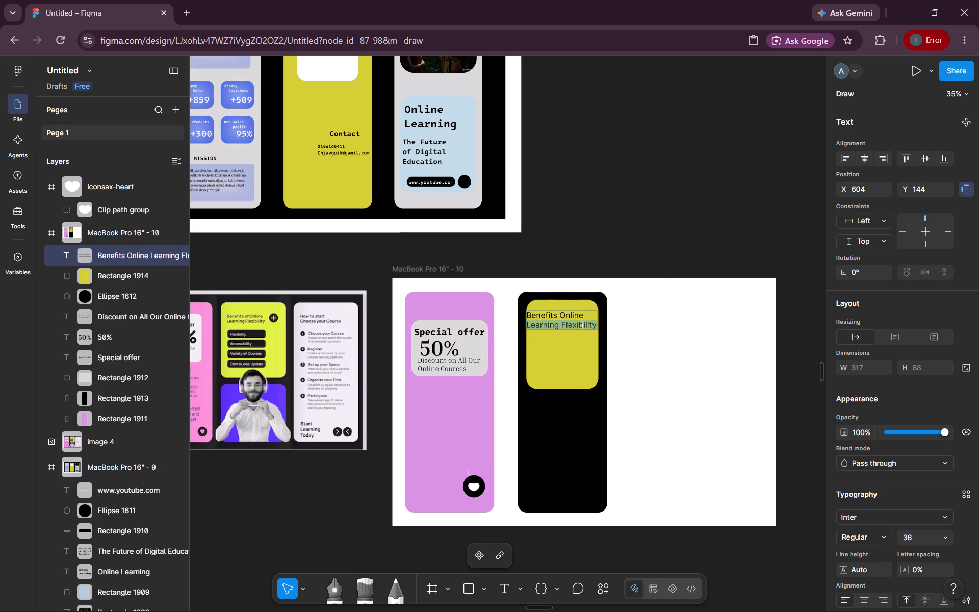
pyautogui.tripleClick(581, 324)
pyautogui.click(581, 324)
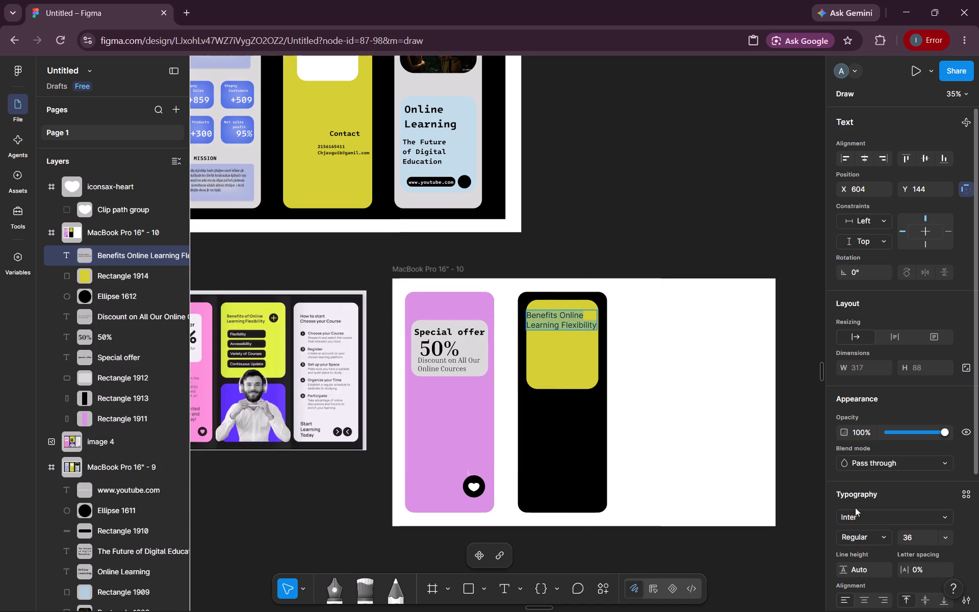
pyautogui.click(916, 543)
pyautogui.write('34')
pyautogui.press('Return')
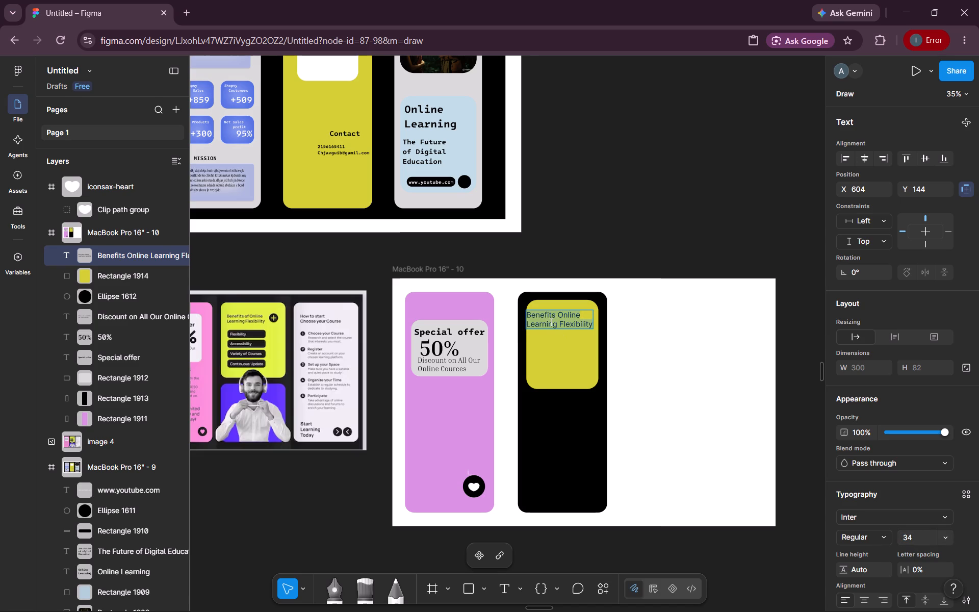
pyautogui.click(550, 317)
pyautogui.click(628, 338)
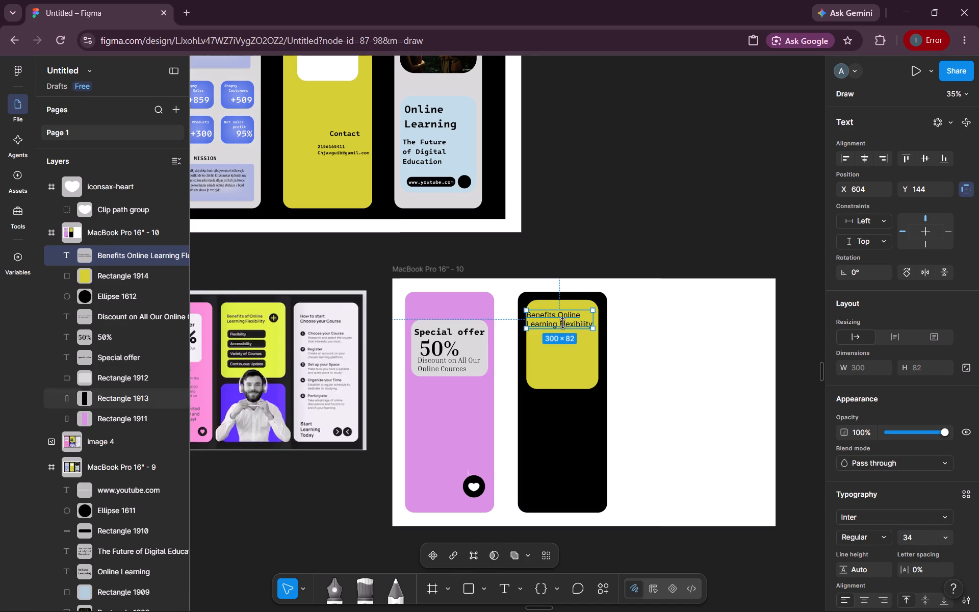
# Move the Benefits Online Learning Flexibility text slightly inward on the yellow card, to about X 617, Y 147.
pyautogui.click(561, 322)
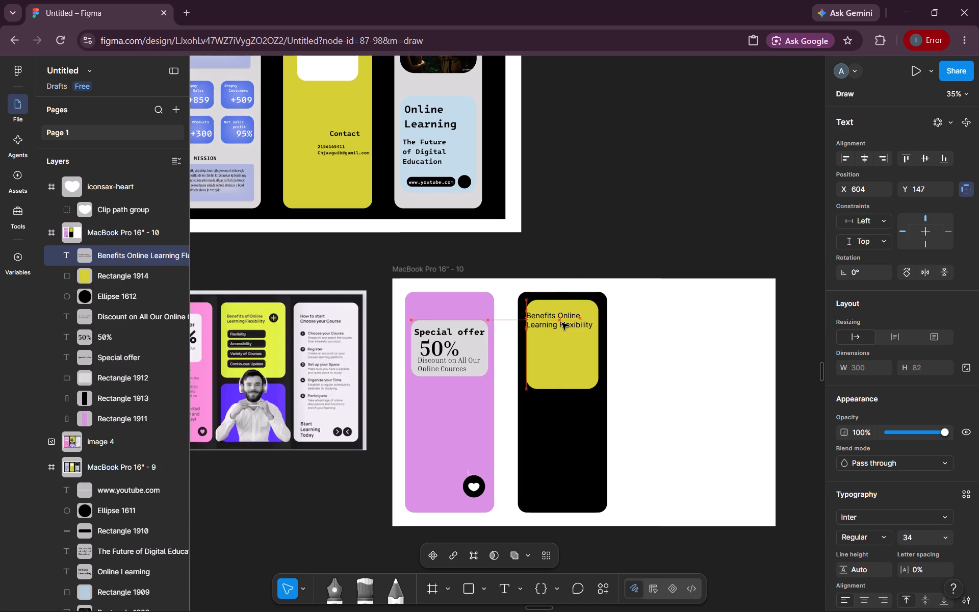
pyautogui.click(660, 356)
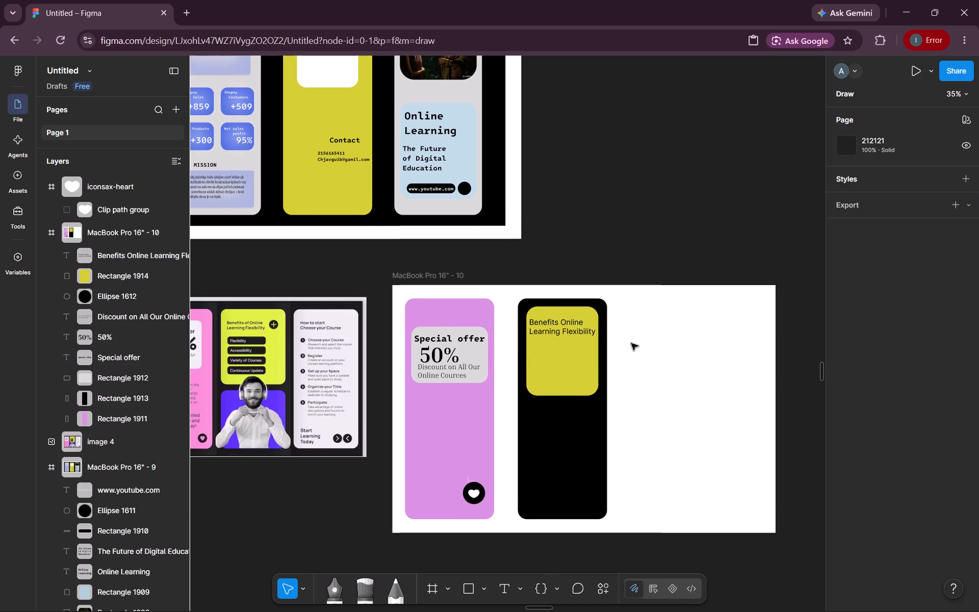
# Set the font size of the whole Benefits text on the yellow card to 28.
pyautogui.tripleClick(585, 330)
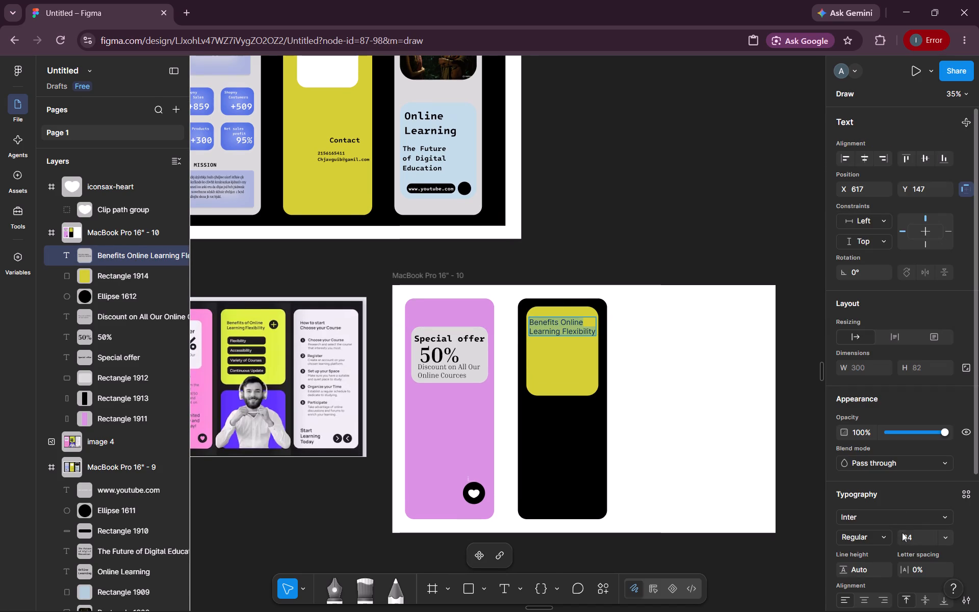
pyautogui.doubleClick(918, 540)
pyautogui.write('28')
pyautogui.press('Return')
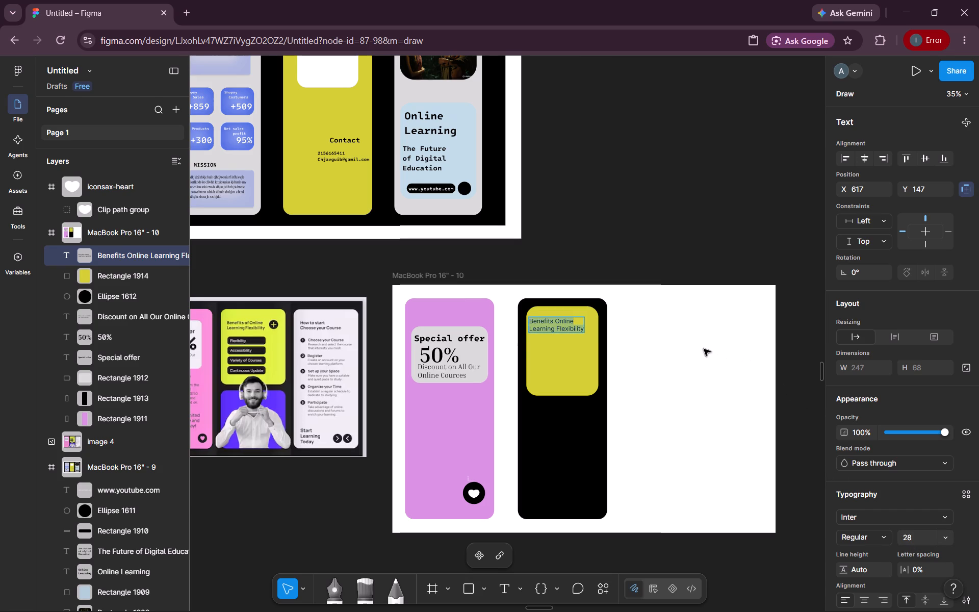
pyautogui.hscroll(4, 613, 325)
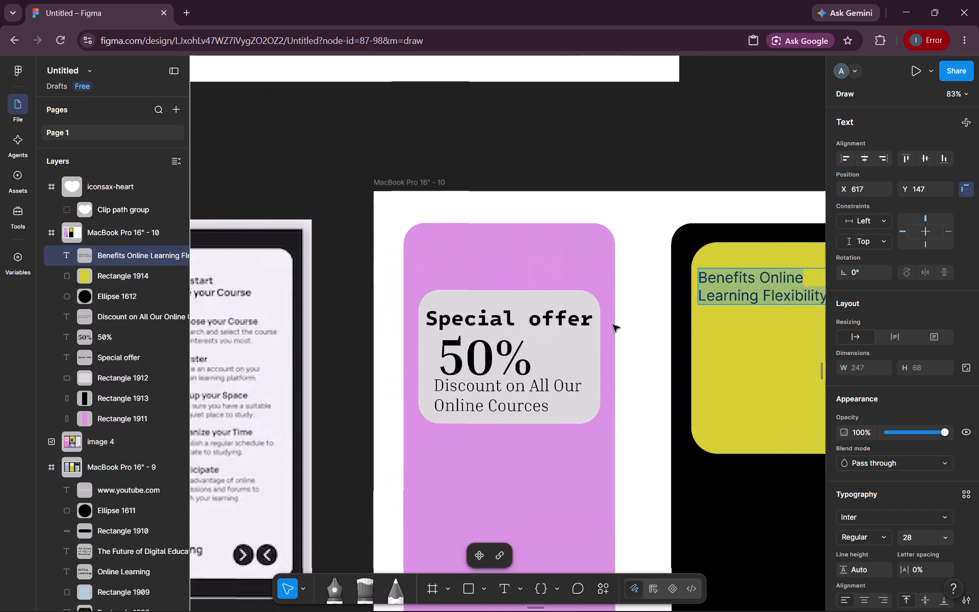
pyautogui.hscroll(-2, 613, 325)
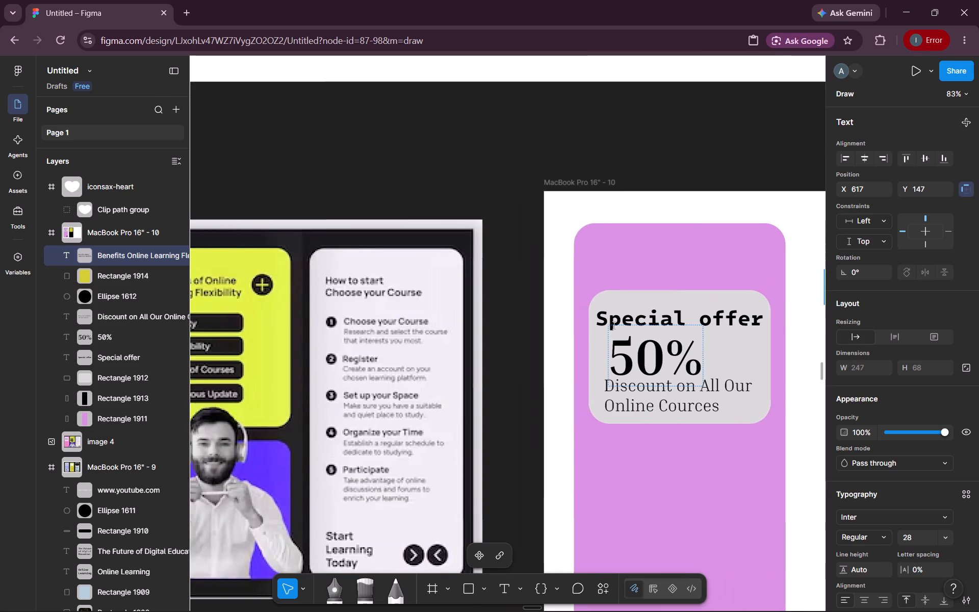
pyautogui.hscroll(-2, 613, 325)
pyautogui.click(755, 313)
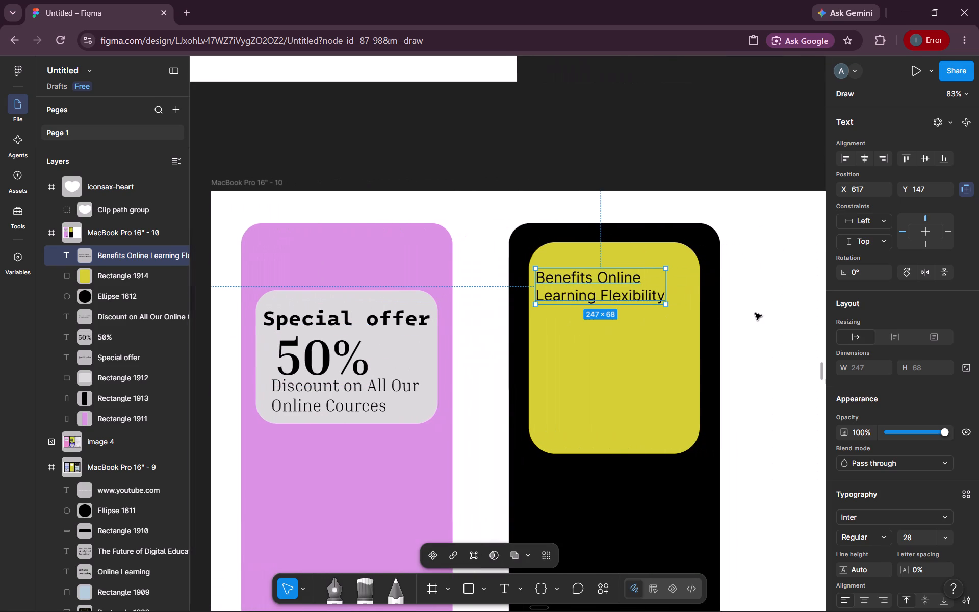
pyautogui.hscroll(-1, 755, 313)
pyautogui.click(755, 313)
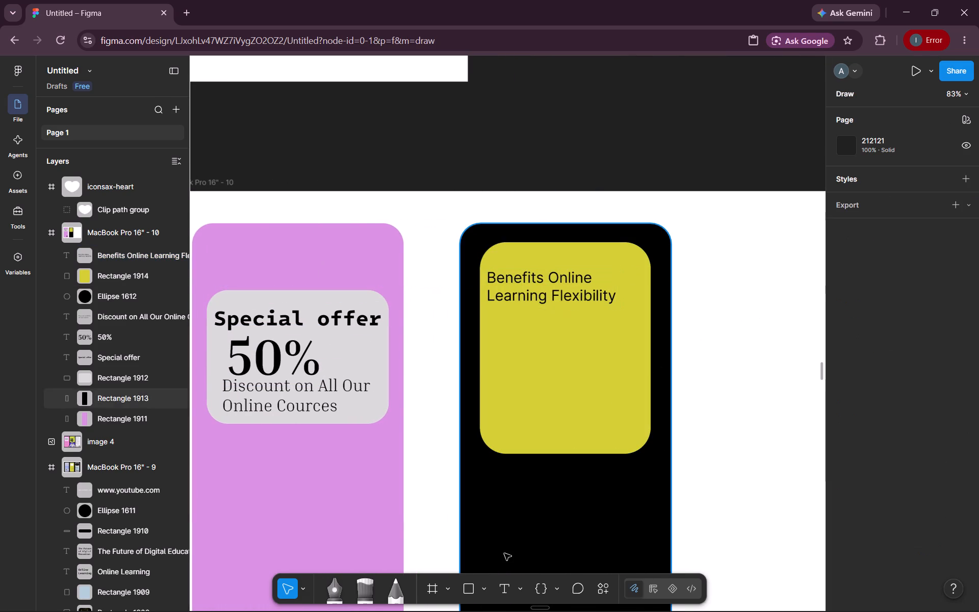
# Draw an ellipse on the white area beside the black panel and set its size to 75 × 75.
pyautogui.click(484, 594)
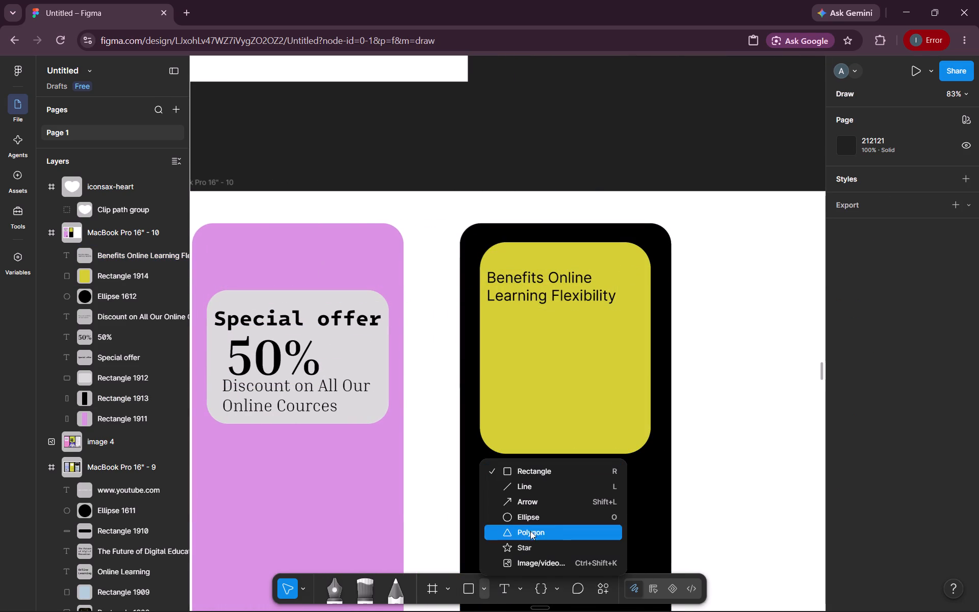
pyautogui.click(532, 521)
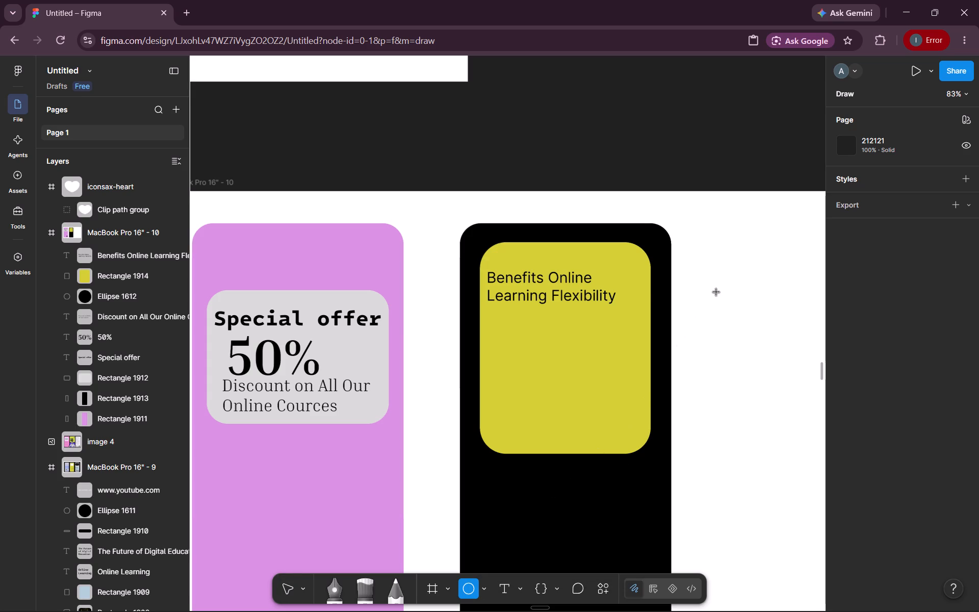
pyautogui.moveTo(711, 285); pyautogui.dragTo(765, 323)
pyautogui.doubleClick(878, 332)
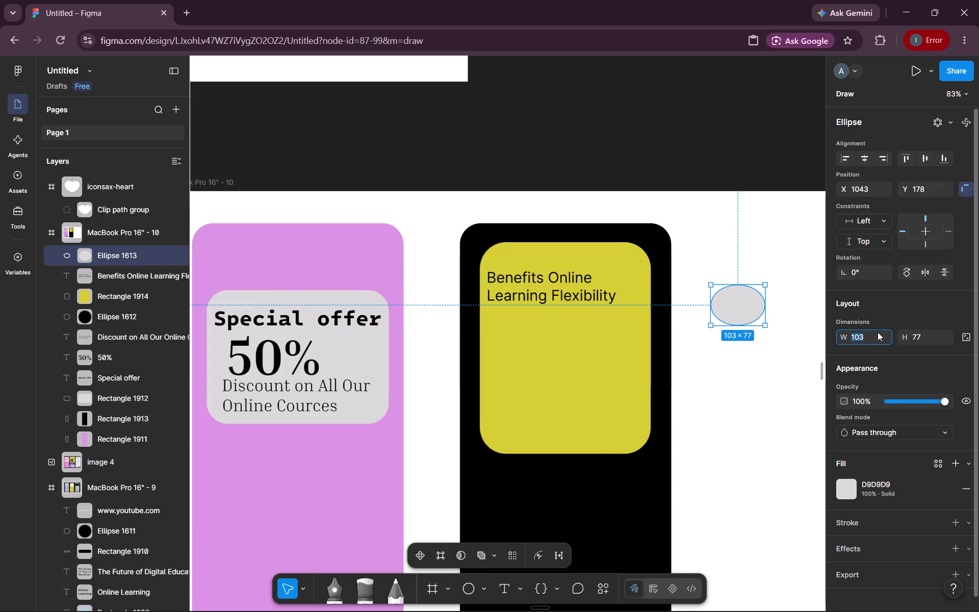
pyautogui.write('75')
pyautogui.press('Return')
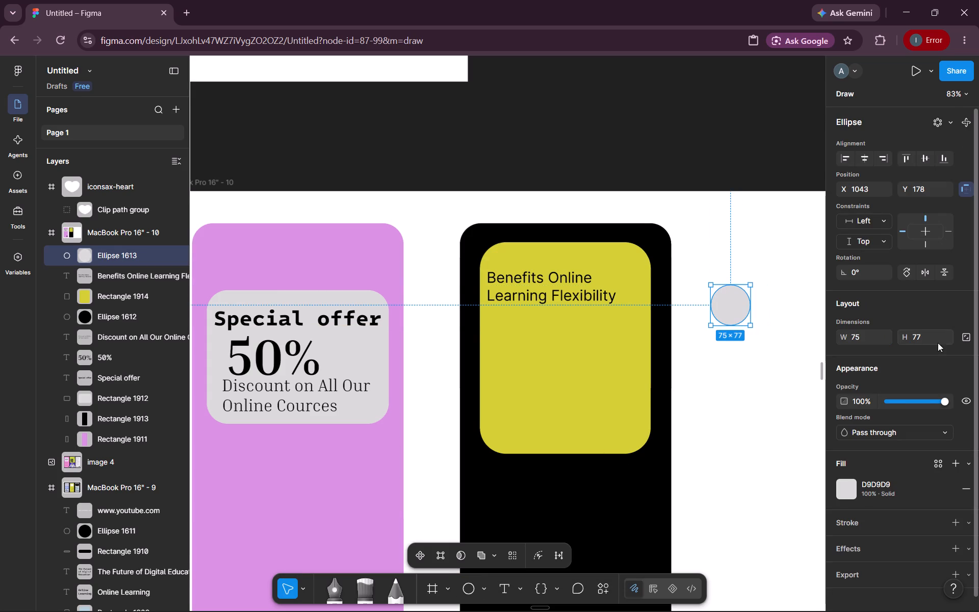
pyautogui.tripleClick(937, 341)
pyautogui.write('75')
pyautogui.press('Return')
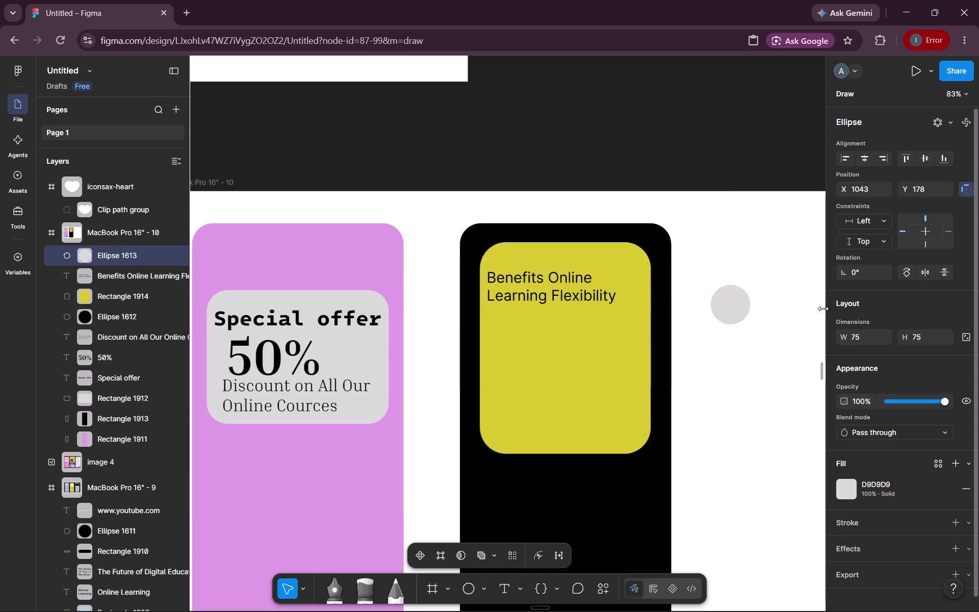
# Move the circle into the yellow card's top-right corner, at about X 836, Y 113.
pyautogui.moveTo(732, 312); pyautogui.dragTo(635, 286)
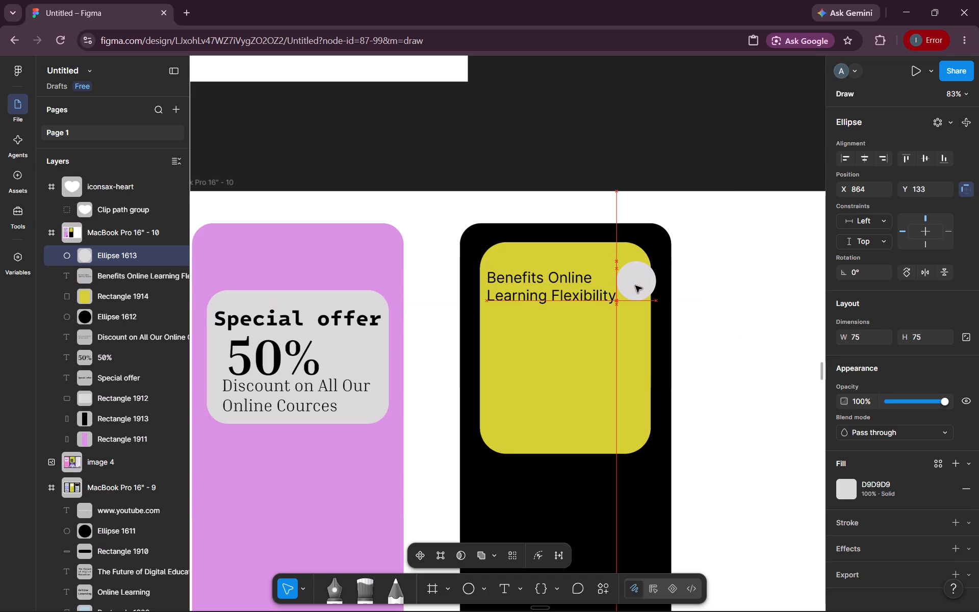
pyautogui.moveTo(635, 286); pyautogui.dragTo(633, 283)
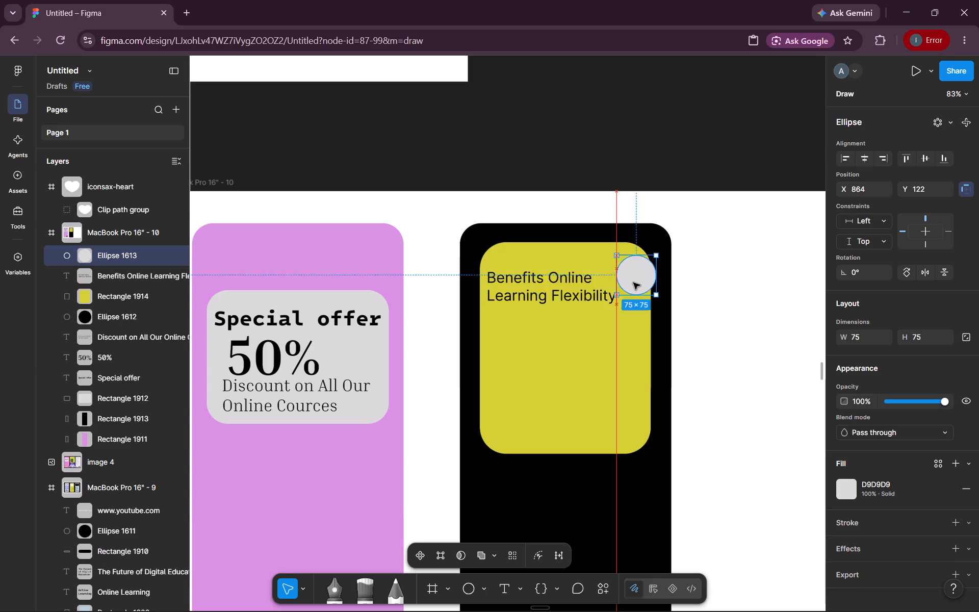
pyautogui.moveTo(633, 283); pyautogui.dragTo(623, 279)
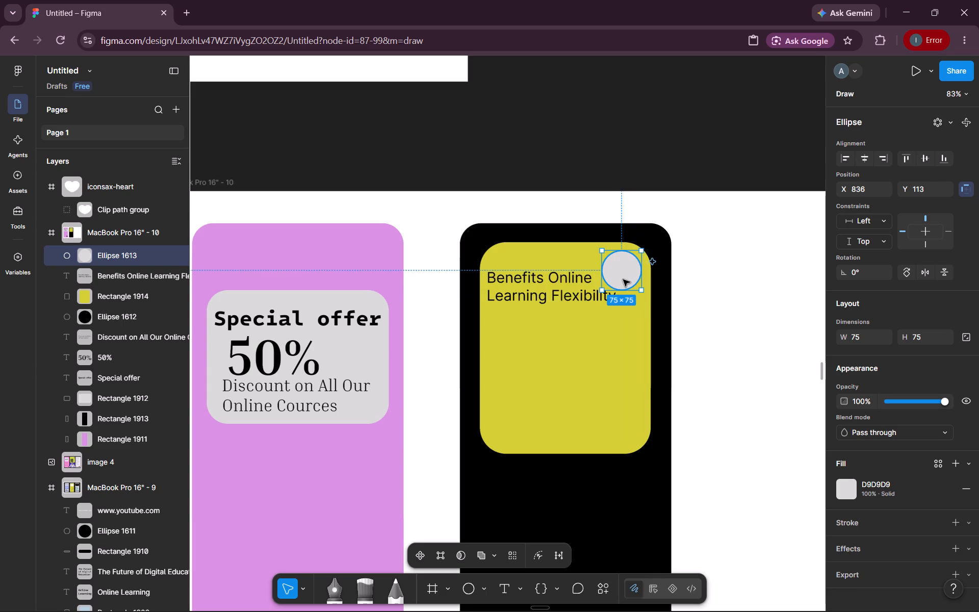
pyautogui.click(682, 290)
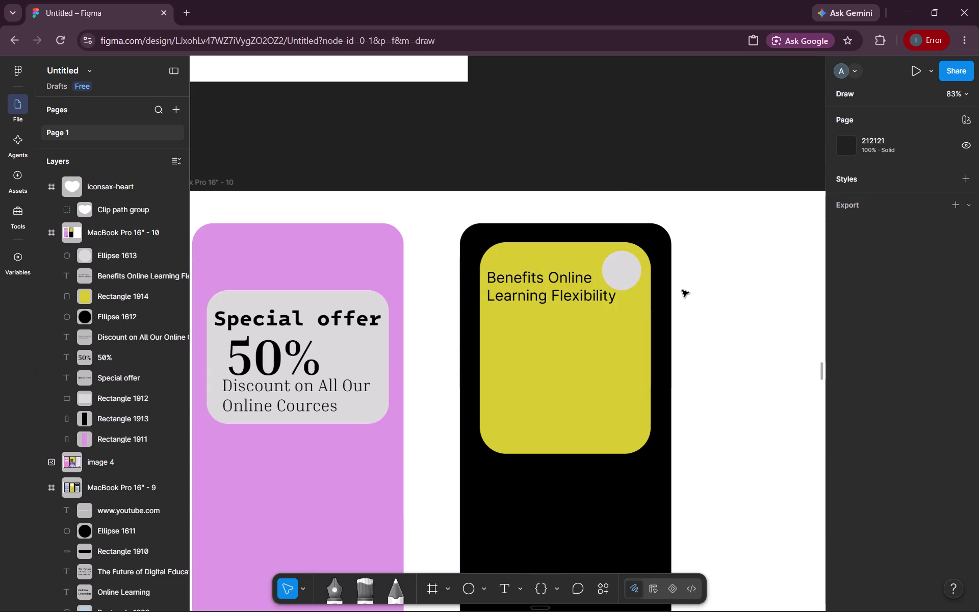
# Set the font size of the whole Benefits text to 22.
pyautogui.doubleClick(592, 289)
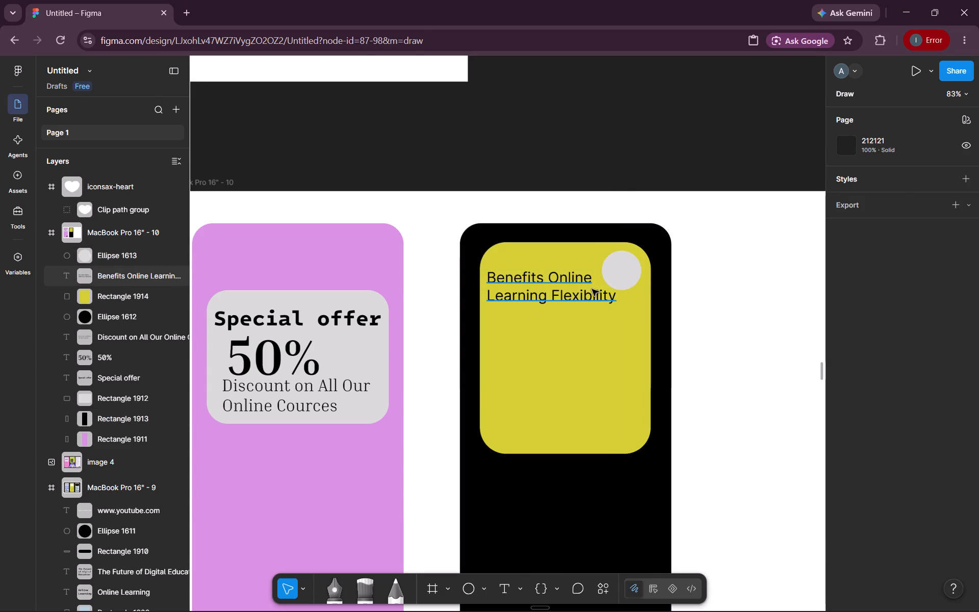
pyautogui.tripleClick(592, 289)
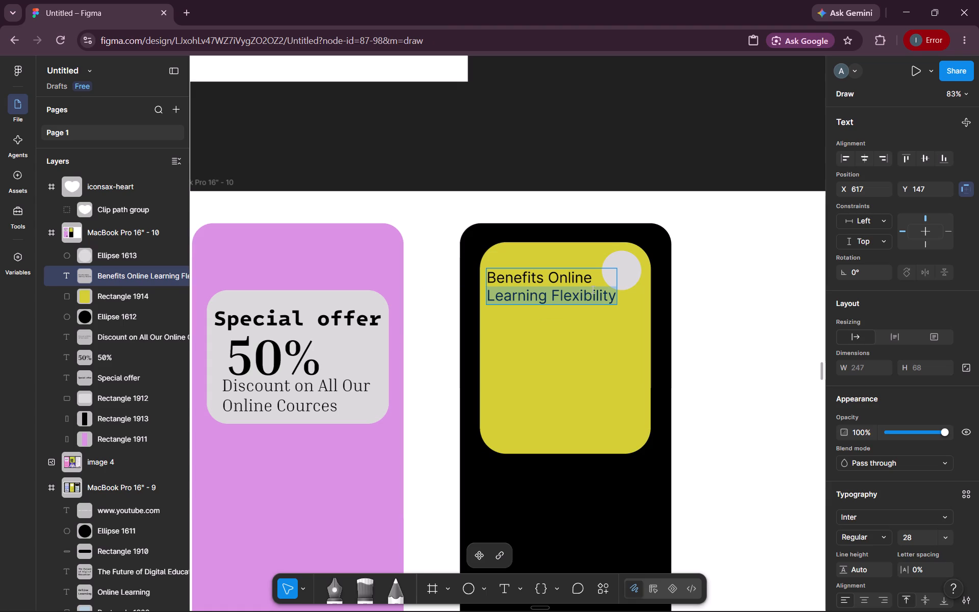
pyautogui.tripleClick(585, 288)
pyautogui.click(585, 288)
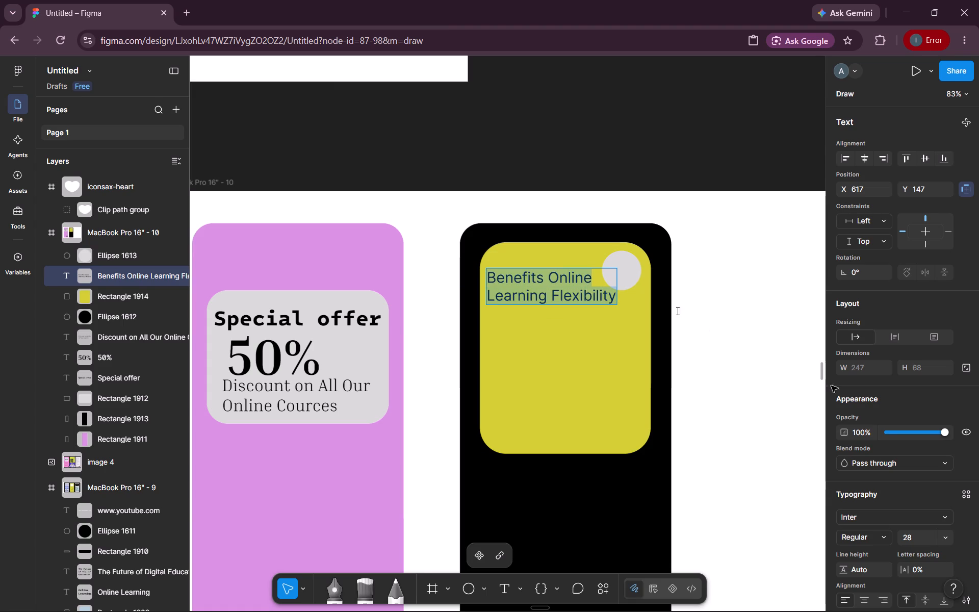
pyautogui.click(951, 535)
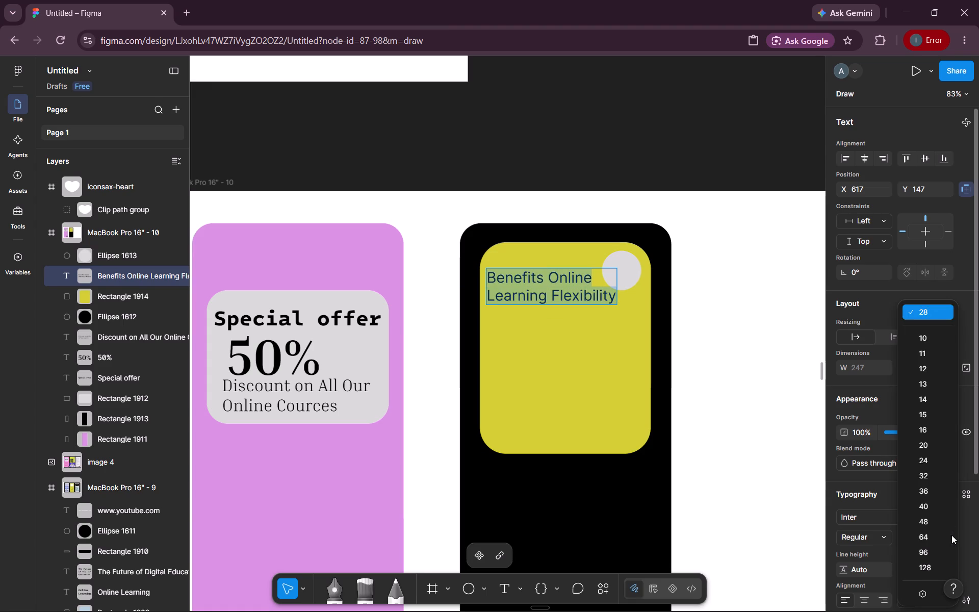
pyautogui.click(928, 449)
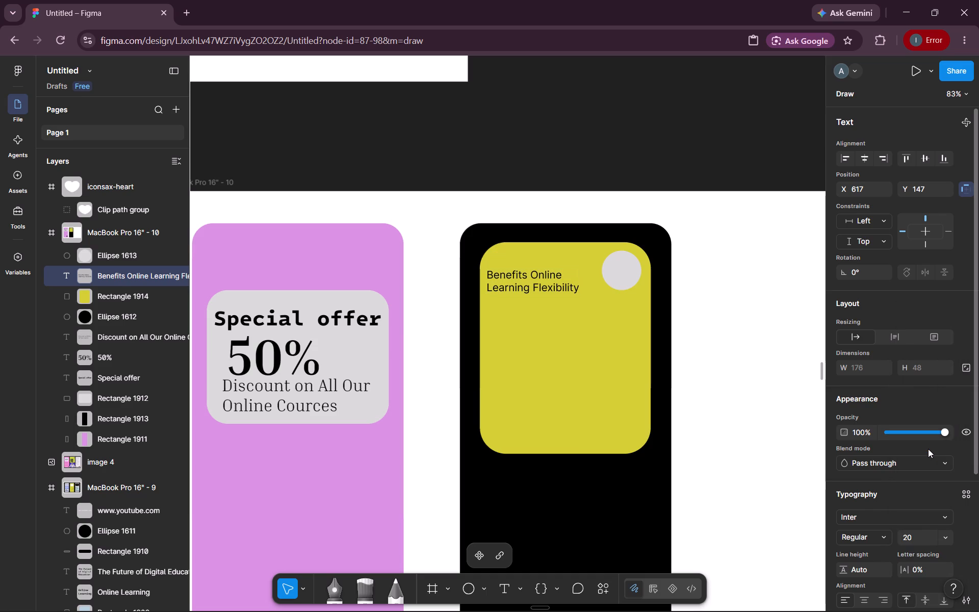
pyautogui.doubleClick(913, 537)
pyautogui.write('22')
pyautogui.press('Return')
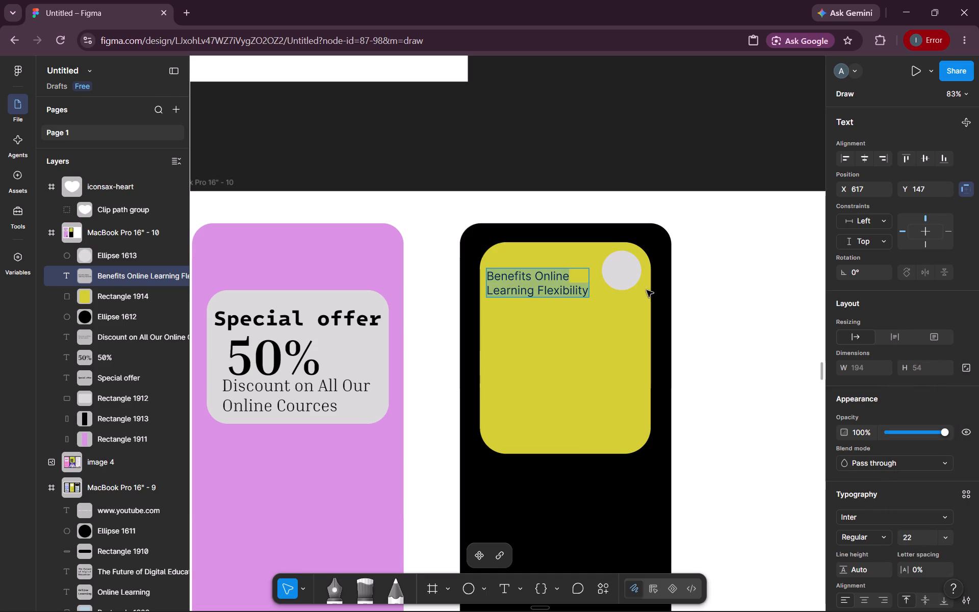
pyautogui.click(563, 333)
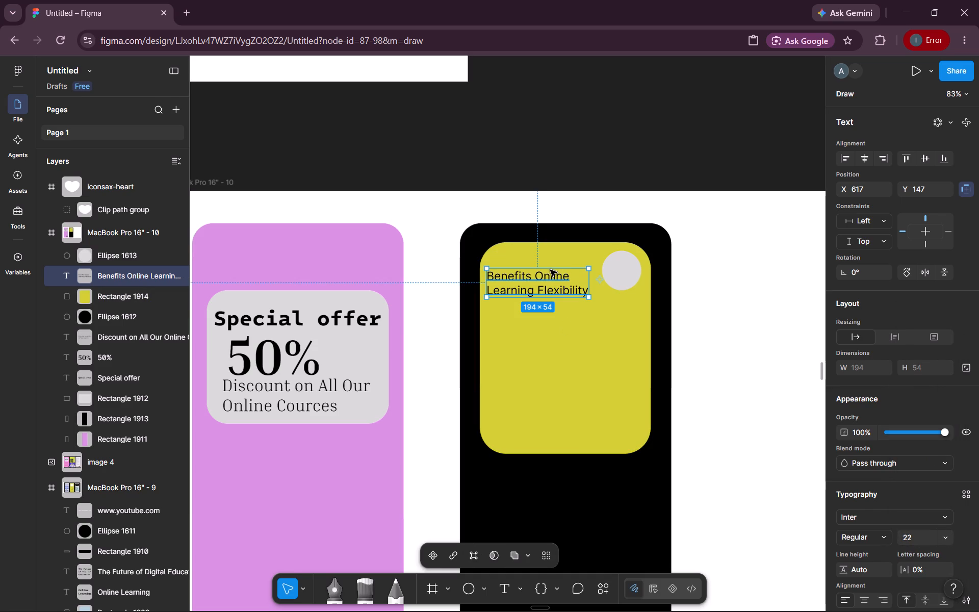
# Move the Benefits text beside the circle on the yellow card, to about X 628, Y 139.
pyautogui.moveTo(548, 284); pyautogui.dragTo(553, 282)
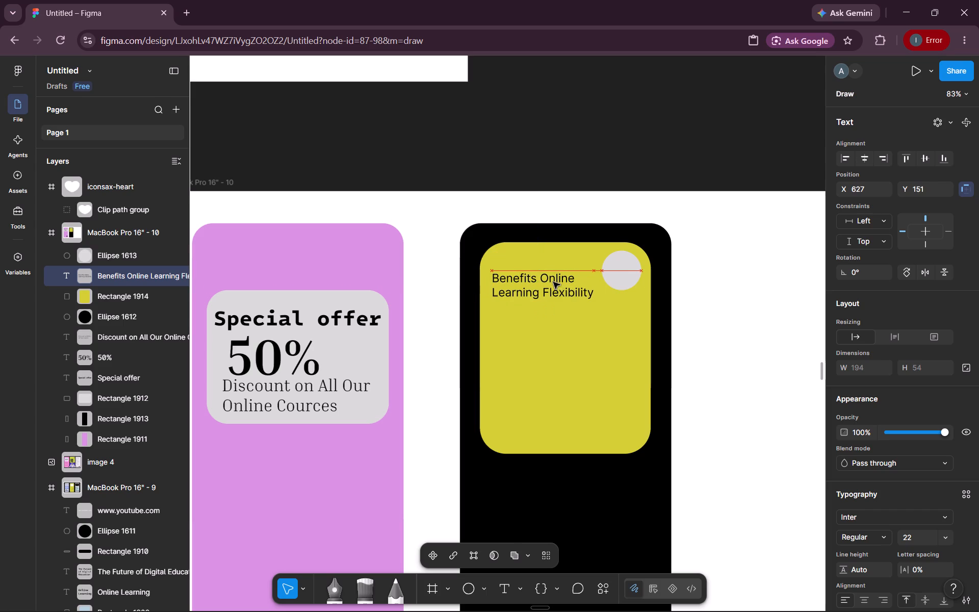
pyautogui.moveTo(553, 282); pyautogui.dragTo(554, 278)
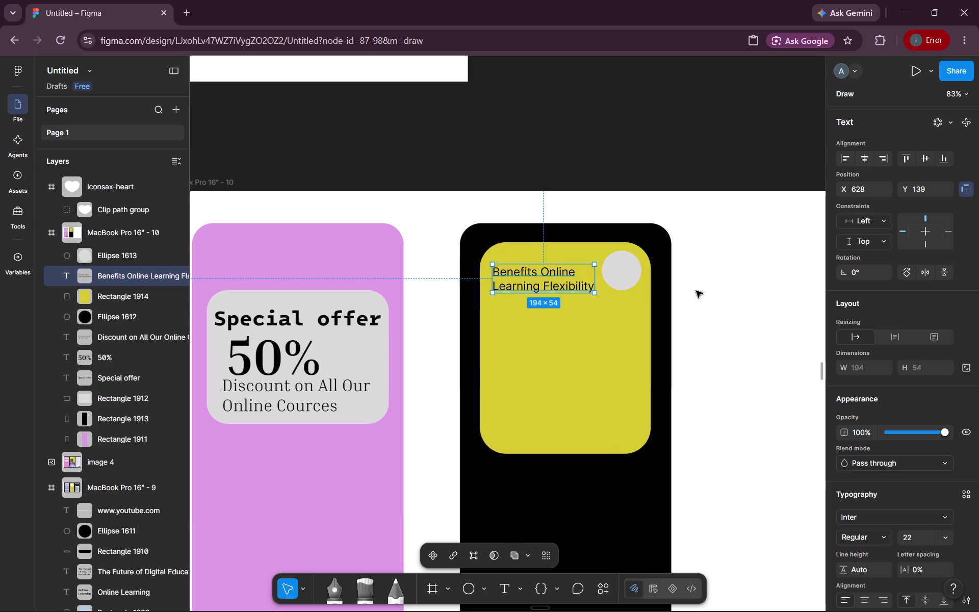
pyautogui.click(696, 291)
# Lower the circle slightly beside the Benefits text, to about X 835, Y 128.
pyautogui.moveTo(609, 276); pyautogui.dragTo(609, 282)
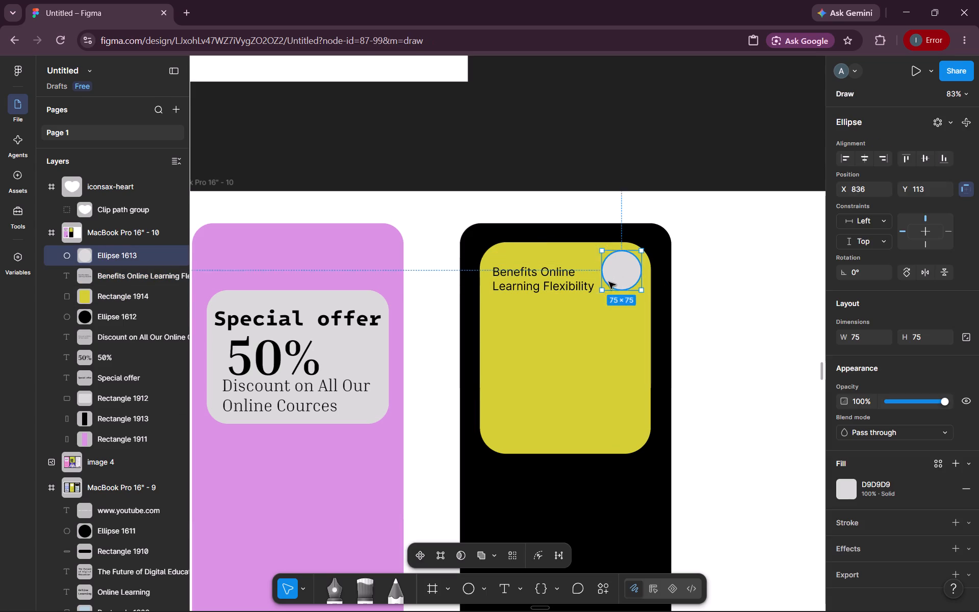
pyautogui.moveTo(609, 282); pyautogui.dragTo(609, 286)
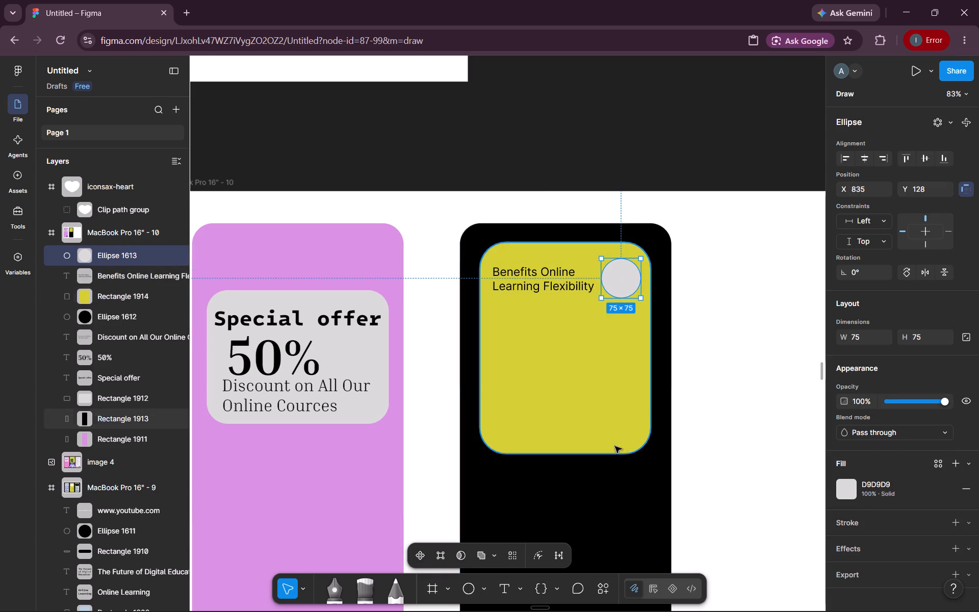
# Change the circle's fill color to black (000000).
pyautogui.click(838, 493)
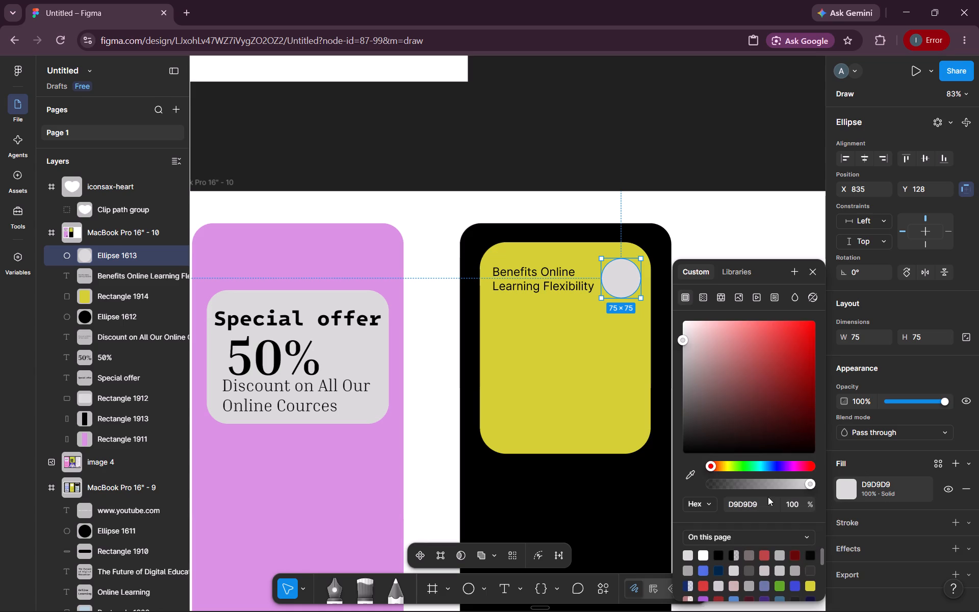
pyautogui.click(721, 552)
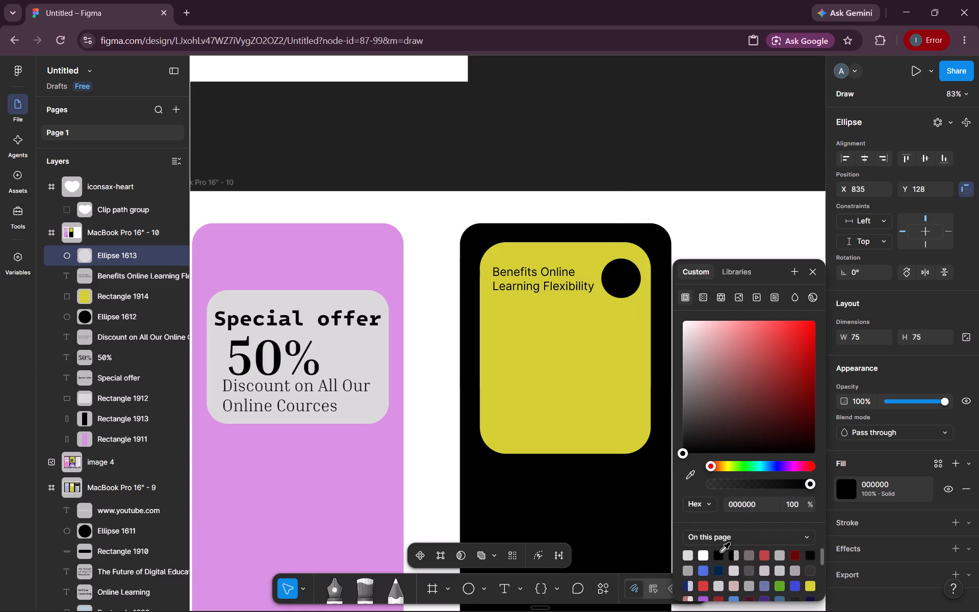
pyautogui.click(811, 274)
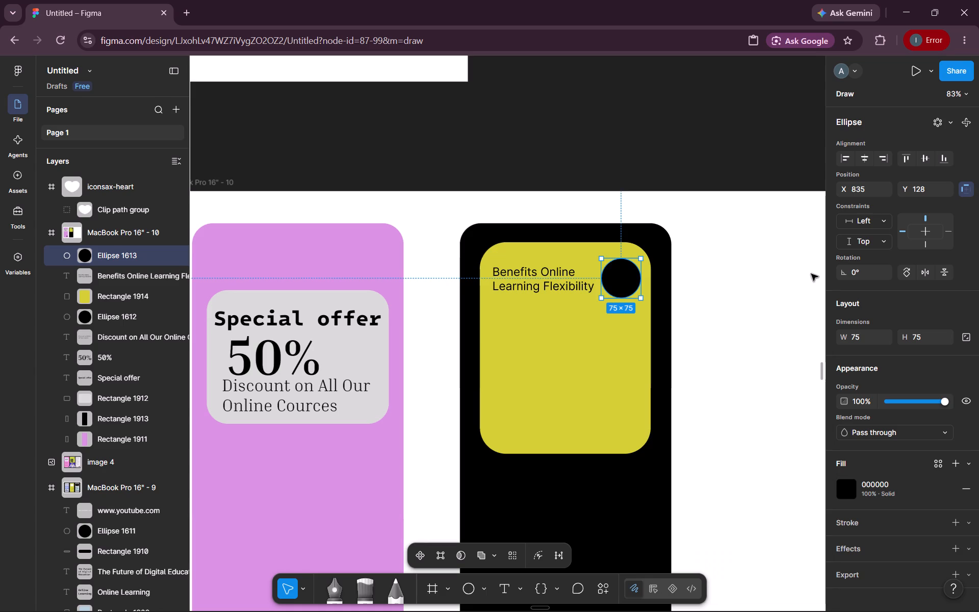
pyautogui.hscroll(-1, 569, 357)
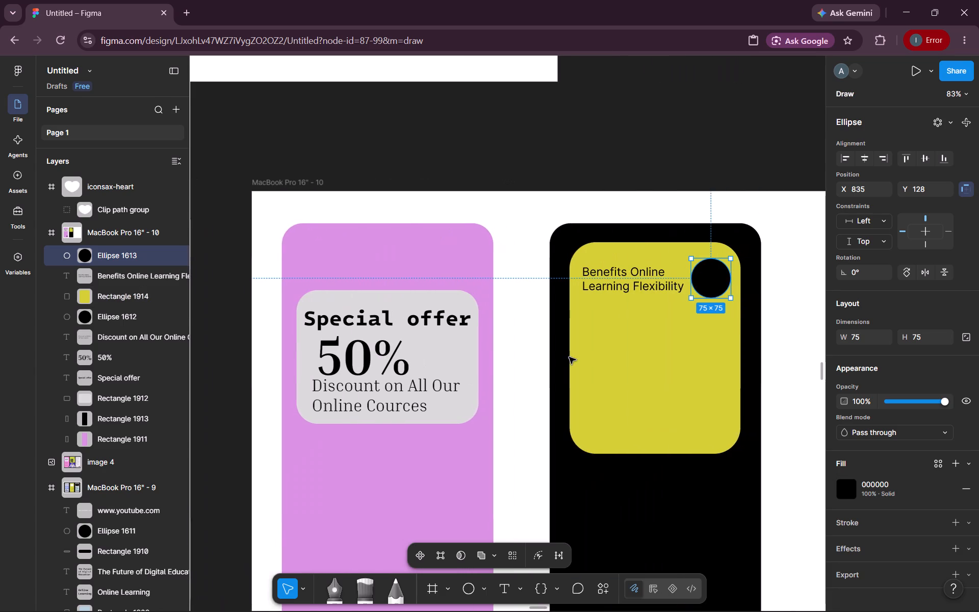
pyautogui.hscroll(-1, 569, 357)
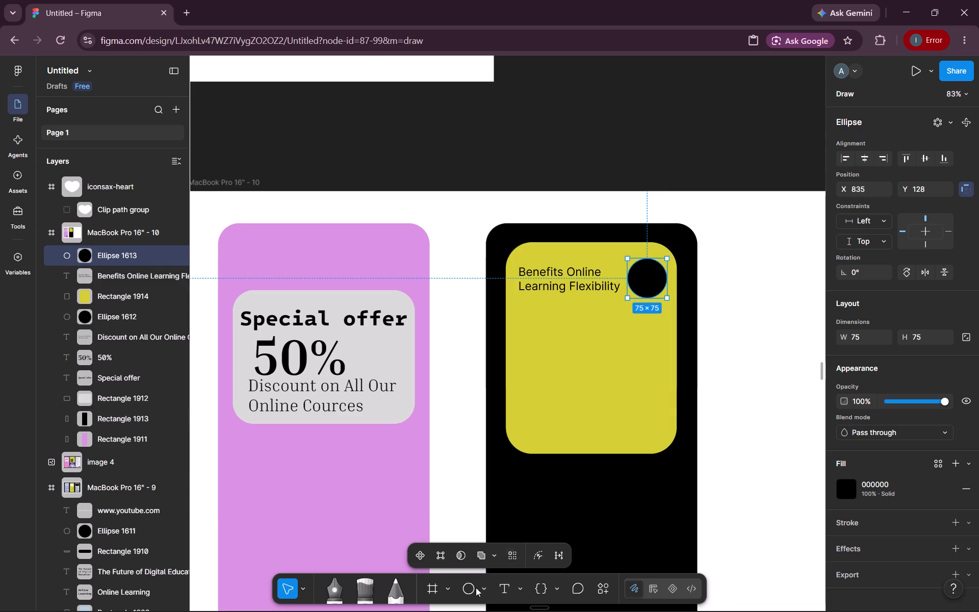
# Add a "+" text at font size 64 on the white area beside the black panel.
pyautogui.click(462, 590)
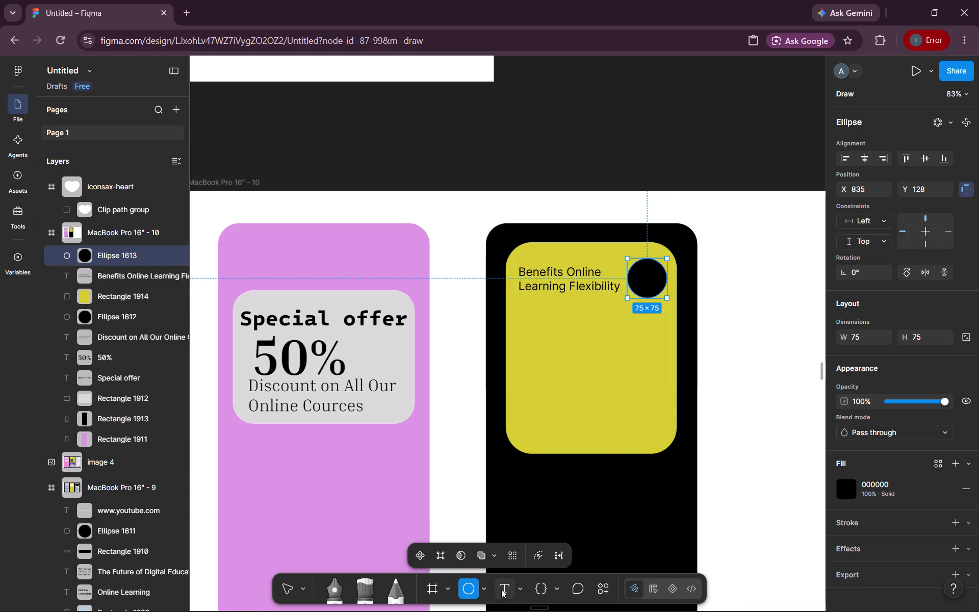
pyautogui.click(501, 589)
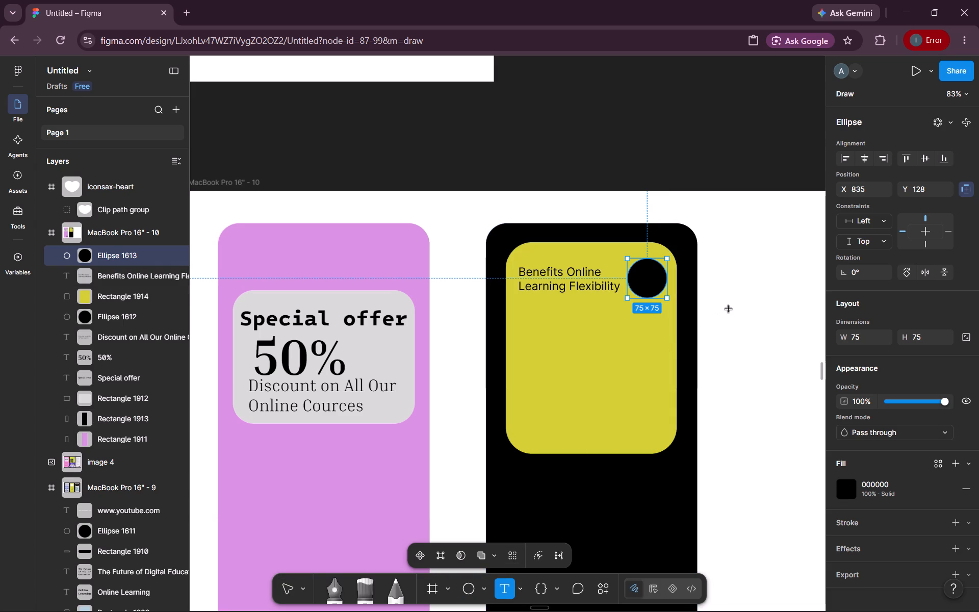
pyautogui.click(729, 309)
pyautogui.press('+')
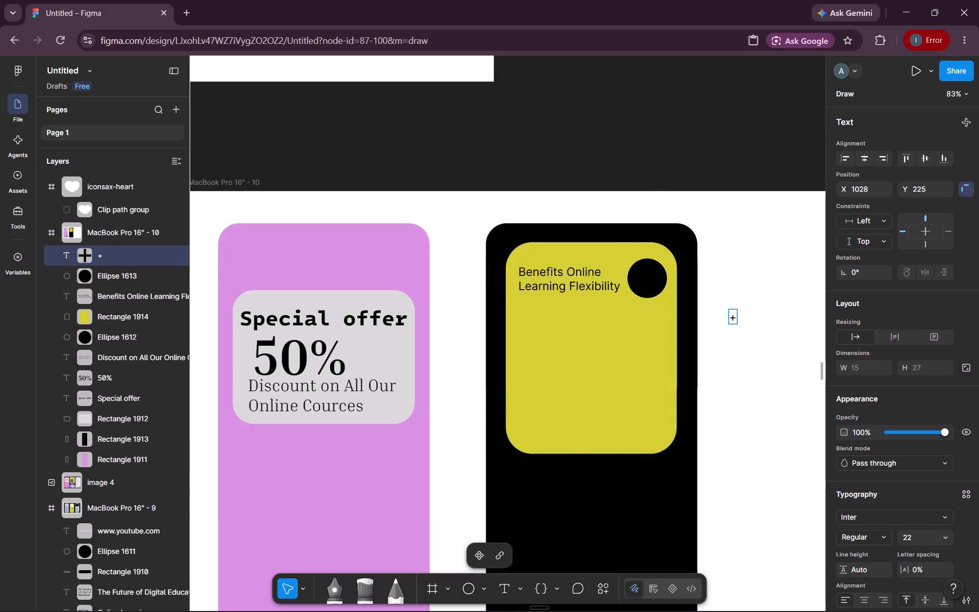
pyautogui.doubleClick(731, 313)
pyautogui.click(940, 535)
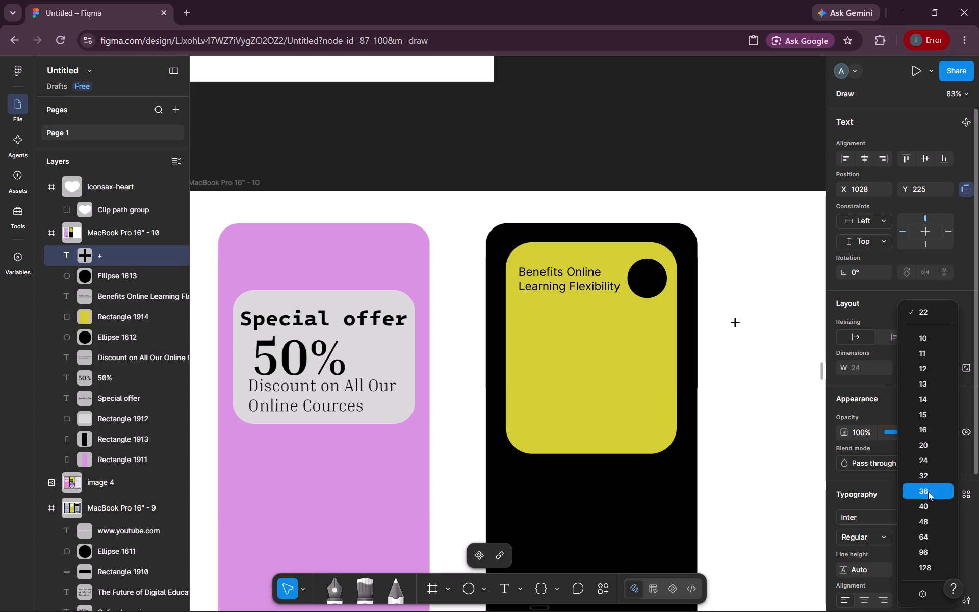
pyautogui.click(924, 537)
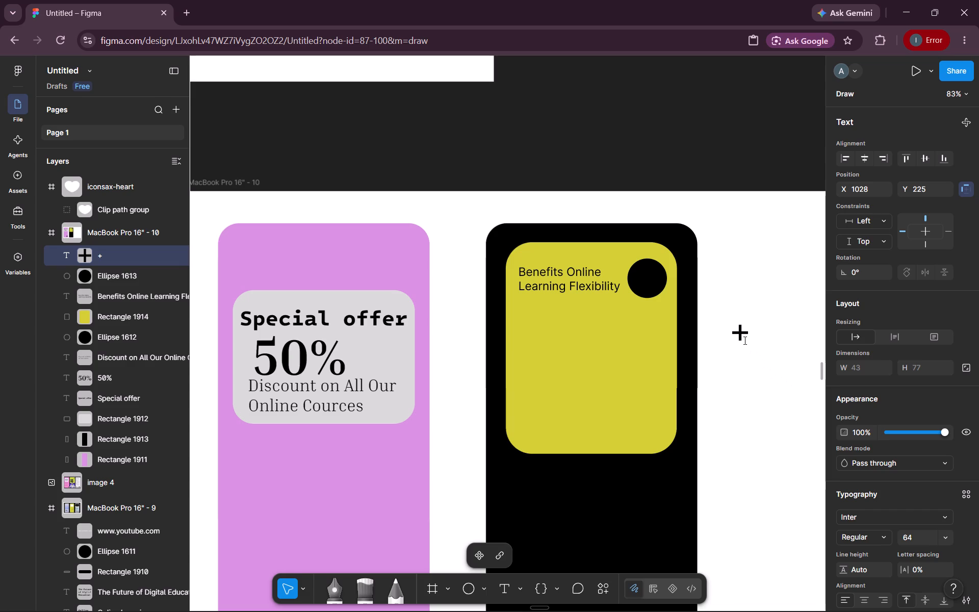
pyautogui.click(744, 364)
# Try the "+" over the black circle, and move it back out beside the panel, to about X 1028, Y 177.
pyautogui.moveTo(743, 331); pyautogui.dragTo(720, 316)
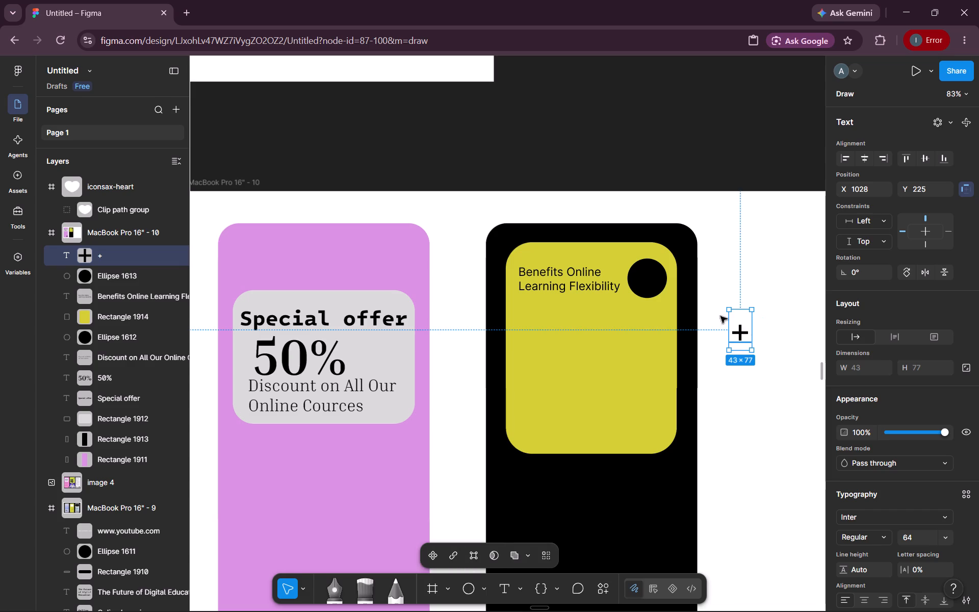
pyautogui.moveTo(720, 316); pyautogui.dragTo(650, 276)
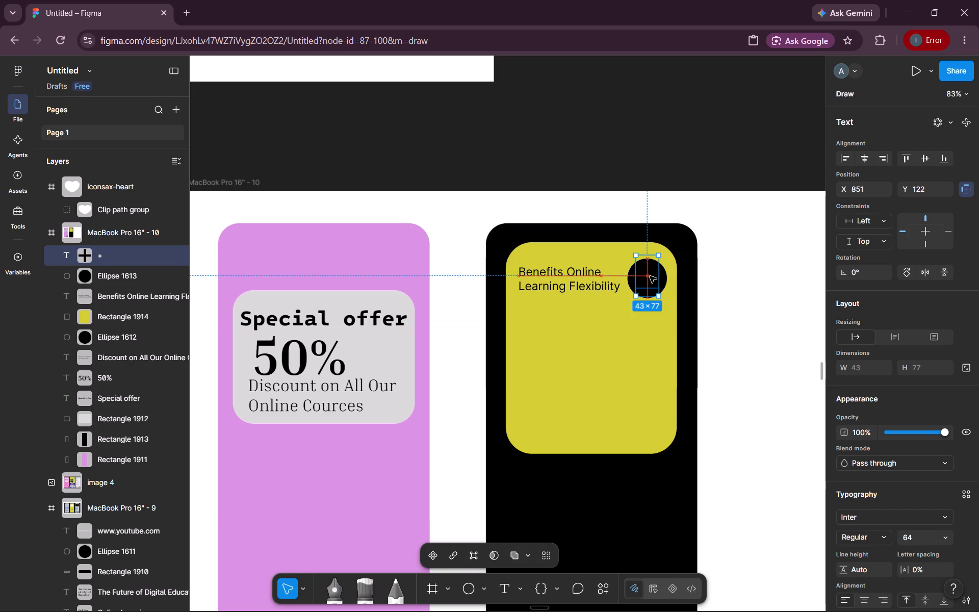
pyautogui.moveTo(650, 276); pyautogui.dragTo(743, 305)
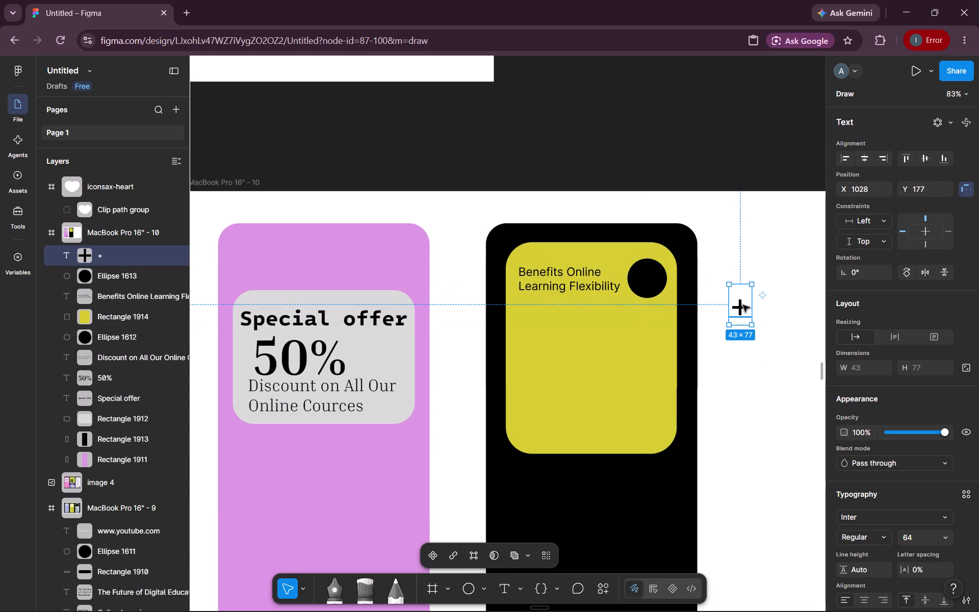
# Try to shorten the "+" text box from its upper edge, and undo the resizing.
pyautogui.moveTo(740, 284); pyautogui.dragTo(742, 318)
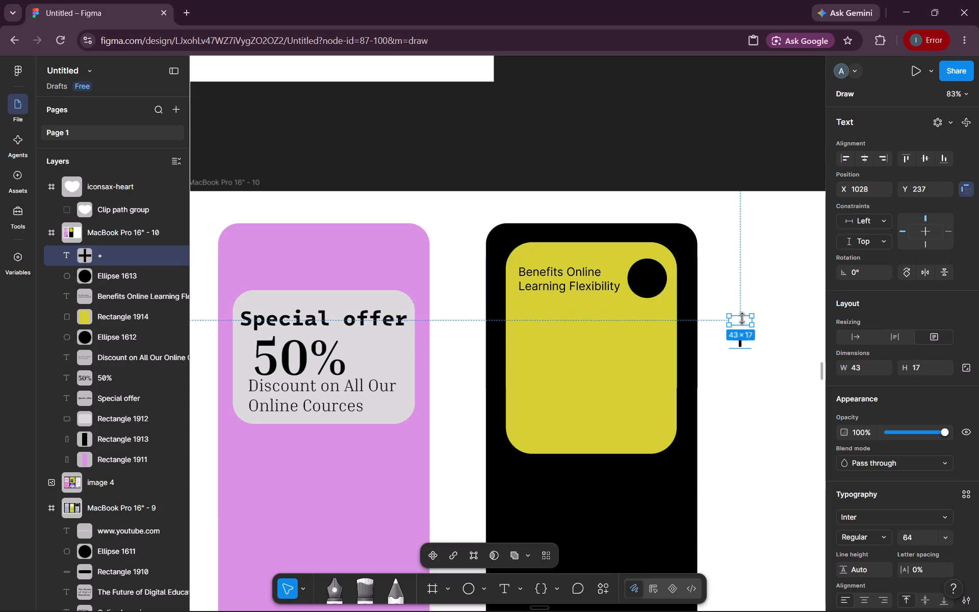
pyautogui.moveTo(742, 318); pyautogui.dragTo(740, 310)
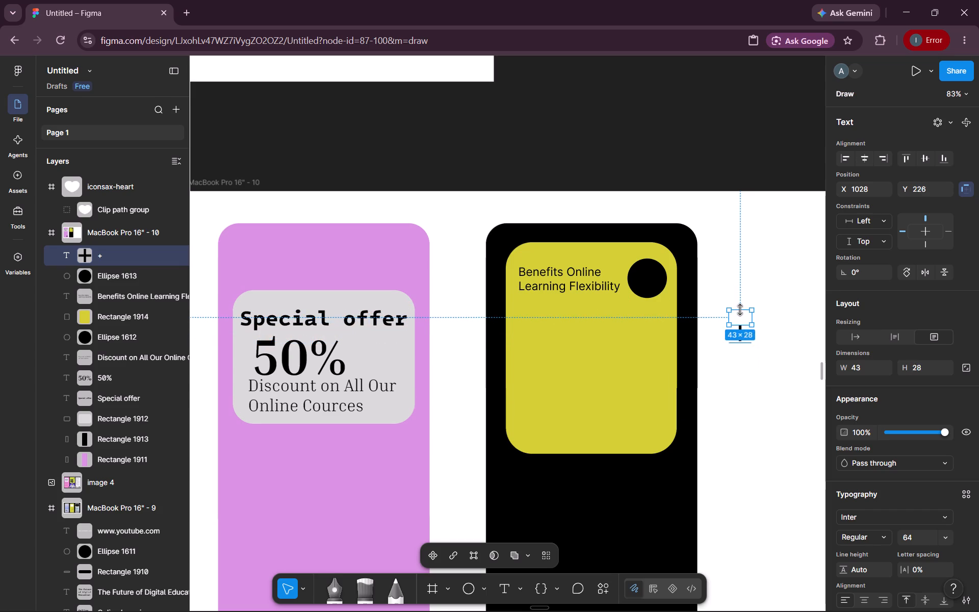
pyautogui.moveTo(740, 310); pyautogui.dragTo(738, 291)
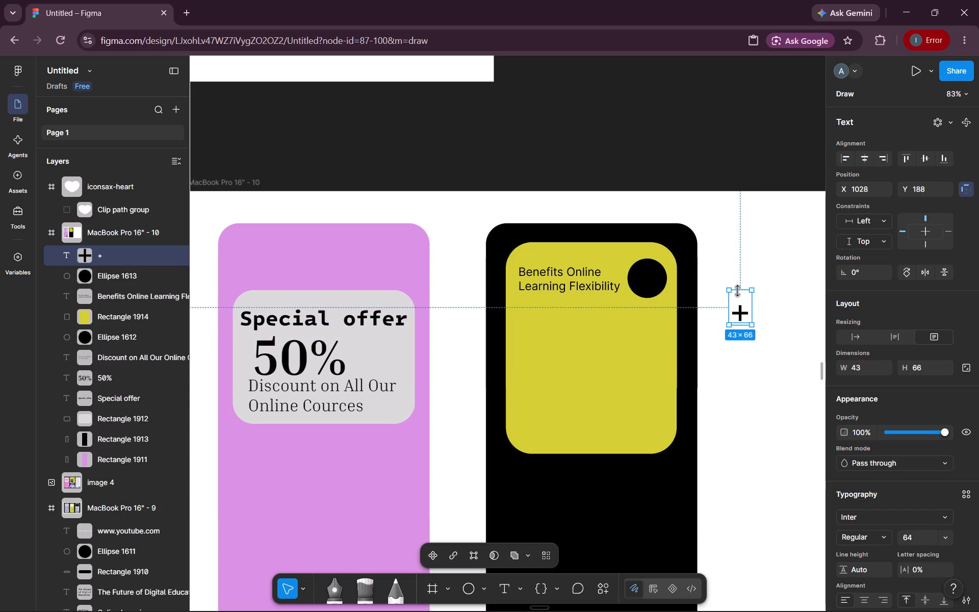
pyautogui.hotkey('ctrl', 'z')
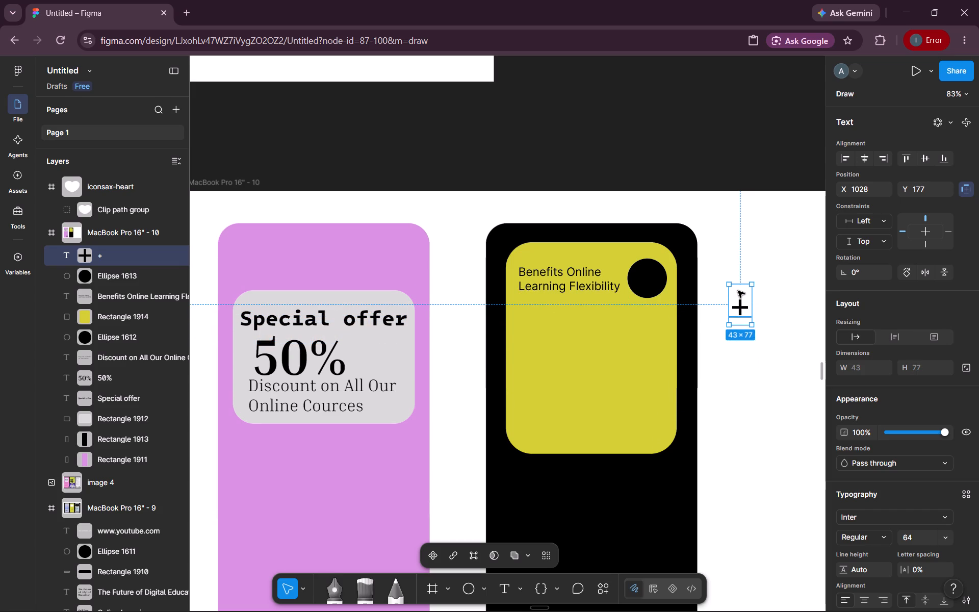
# Move the "+" text onto the black circle on the yellow card, to about X 851, Y 116.
pyautogui.moveTo(739, 315); pyautogui.dragTo(658, 285)
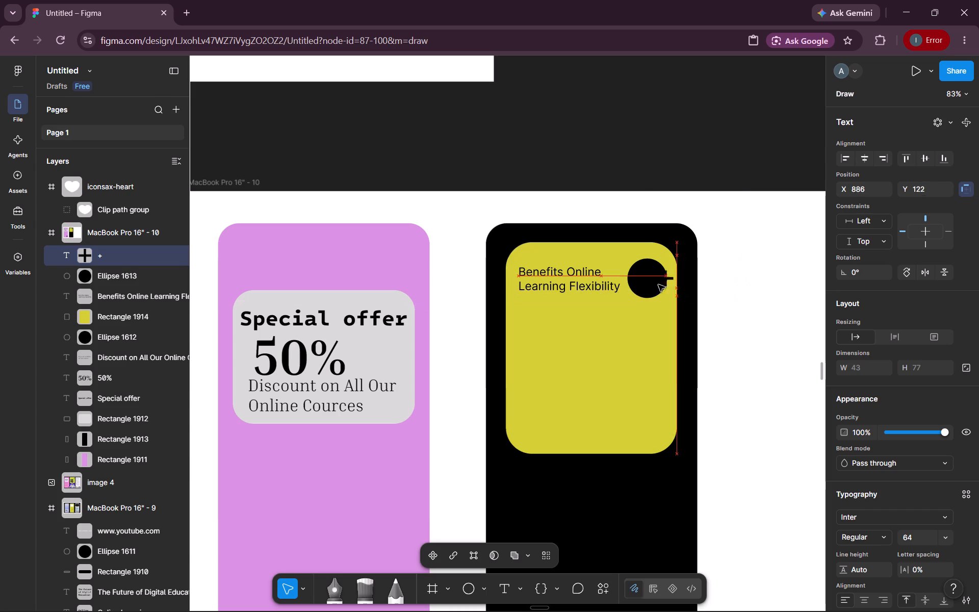
pyautogui.moveTo(658, 285); pyautogui.dragTo(648, 282)
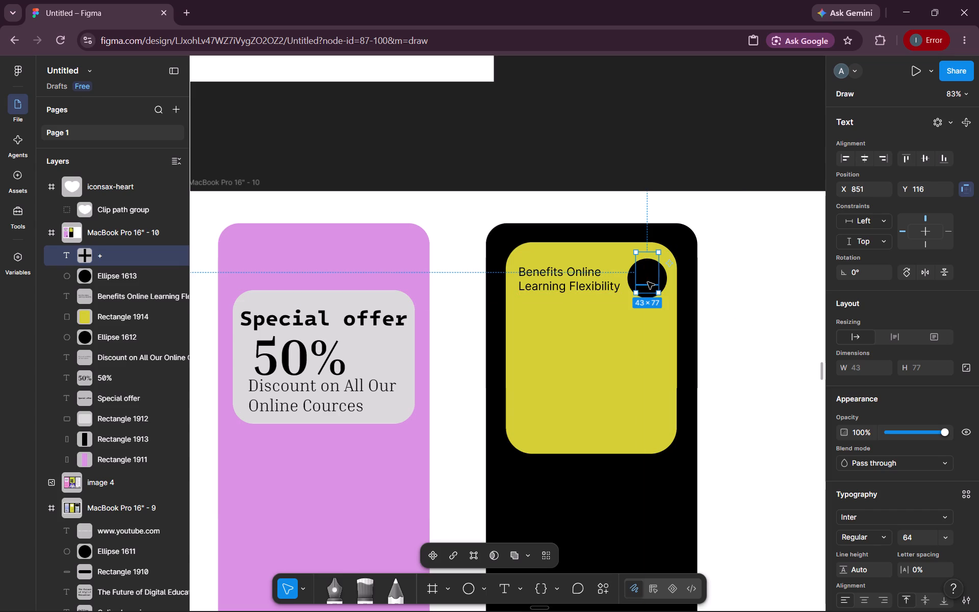
# Change the "+" text's fill color to white (FFFFFF).
pyautogui.scroll(-4, 868, 480)
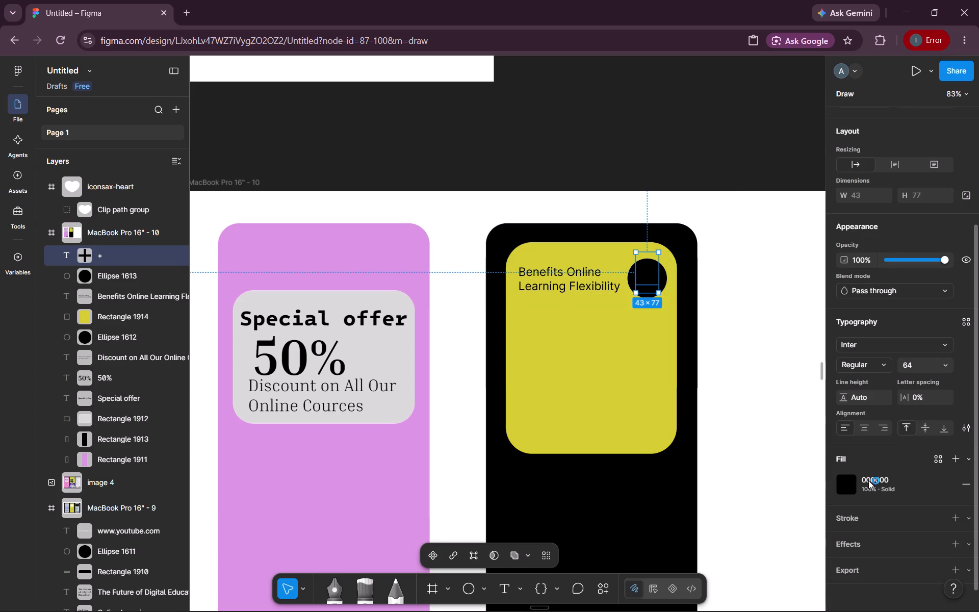
pyautogui.click(846, 486)
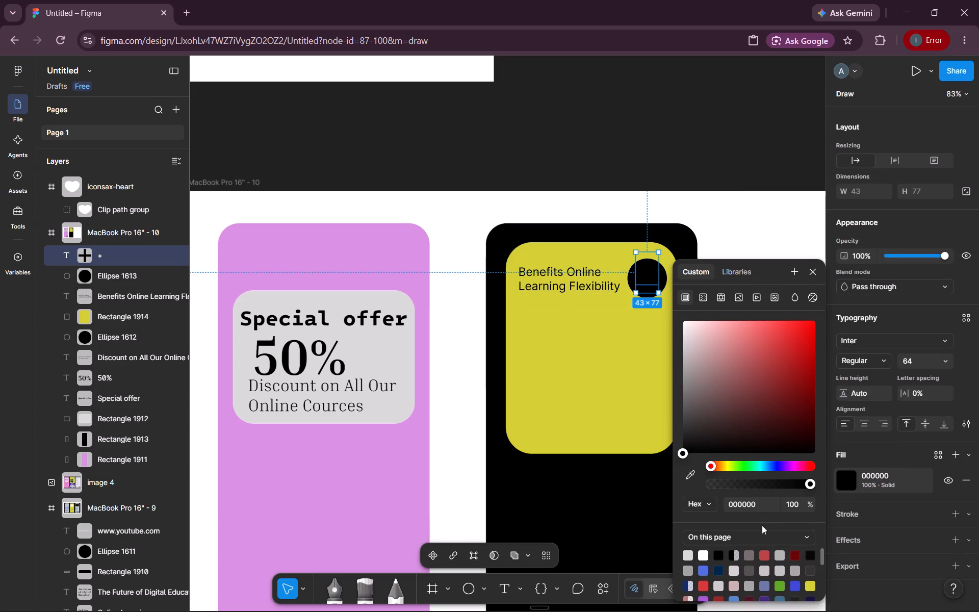
pyautogui.click(706, 553)
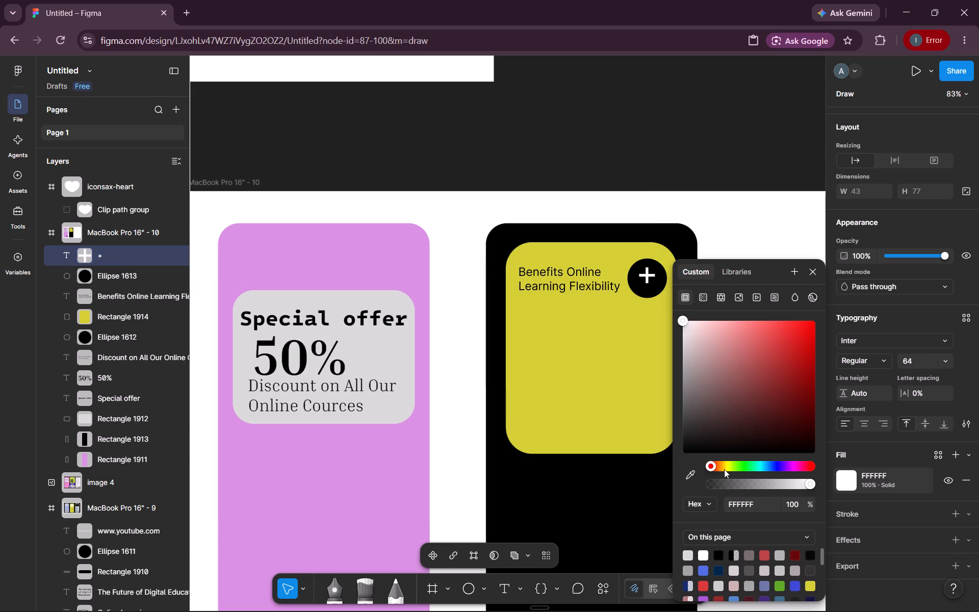
pyautogui.click(808, 273)
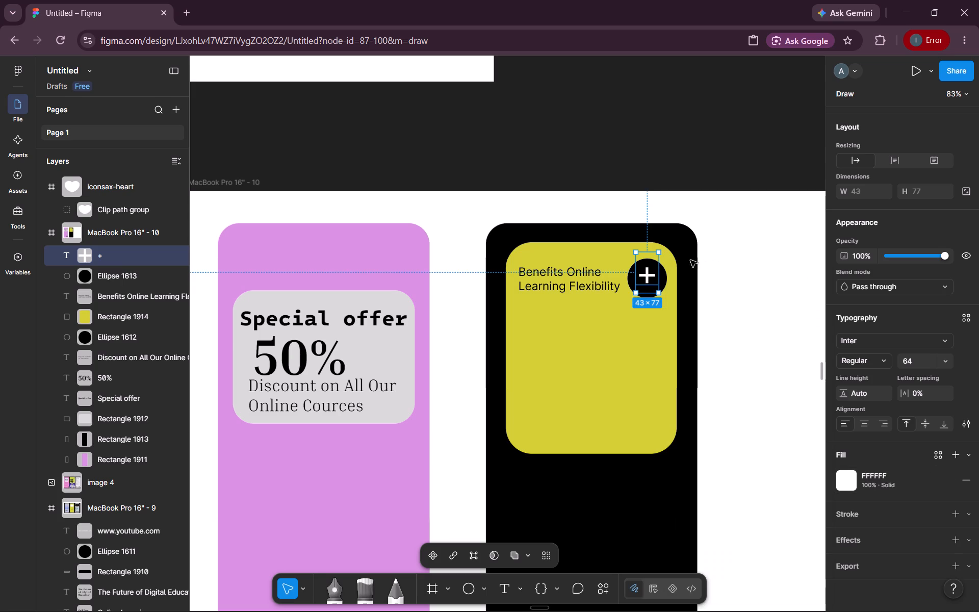
# Lower the "+" slightly so it is centered in the black circle, to about X 851, Y 122.
pyautogui.click(643, 272)
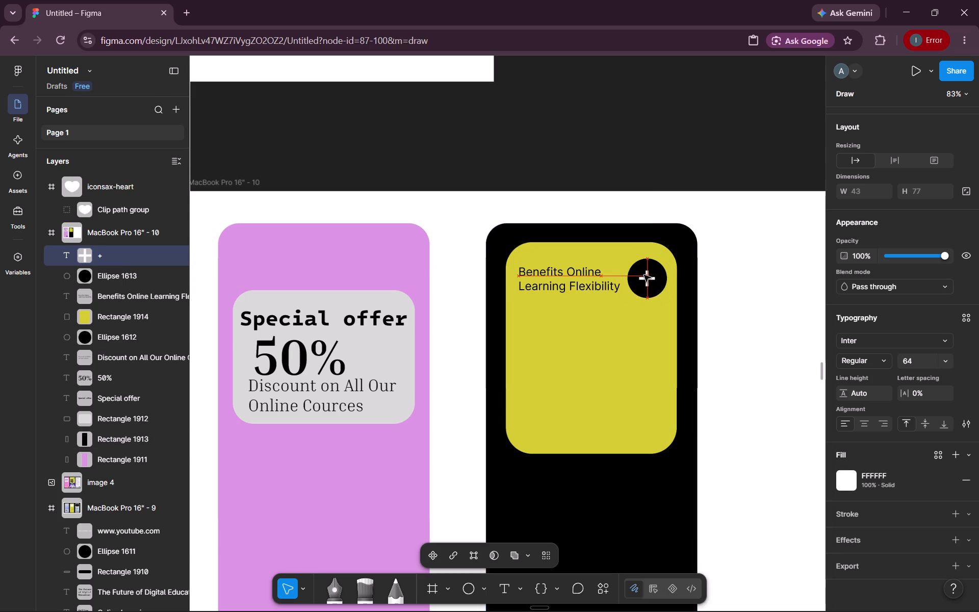
pyautogui.click(752, 303)
# Reduce the font size of the "+" in the black circle to 48.
pyautogui.hscroll(1, 752, 303)
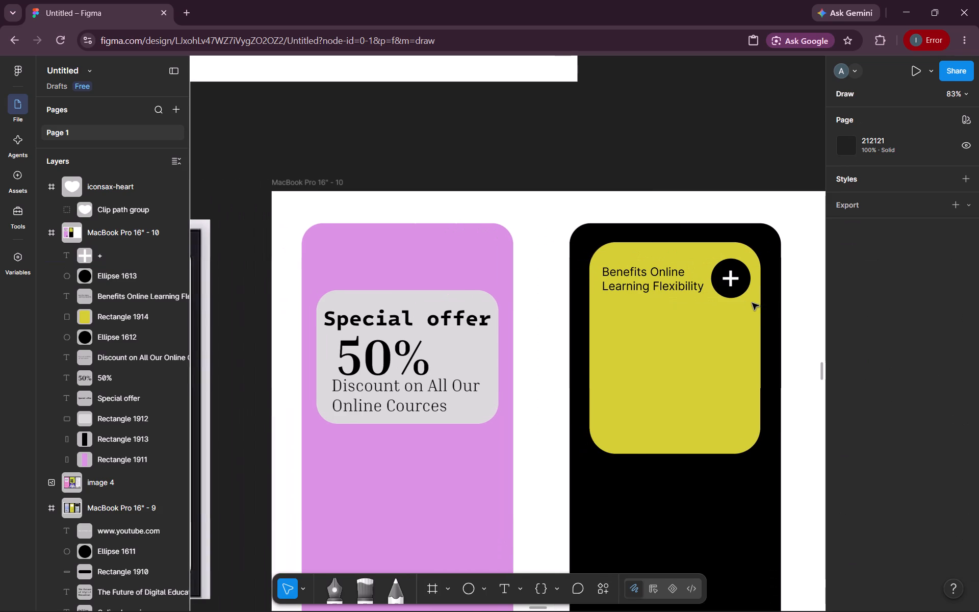
pyautogui.hscroll(1, 752, 303)
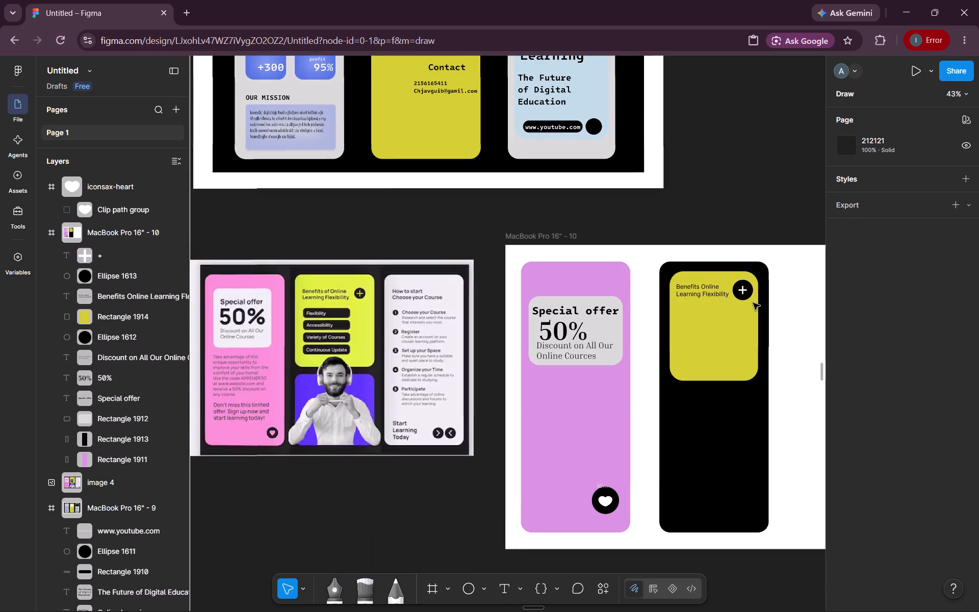
pyautogui.hscroll(-2, 753, 303)
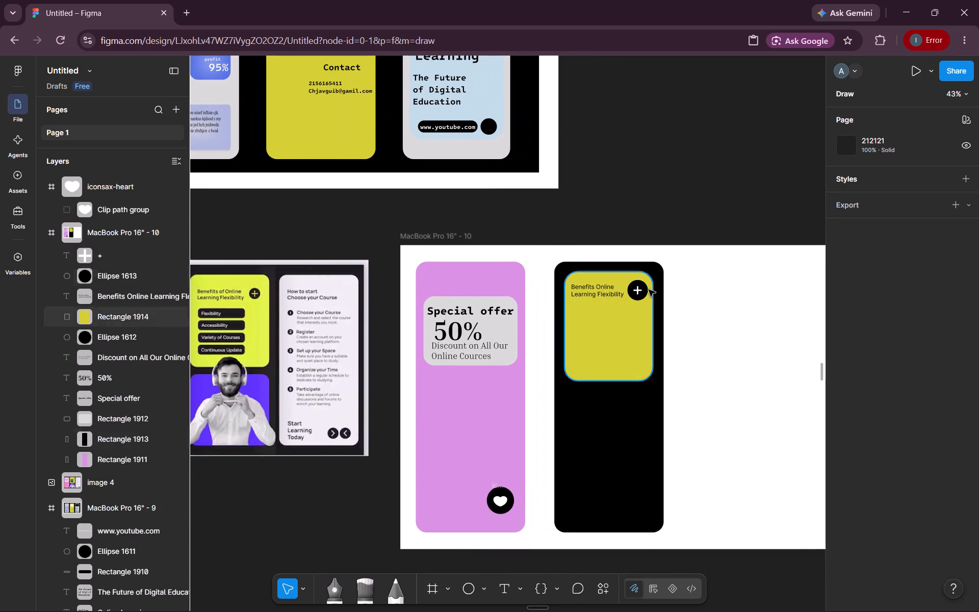
pyautogui.scroll(1, 642, 291)
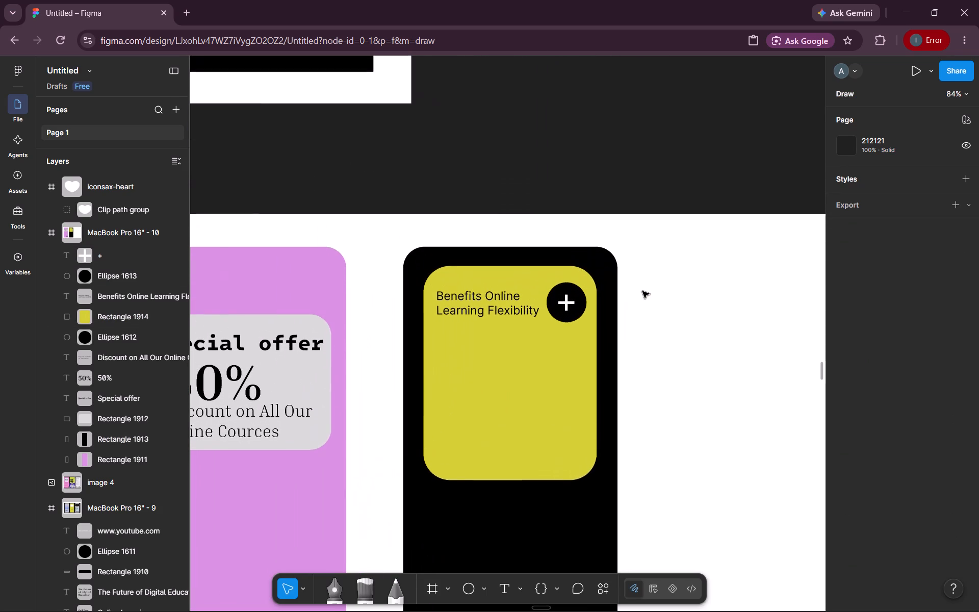
pyautogui.scroll(1, 642, 291)
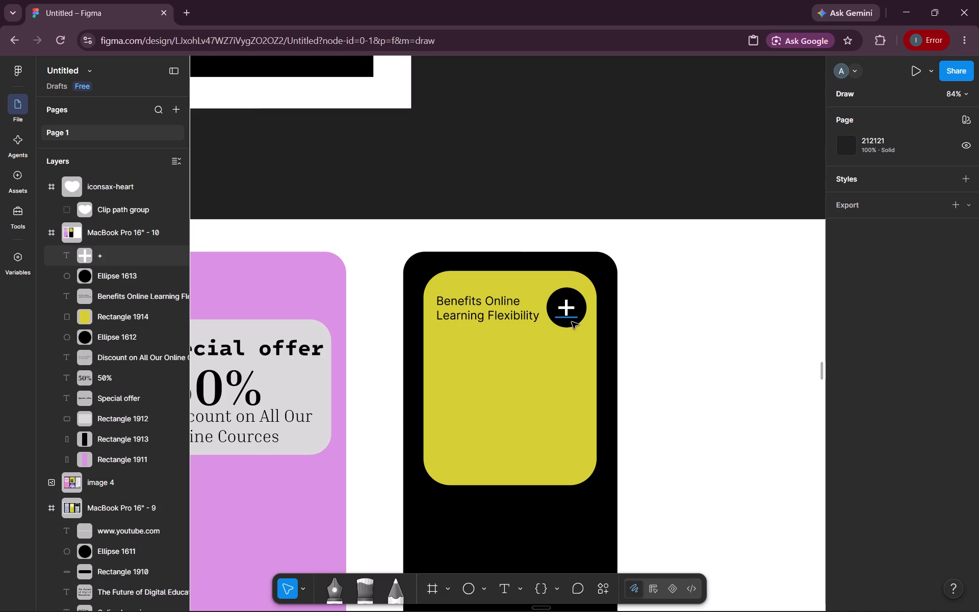
pyautogui.click(572, 322)
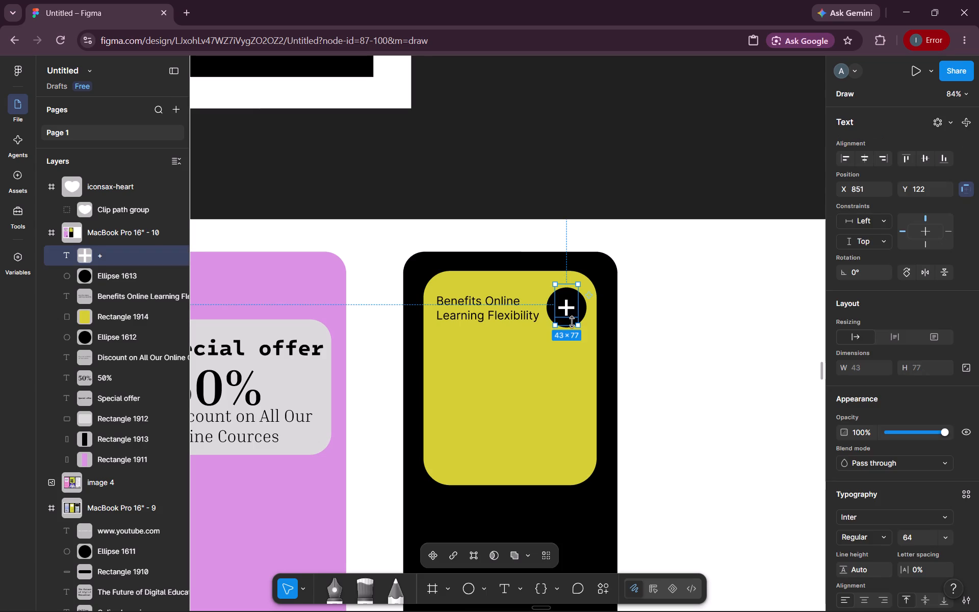
pyautogui.tripleClick(570, 298)
pyautogui.click(944, 533)
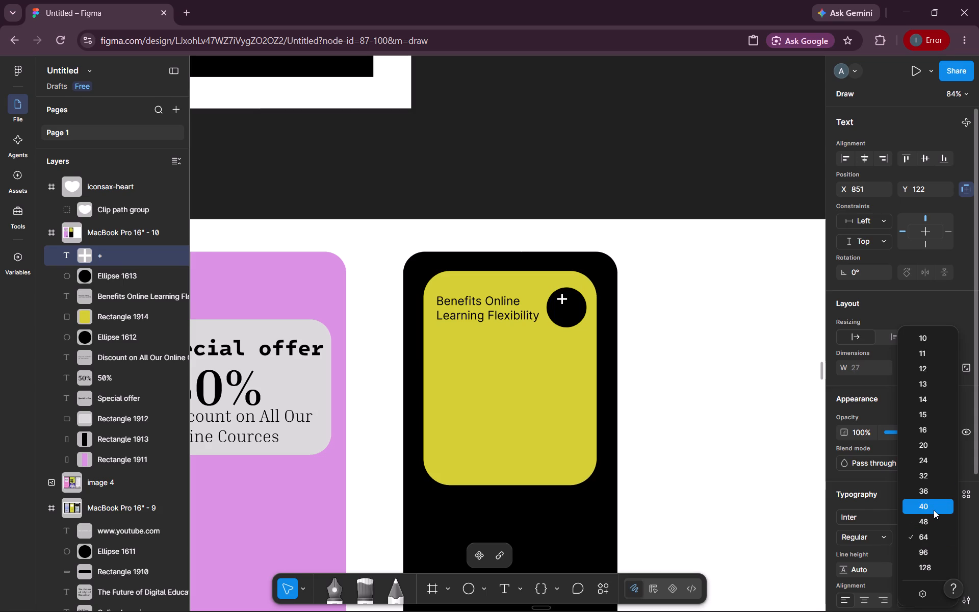
pyautogui.click(931, 517)
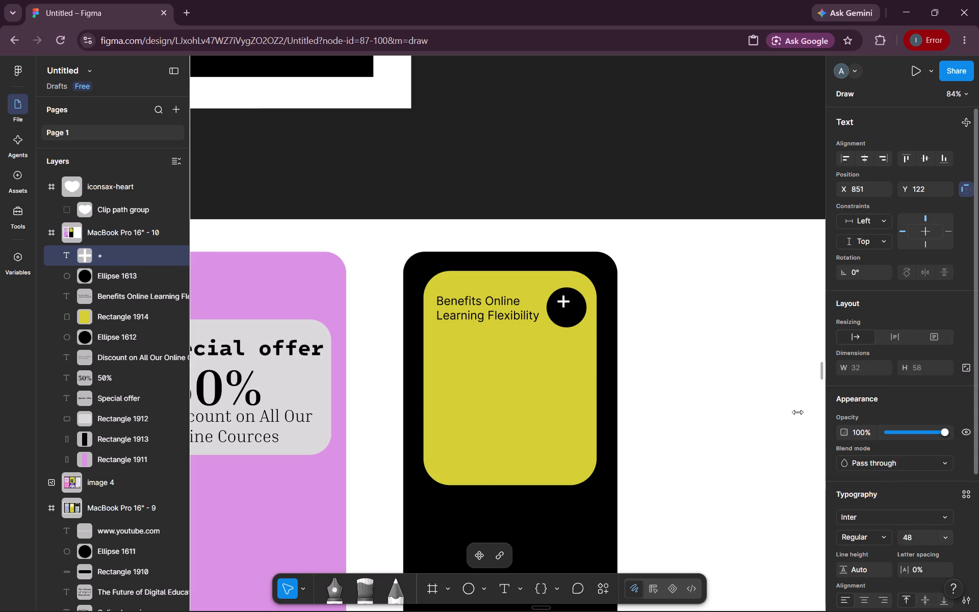
pyautogui.click(570, 328)
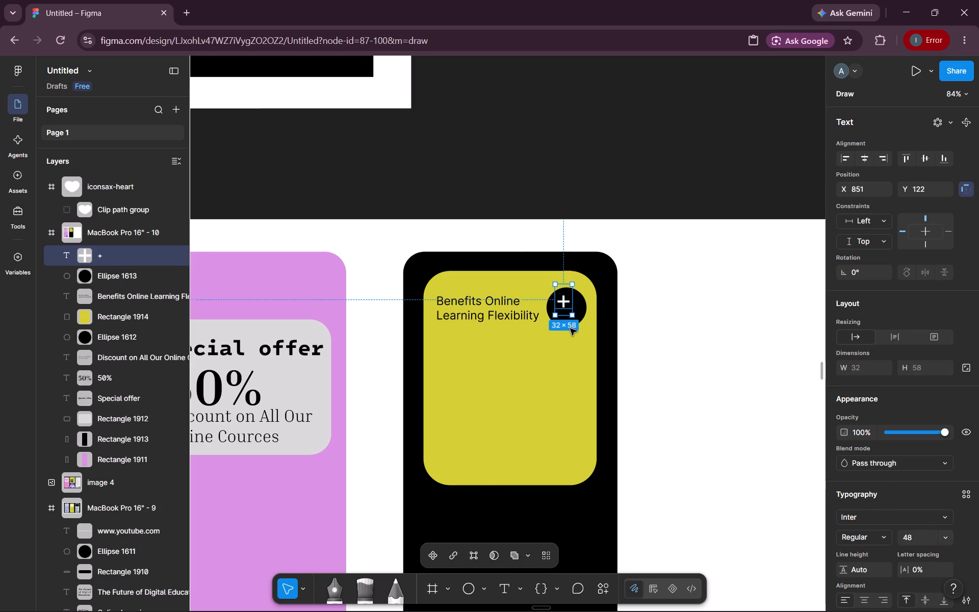
pyautogui.click(652, 317)
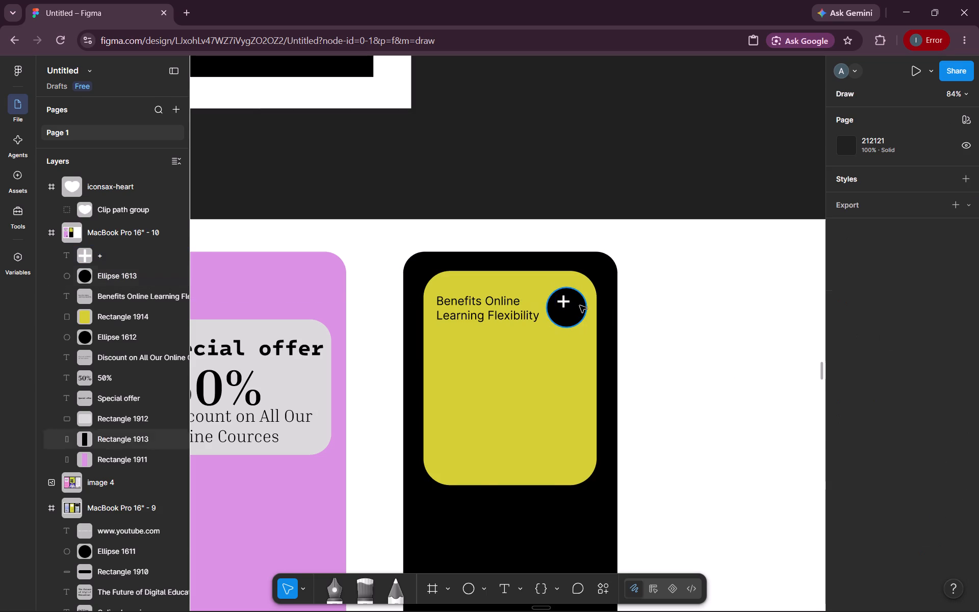
# Resize the black circle on the yellow card to 66 by 66.
pyautogui.click(577, 305)
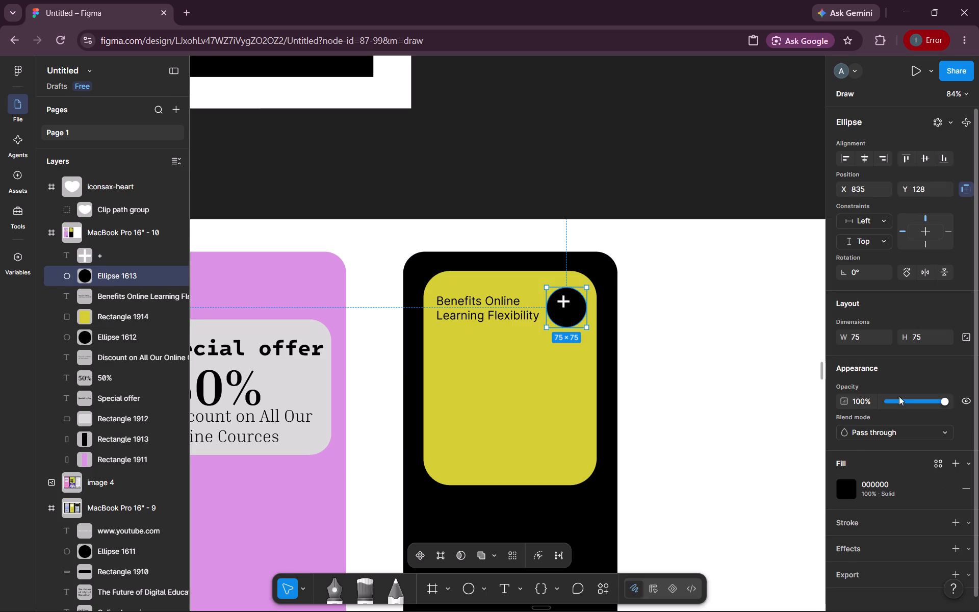
pyautogui.doubleClick(863, 334)
pyautogui.write('66')
pyautogui.press('Return')
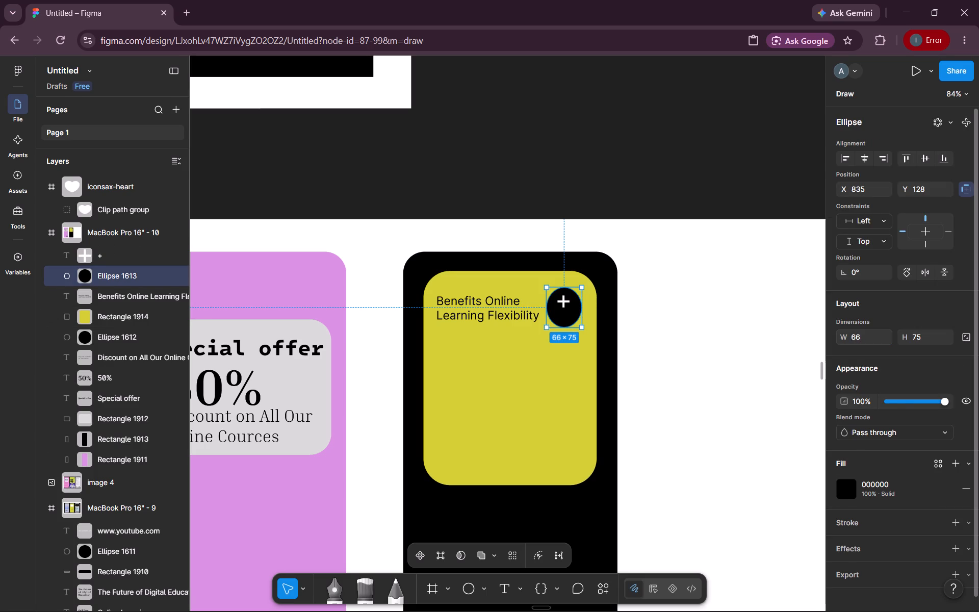
pyautogui.tripleClick(932, 333)
pyautogui.write('66')
pyautogui.press('Return')
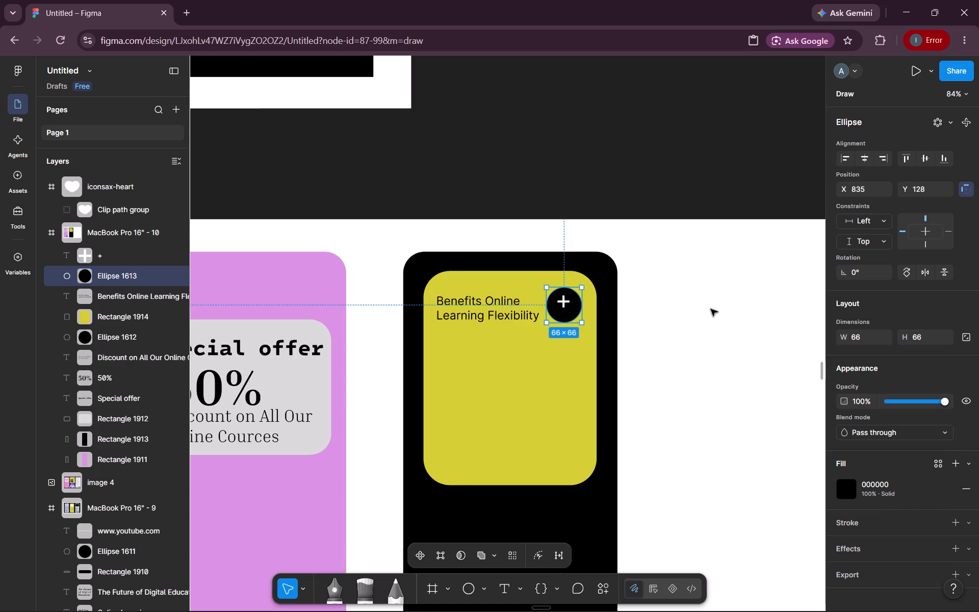
pyautogui.click(711, 309)
# Move the "+" text down toward the centre of the resized black circle, to about X 852.
pyautogui.click(570, 303)
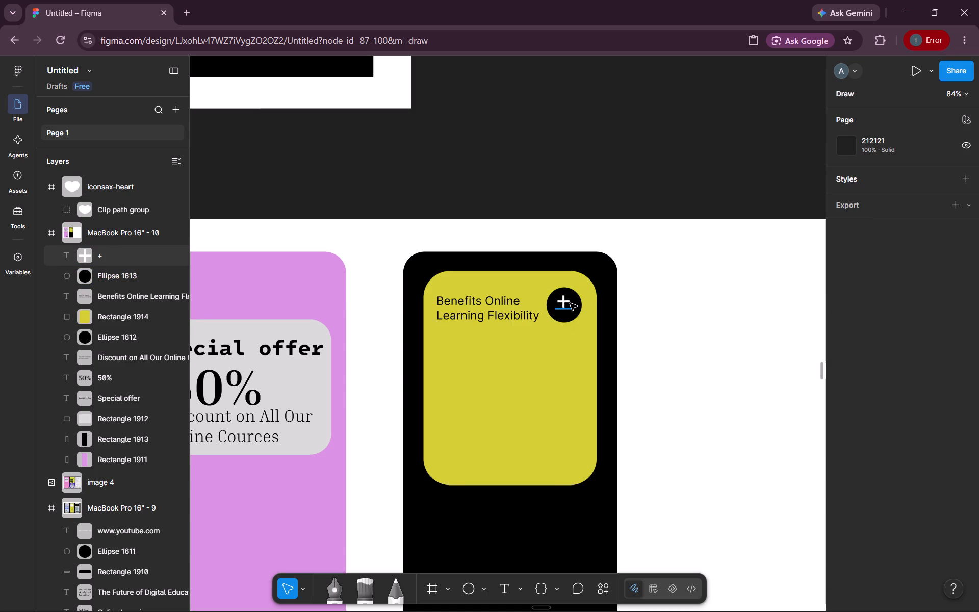
pyautogui.moveTo(567, 302); pyautogui.dragTo(567, 304)
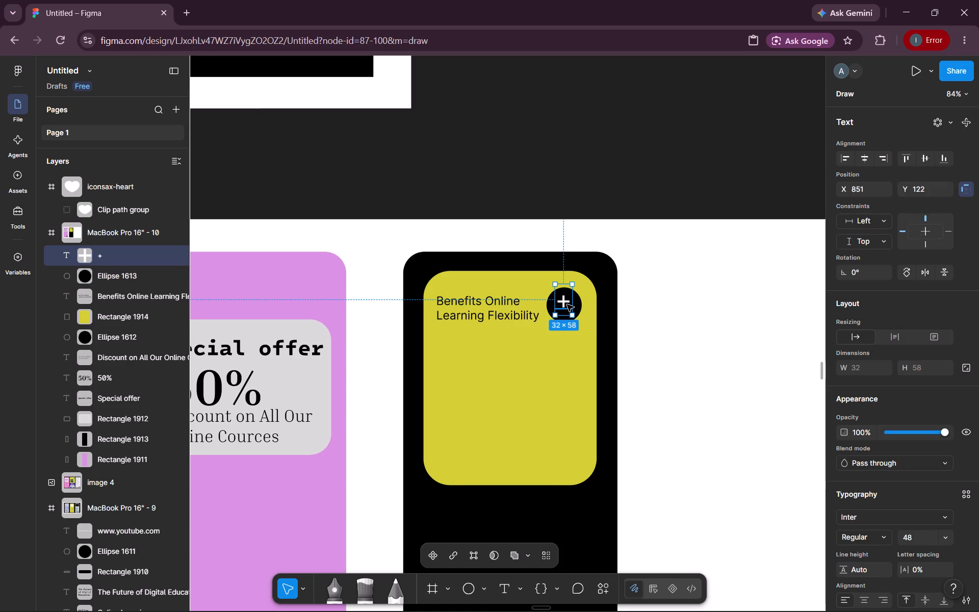
pyautogui.moveTo(567, 304); pyautogui.dragTo(570, 309)
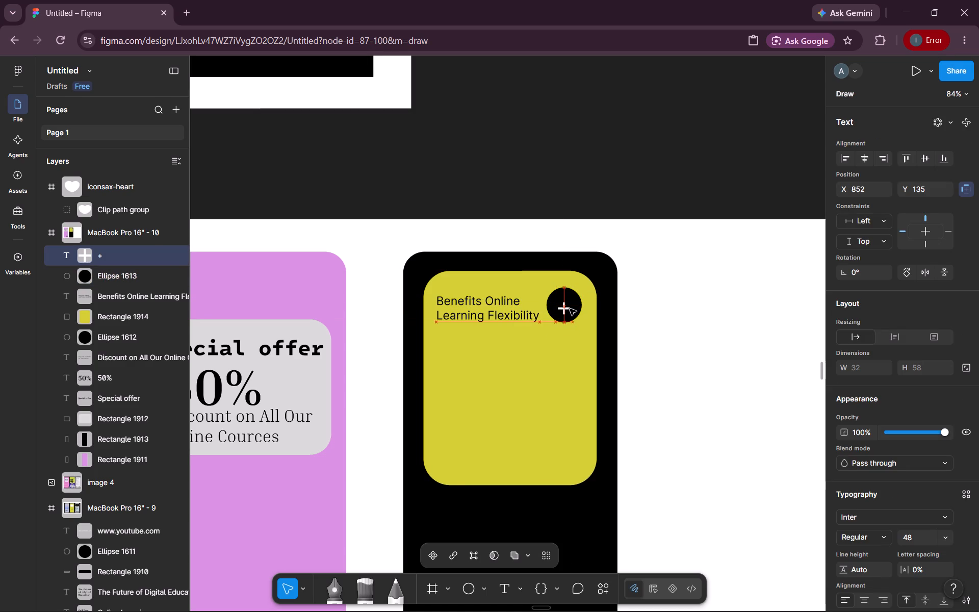
pyautogui.moveTo(570, 309); pyautogui.dragTo(570, 307)
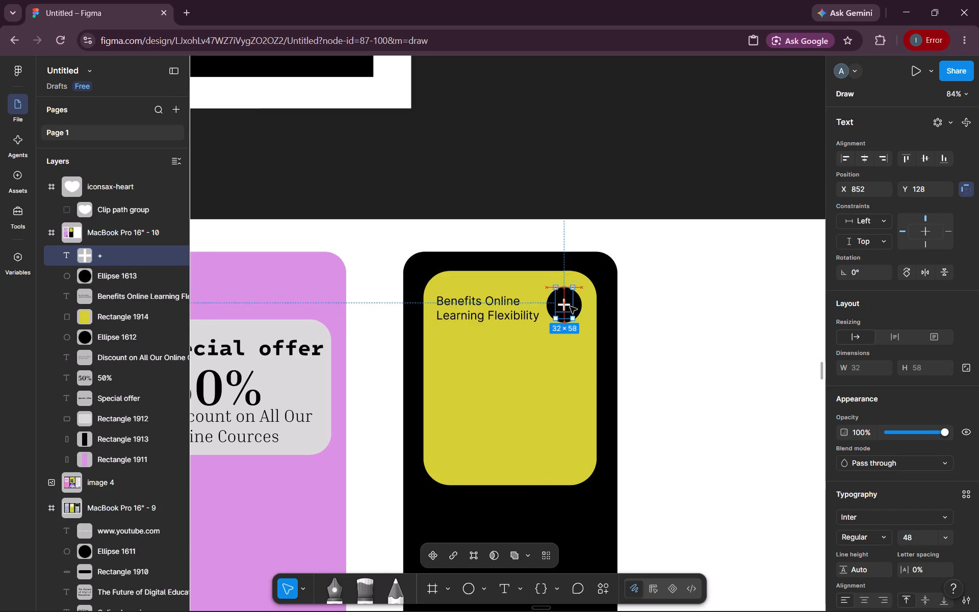
pyautogui.moveTo(570, 307); pyautogui.dragTo(570, 307)
pyautogui.click(669, 313)
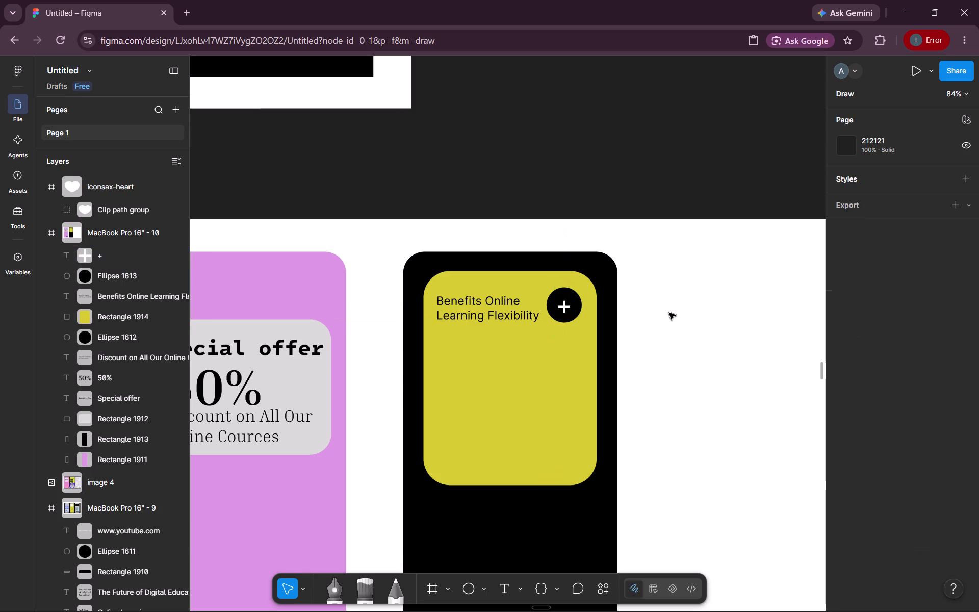
# Nudge the "+" text vertically to Y 130 so it sits centered in the black circle.
pyautogui.hscroll(1, 669, 313)
pyautogui.click(639, 308)
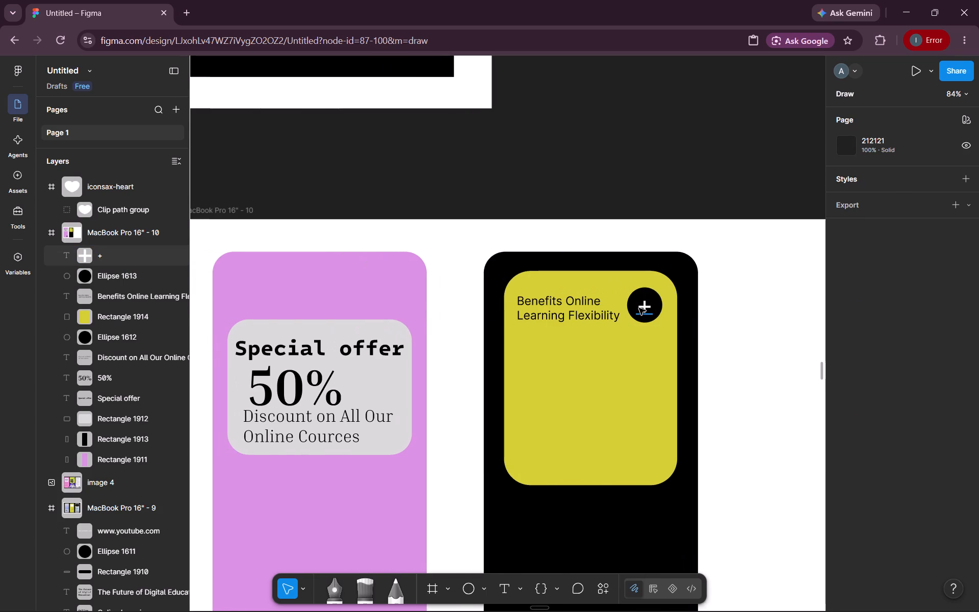
pyautogui.press('Up')
pyautogui.press('Up')
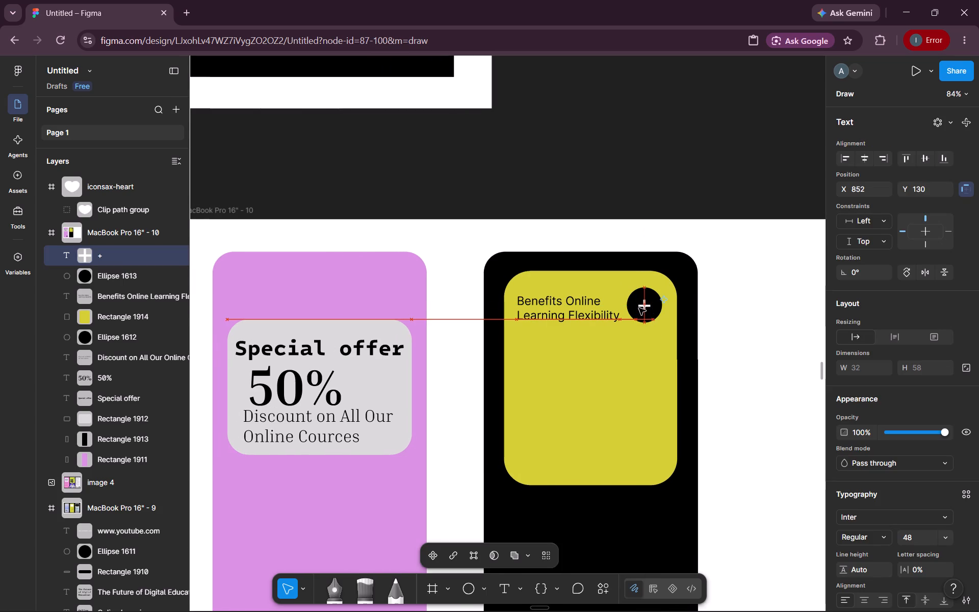
pyautogui.press('Up')
pyautogui.press('Up')
pyautogui.press('Up')
pyautogui.press('Down')
pyautogui.press('Down')
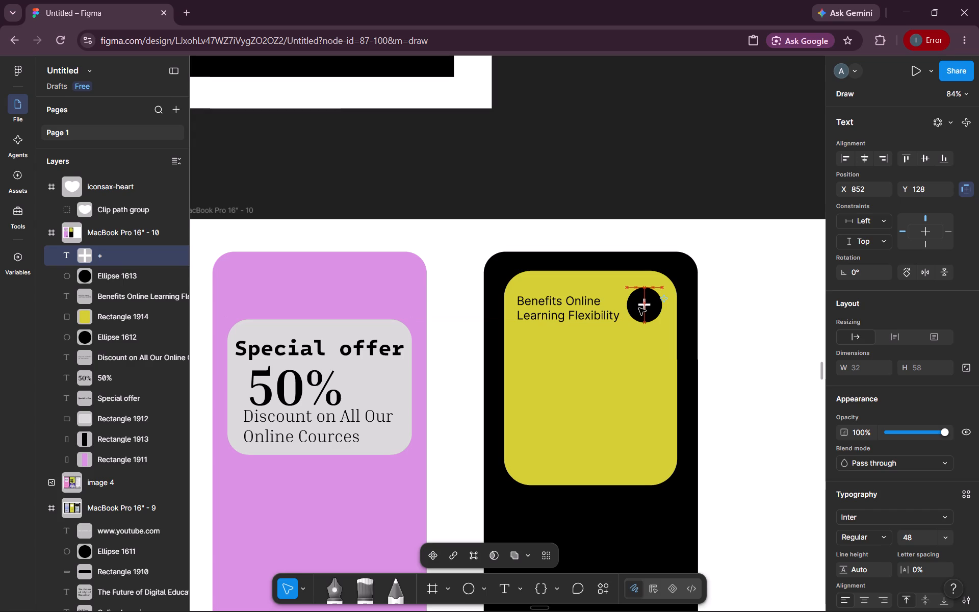
pyautogui.press('Down')
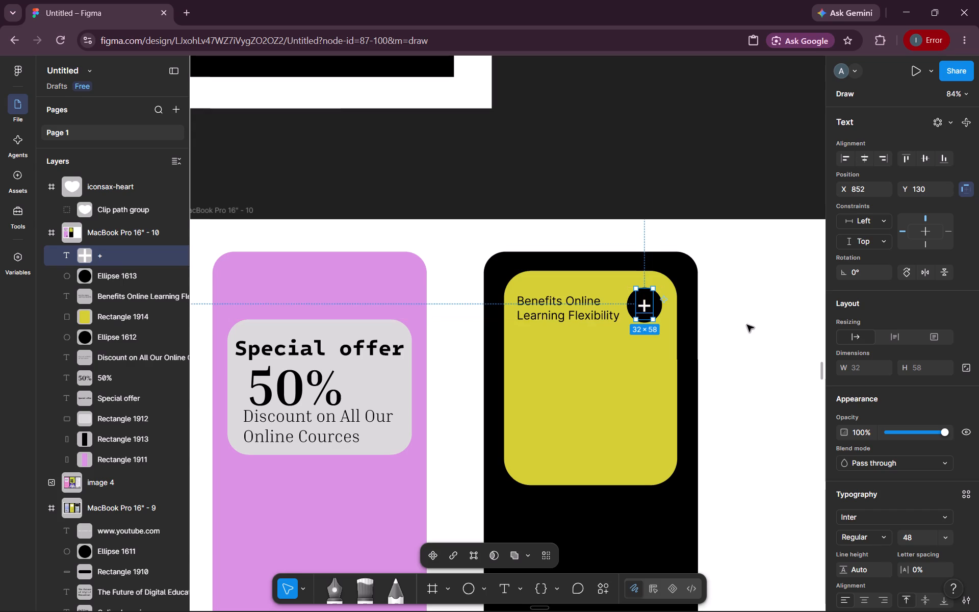
pyautogui.click(747, 325)
# Draw a rectangle about 199 by 50 on the yellow card below the Benefits heading, following the reference brochure's label bars.
pyautogui.hscroll(2, 747, 325)
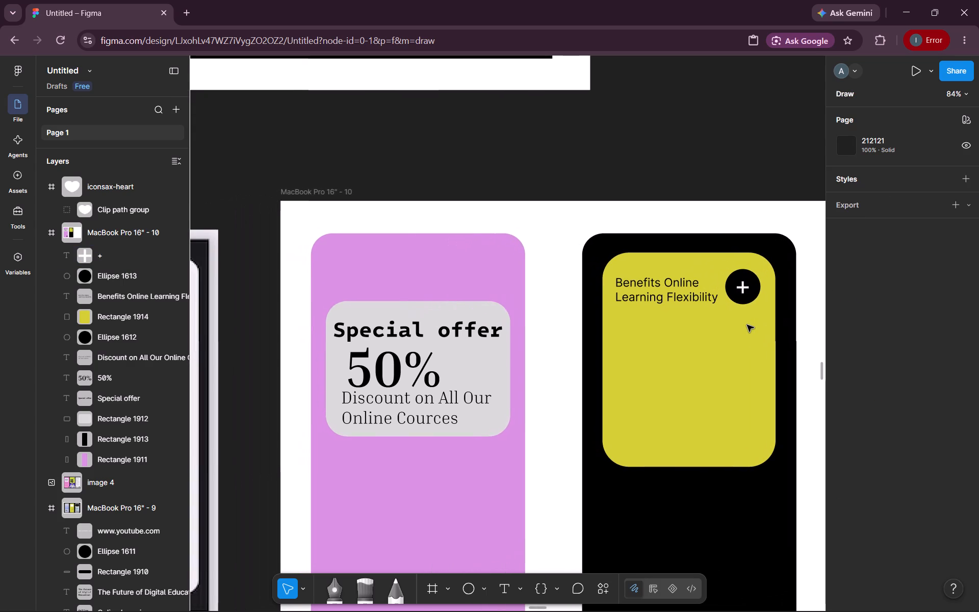
pyautogui.scroll(-1, 747, 325)
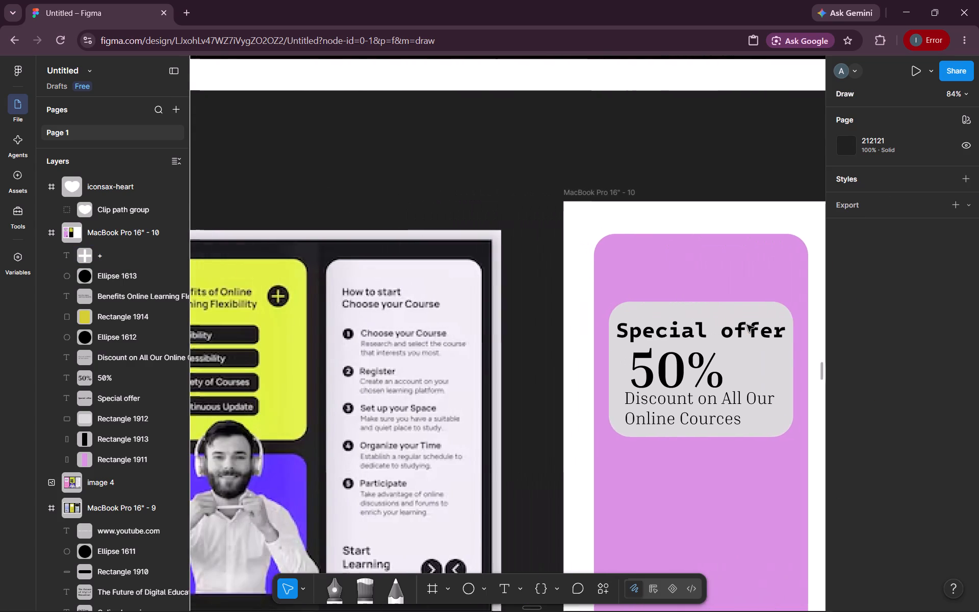
pyautogui.scroll(-1, 747, 325)
pyautogui.hscroll(1, 747, 325)
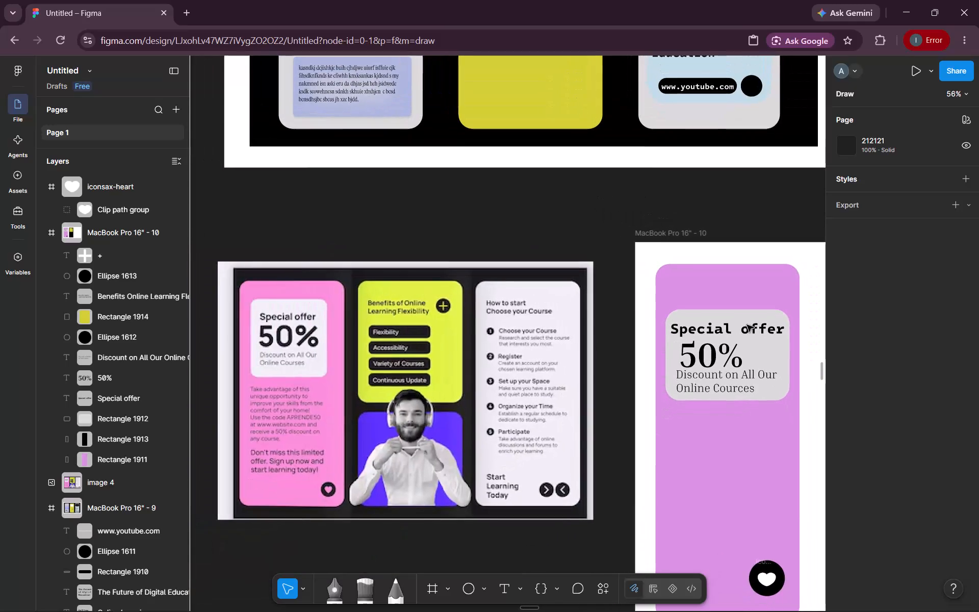
pyautogui.hscroll(-3, 747, 325)
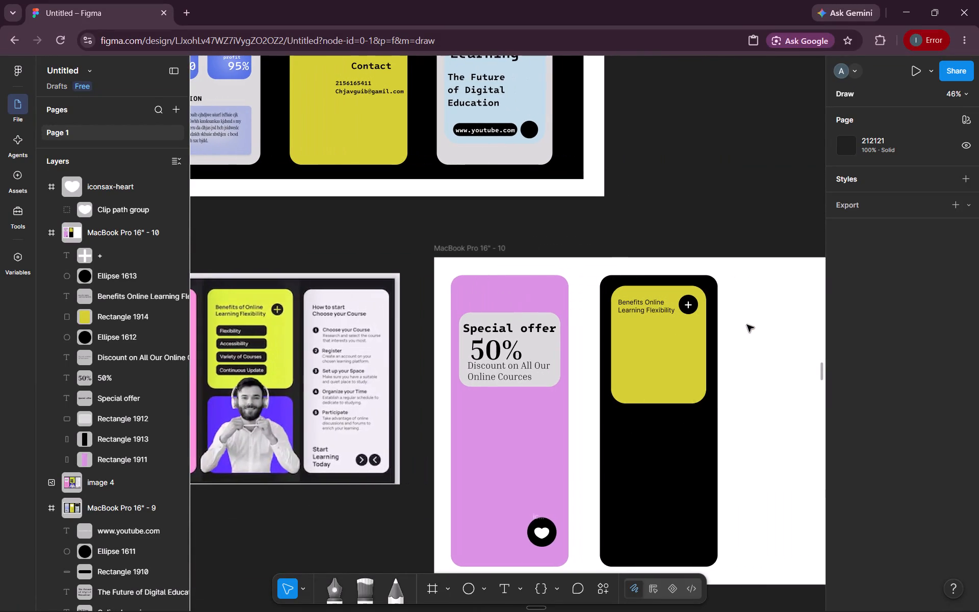
pyautogui.hscroll(-1, 747, 325)
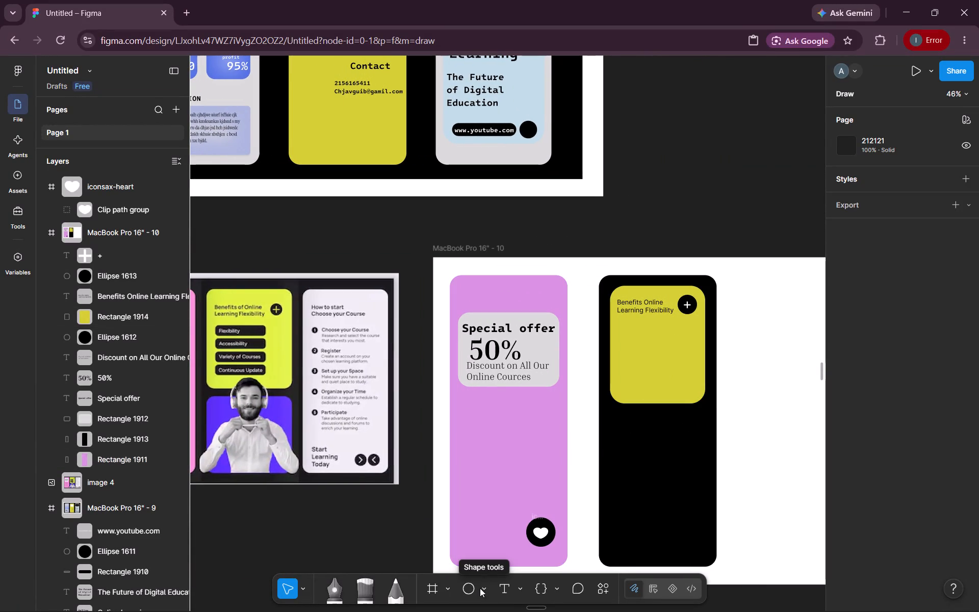
pyautogui.click(480, 588)
pyautogui.click(537, 471)
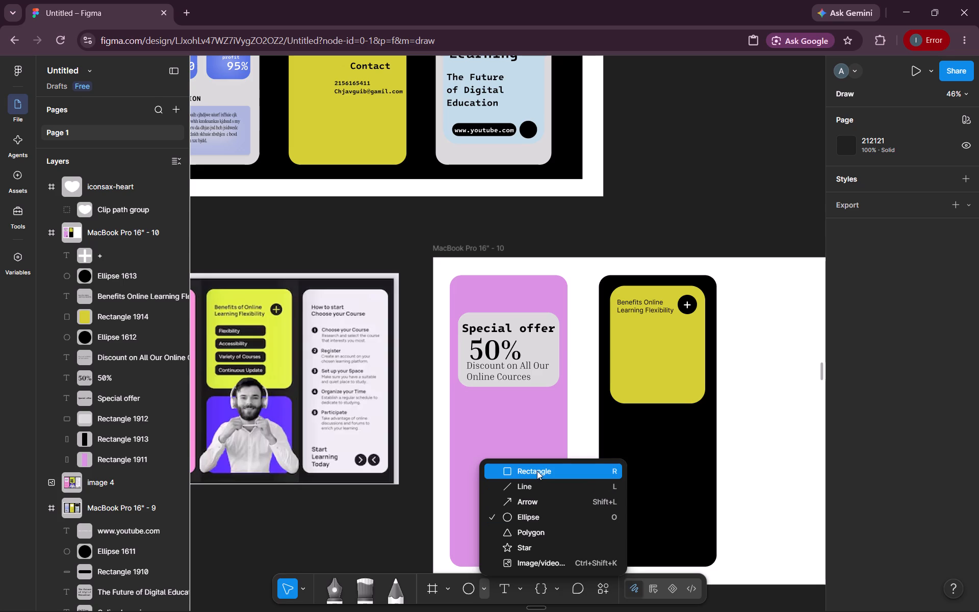
pyautogui.moveTo(629, 339); pyautogui.dragTo(687, 359)
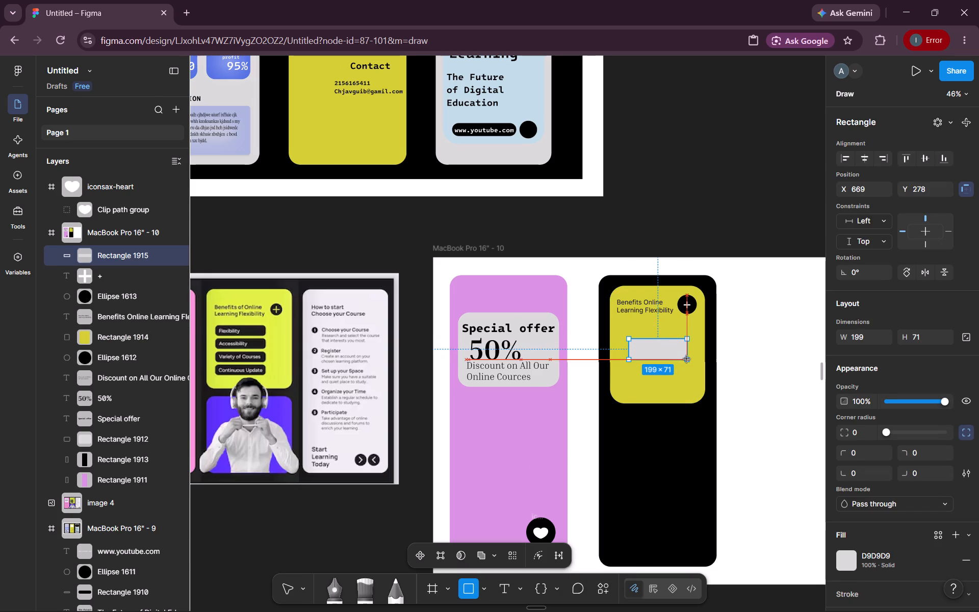
pyautogui.moveTo(687, 359); pyautogui.dragTo(687, 356)
pyautogui.moveTo(687, 356); pyautogui.dragTo(686, 349)
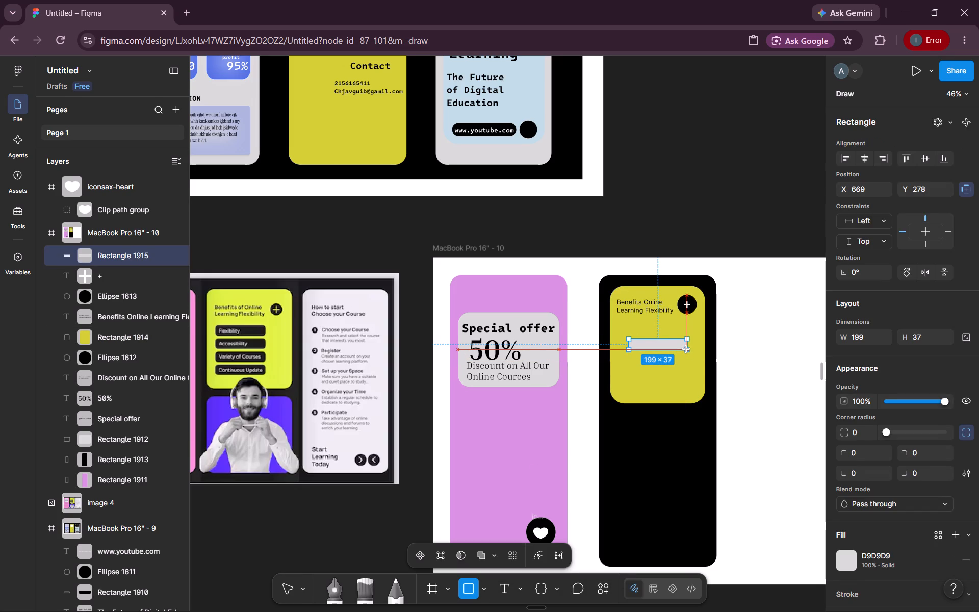
pyautogui.moveTo(686, 349); pyautogui.dragTo(686, 353)
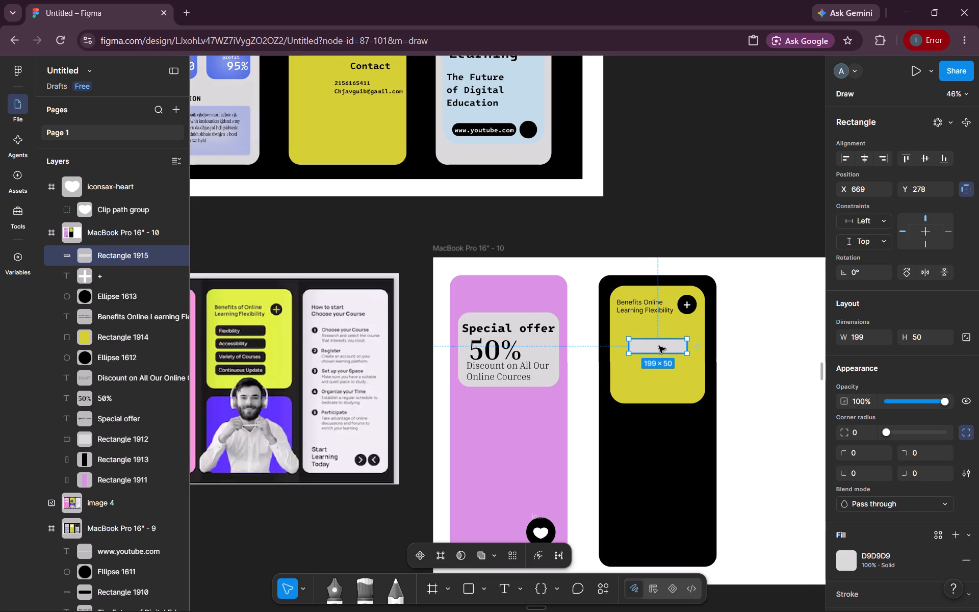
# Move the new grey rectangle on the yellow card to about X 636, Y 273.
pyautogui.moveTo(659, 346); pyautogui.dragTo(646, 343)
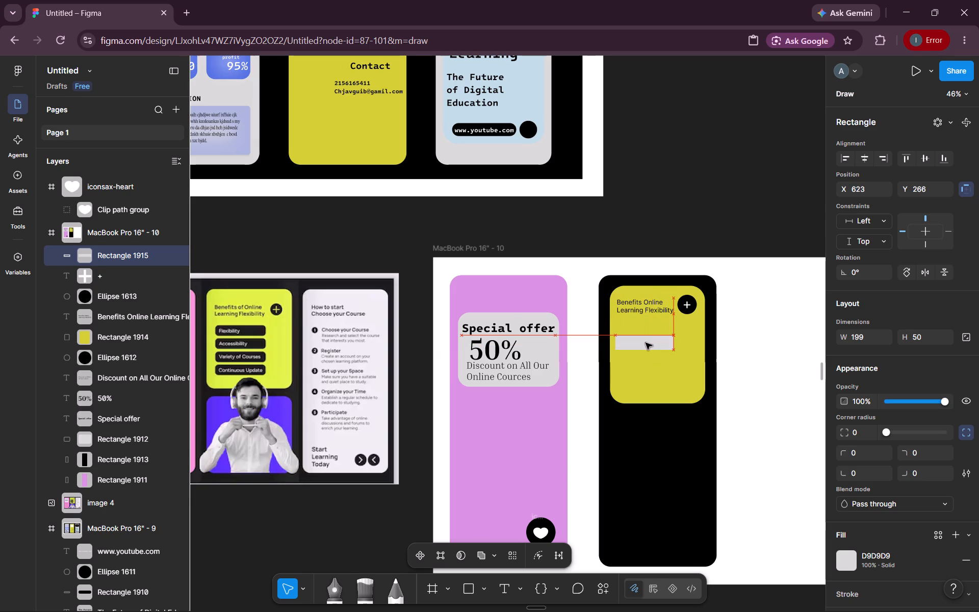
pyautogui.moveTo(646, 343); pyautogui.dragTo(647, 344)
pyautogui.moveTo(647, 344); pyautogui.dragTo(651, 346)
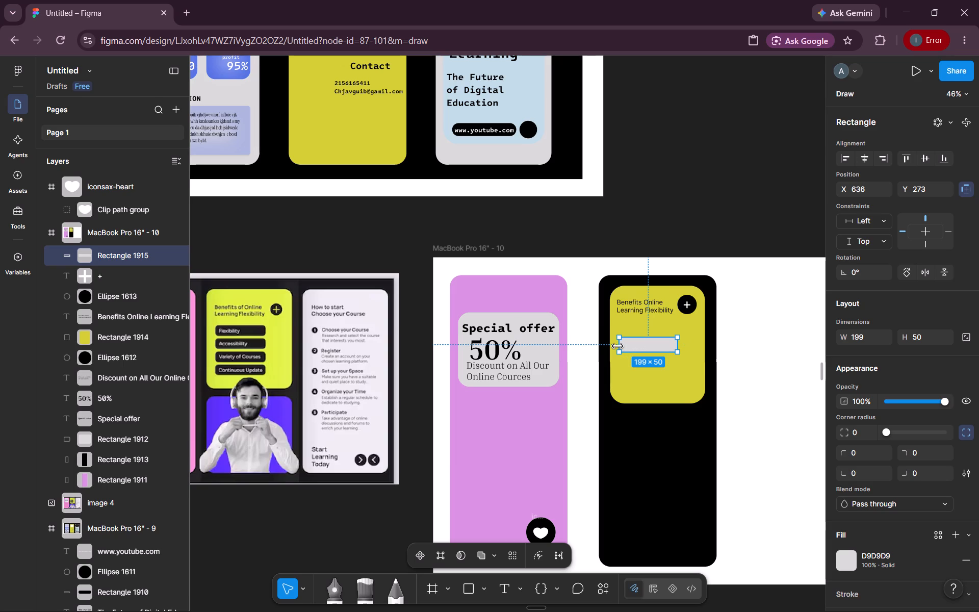
# Set the grey rectangle's height to 45.
pyautogui.click(644, 352)
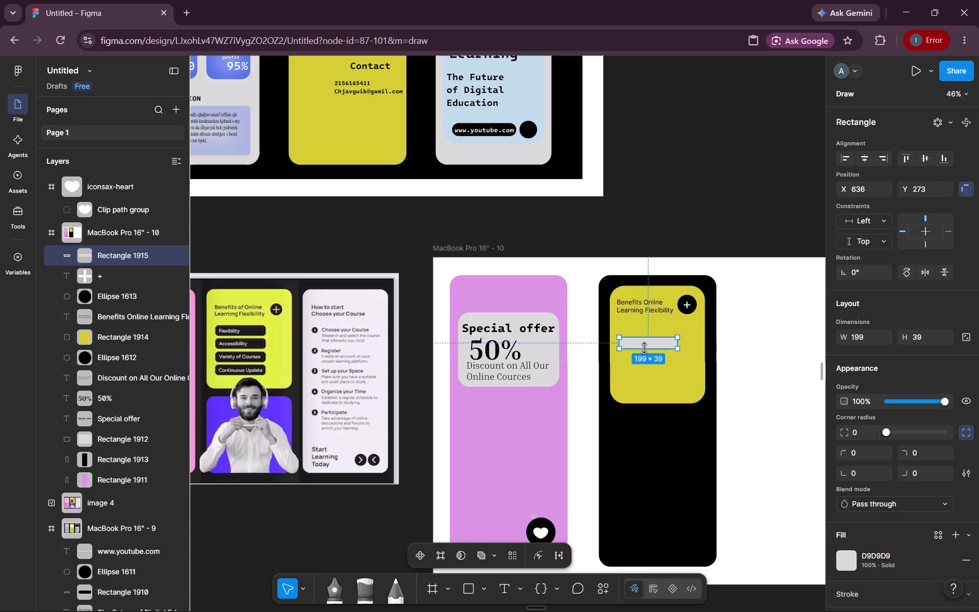
pyautogui.doubleClick(922, 336)
pyautogui.write('45')
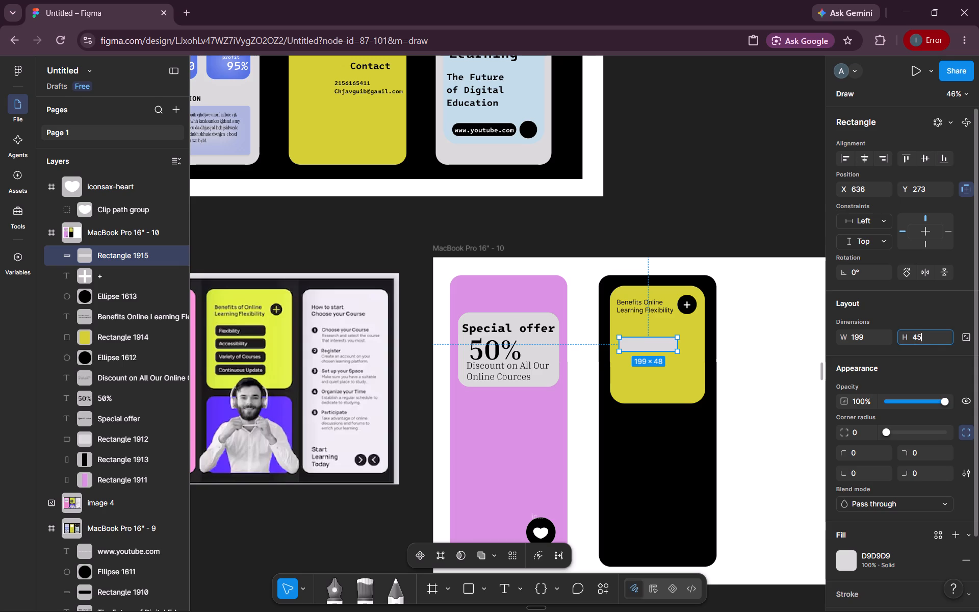
pyautogui.press('Return')
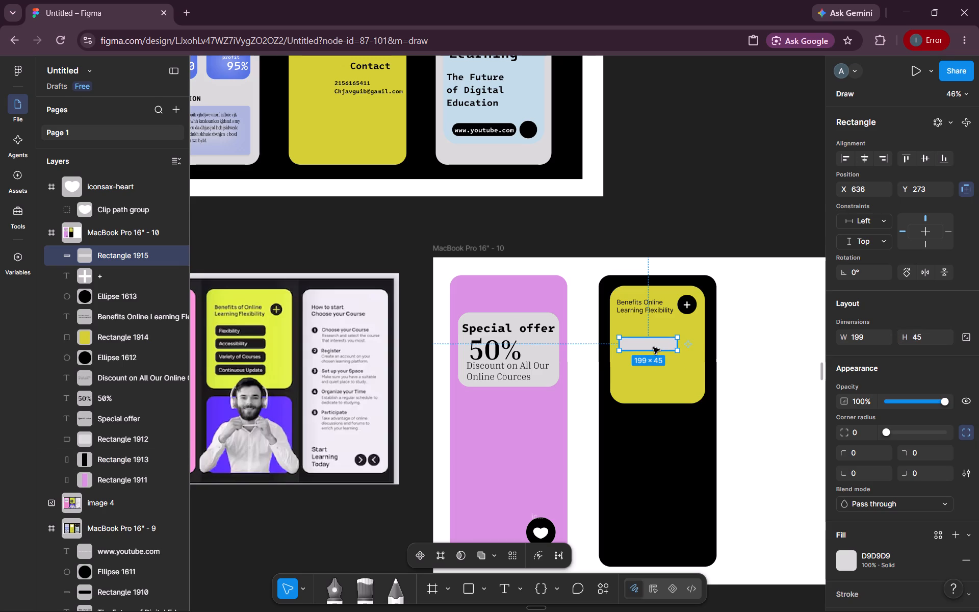
# Move the grey rectangle up under the Benefits heading, to about X 628, Y 255.
pyautogui.moveTo(653, 346); pyautogui.dragTo(648, 342)
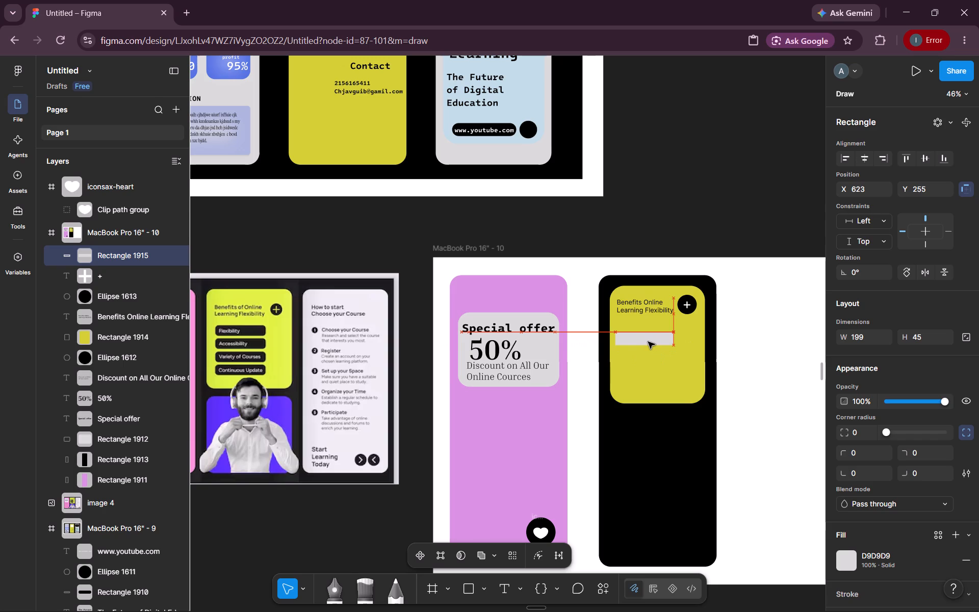
pyautogui.moveTo(648, 342); pyautogui.dragTo(651, 342)
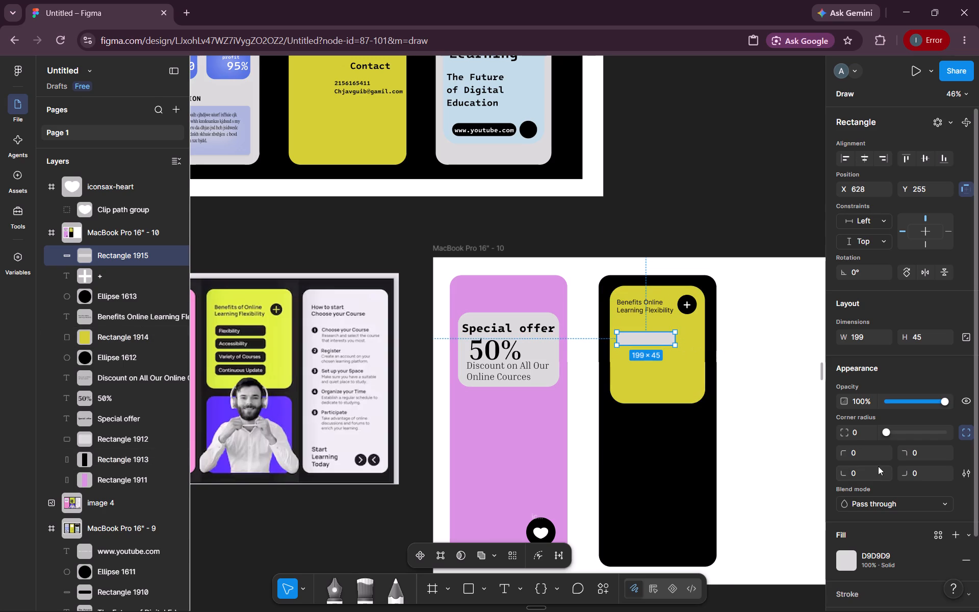
# Round the grey rectangle's corners with a radius of 25.
pyautogui.doubleClick(859, 438)
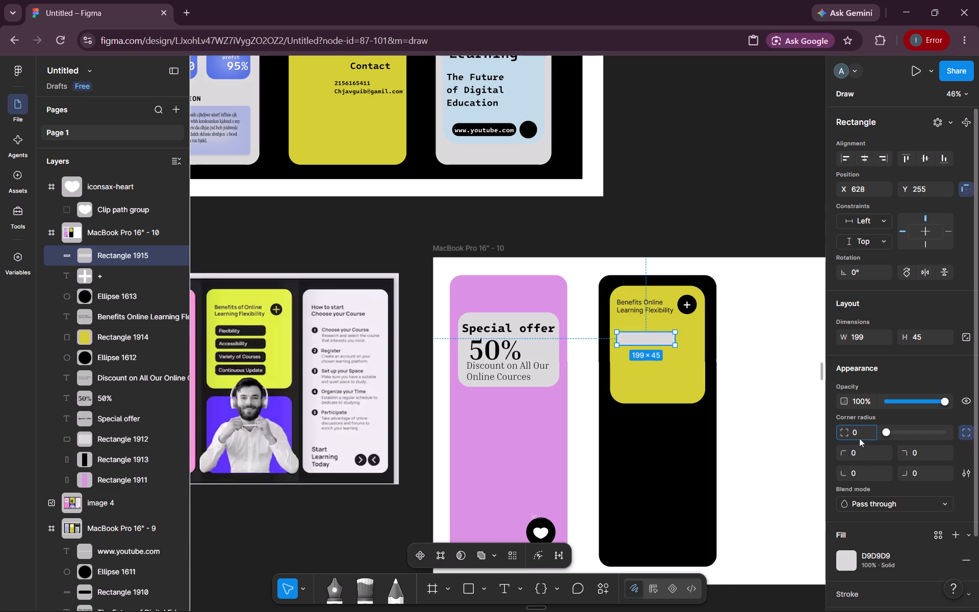
pyautogui.doubleClick(859, 436)
pyautogui.write('25')
pyautogui.press('Return')
pyautogui.click(753, 428)
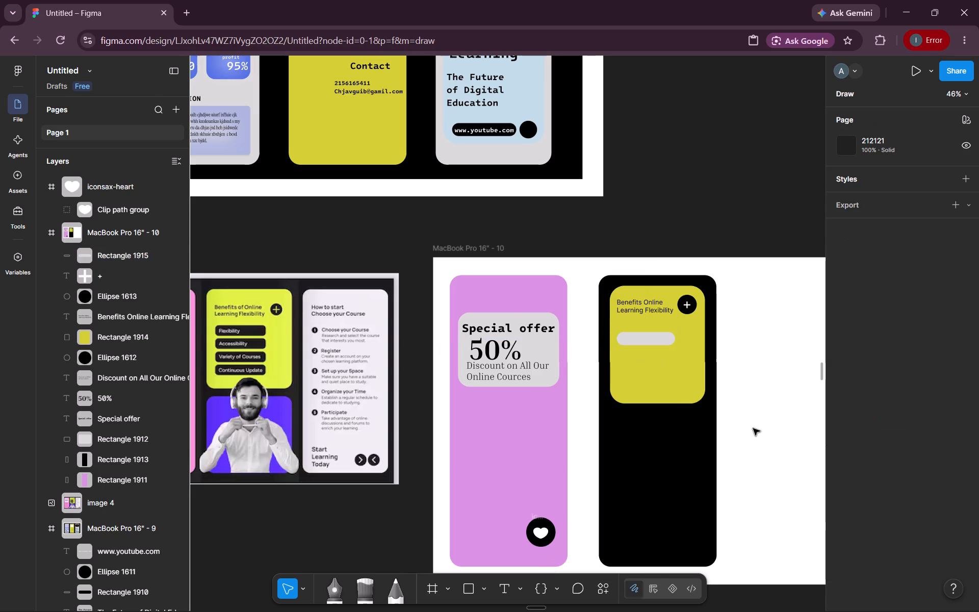
# Change the corner radius of the grey bar on the yellow Benefits card to 16.
pyautogui.click(646, 340)
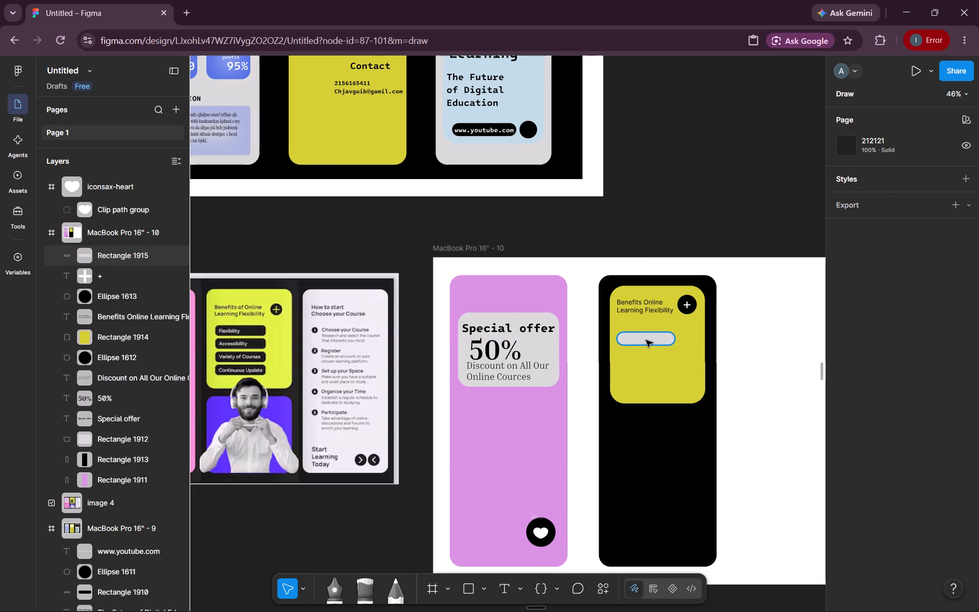
pyautogui.doubleClick(860, 427)
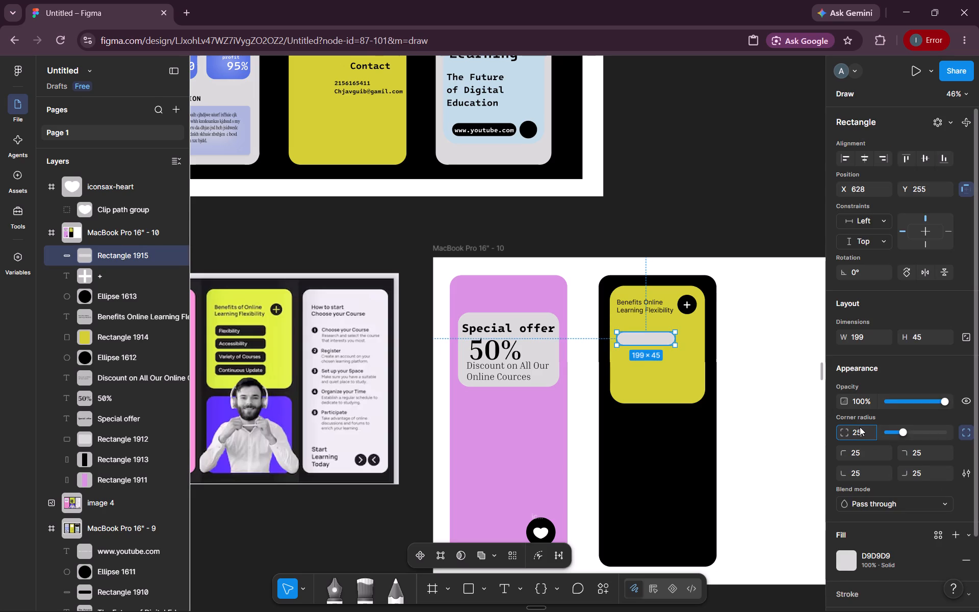
pyautogui.write('16')
pyautogui.press('BackSpace')
pyautogui.press('BackSpace')
pyautogui.press('BackSpace')
pyautogui.press('BackSpace')
pyautogui.write('16')
pyautogui.press('Return')
pyautogui.click(782, 430)
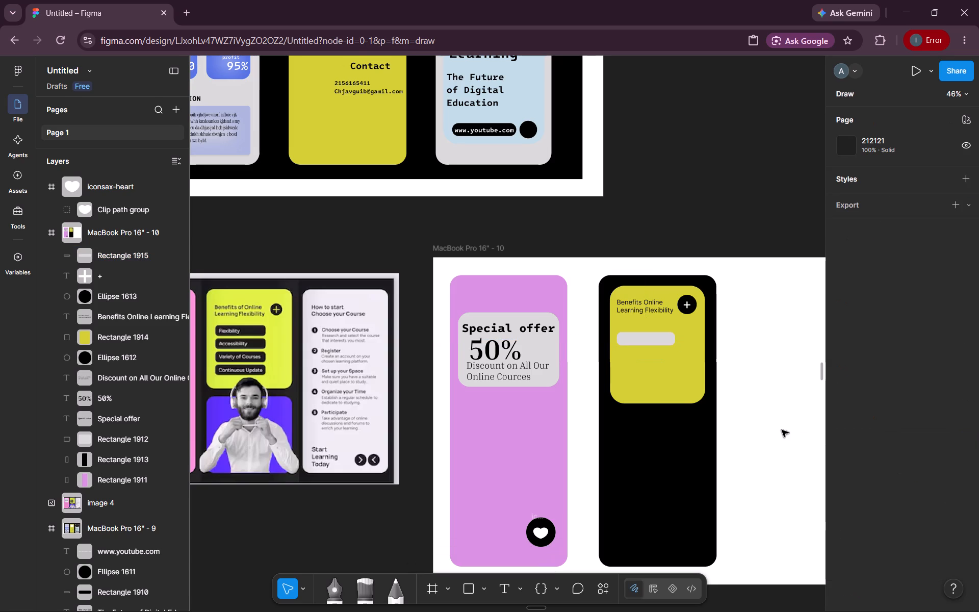
# Fill the rounded bar under the Benefits heading with black, 000000.
pyautogui.click(662, 342)
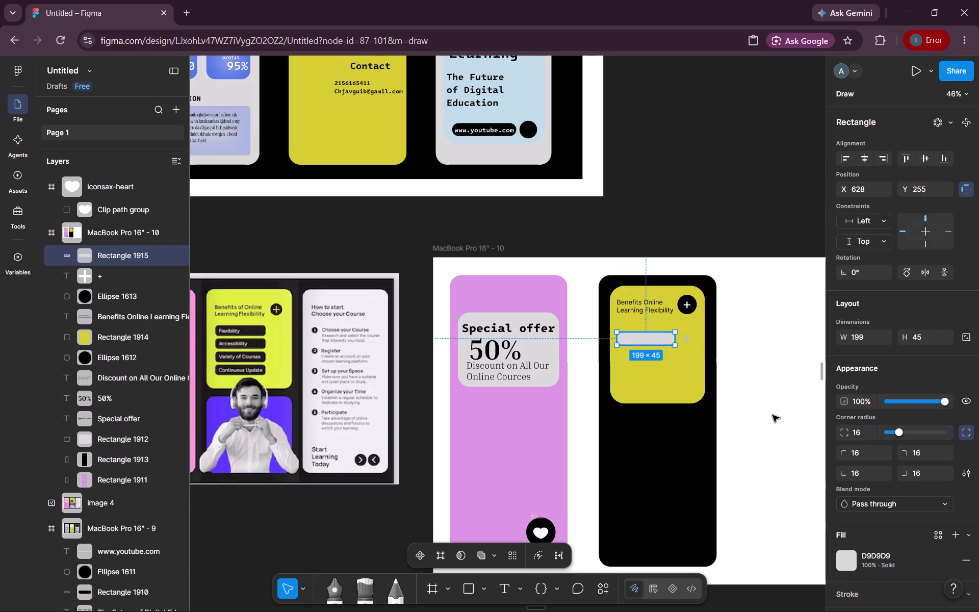
pyautogui.click(847, 553)
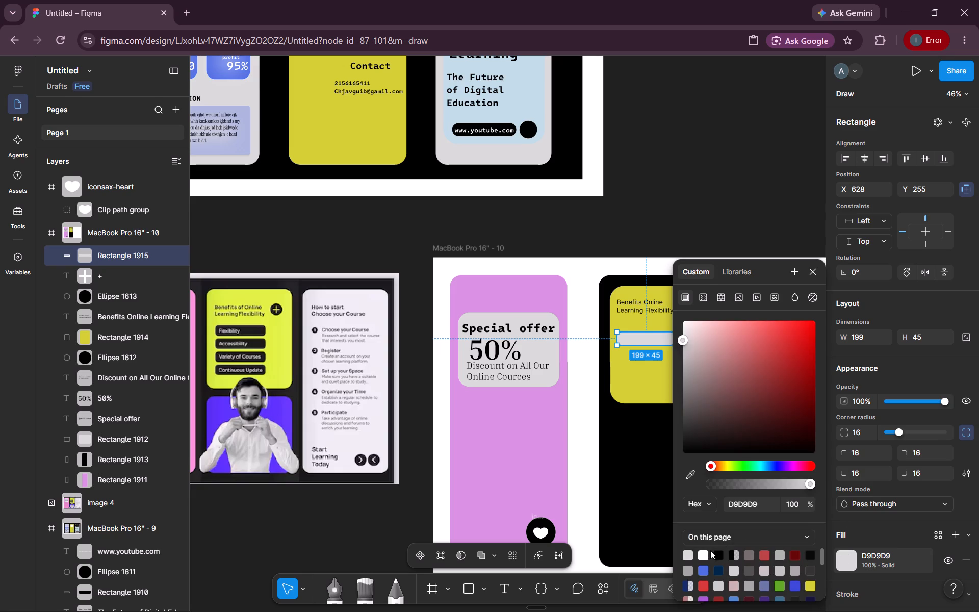
pyautogui.click(714, 551)
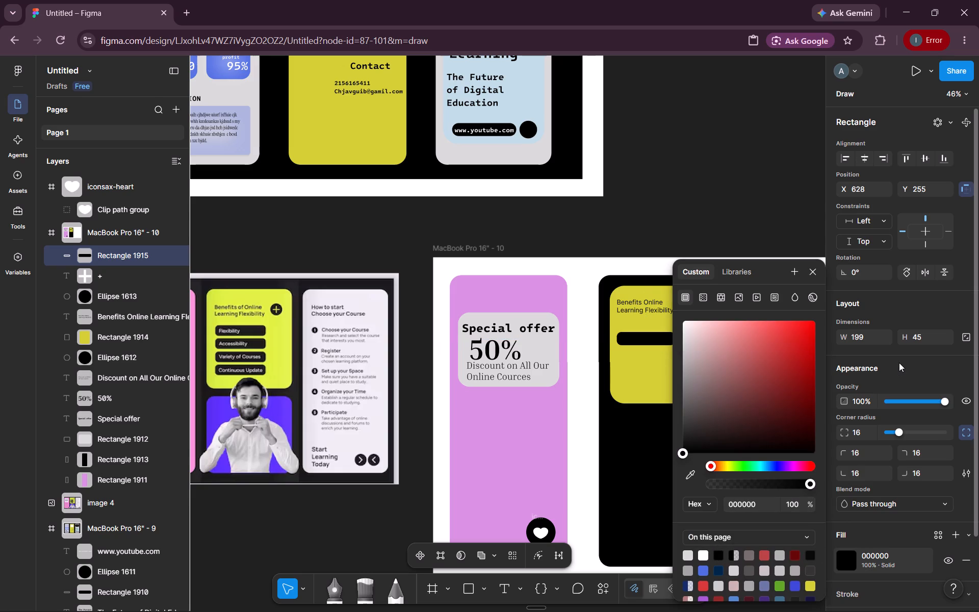
pyautogui.click(899, 363)
# Duplicate the black bar directly below itself, to about X 628, Y 315.
pyautogui.click(646, 341)
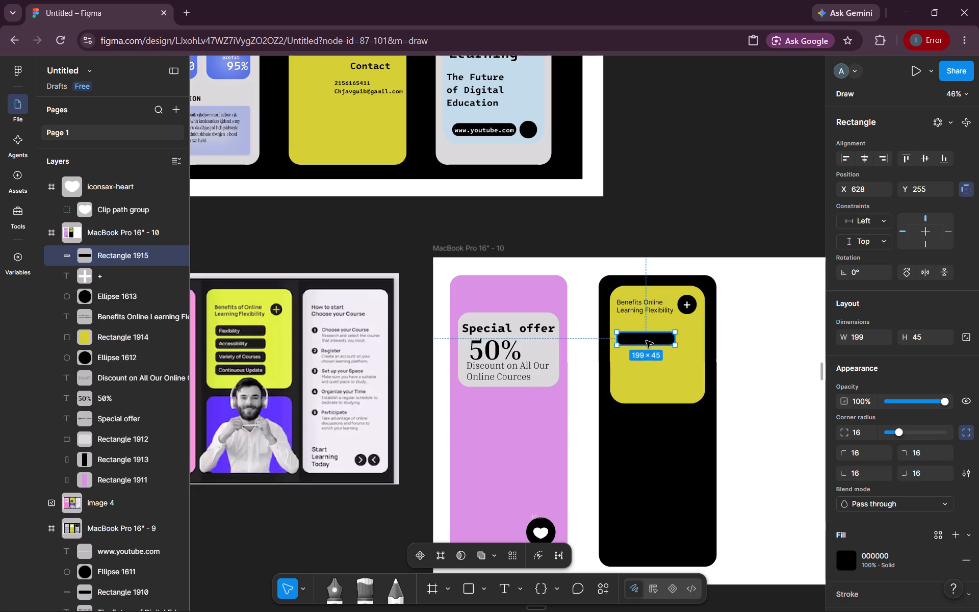
pyautogui.keyDown('alt'); pyautogui.moveTo(646, 341); pyautogui.dragTo(646, 359); pyautogui.keyUp('alt')
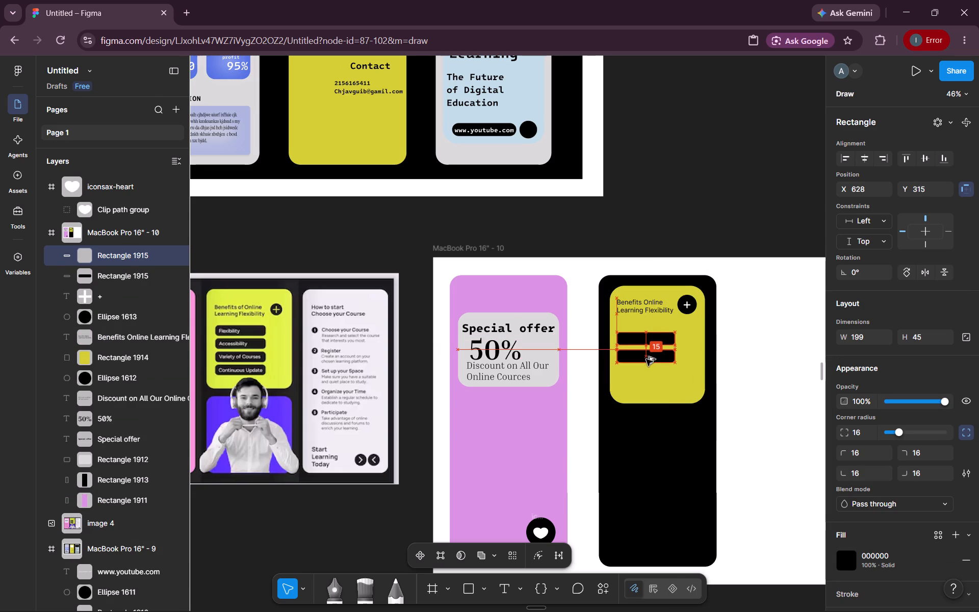
pyautogui.keyDown('alt'); pyautogui.moveTo(646, 359); pyautogui.dragTo(646, 359); pyautogui.keyUp('alt')
# Duplicate the second black bar below it as a third, evenly spaced bar at X 628, Y 373.
pyautogui.keyDown('alt'); pyautogui.moveTo(646, 359); pyautogui.dragTo(646, 370); pyautogui.keyUp('alt')
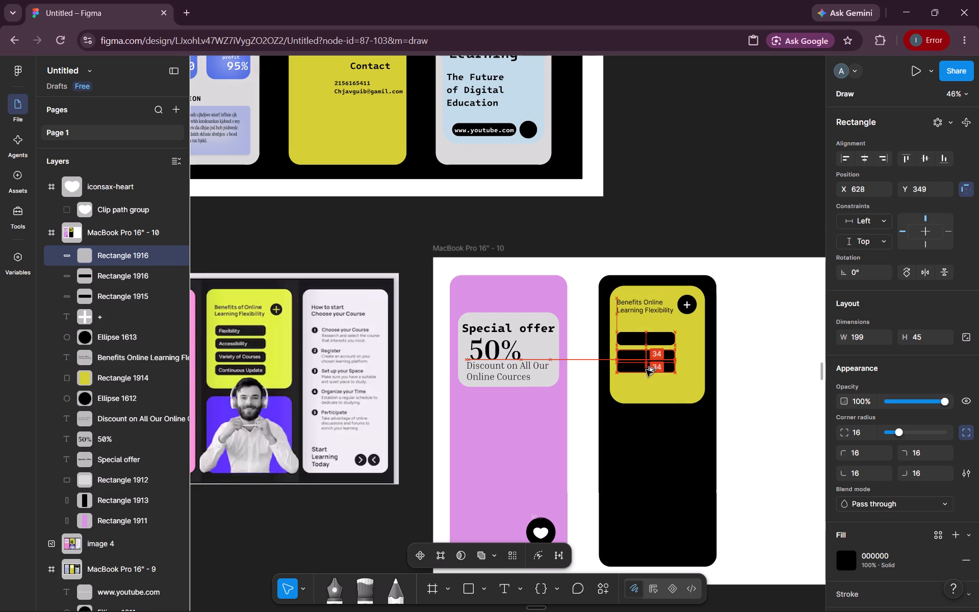
pyautogui.keyDown('alt'); pyautogui.moveTo(646, 370); pyautogui.dragTo(646, 379); pyautogui.keyUp('alt')
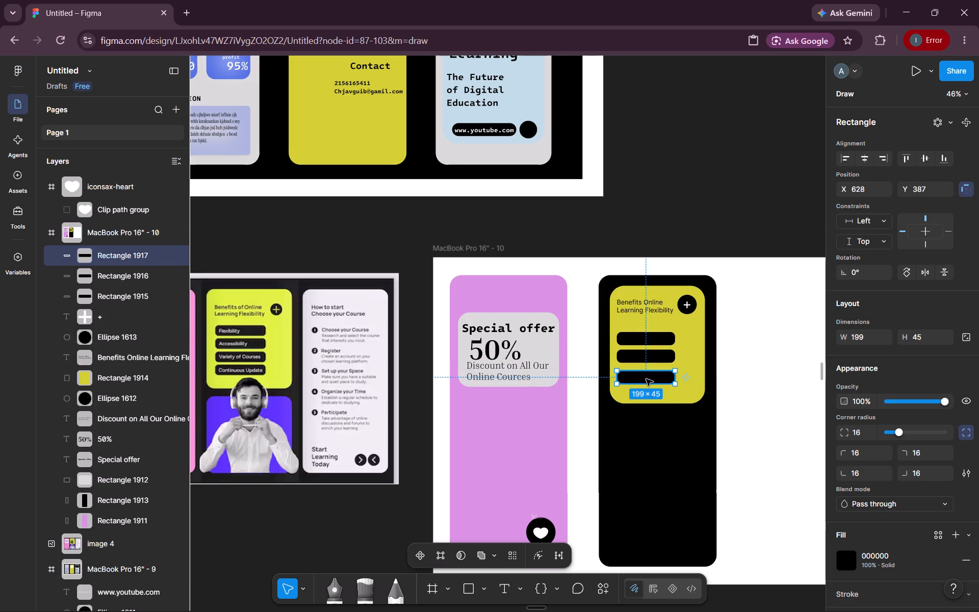
pyautogui.press('Up')
pyautogui.press('Up')
pyautogui.press('Up')
pyautogui.press('Up')
pyautogui.press('Up')
pyautogui.press('Up')
pyautogui.press('Up')
pyautogui.press('Up')
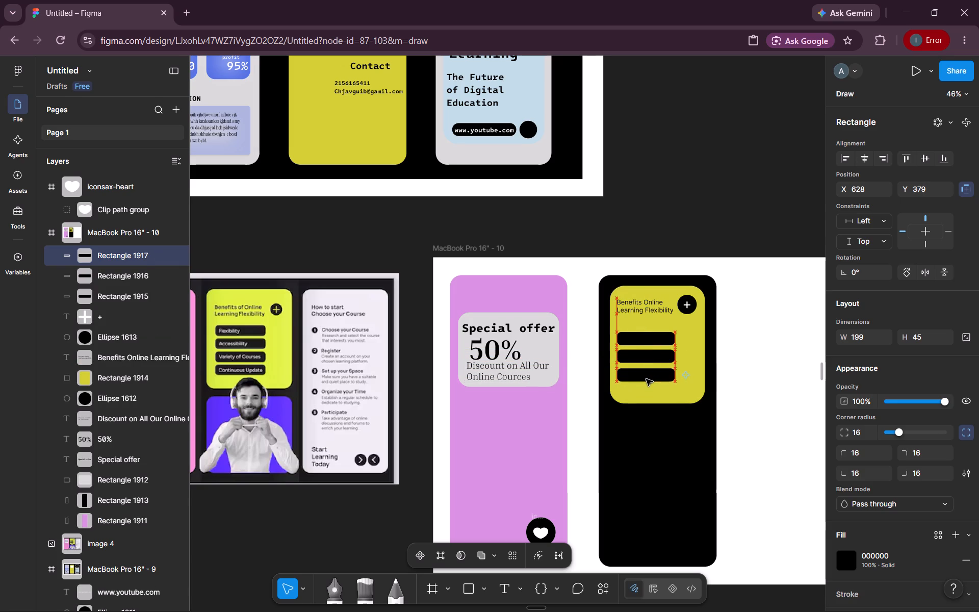
pyautogui.press('Up')
pyautogui.press('Up')
pyautogui.press('Up')
pyautogui.click(646, 379)
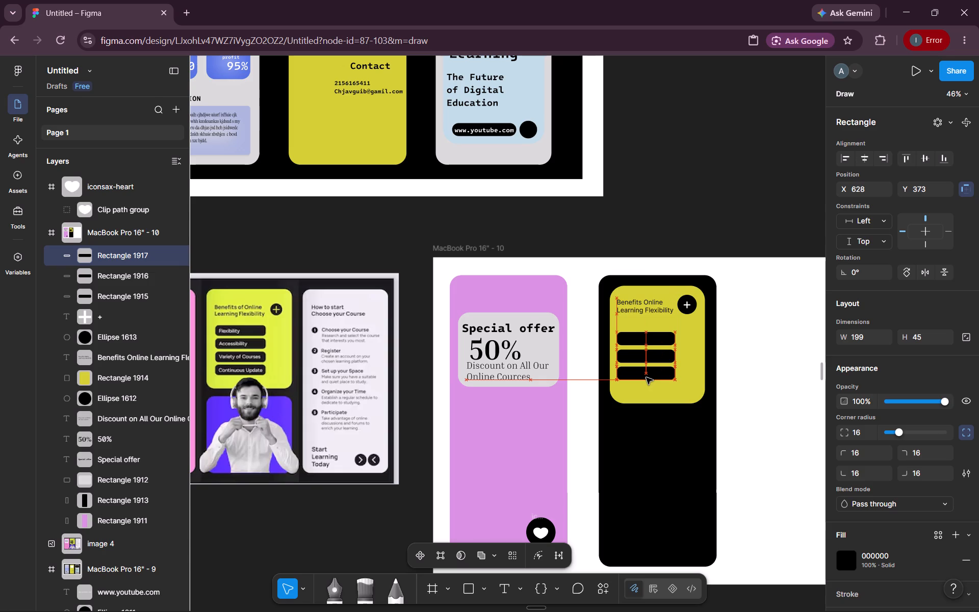
pyautogui.click(782, 385)
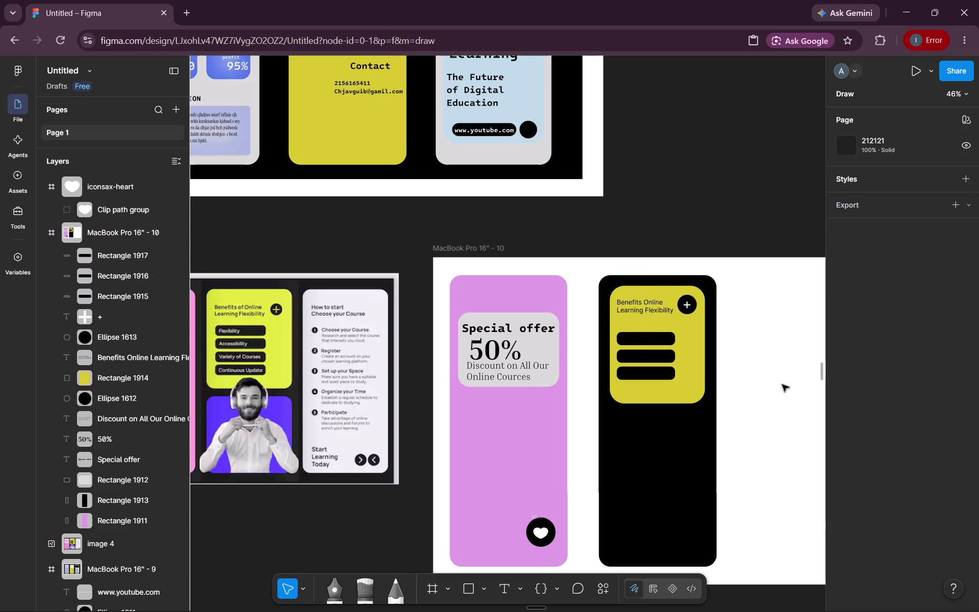
# Duplicate the third black bar below it as a fourth bar, aligned at X 628, Y 433.
pyautogui.keyDown('alt'); pyautogui.moveTo(655, 377); pyautogui.dragTo(655, 379); pyautogui.keyUp('alt')
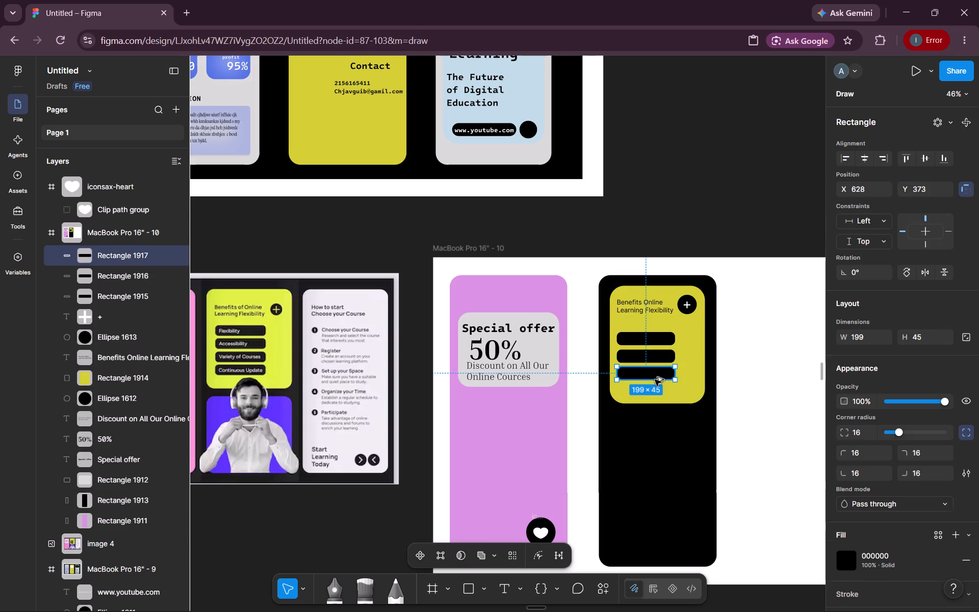
pyautogui.keyDown('alt'); pyautogui.moveTo(655, 379); pyautogui.dragTo(655, 397); pyautogui.keyUp('alt')
pyautogui.moveTo(655, 397); pyautogui.dragTo(654, 392)
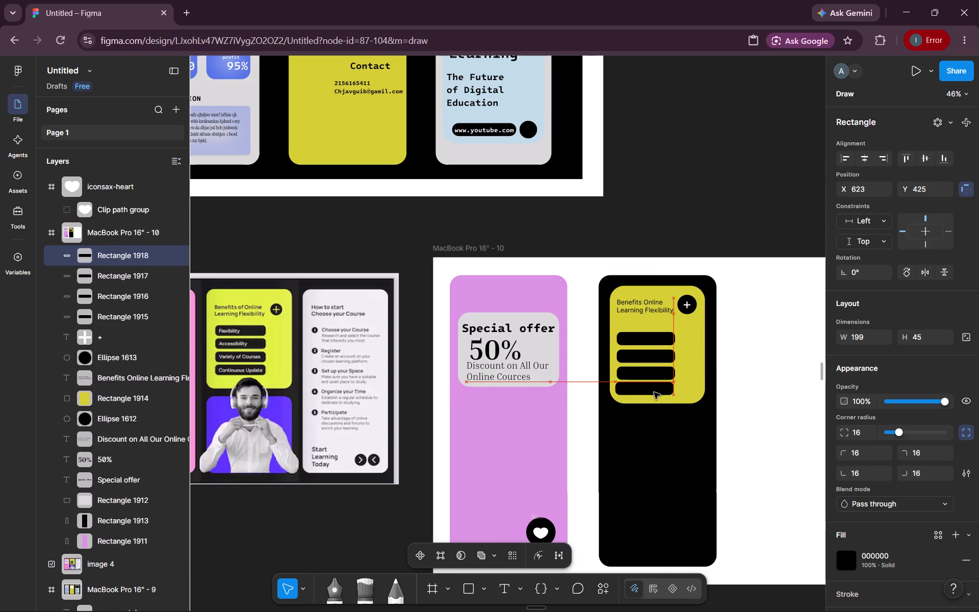
pyautogui.moveTo(654, 392); pyautogui.dragTo(655, 392)
pyautogui.click(755, 391)
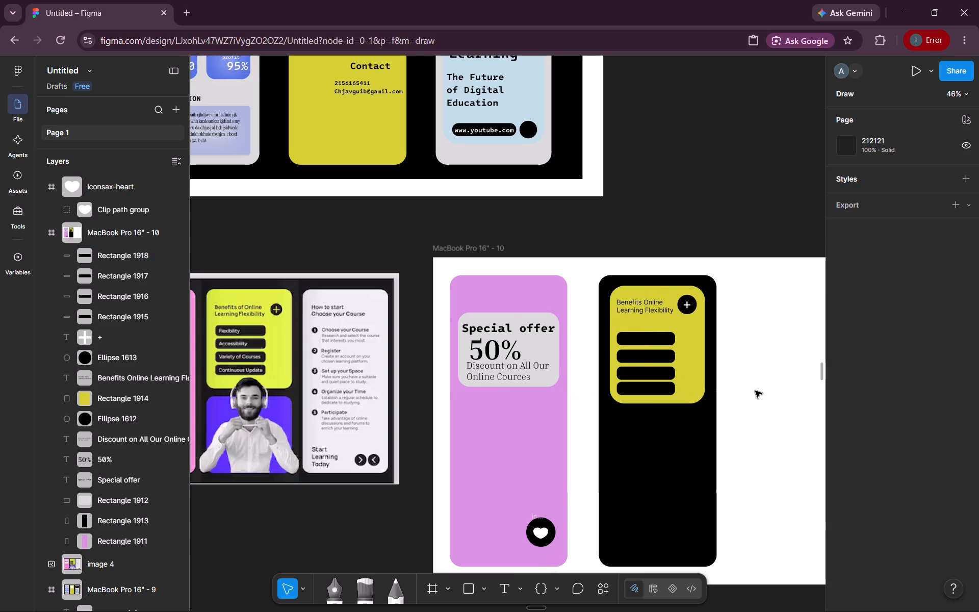
pyautogui.click(660, 391)
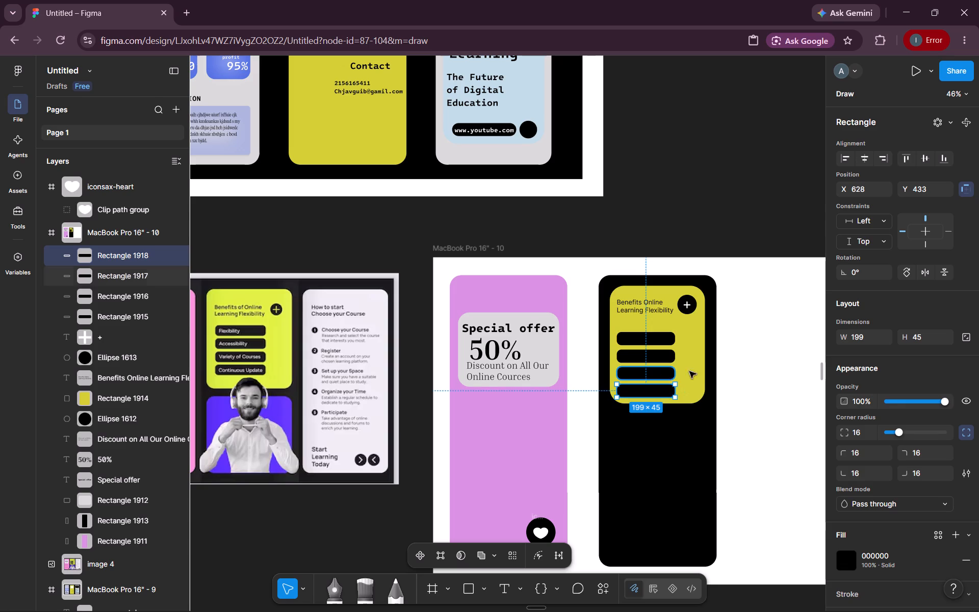
pyautogui.click(783, 366)
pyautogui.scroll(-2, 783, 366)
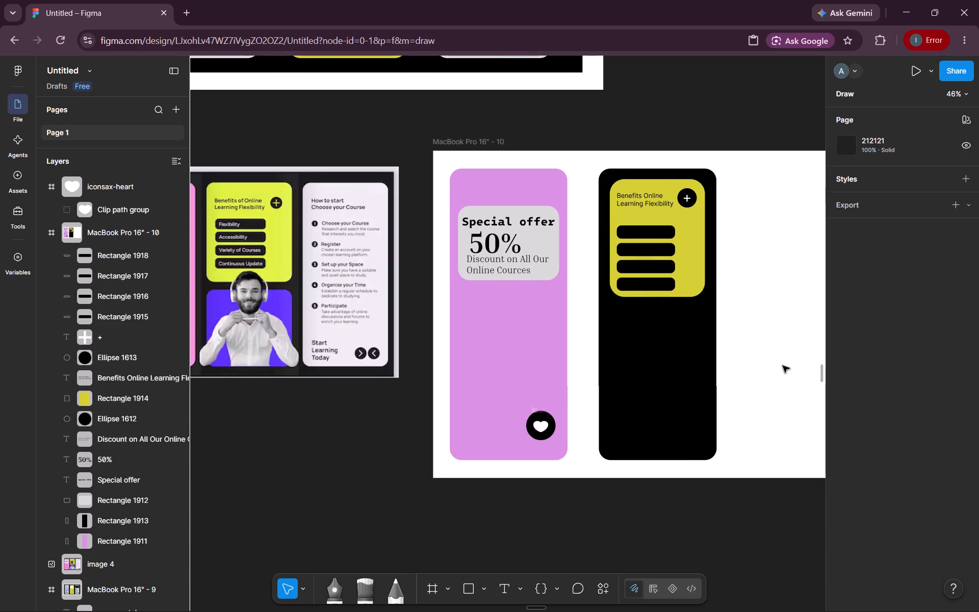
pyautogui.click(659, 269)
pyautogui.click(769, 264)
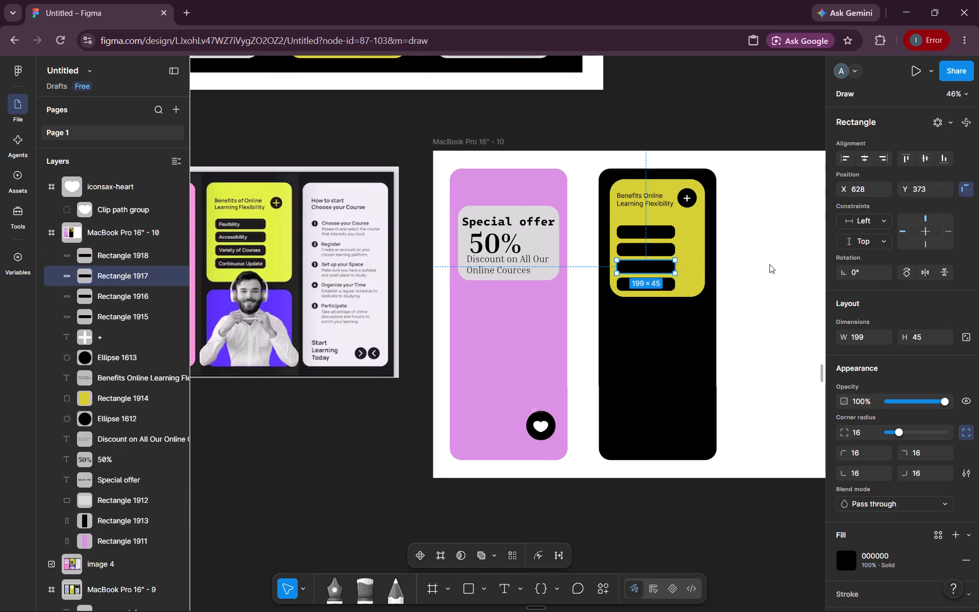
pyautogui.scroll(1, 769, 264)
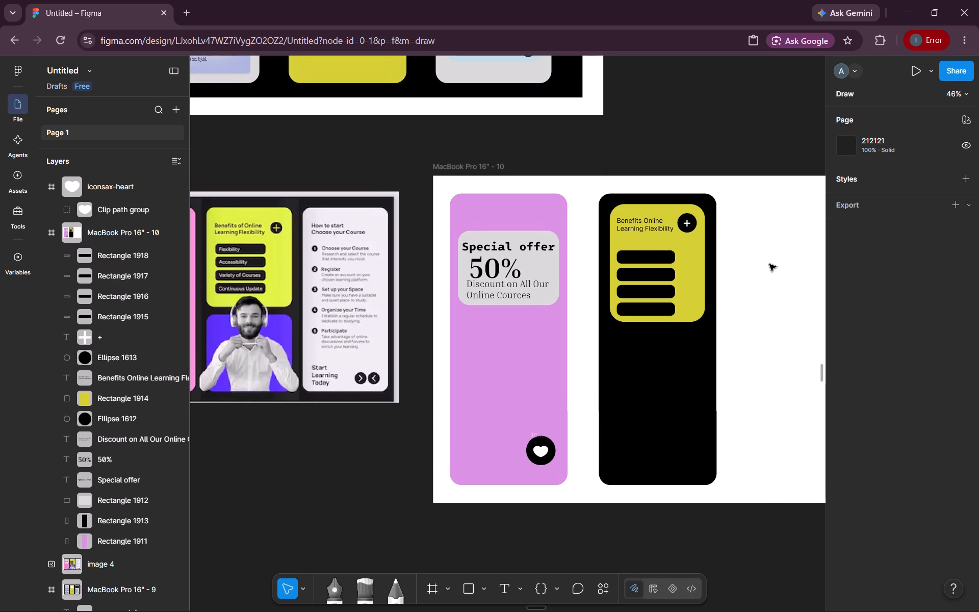
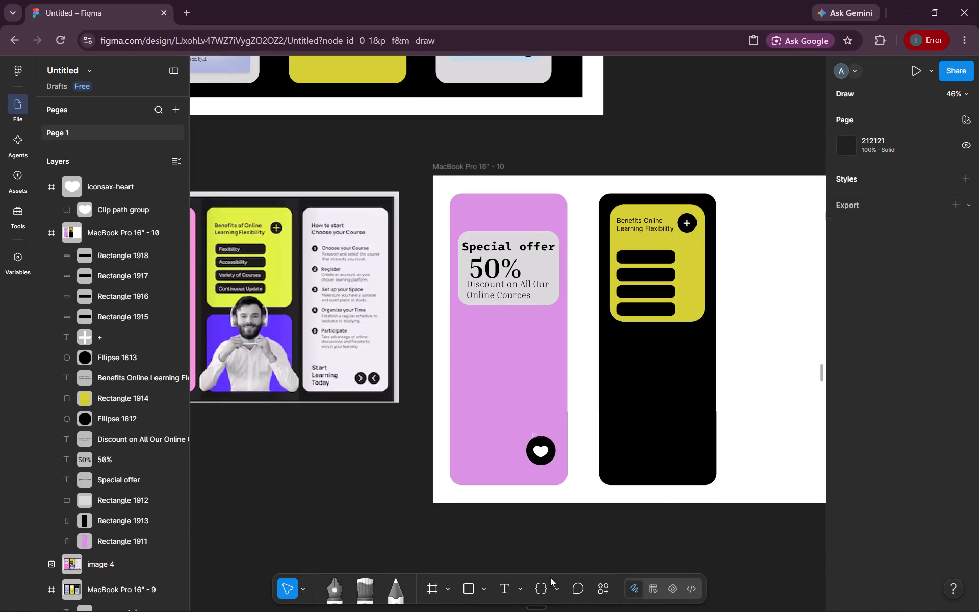
# Add the text "Flexibility" in the white area of the frame beside the black panel.
pyautogui.click(504, 590)
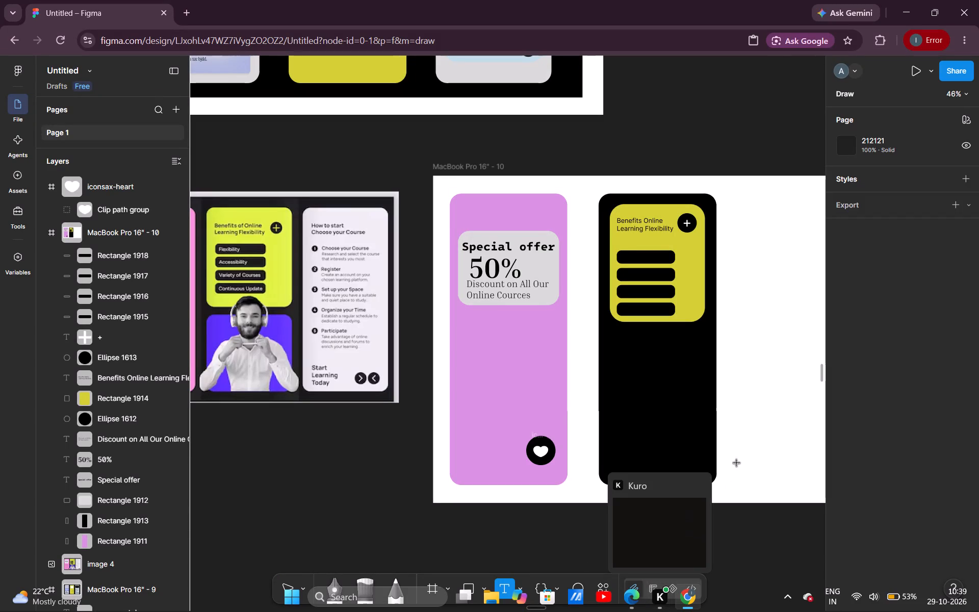
pyautogui.click(754, 429)
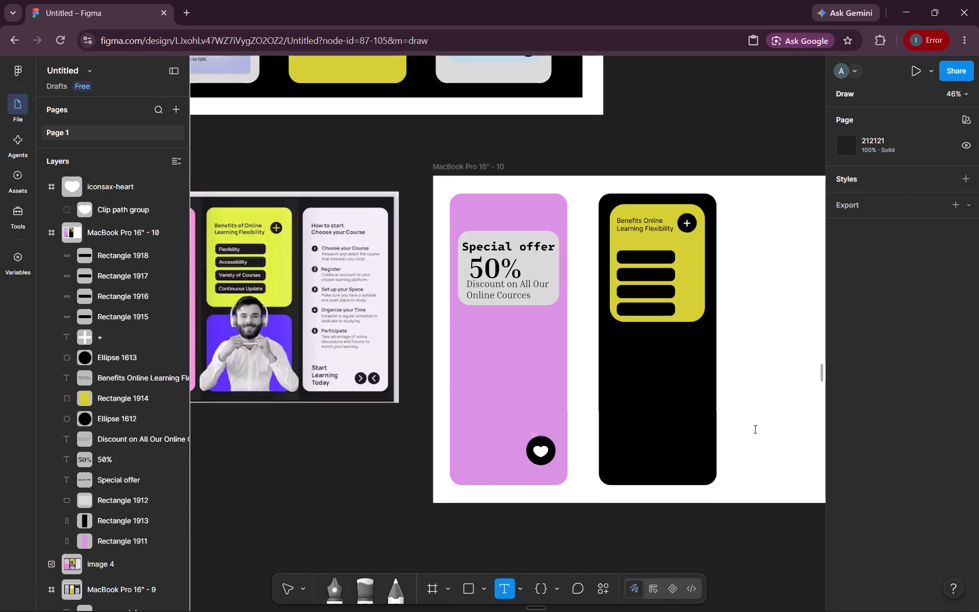
pyautogui.hotkey('shift', 'f')
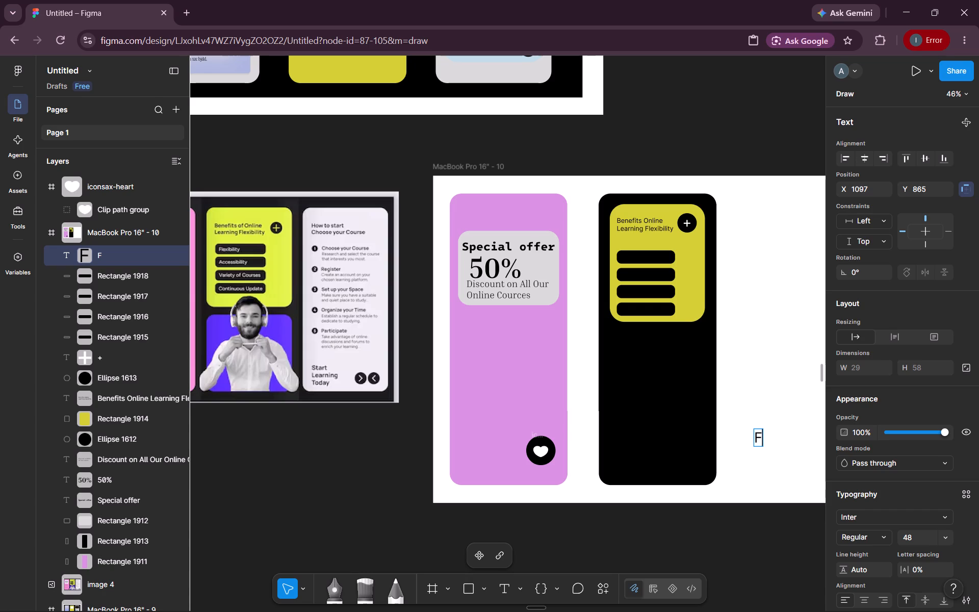
pyautogui.write('le')
pyautogui.write('xibility')
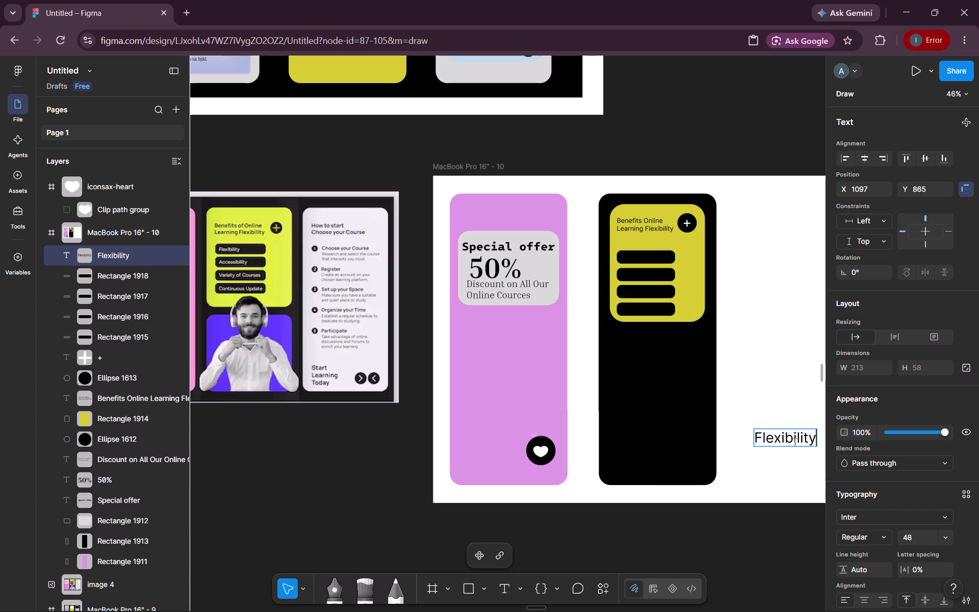
# Change the fill of the "Flexibility" text to white (FFFFFF).
pyautogui.tripleClick(794, 442)
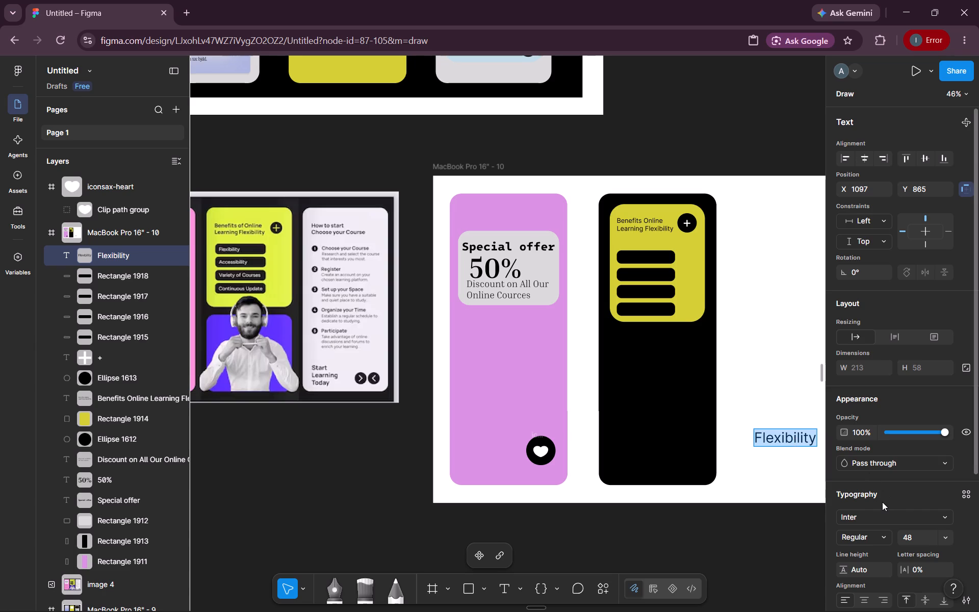
pyautogui.scroll(-3, 882, 502)
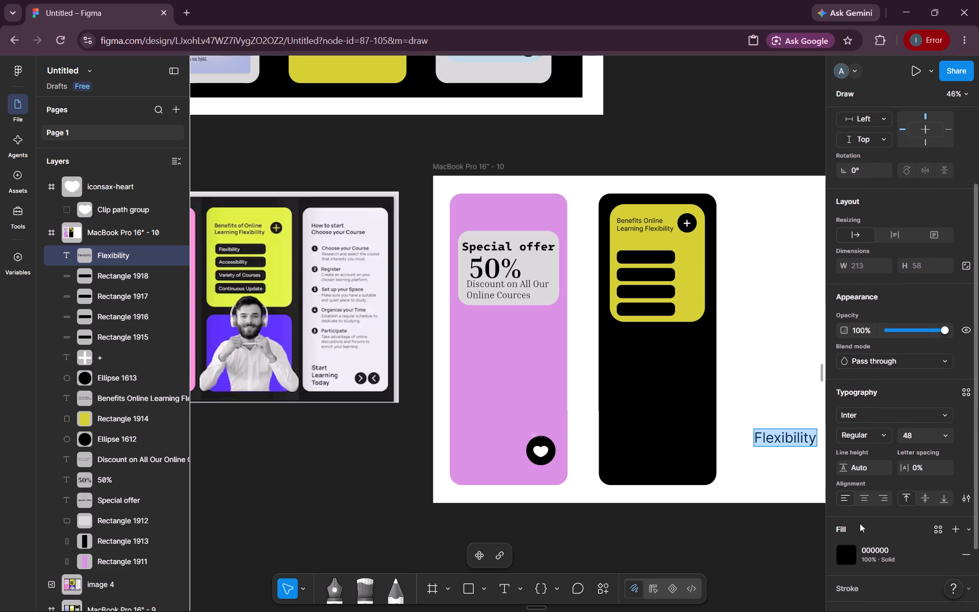
pyautogui.click(849, 547)
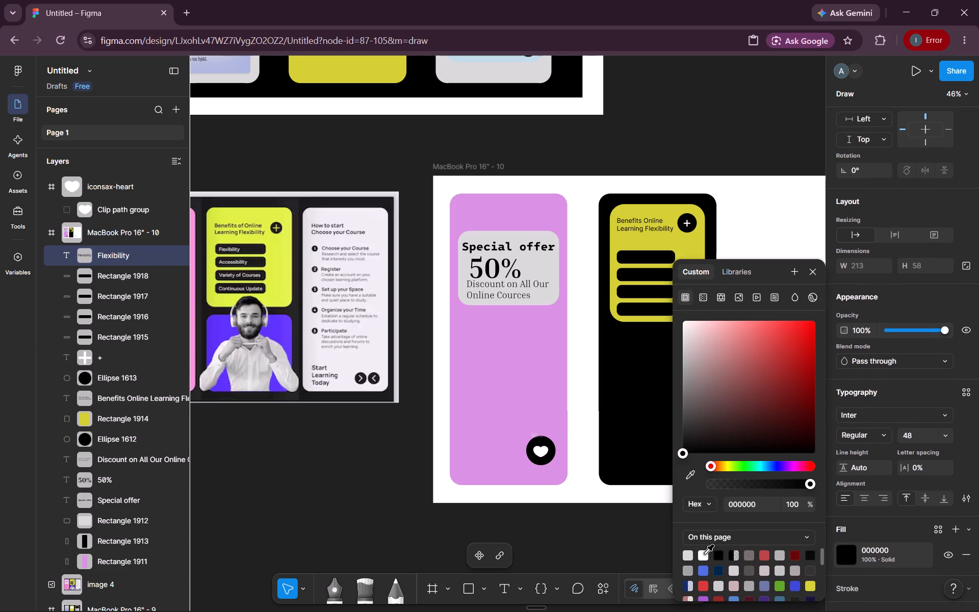
pyautogui.click(702, 554)
pyautogui.click(879, 513)
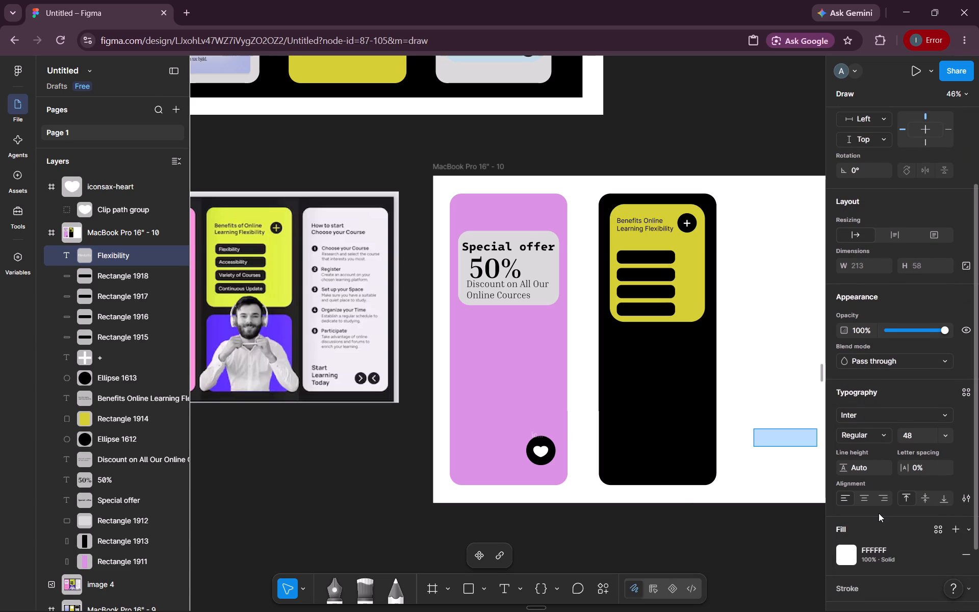
# Move the white "Flexibility" text onto the black panel, just below the yellow card.
pyautogui.click(791, 441)
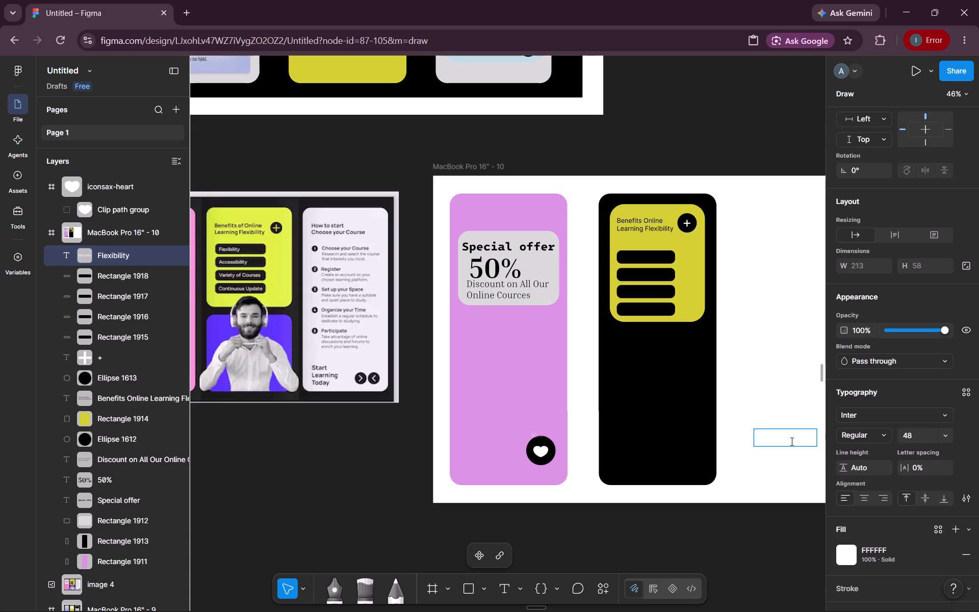
pyautogui.click(791, 452)
pyautogui.moveTo(789, 437); pyautogui.dragTo(665, 344)
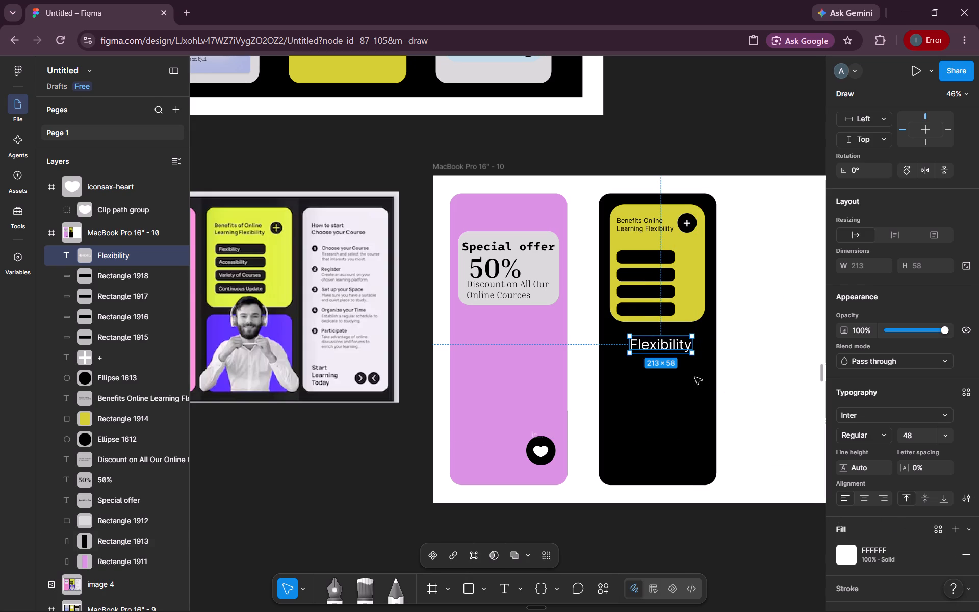
# Set the "Flexibility" text to font size 32 and Medium weight.
pyautogui.tripleClick(654, 344)
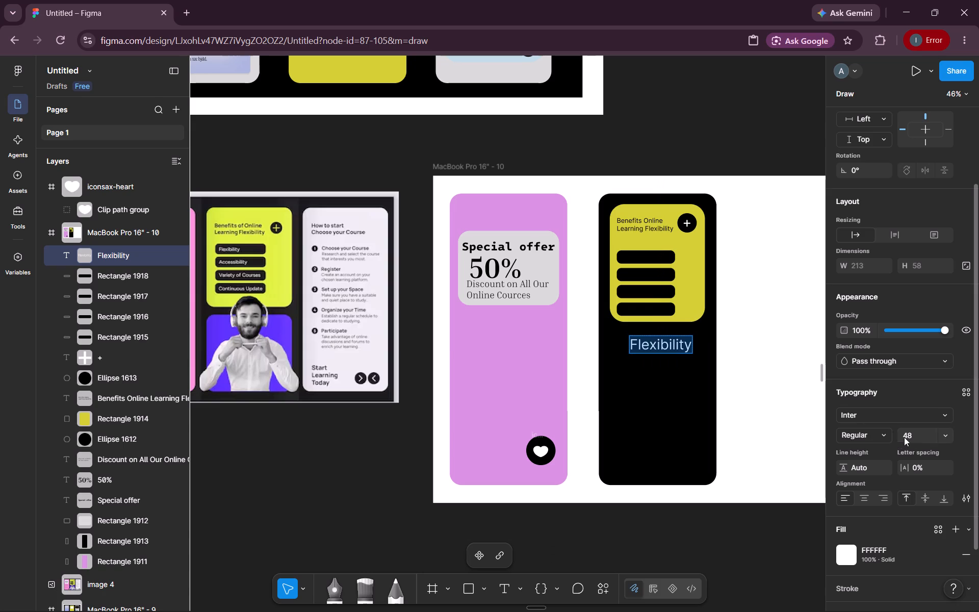
pyautogui.click(942, 438)
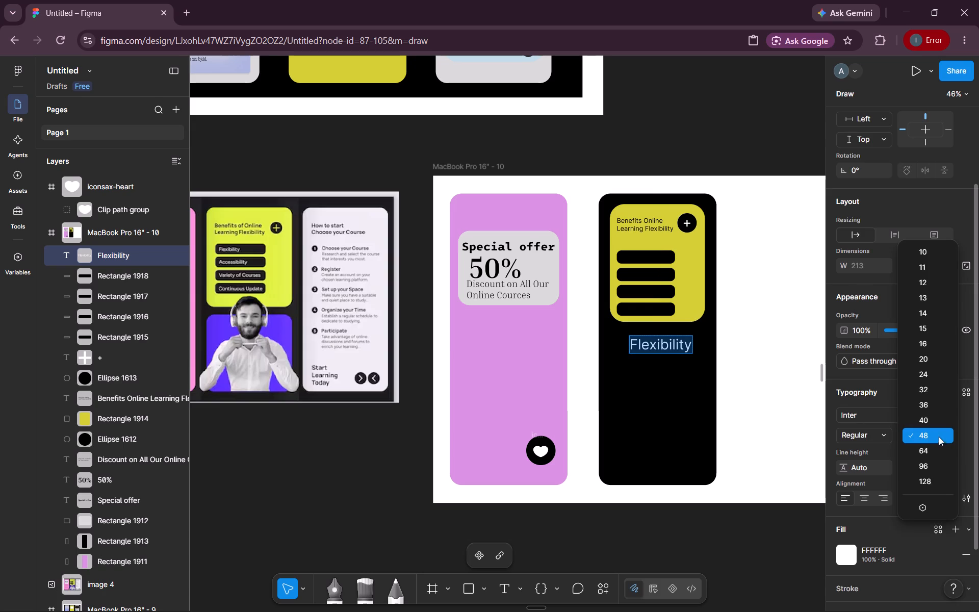
pyautogui.click(924, 396)
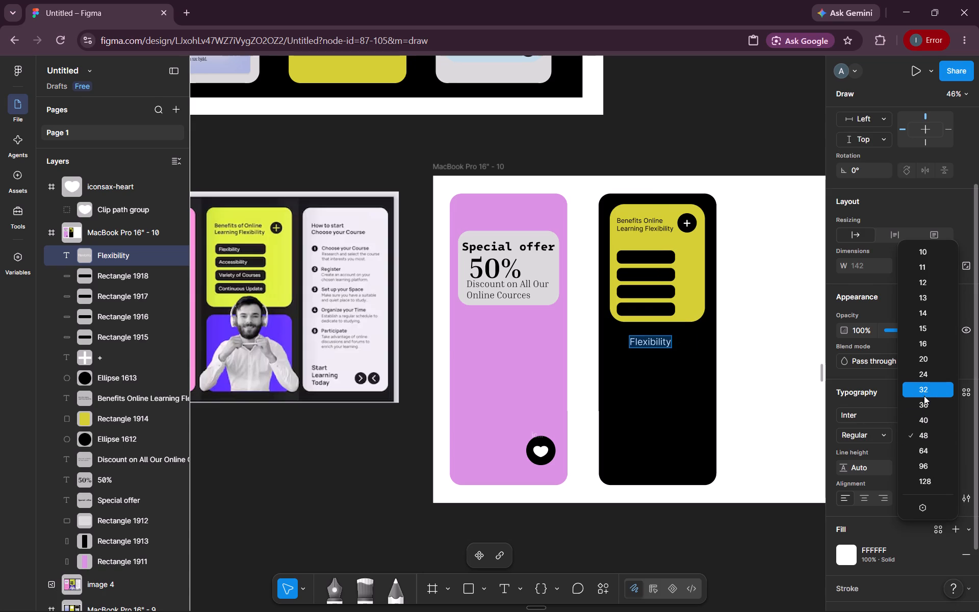
pyautogui.click(888, 430)
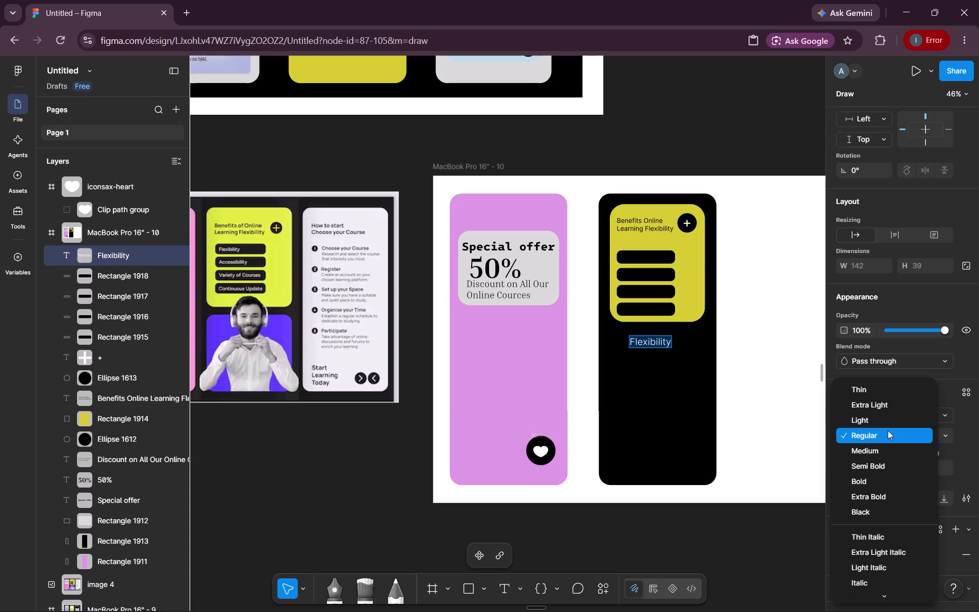
pyautogui.click(873, 448)
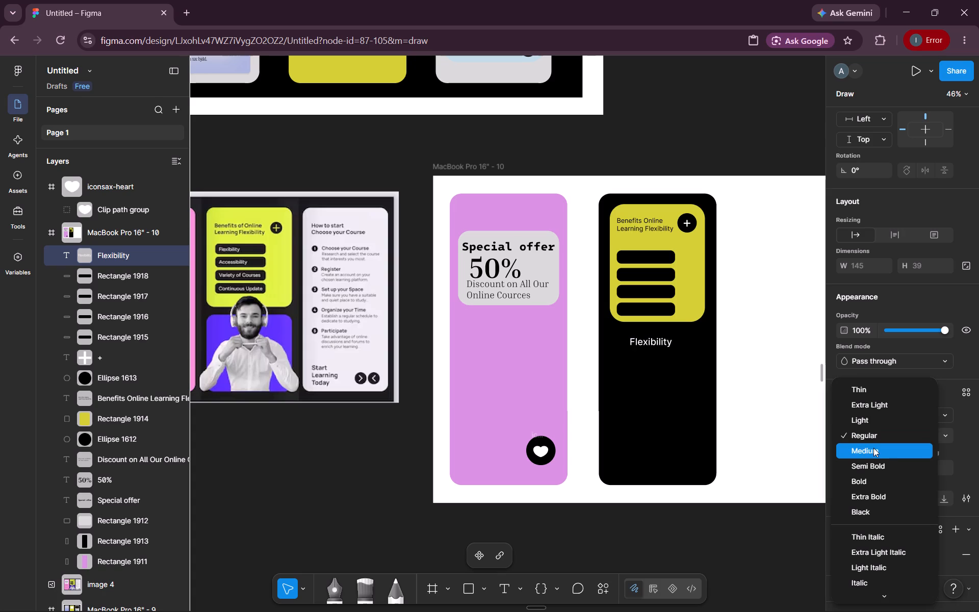
pyautogui.click(725, 294)
# Place the "Flexibility" text inside the top black bar of the yellow card, slightly inset from the bar's left end.
pyautogui.moveTo(656, 343); pyautogui.dragTo(648, 267)
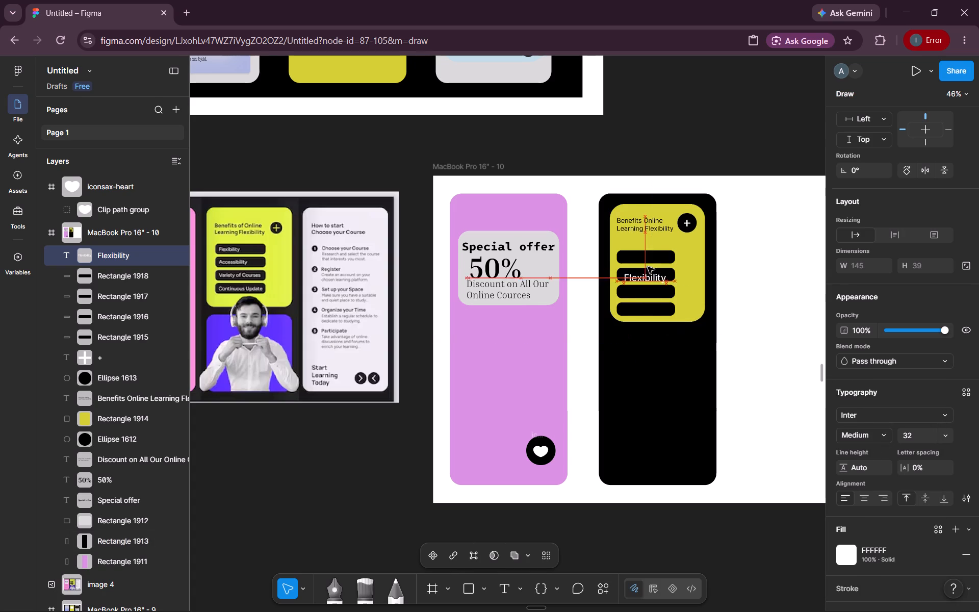
pyautogui.moveTo(648, 267); pyautogui.dragTo(644, 257)
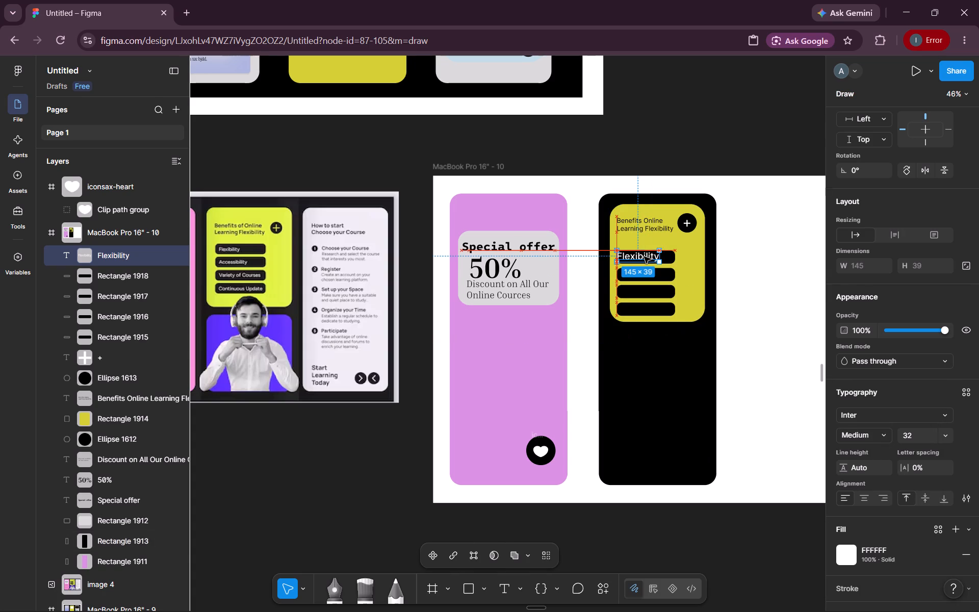
pyautogui.moveTo(644, 257); pyautogui.dragTo(653, 257)
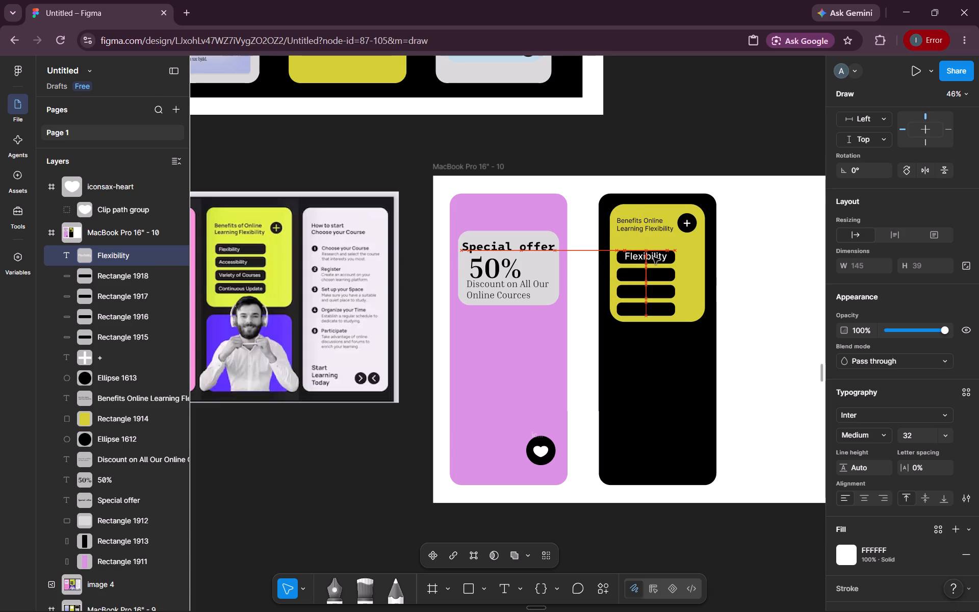
pyautogui.moveTo(653, 257); pyautogui.dragTo(649, 258)
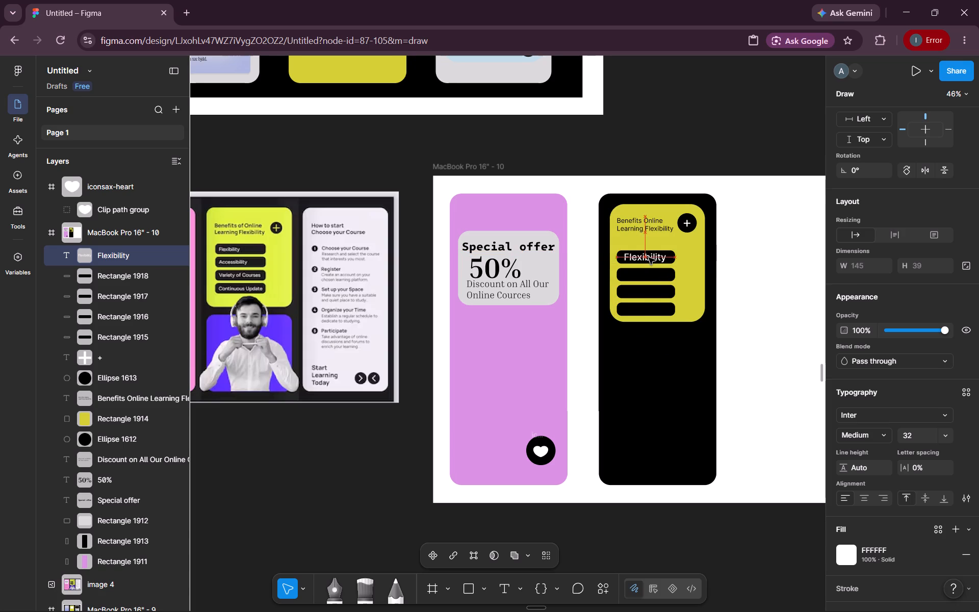
pyautogui.moveTo(649, 258); pyautogui.dragTo(647, 257)
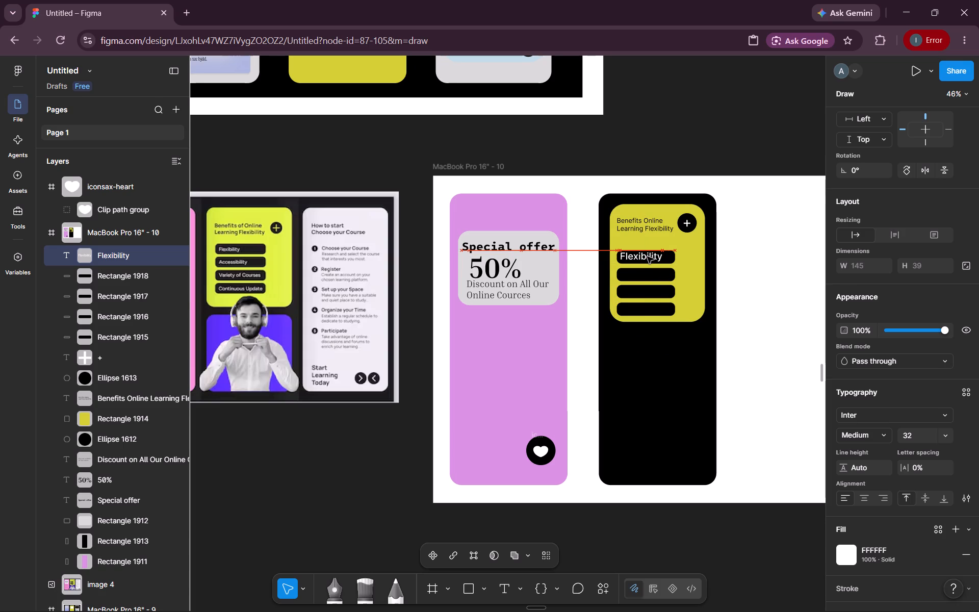
pyautogui.moveTo(647, 257); pyautogui.dragTo(647, 257)
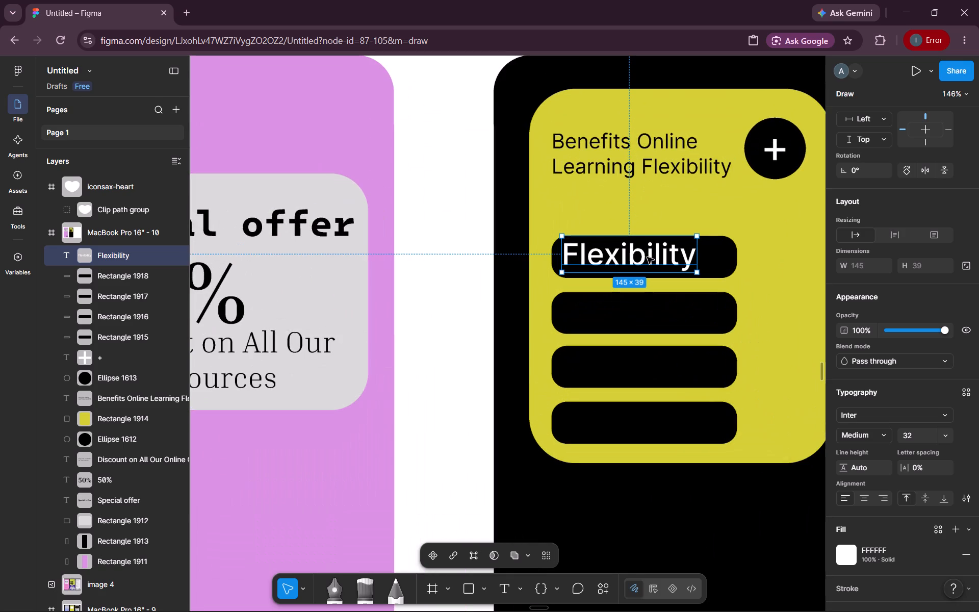
pyautogui.moveTo(649, 260); pyautogui.dragTo(658, 264)
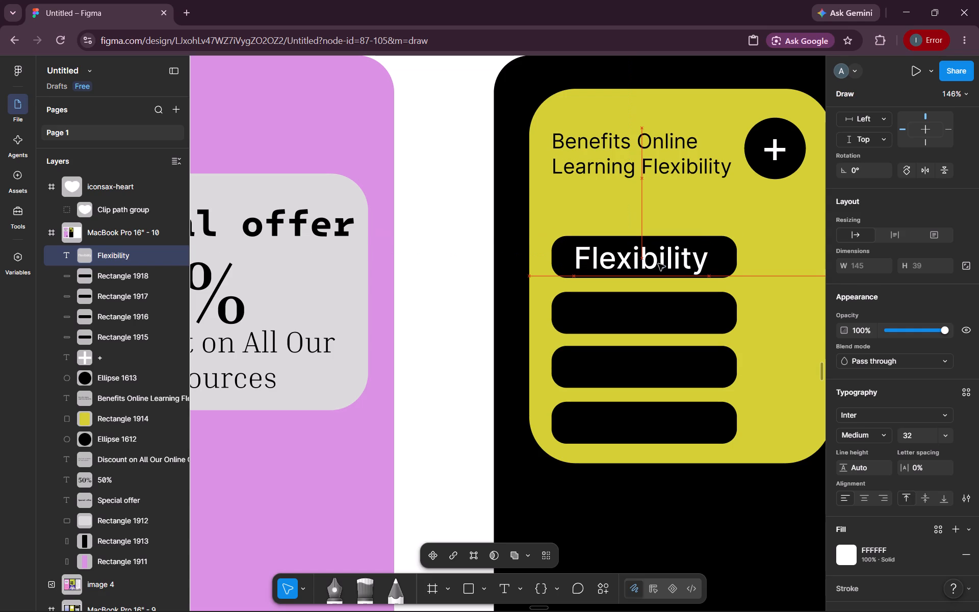
pyautogui.moveTo(658, 264); pyautogui.dragTo(654, 262)
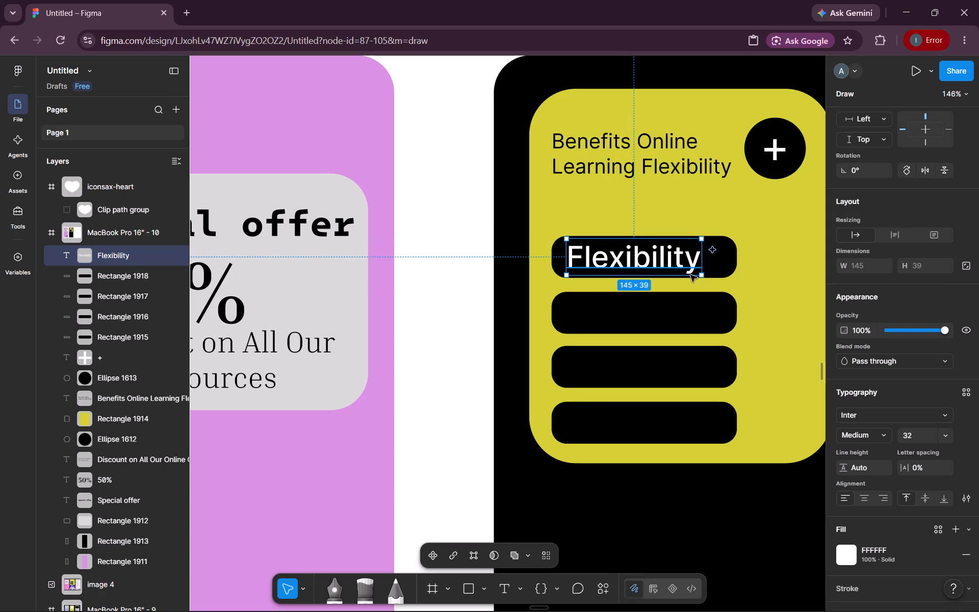
# Duplicate the "Flexibility" label straight down into the second black bar of the yellow card.
pyautogui.click(796, 328)
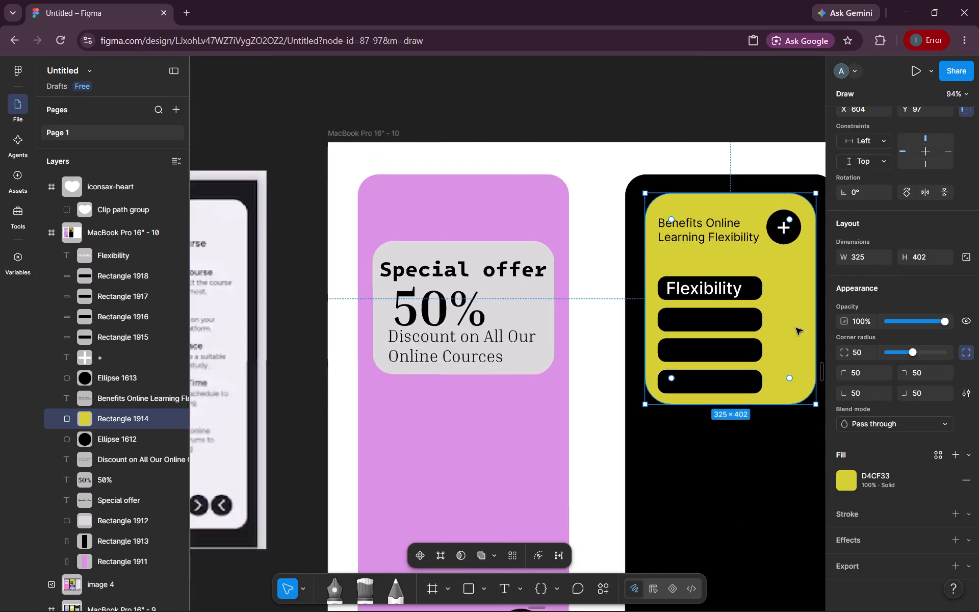
pyautogui.hscroll(1, 796, 328)
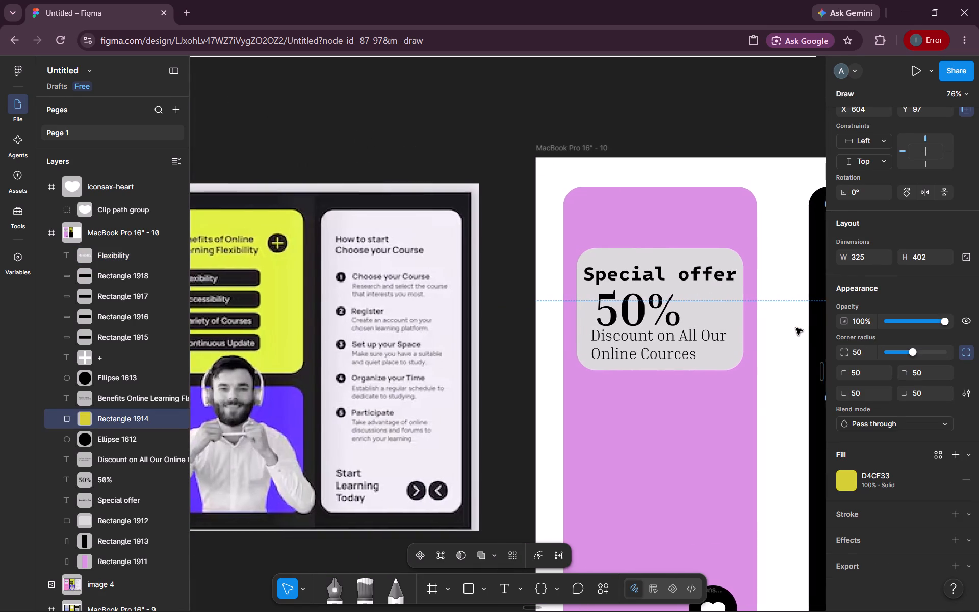
pyautogui.hscroll(1, 796, 328)
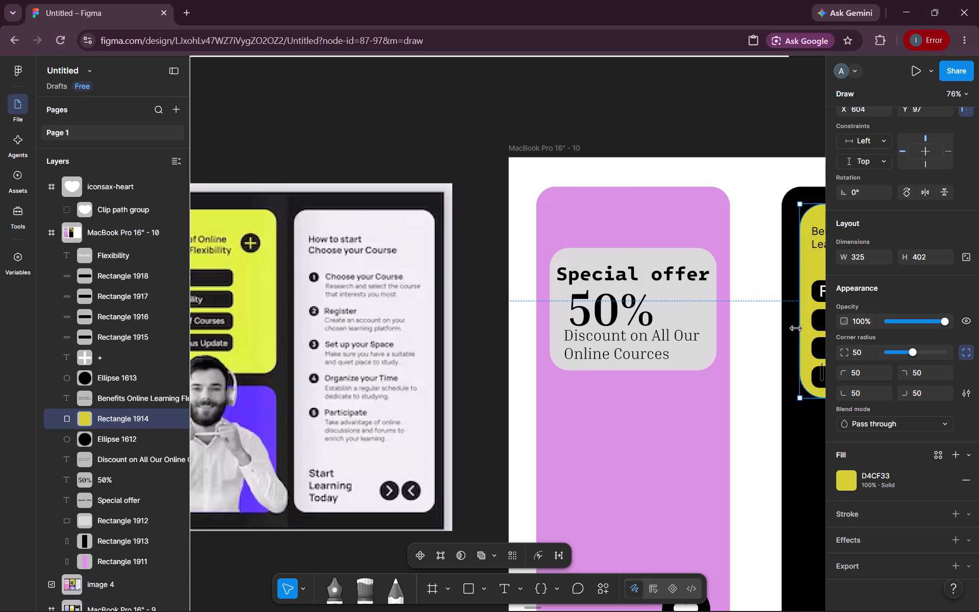
pyautogui.hscroll(1, 796, 328)
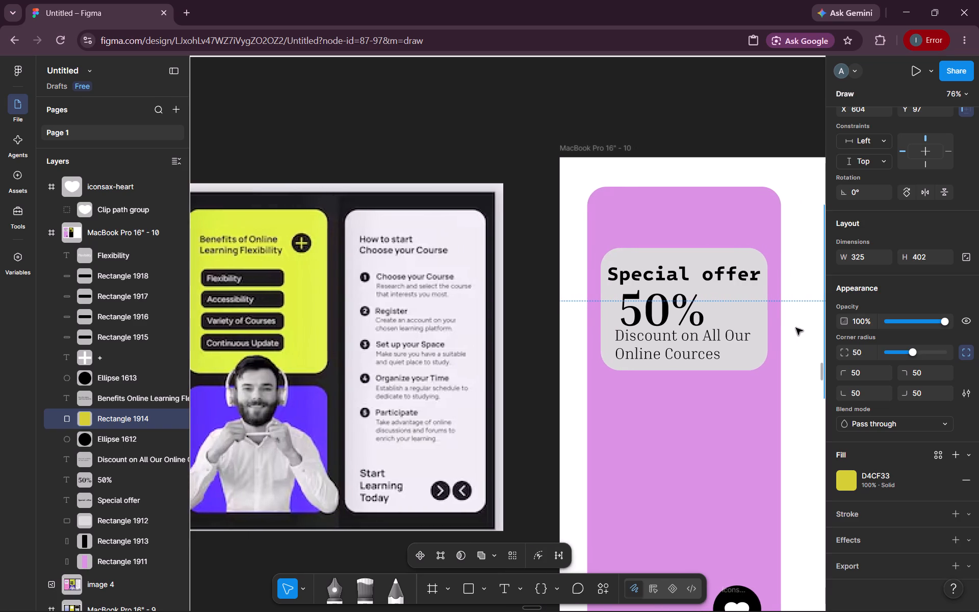
pyautogui.hscroll(1, 796, 328)
pyautogui.hscroll(-3, 796, 328)
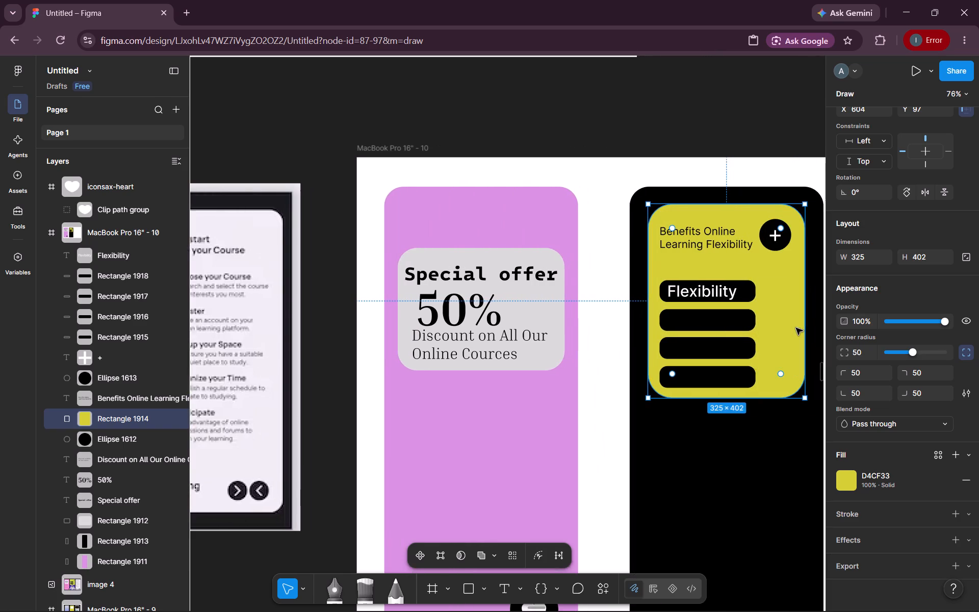
pyautogui.hscroll(-1, 796, 328)
pyautogui.click(625, 297)
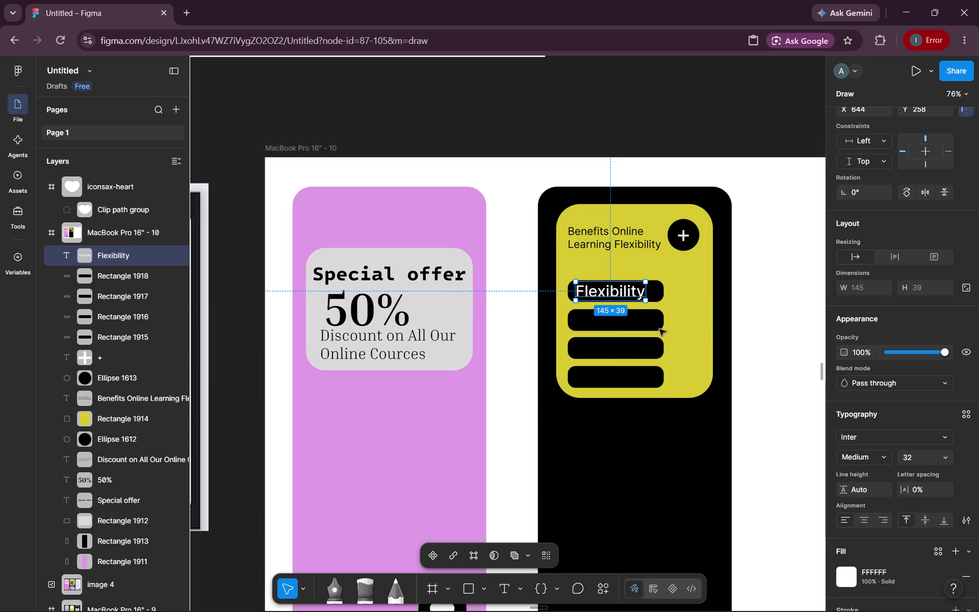
pyautogui.keyDown('alt'); pyautogui.moveTo(603, 292); pyautogui.dragTo(605, 319); pyautogui.keyUp('alt')
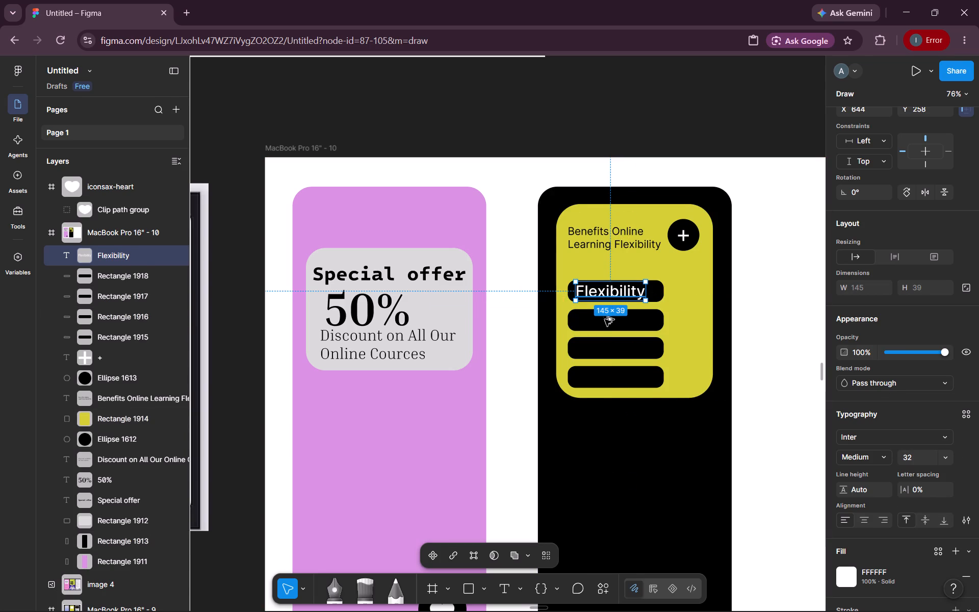
pyautogui.keyDown('alt'); pyautogui.moveTo(605, 319); pyautogui.dragTo(605, 324); pyautogui.keyUp('alt')
# Replace the duplicated label in the second black bar of the yellow card with "Accessibility", matching the reference brochure.
pyautogui.doubleClick(605, 324)
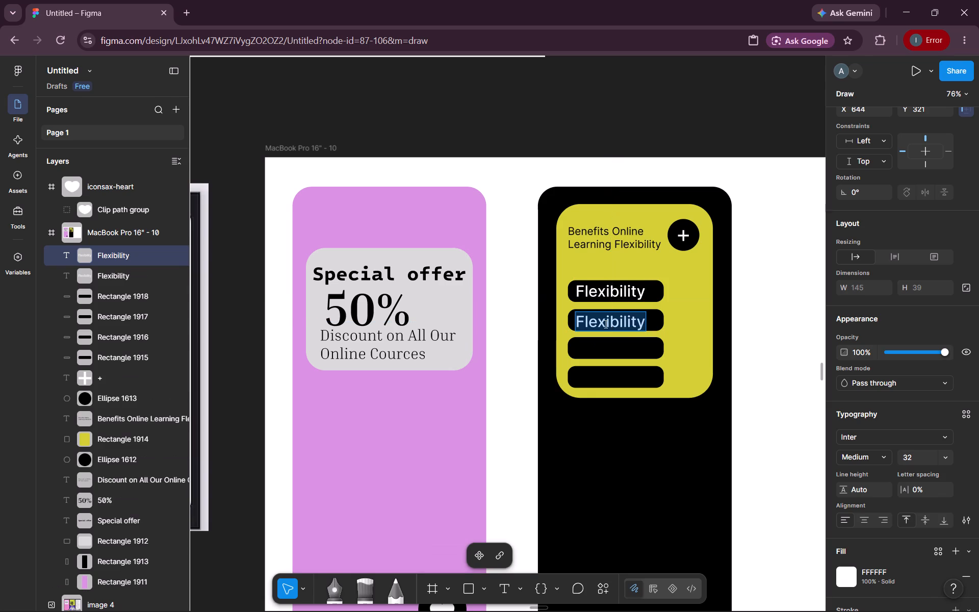
pyautogui.write('Acce')
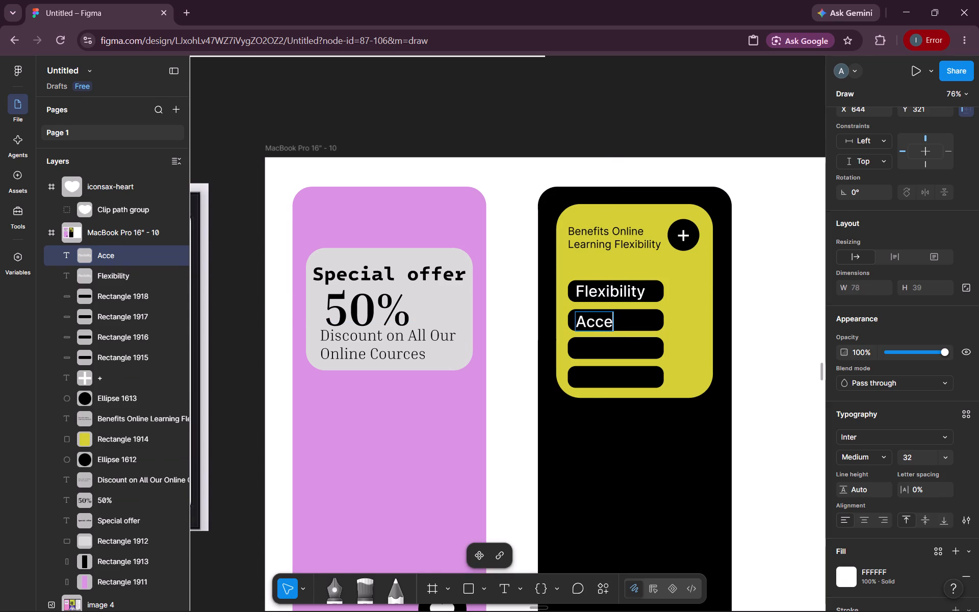
pyautogui.write('ss')
pyautogui.hscroll(3, 605, 324)
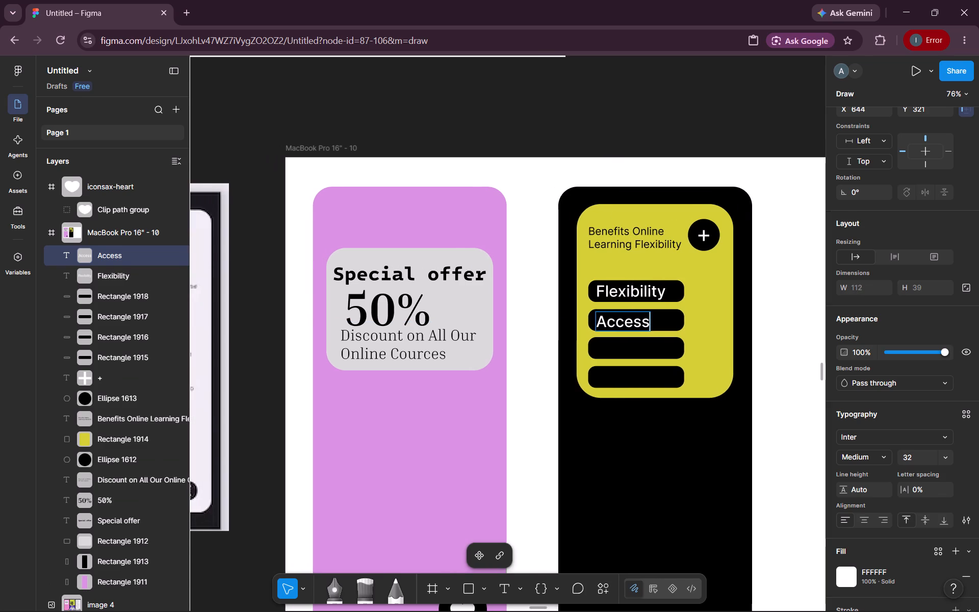
pyautogui.hscroll(7, 605, 324)
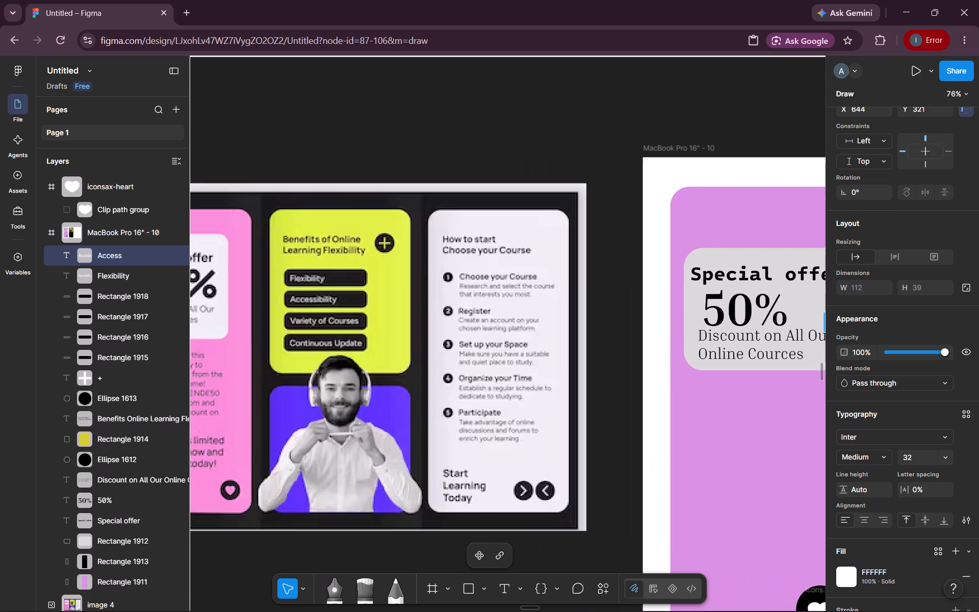
pyautogui.hscroll(1, 605, 324)
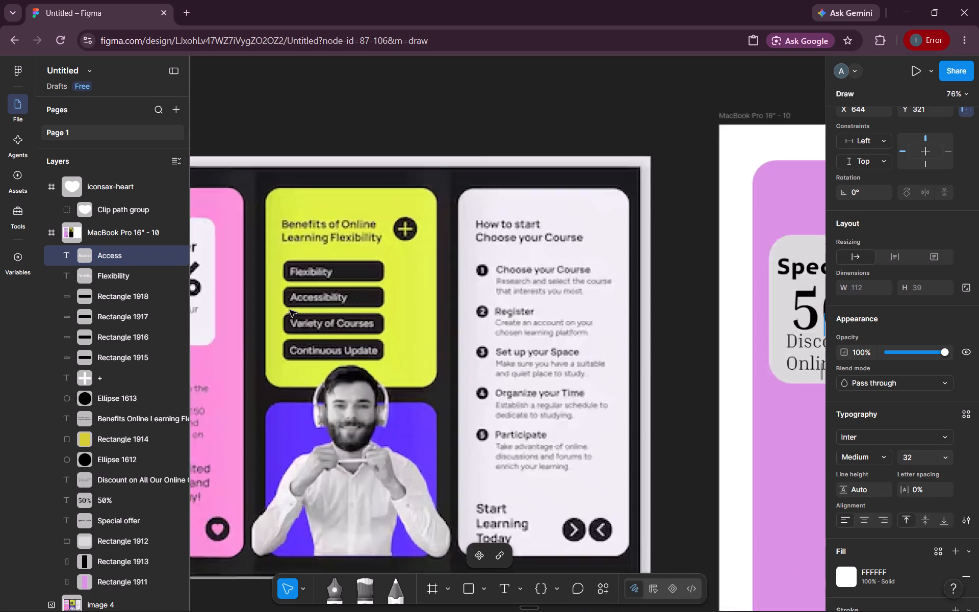
pyautogui.hscroll(-1, 290, 310)
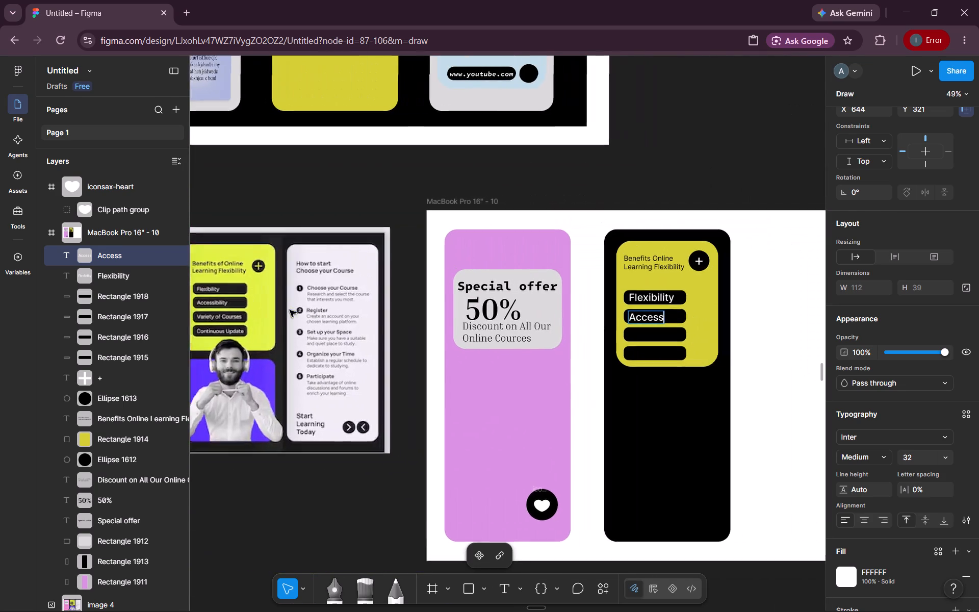
pyautogui.hscroll(-1, 290, 310)
pyautogui.write('ibility')
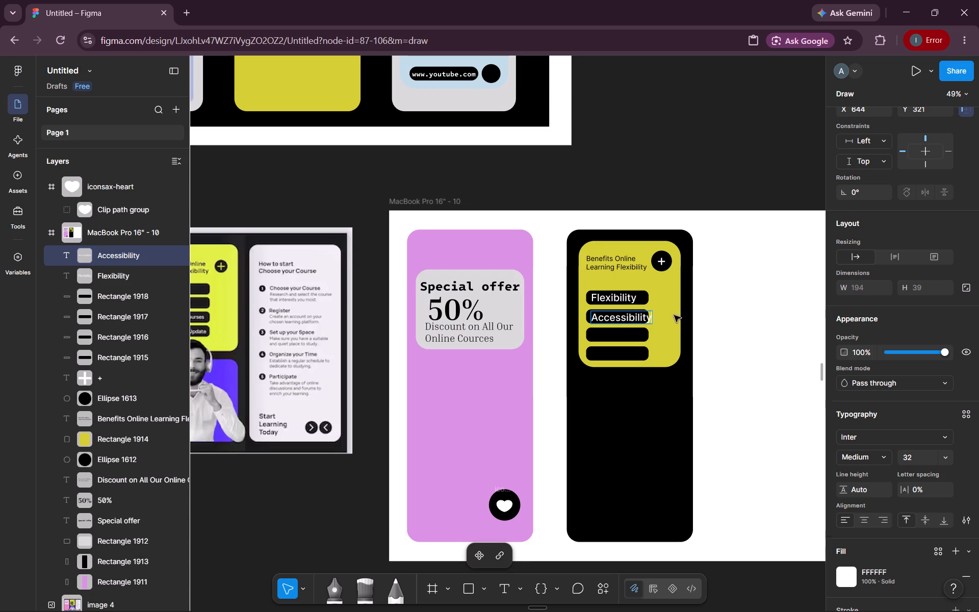
# Set the "Accessibility" text to font size 28.
pyautogui.doubleClick(626, 316)
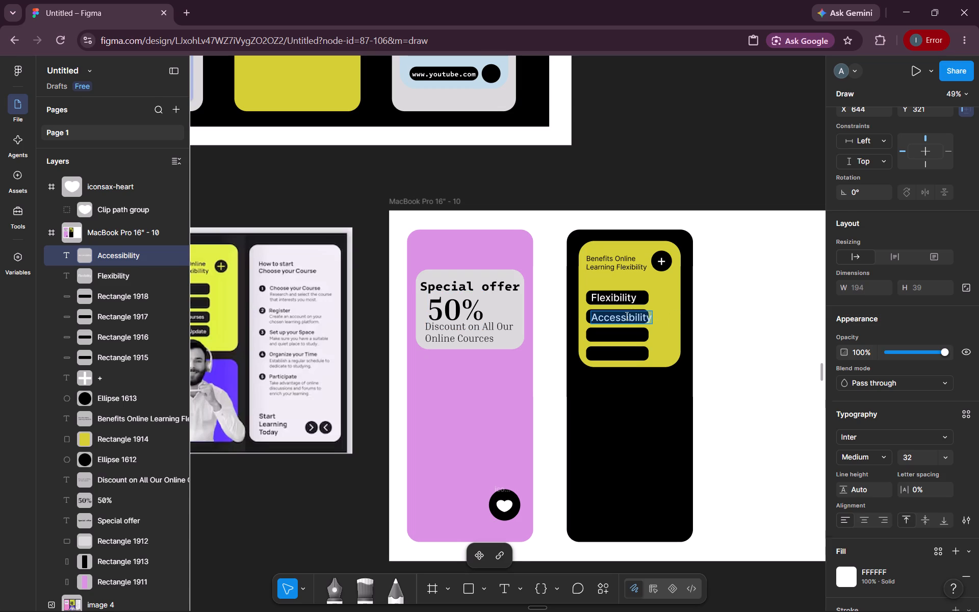
pyautogui.doubleClick(928, 455)
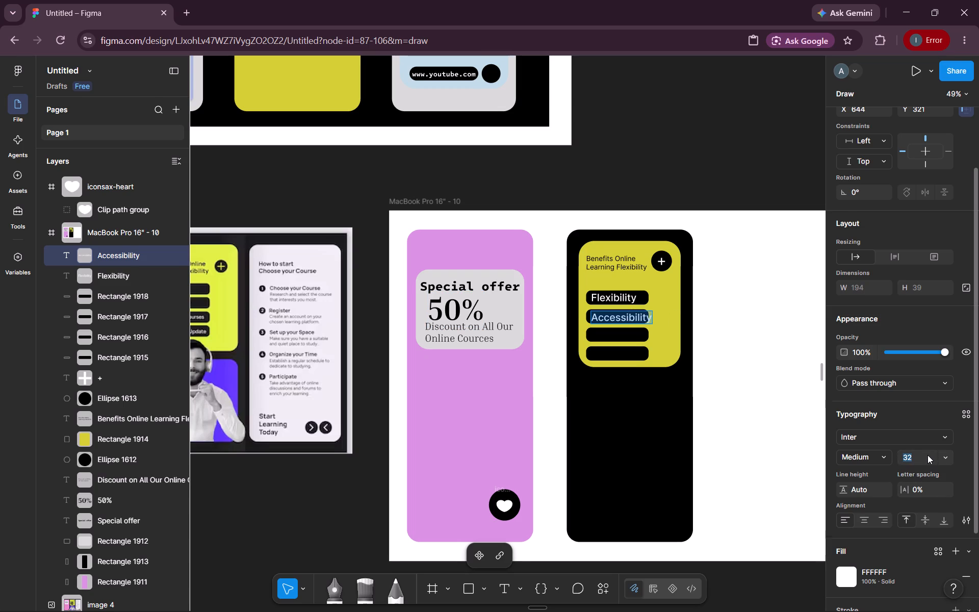
pyautogui.write('28')
pyautogui.press('Return')
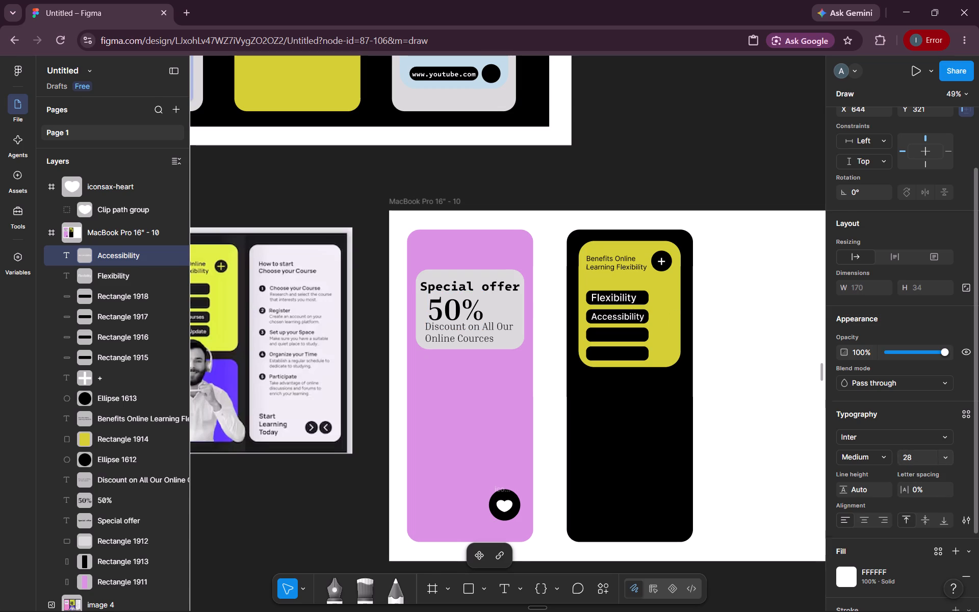
# Set the "Flexibility" text in the top black bar to font size 28 and deselect it.
pyautogui.click(614, 300)
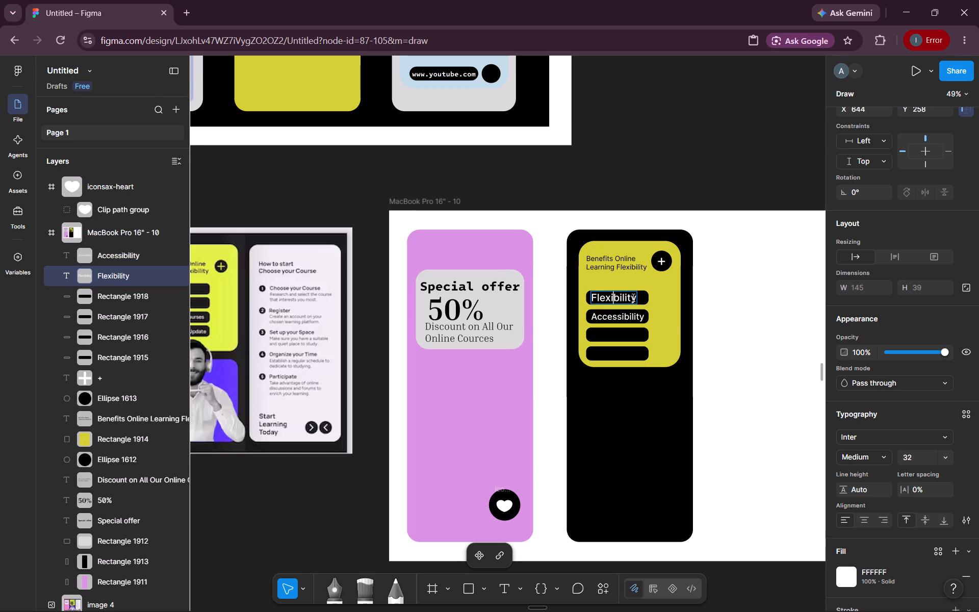
pyautogui.tripleClick(632, 297)
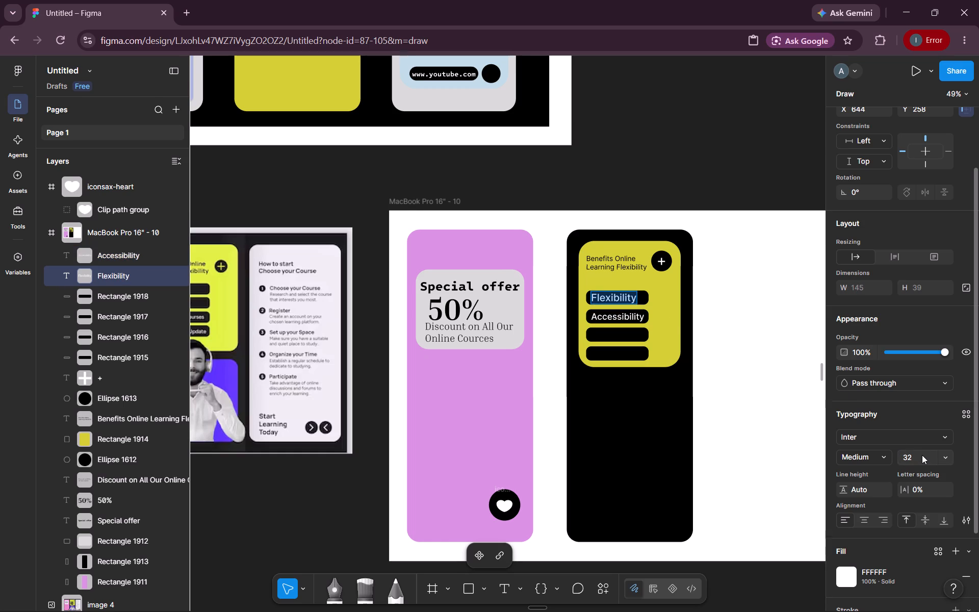
pyautogui.click(922, 455)
pyautogui.write('28')
pyautogui.press('Return')
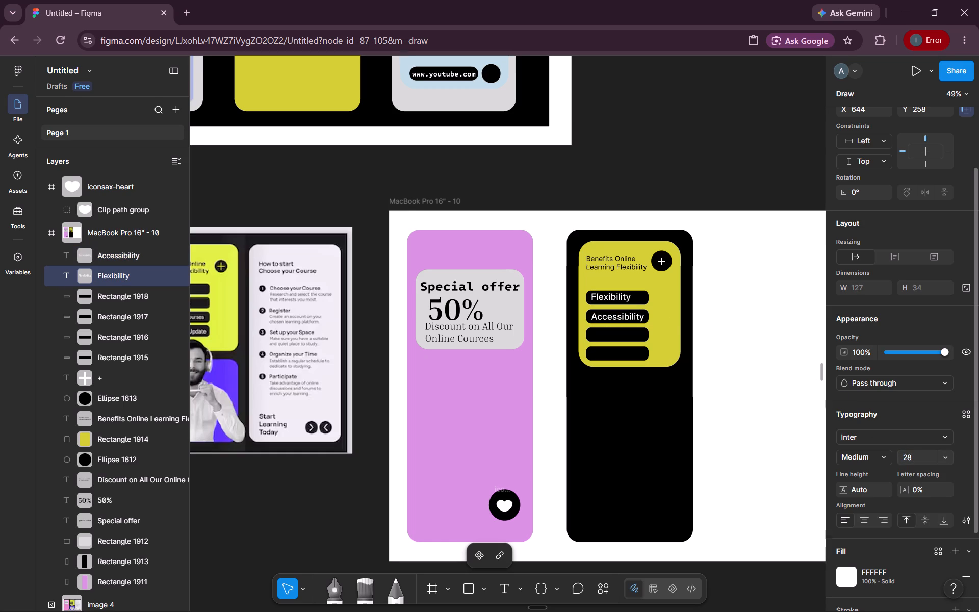
pyautogui.click(761, 410)
pyautogui.click(761, 410)
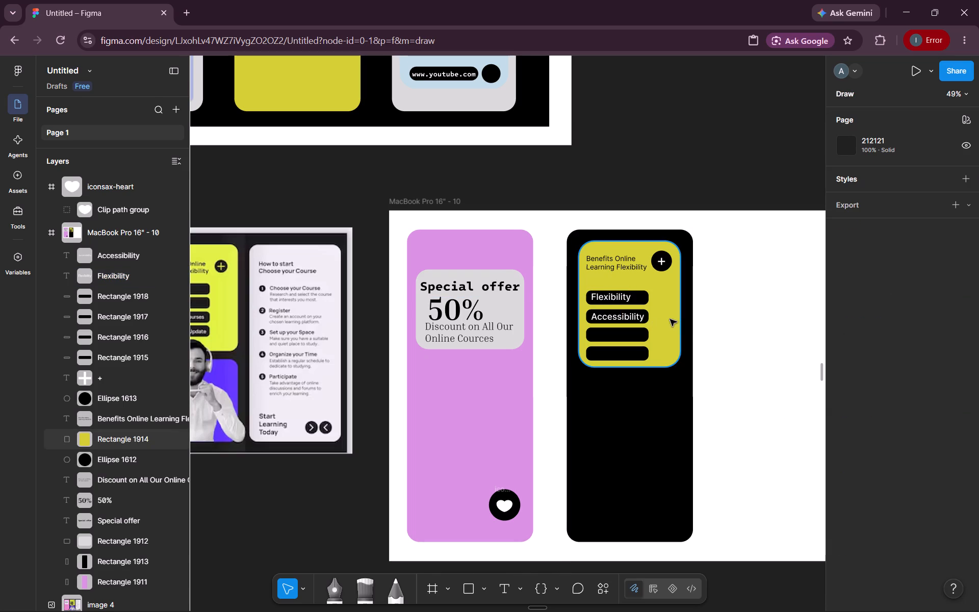
# Reposition the "Accessibility" label within the second black bar at X 640, Y 321.
pyautogui.click(623, 316)
pyautogui.click(623, 316)
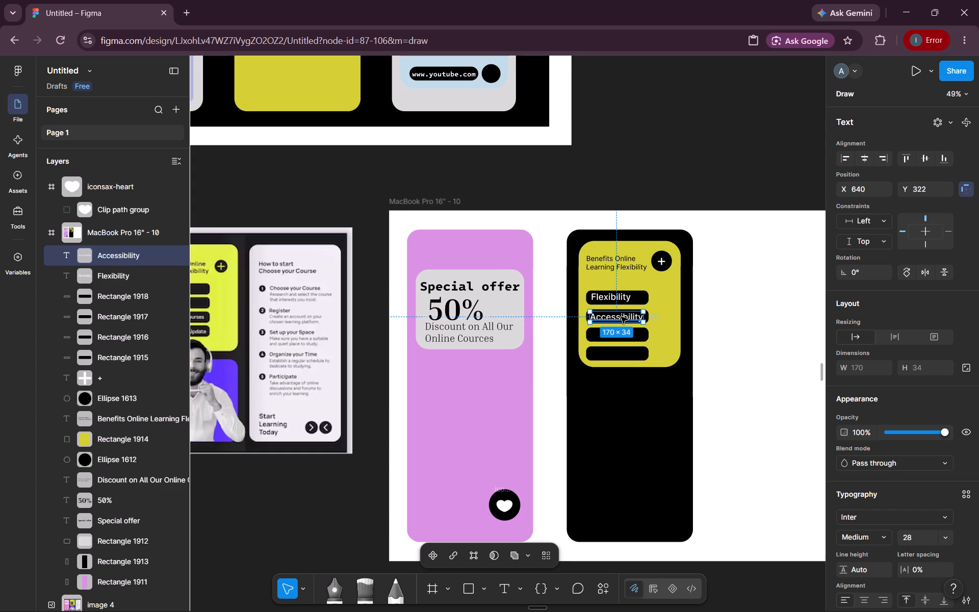
pyautogui.press('Up')
pyautogui.press('Up')
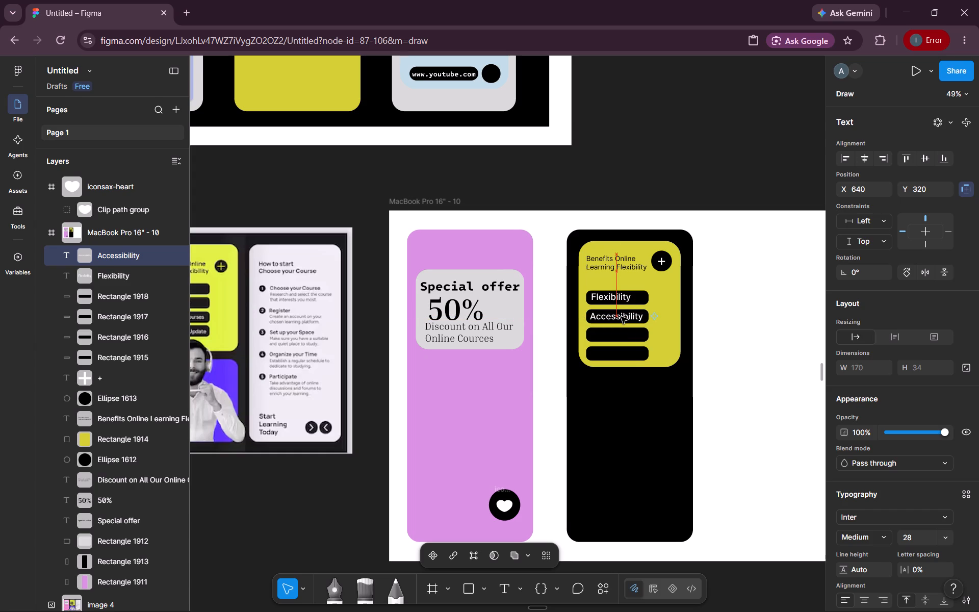
pyautogui.press('Down')
pyautogui.click(741, 328)
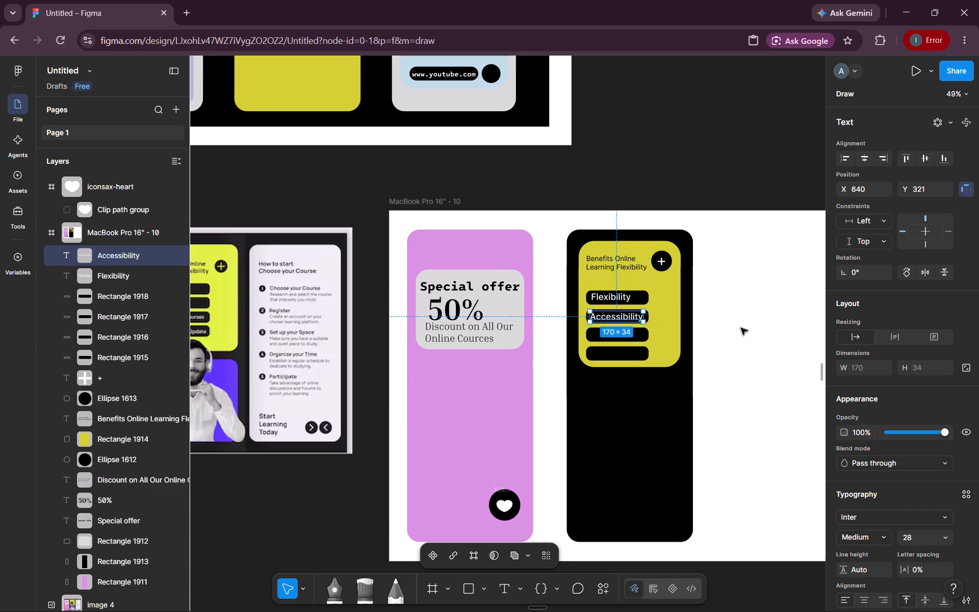
# Compare the reference brochure's middle panel with the black panel in the MacBook Pro 16" - 10 frame.
pyautogui.hscroll(1, 741, 328)
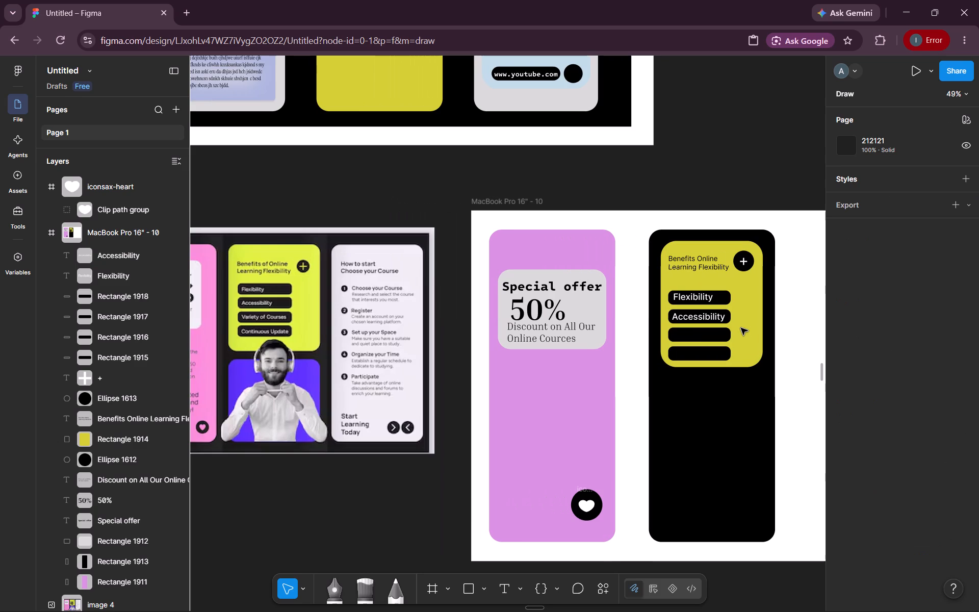
pyautogui.hscroll(-1, 741, 328)
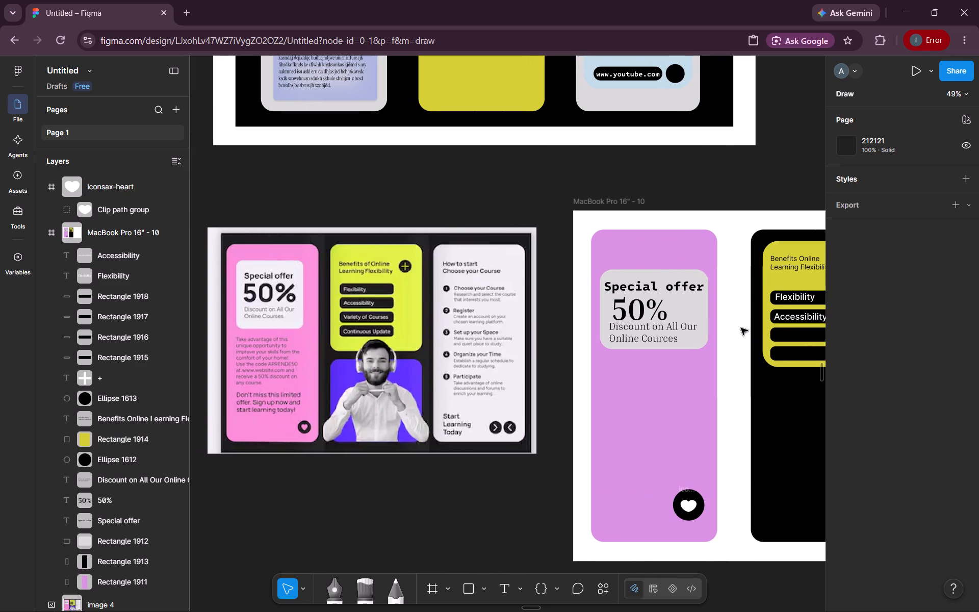
pyautogui.hscroll(-1, 741, 328)
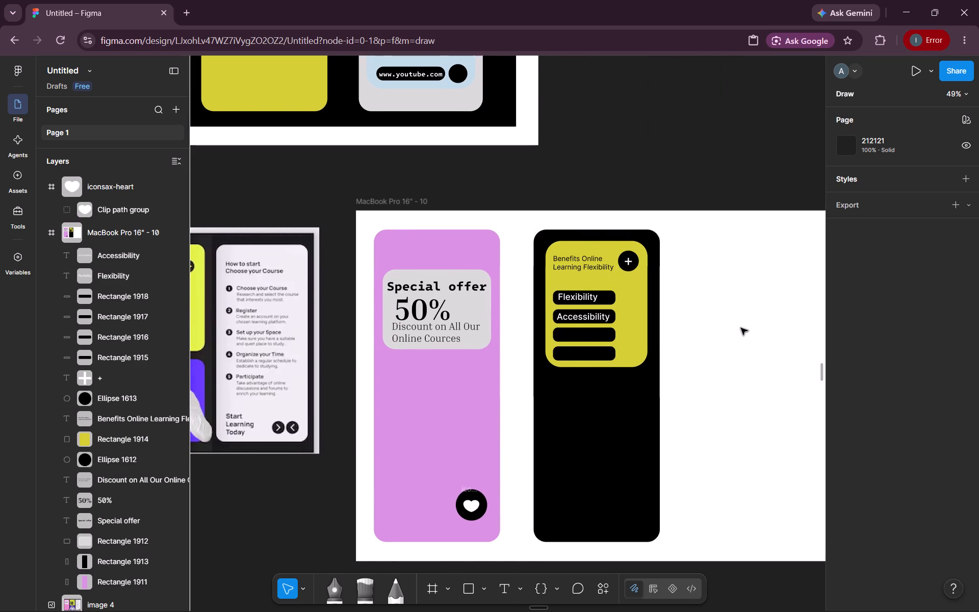
pyautogui.hscroll(2, 667, 327)
pyautogui.scroll(-1, 667, 327)
pyautogui.hscroll(-2, 667, 327)
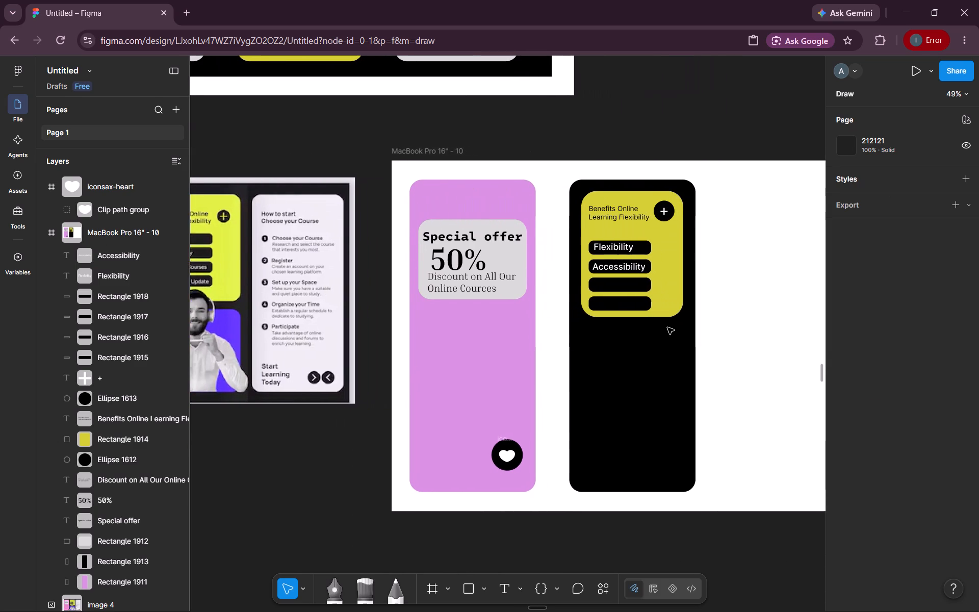
pyautogui.scroll(-1, 667, 327)
# Draw a rectangle about 287 × 358 on the black panel below the yellow card, inset from the panel's edges.
pyautogui.click(475, 589)
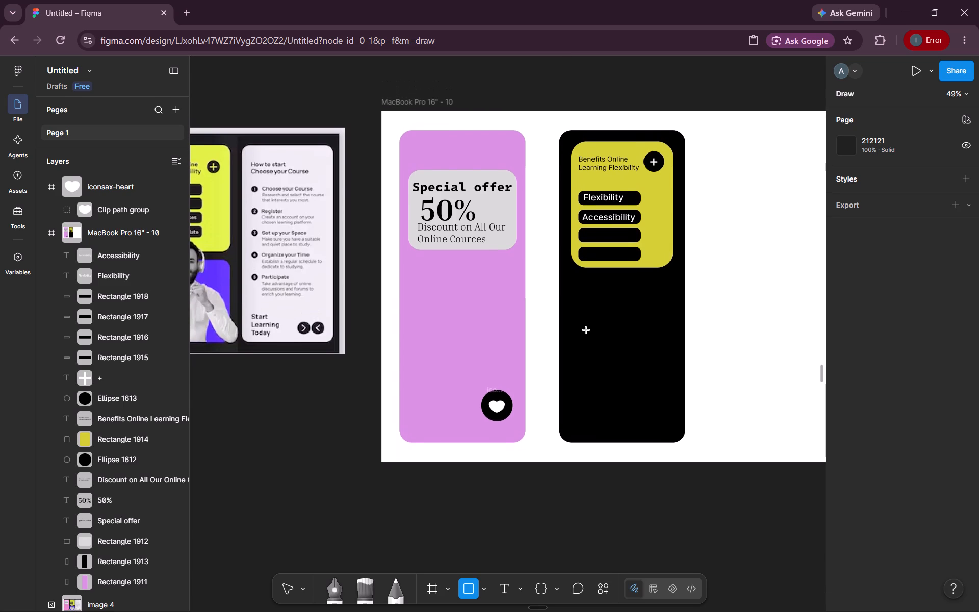
pyautogui.hscroll(4, 586, 330)
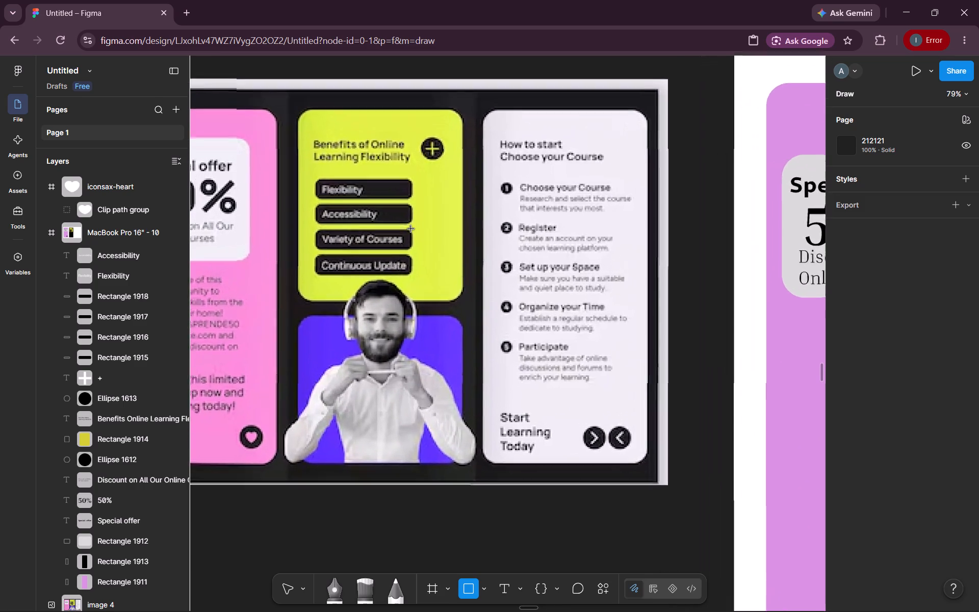
pyautogui.hscroll(3, 411, 229)
pyautogui.scroll(2, 411, 229)
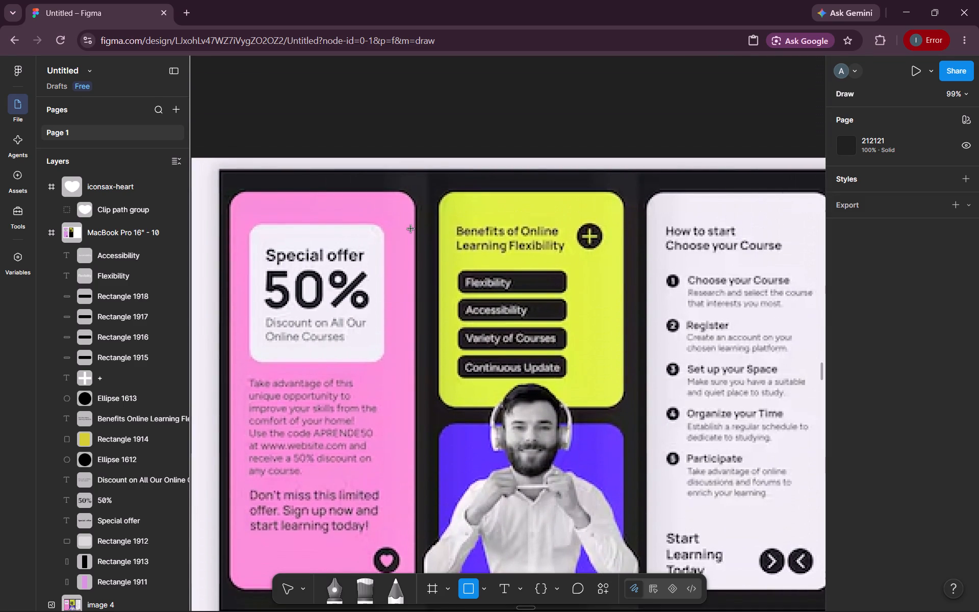
pyautogui.scroll(4, 411, 229)
pyautogui.hscroll(-1, 411, 229)
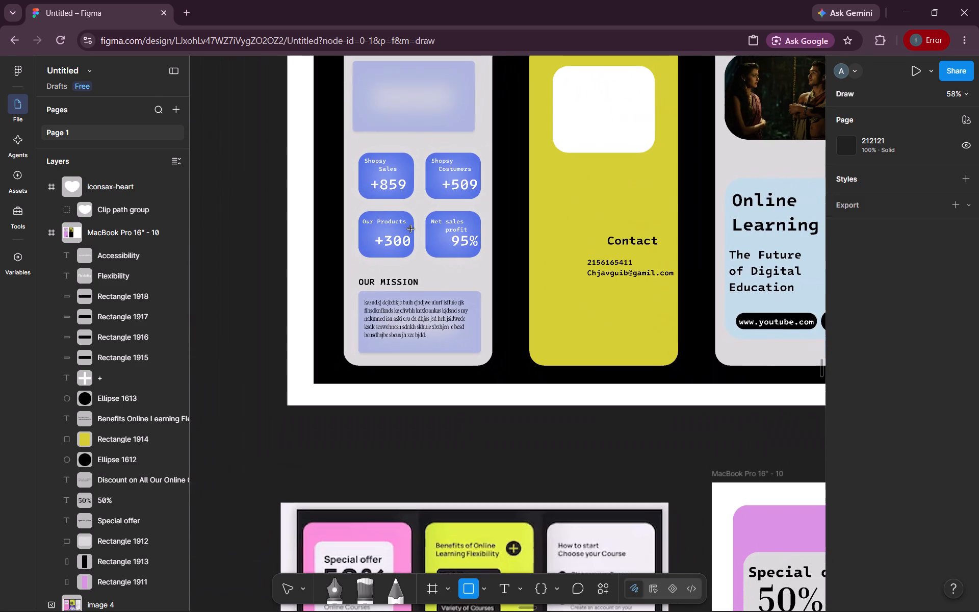
pyautogui.hscroll(-1, 411, 229)
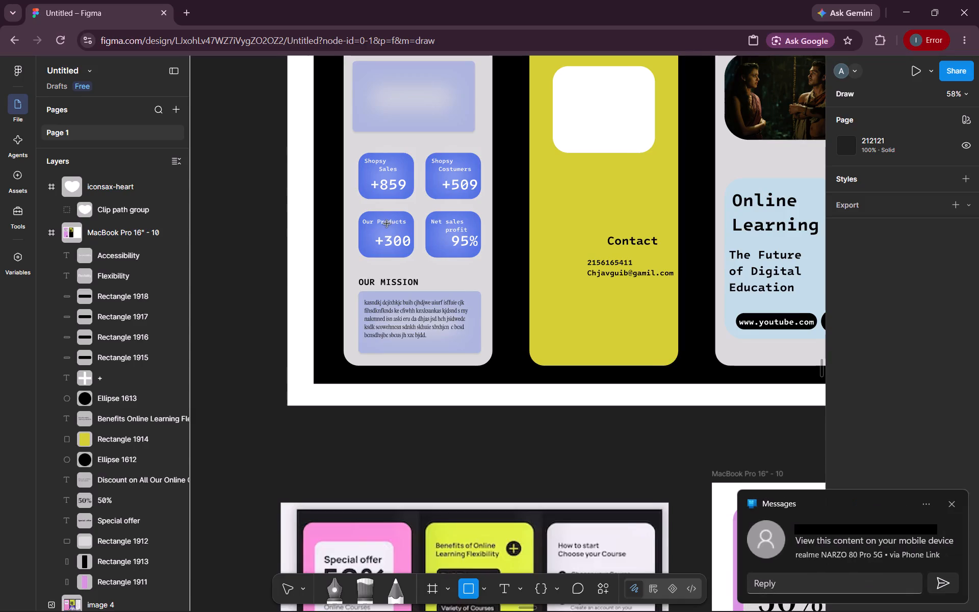
pyautogui.hscroll(-3, 385, 223)
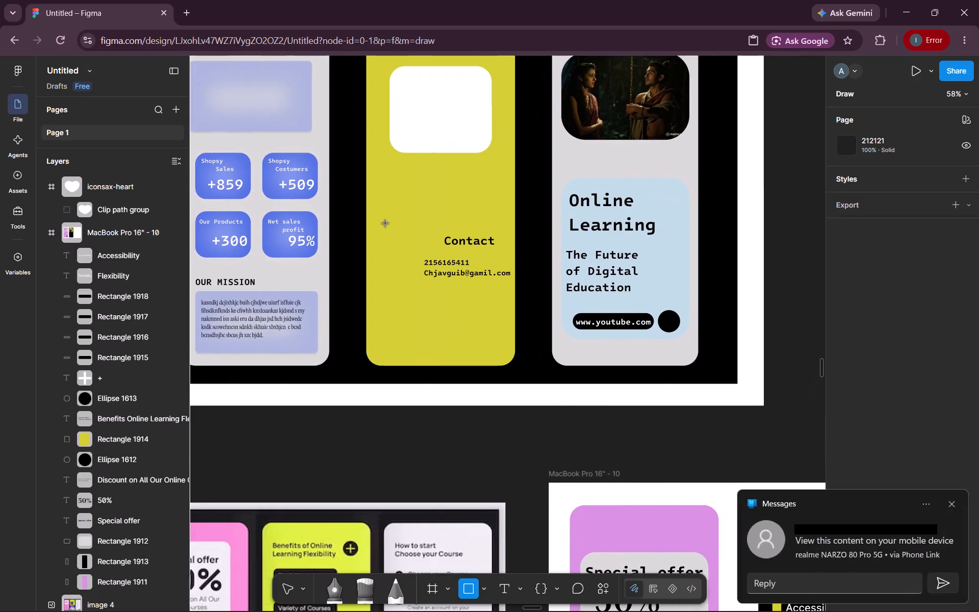
pyautogui.hscroll(-1, 385, 223)
pyautogui.scroll(2, 385, 223)
pyautogui.hscroll(2, 385, 223)
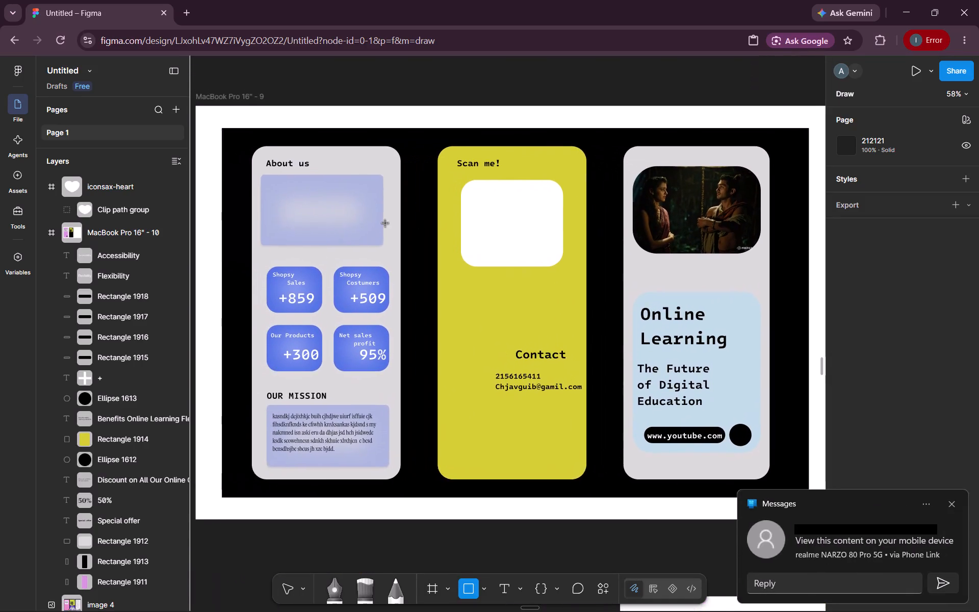
pyautogui.scroll(-3, 385, 223)
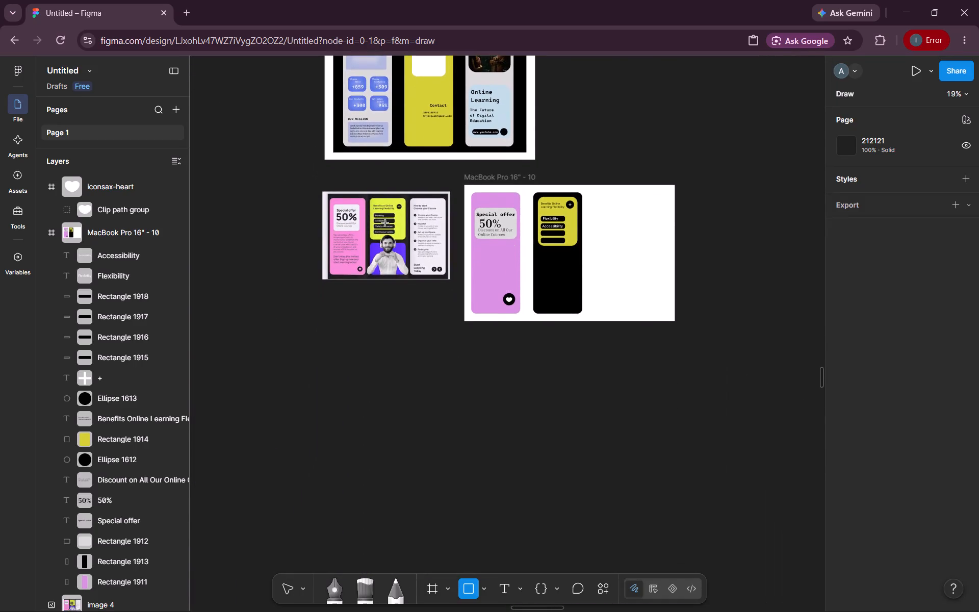
pyautogui.scroll(-1, 385, 223)
pyautogui.scroll(1, 385, 223)
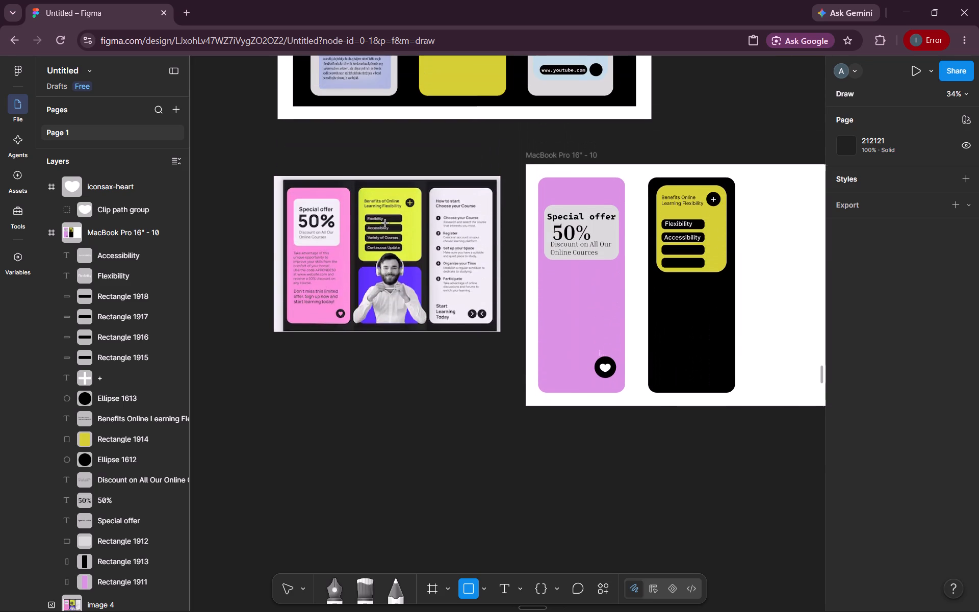
pyautogui.scroll(1, 385, 223)
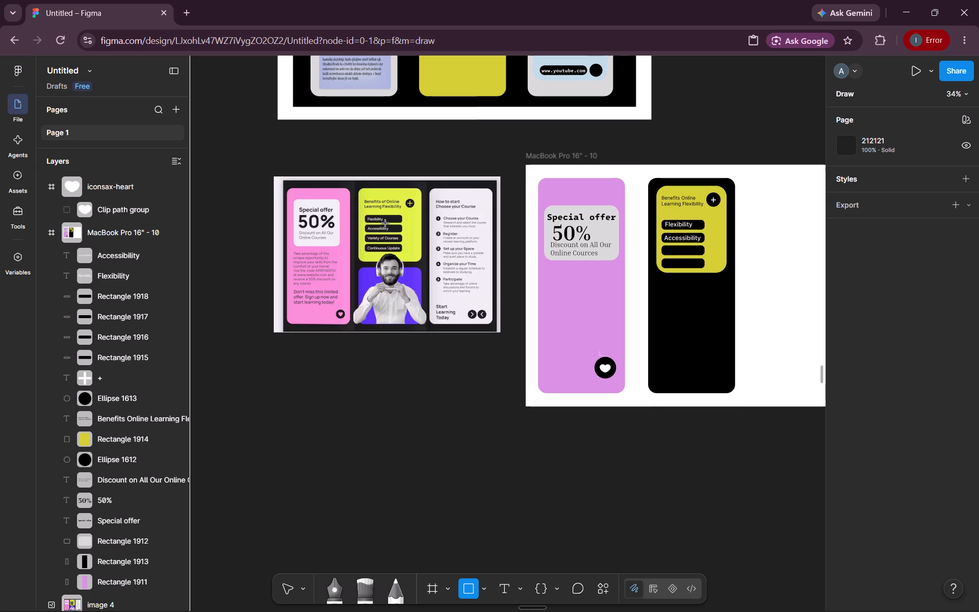
pyautogui.hscroll(-4, 608, 368)
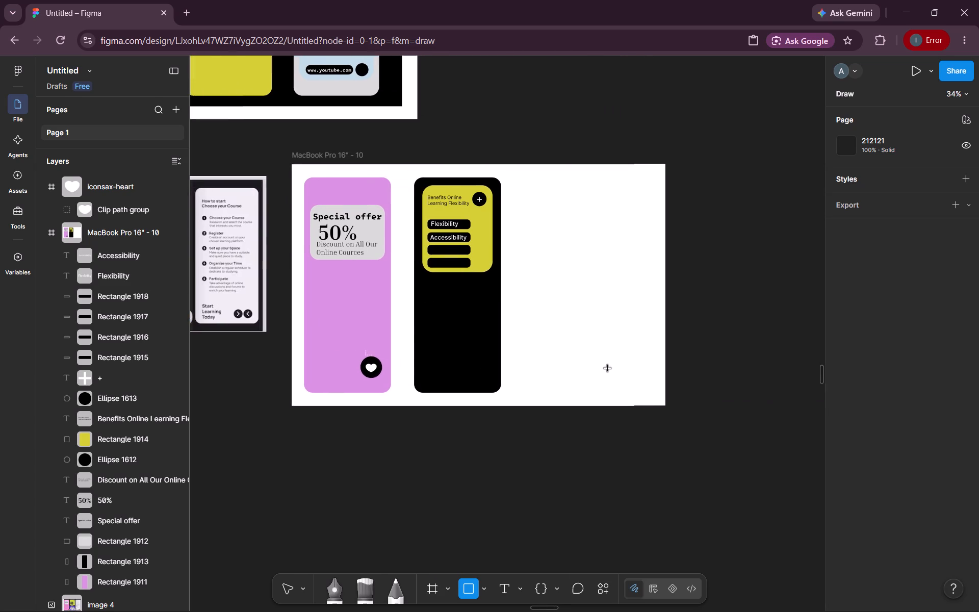
pyautogui.hscroll(3, 608, 368)
pyautogui.scroll(1, 608, 368)
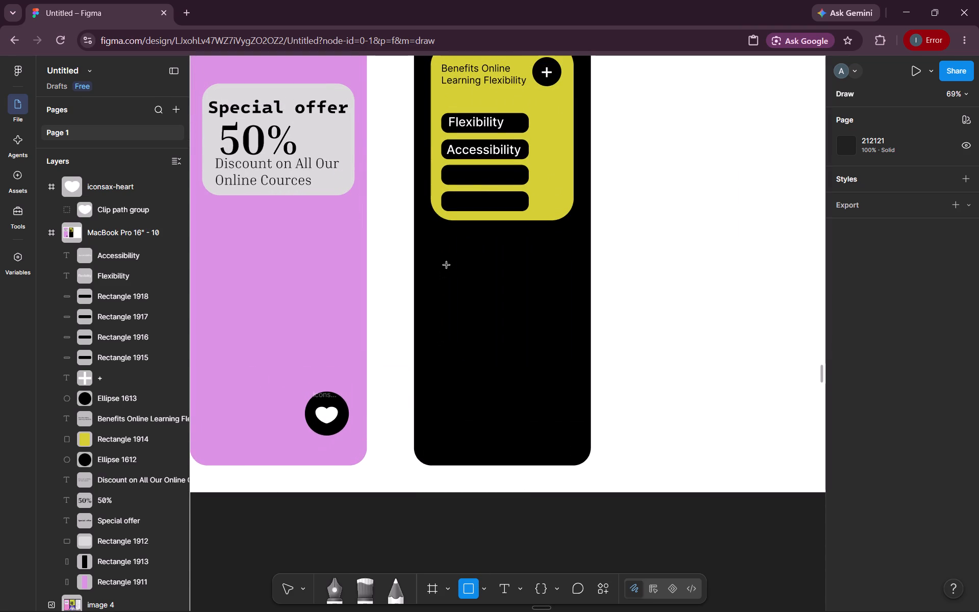
pyautogui.moveTo(447, 265); pyautogui.dragTo(578, 415)
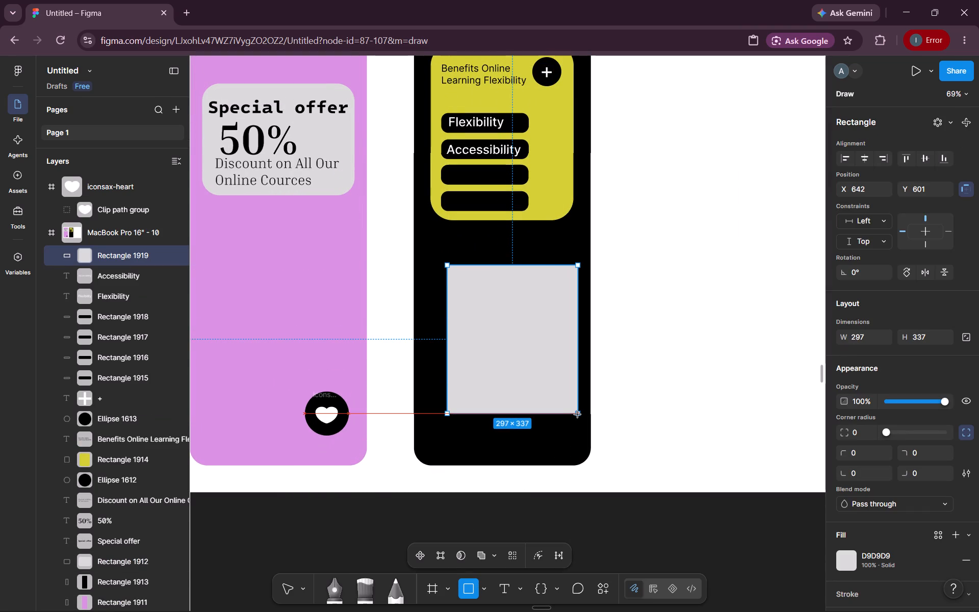
pyautogui.moveTo(578, 415); pyautogui.dragTo(571, 423)
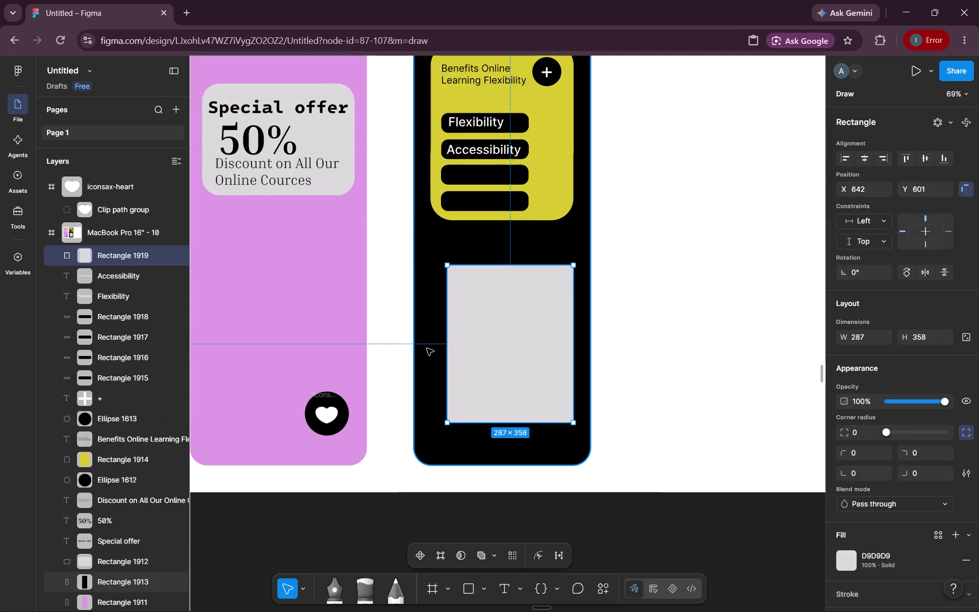
# Widen the grey rectangle under the yellow card to 325 and move it to X 604, Y 630.
pyautogui.moveTo(448, 355); pyautogui.dragTo(431, 355)
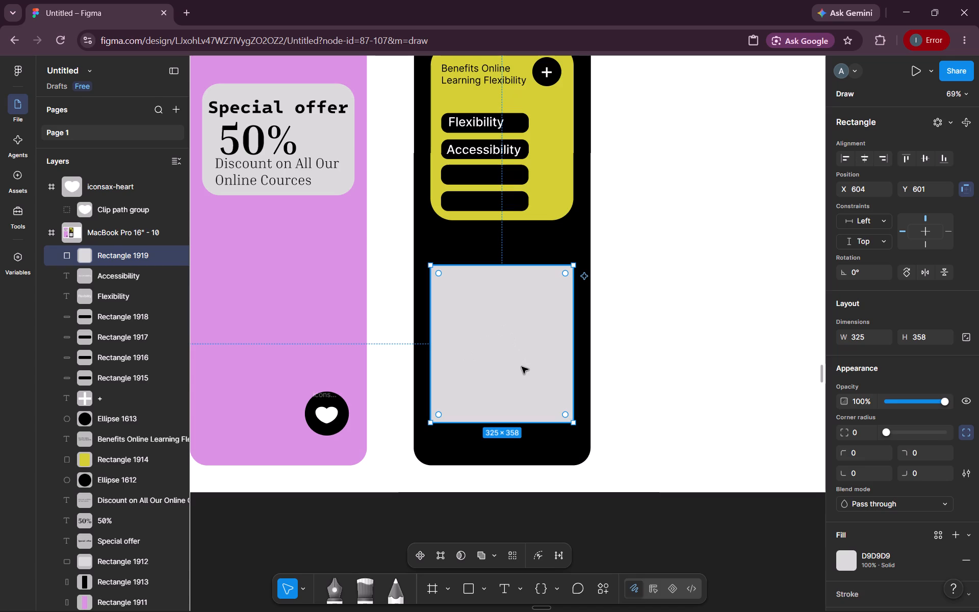
pyautogui.moveTo(522, 367); pyautogui.dragTo(521, 351)
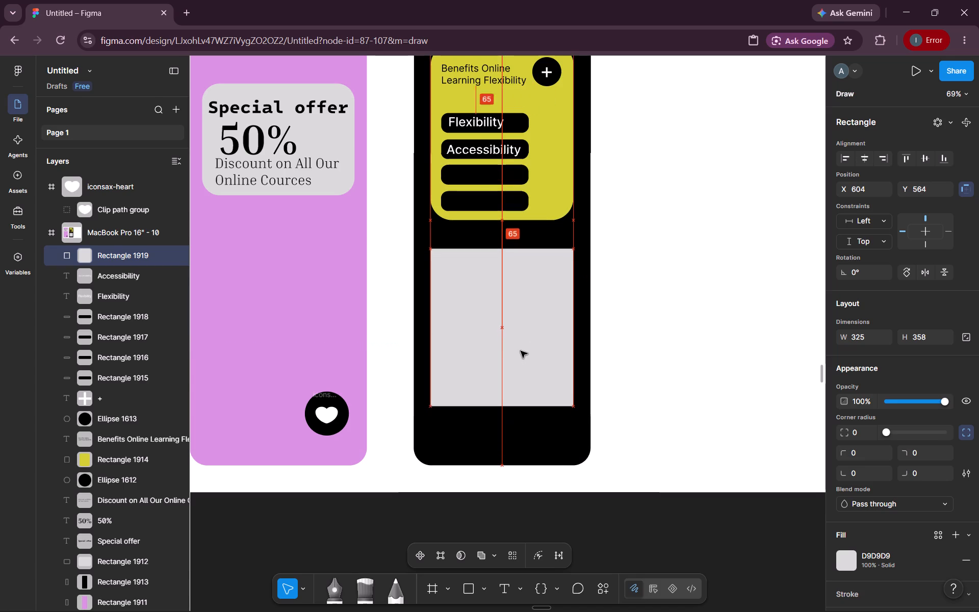
pyautogui.moveTo(521, 351); pyautogui.dragTo(523, 378)
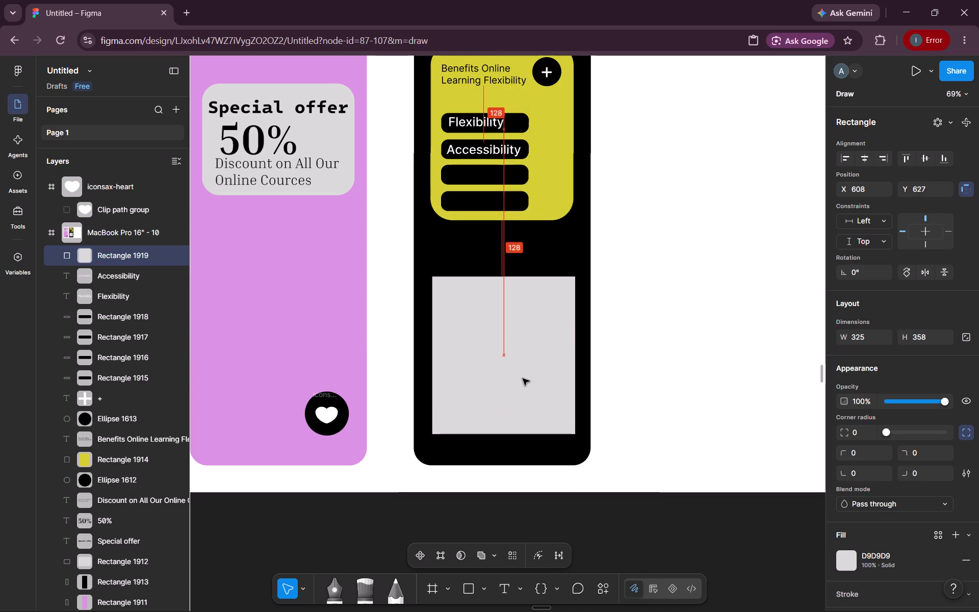
pyautogui.moveTo(523, 378); pyautogui.dragTo(518, 382)
pyautogui.moveTo(518, 382); pyautogui.dragTo(526, 382)
pyautogui.click(526, 382)
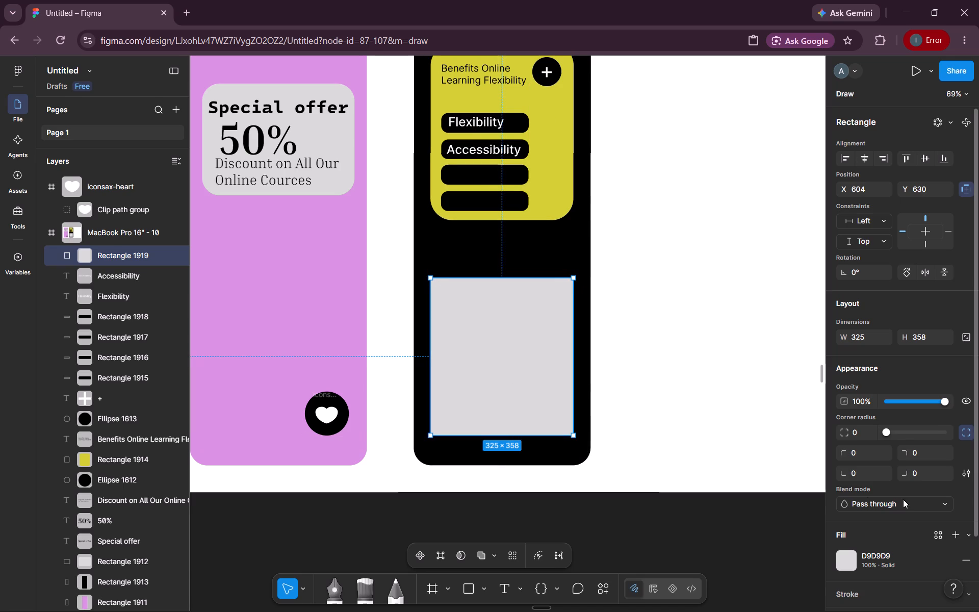
# Set the corner radius of the grey rectangle below the yellow card to 40 and deselect it.
pyautogui.scroll(-2, 903, 499)
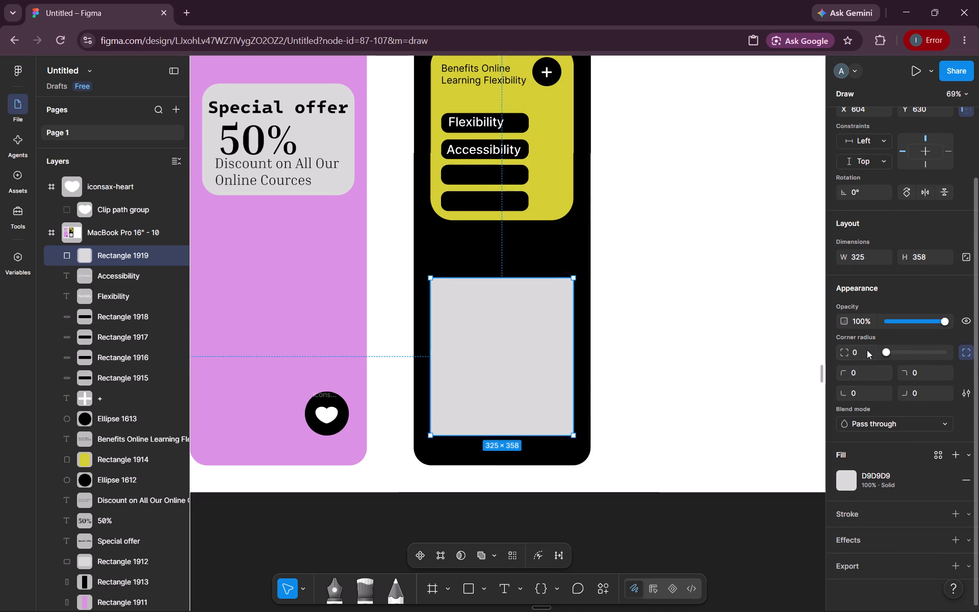
pyautogui.doubleClick(867, 350)
pyautogui.write('40')
pyautogui.press('Return')
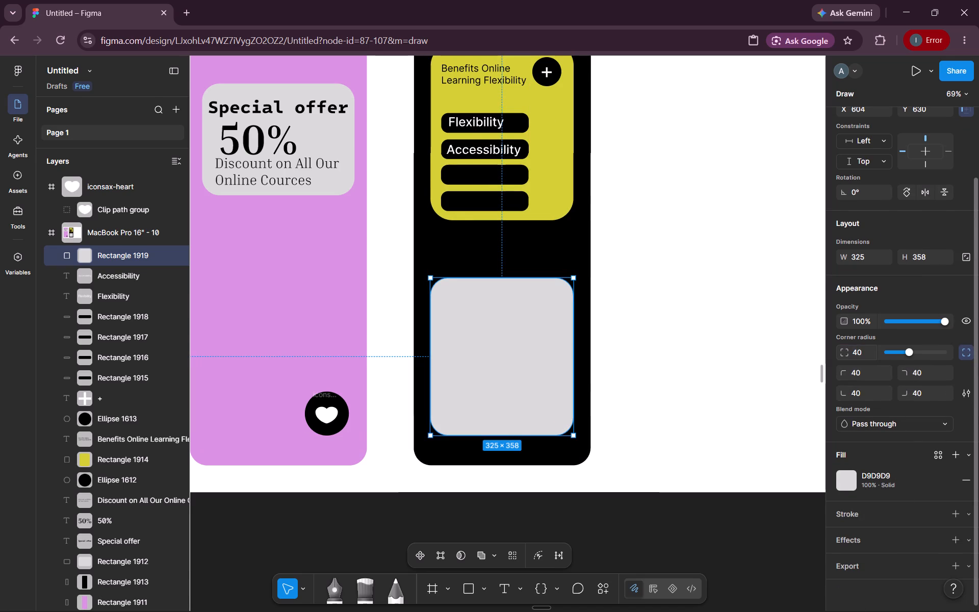
pyautogui.click(712, 345)
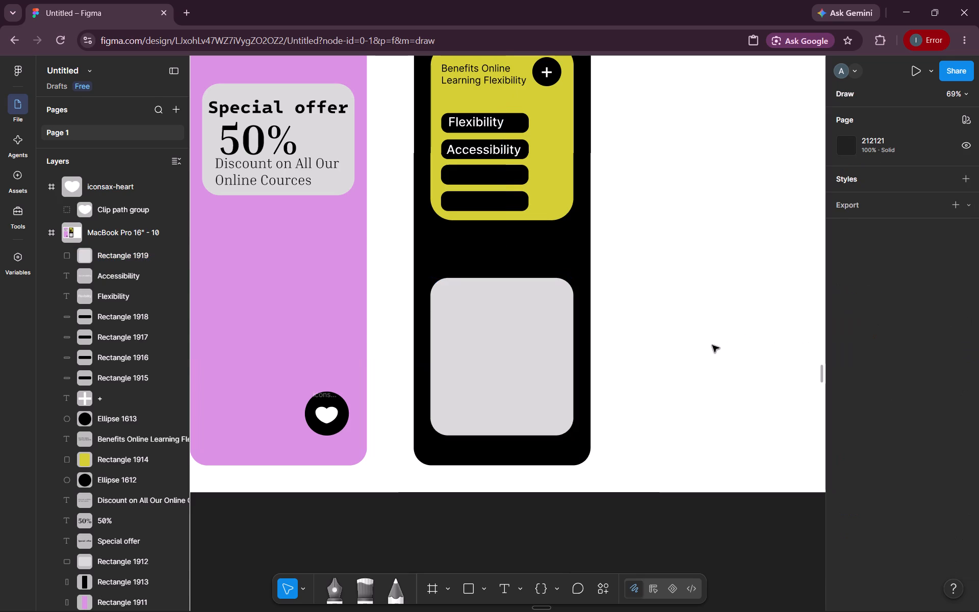
pyautogui.click(509, 324)
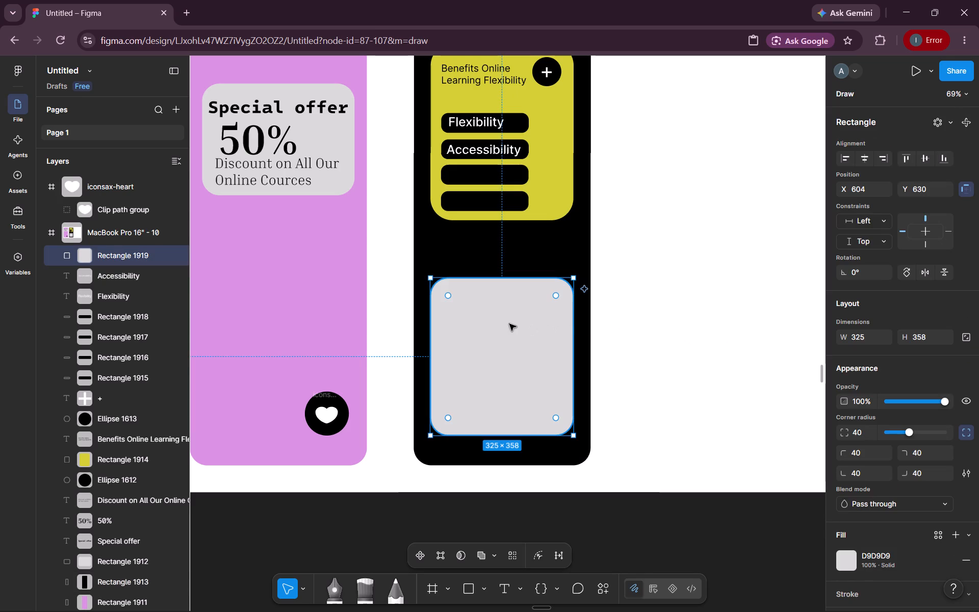
pyautogui.click(578, 537)
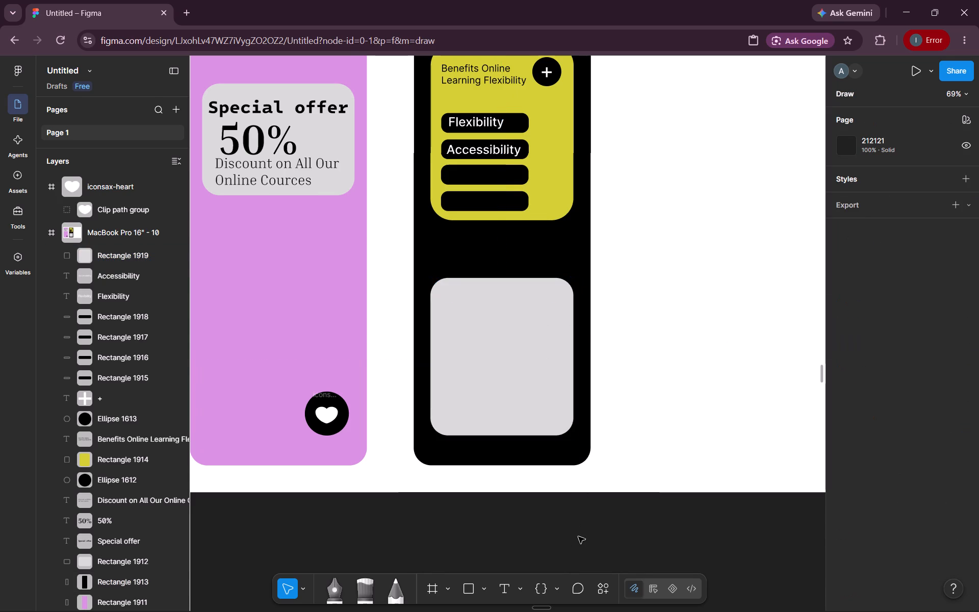
# Duplicate the black panel in the MacBook Pro 16" - 10 frame and place the copy at X 1075, Y 61 as the third panel.
pyautogui.scroll(-1, 578, 537)
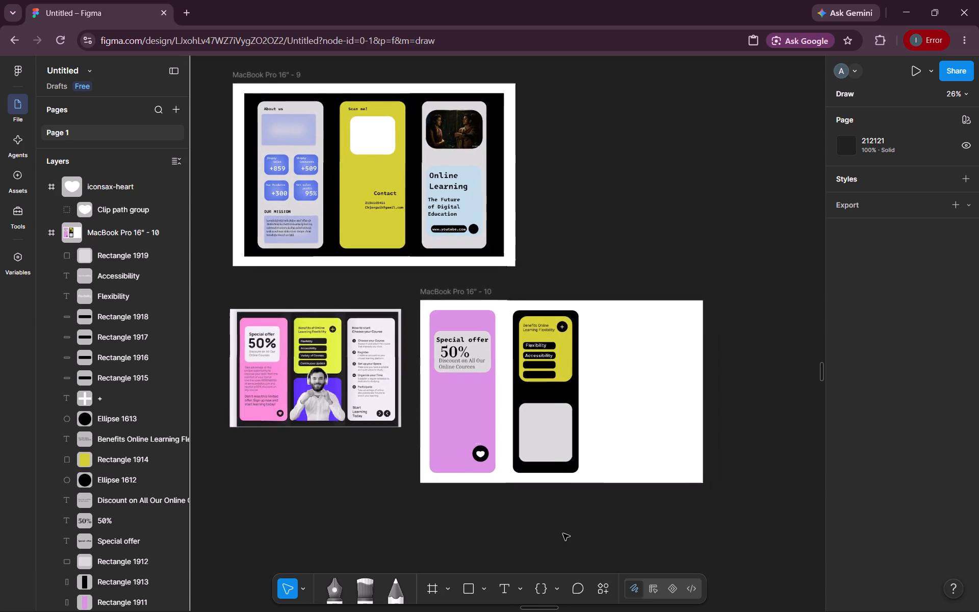
pyautogui.hscroll(-1, 563, 533)
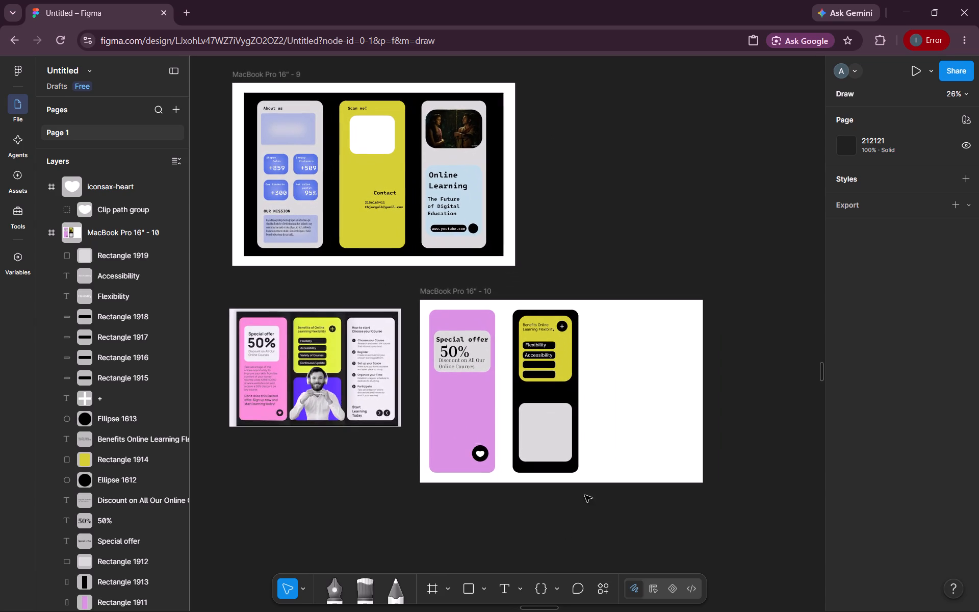
pyautogui.click(568, 387)
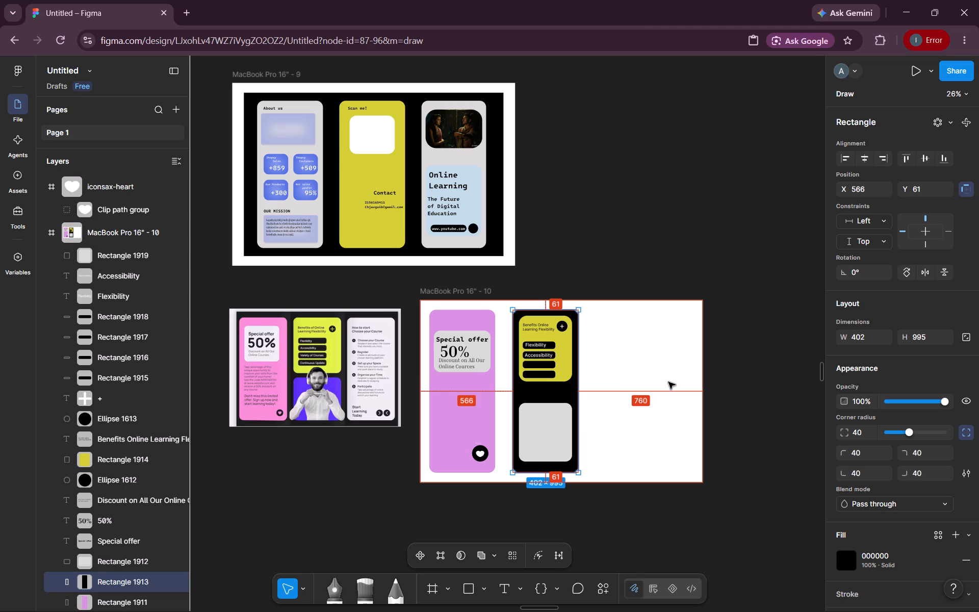
pyautogui.click(576, 390)
pyautogui.click(561, 388)
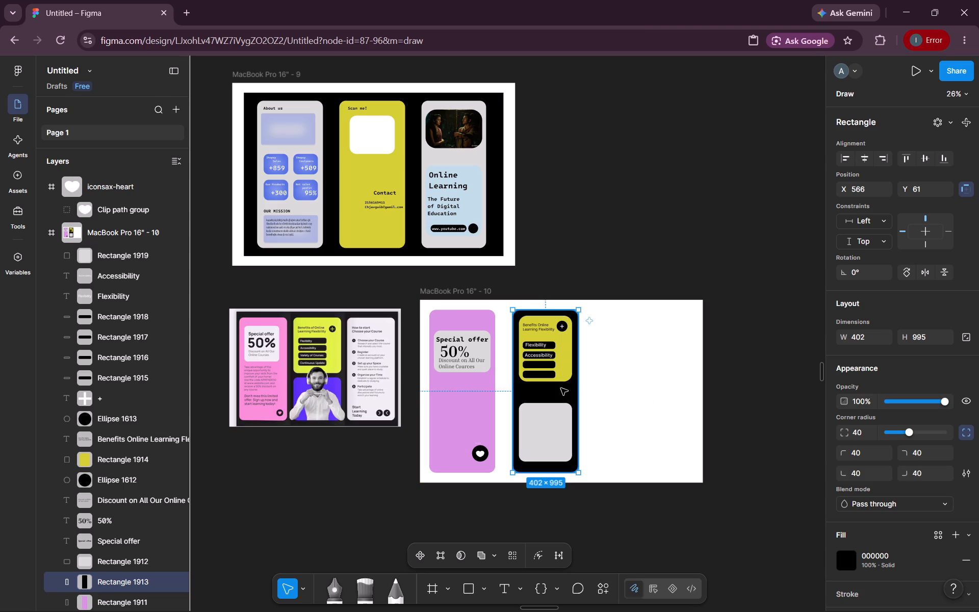
pyautogui.keyDown('alt'); pyautogui.moveTo(561, 388); pyautogui.dragTo(643, 388); pyautogui.keyUp('alt')
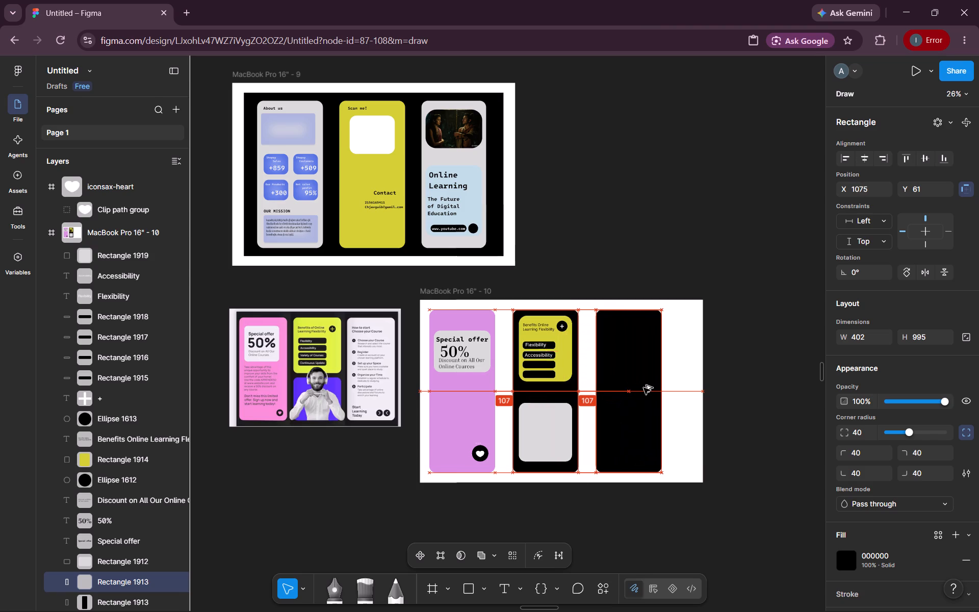
pyautogui.keyDown('alt'); pyautogui.moveTo(643, 388); pyautogui.dragTo(645, 388); pyautogui.keyUp('alt')
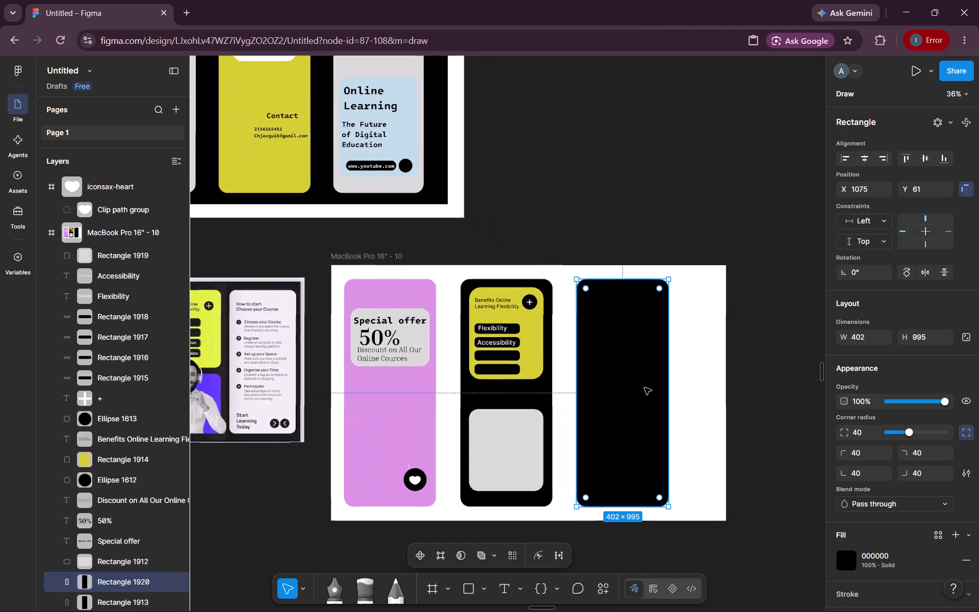
pyautogui.click(645, 388)
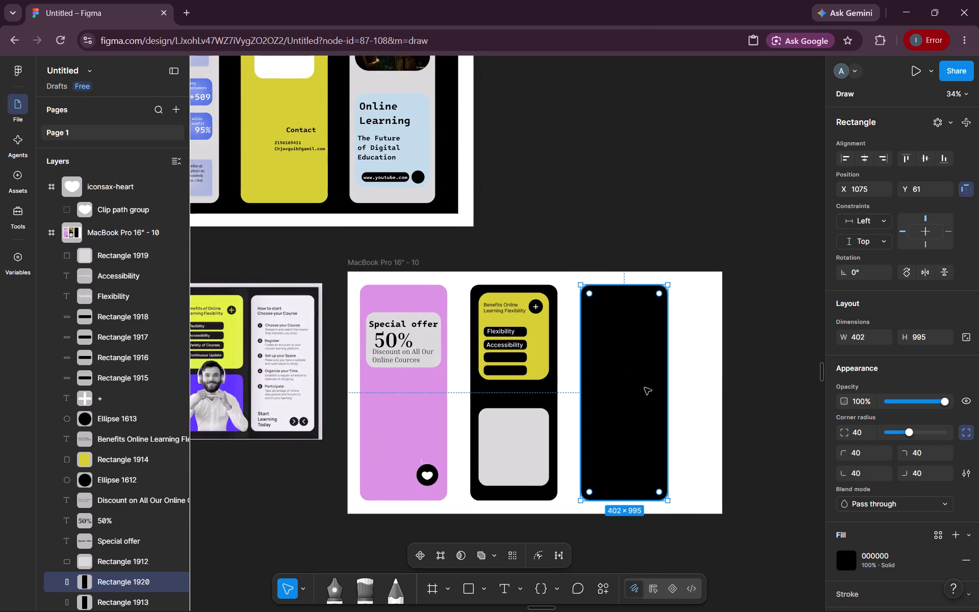
pyautogui.rightClick(645, 388)
pyautogui.click(627, 420)
# Draw a tall narrow ellipse about 179 × 720 on the third black panel.
pyautogui.click(488, 581)
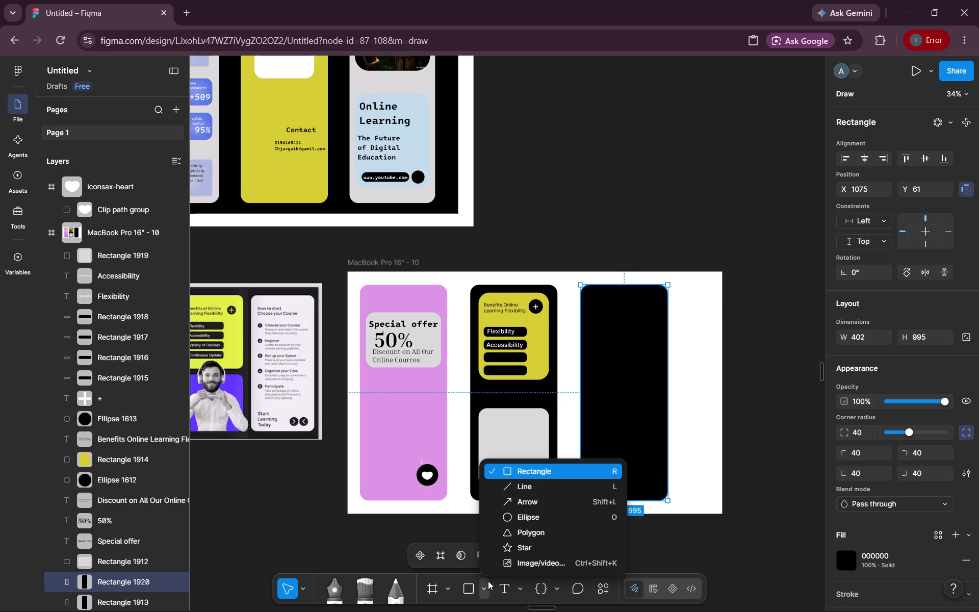
pyautogui.click(517, 522)
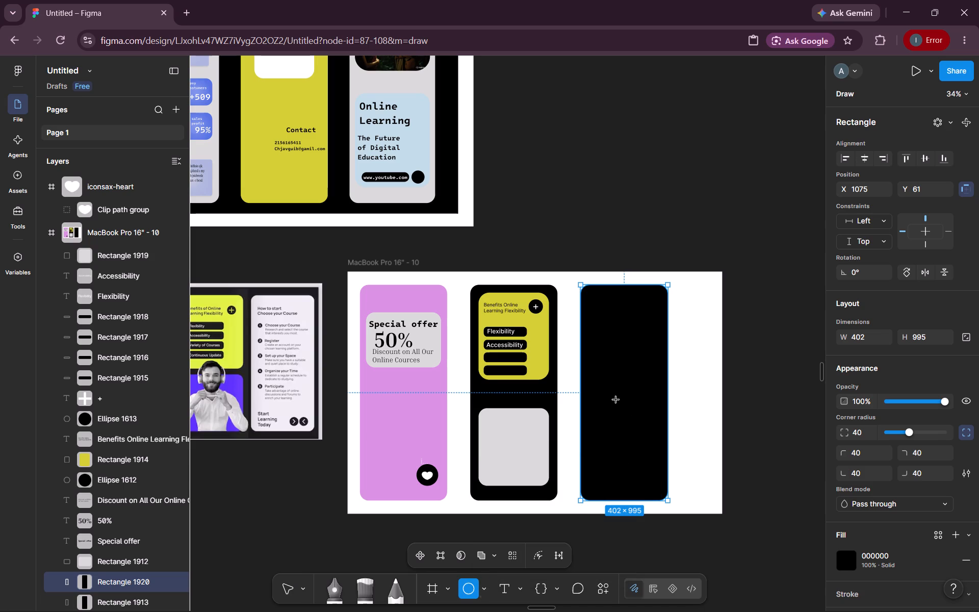
pyautogui.moveTo(604, 308); pyautogui.dragTo(639, 437)
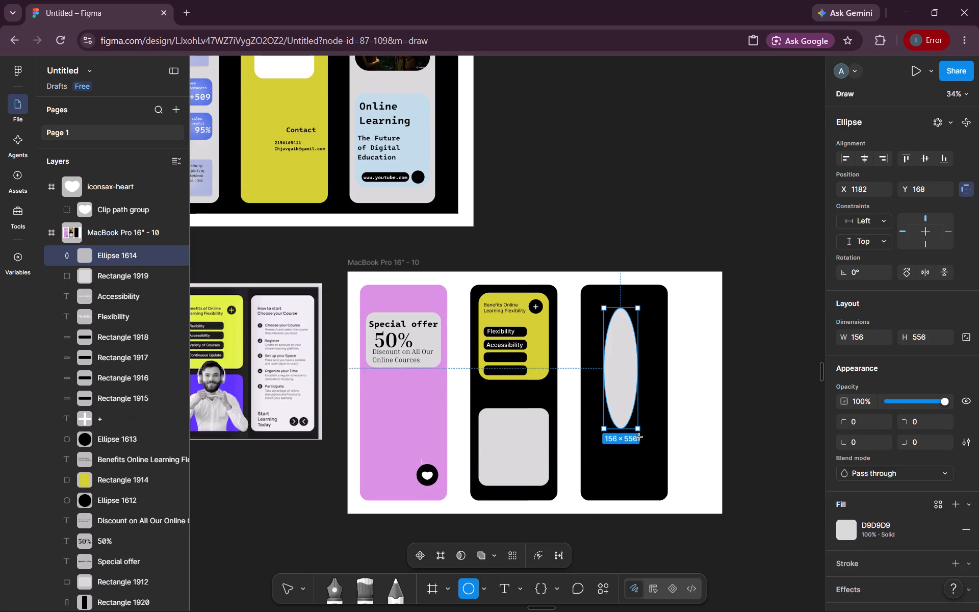
pyautogui.moveTo(639, 437); pyautogui.dragTo(642, 466)
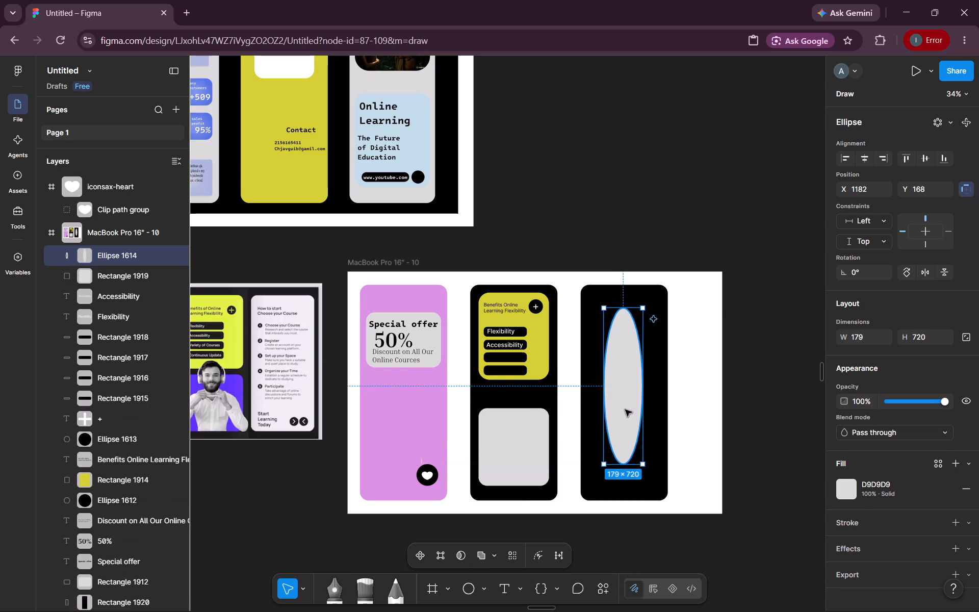
# Reposition the tall ellipse to about X 1186, Y 176, centred horizontally on the third black panel.
pyautogui.moveTo(624, 409); pyautogui.dragTo(626, 401)
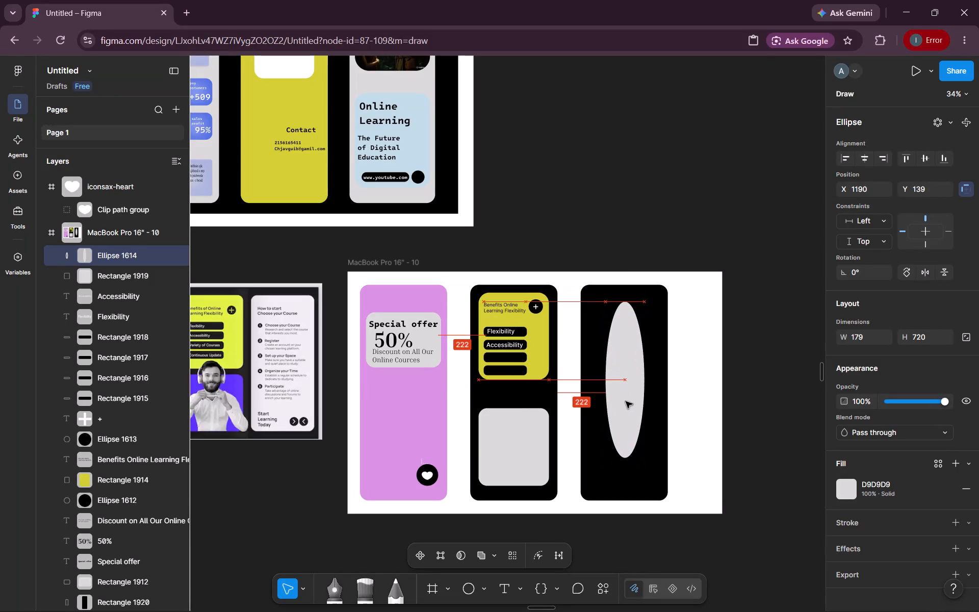
pyautogui.moveTo(626, 401); pyautogui.dragTo(623, 402)
pyautogui.click(623, 402)
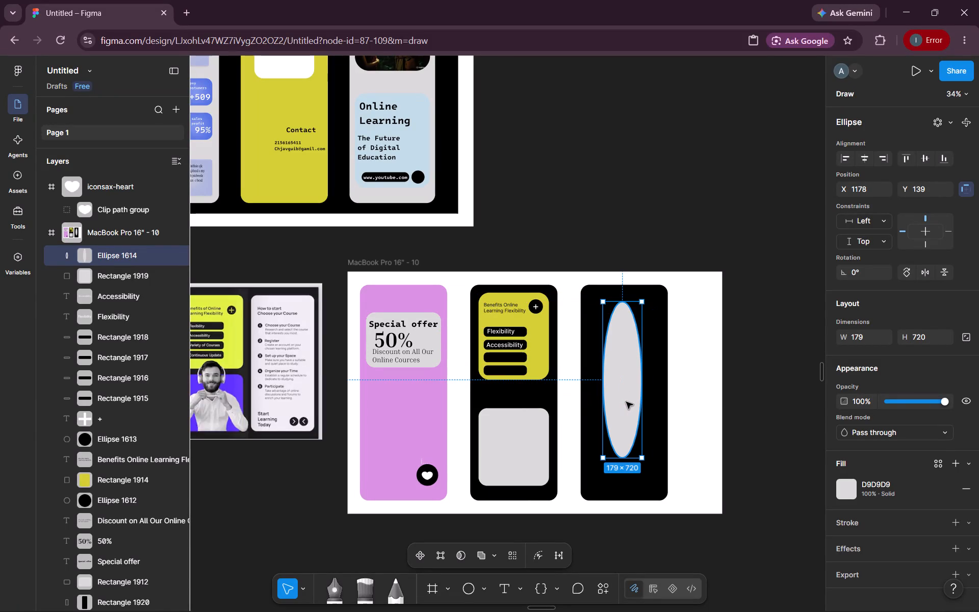
pyautogui.moveTo(619, 402); pyautogui.dragTo(634, 402)
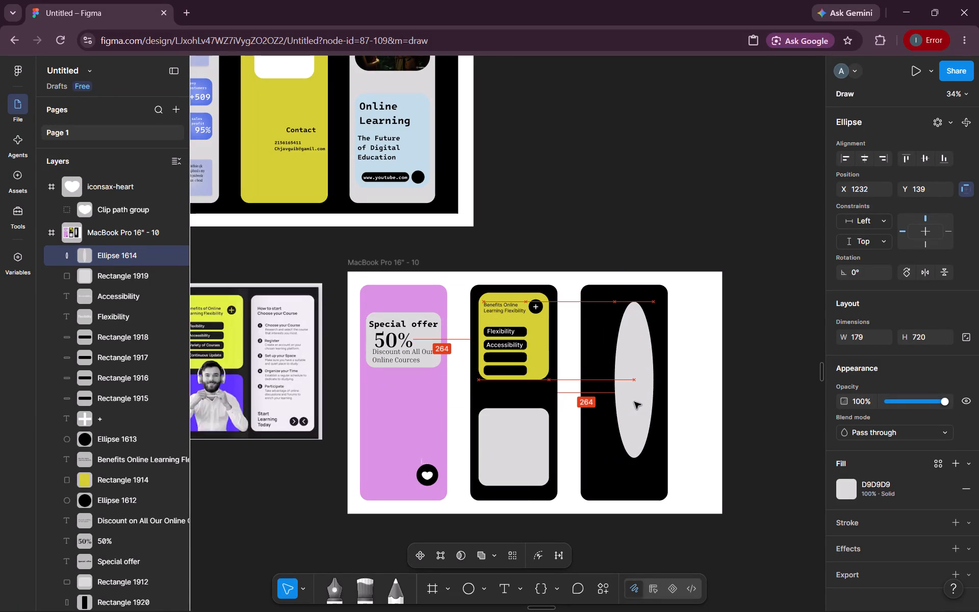
pyautogui.moveTo(634, 402); pyautogui.dragTo(622, 412)
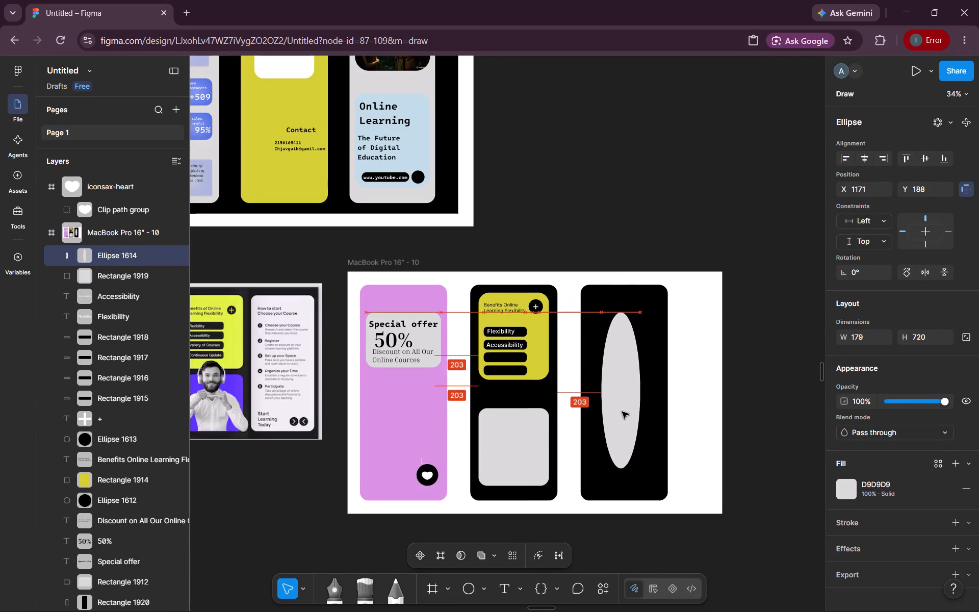
pyautogui.moveTo(622, 412); pyautogui.dragTo(624, 410)
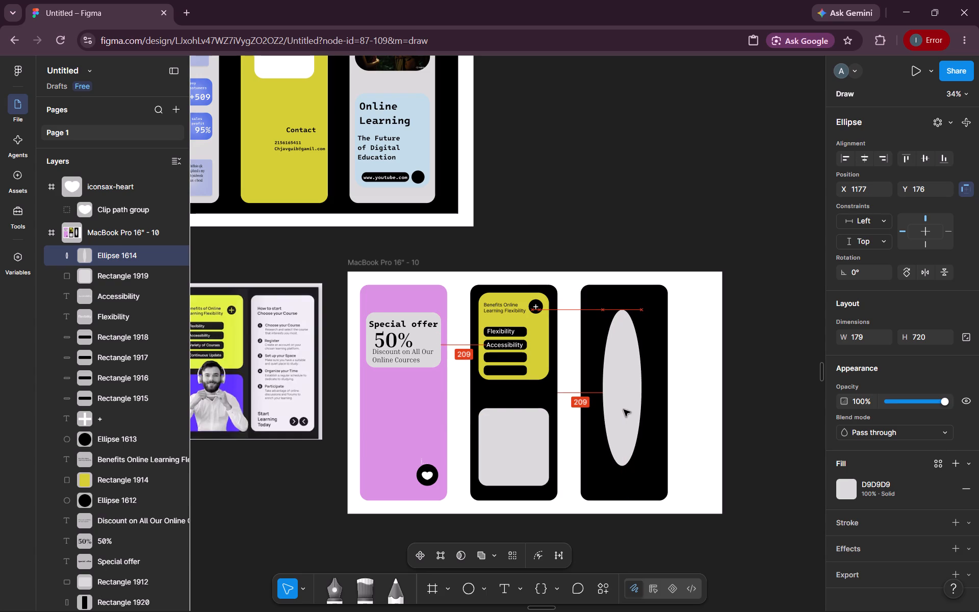
pyautogui.moveTo(624, 410); pyautogui.dragTo(628, 410)
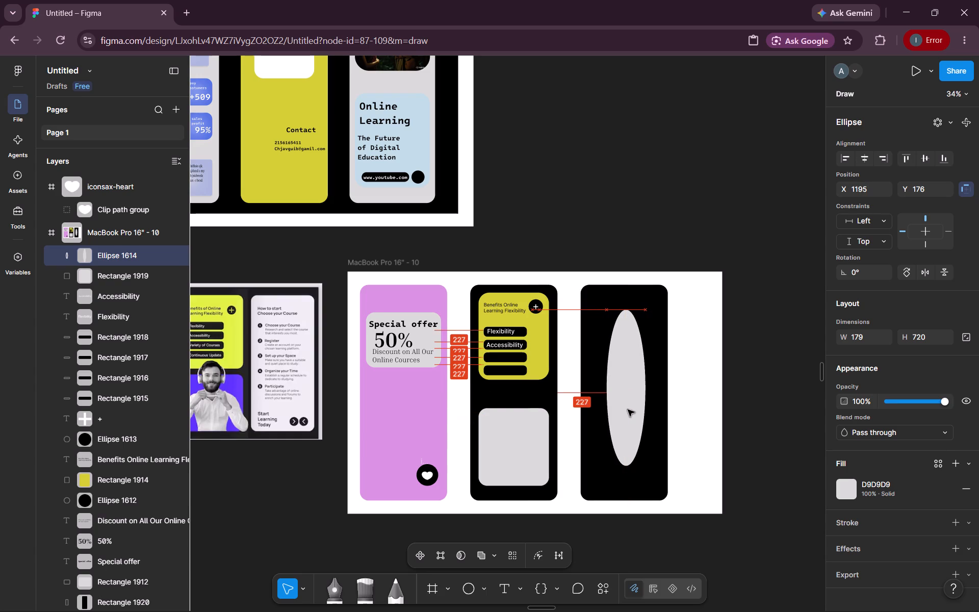
pyautogui.moveTo(628, 410); pyautogui.dragTo(625, 410)
pyautogui.press('Right')
pyautogui.press('Right')
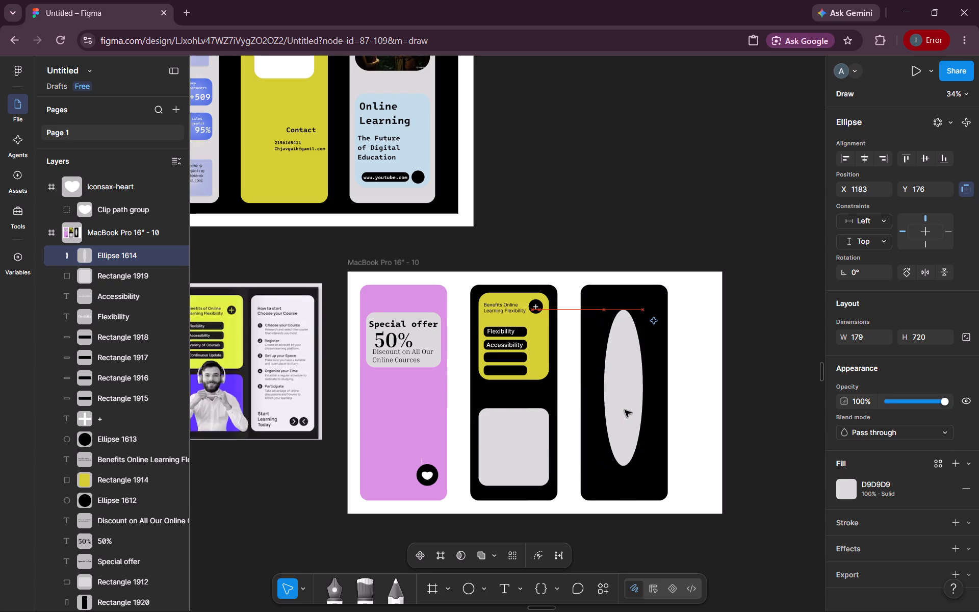
pyautogui.press('Right')
pyautogui.press('Right')
pyautogui.press('Right')
pyautogui.press('Right')
pyautogui.press('Right')
pyautogui.press('Right')
pyautogui.press('Right')
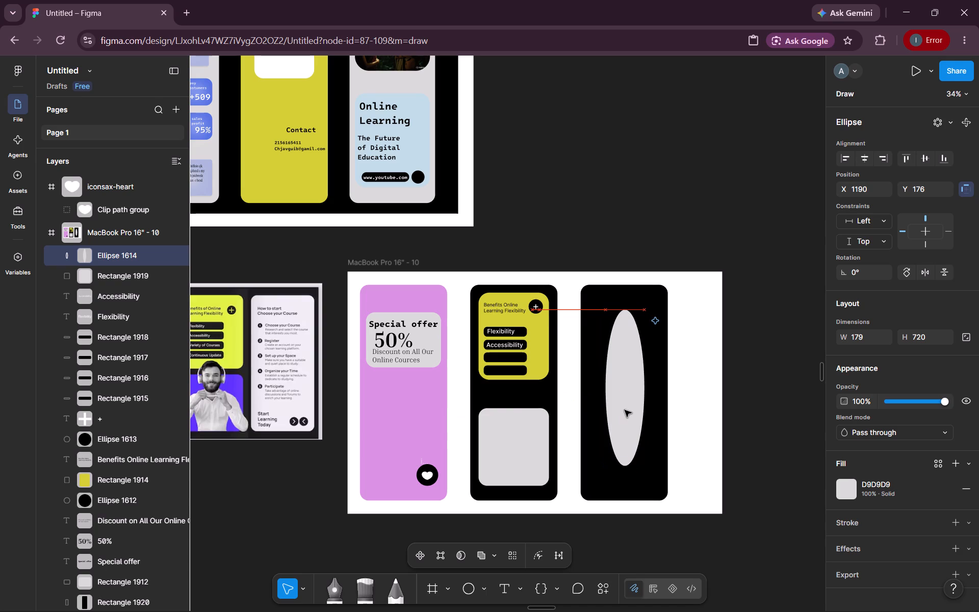
pyautogui.press('Left')
pyautogui.press('Left')
pyautogui.press('Left')
pyautogui.press('Left')
pyautogui.press('Left')
pyautogui.press('Left')
pyautogui.press('Left')
pyautogui.press('Left')
pyautogui.press('Left')
pyautogui.press('Left')
pyautogui.press('Left')
pyautogui.press('Left')
pyautogui.press('Left')
pyautogui.press('Left')
pyautogui.press('Left')
pyautogui.press('Left')
pyautogui.press('Left')
pyautogui.press('Left')
pyautogui.press('Left')
pyautogui.press('Left')
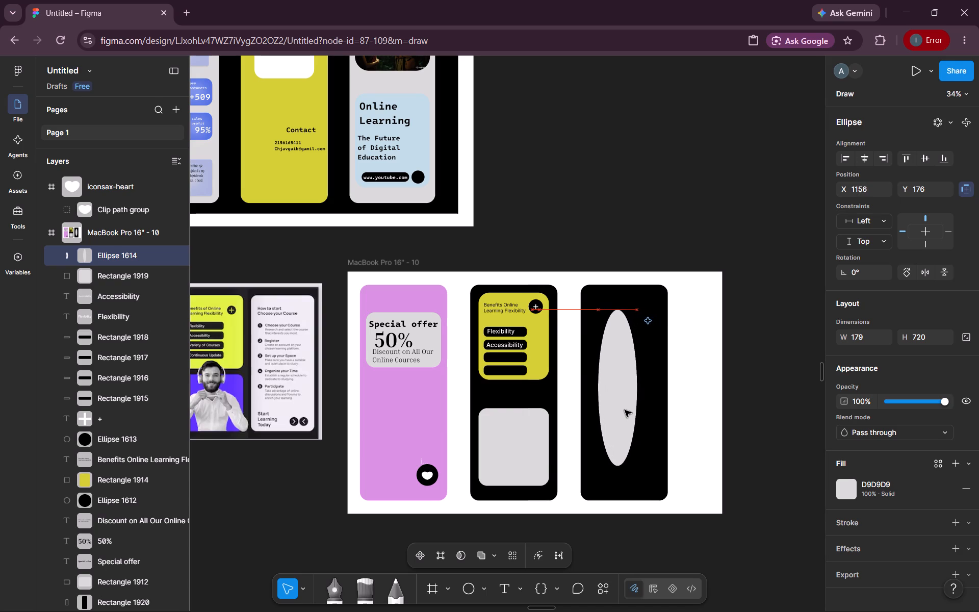
pyautogui.press('Right')
pyautogui.press('Right')
pyautogui.press('Right')
pyautogui.press('Right')
pyautogui.press('Right')
pyautogui.press('Right')
pyautogui.press('Right')
pyautogui.press('Right')
pyautogui.press('Right')
pyautogui.press('Right')
pyautogui.press('Right')
pyautogui.press('Right')
pyautogui.press('Right')
pyautogui.press('Right')
pyautogui.press('Right')
pyautogui.press('Right')
pyautogui.press('Right')
pyautogui.press('Right')
pyautogui.press('Right')
pyautogui.press('Right')
pyautogui.press('Right')
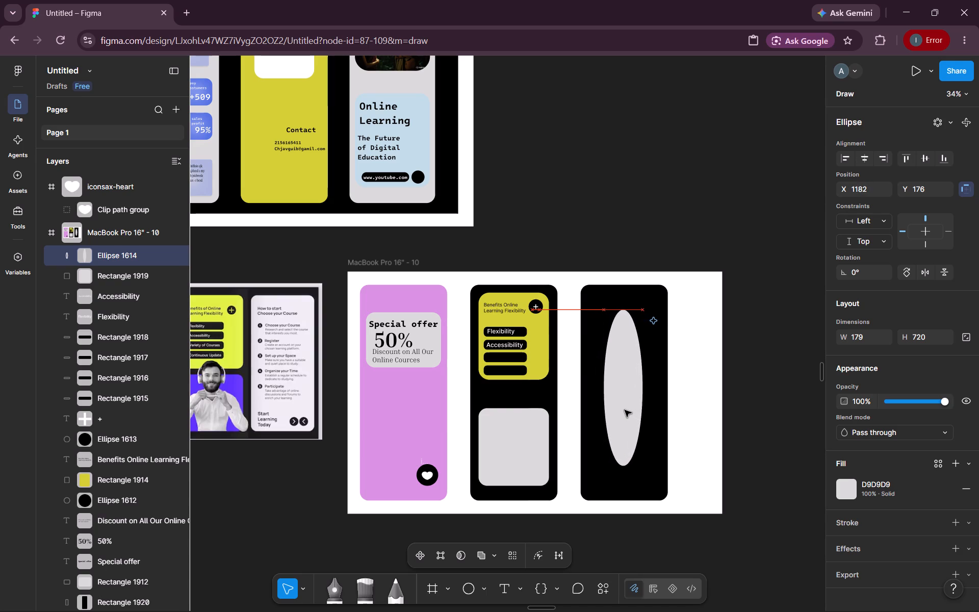
pyautogui.moveTo(625, 410); pyautogui.dragTo(622, 409)
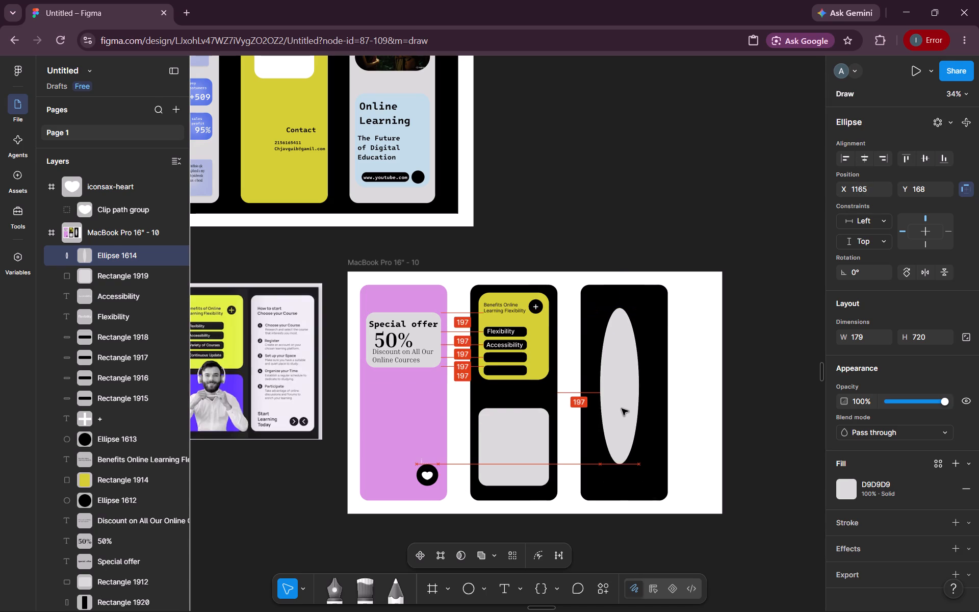
pyautogui.moveTo(622, 409); pyautogui.dragTo(627, 409)
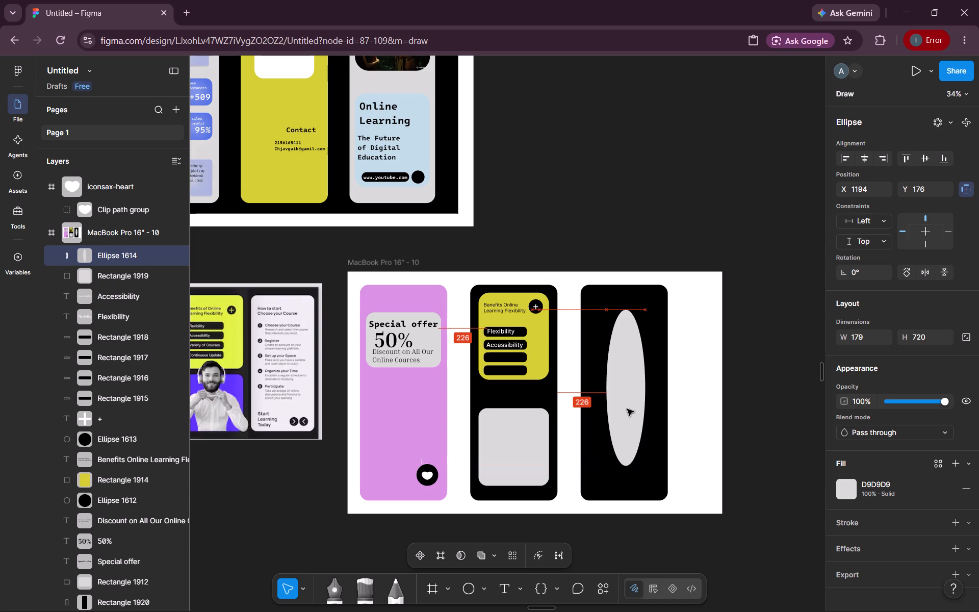
pyautogui.moveTo(627, 409); pyautogui.dragTo(625, 409)
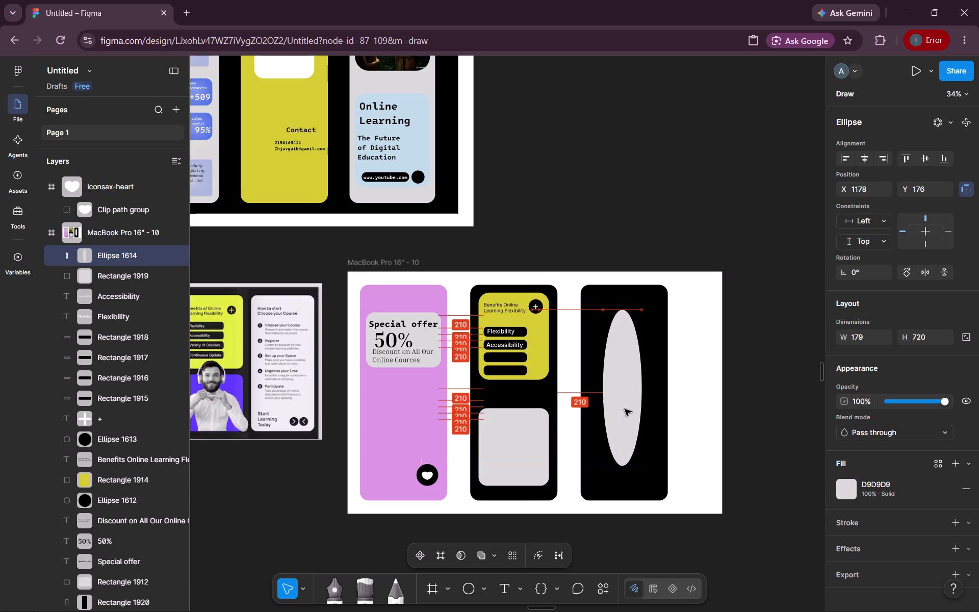
pyautogui.moveTo(625, 409); pyautogui.dragTo(626, 410)
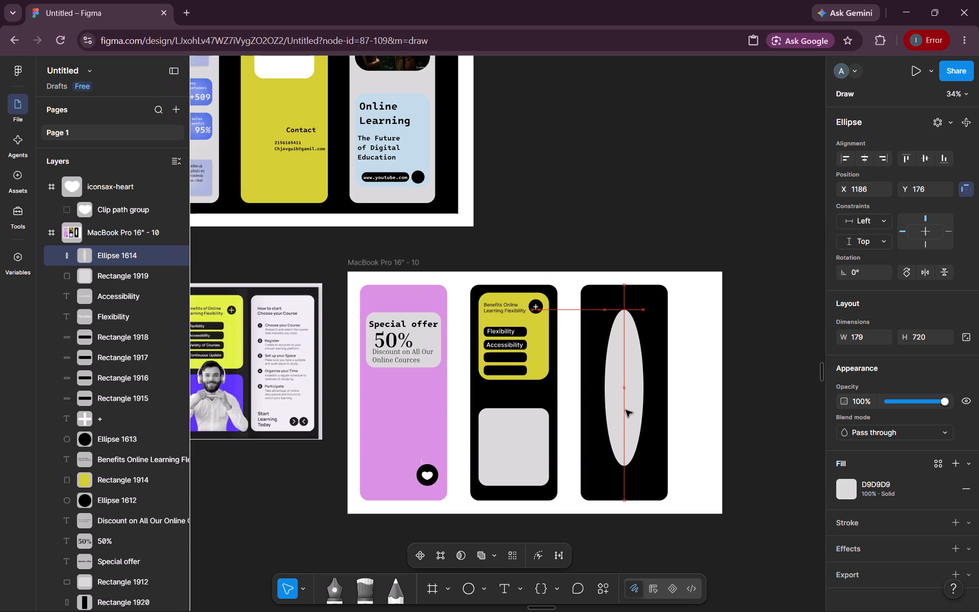
# Move the tall ellipse down to about Y 199, keeping it centred horizontally on the third black panel.
pyautogui.moveTo(626, 410); pyautogui.dragTo(626, 419)
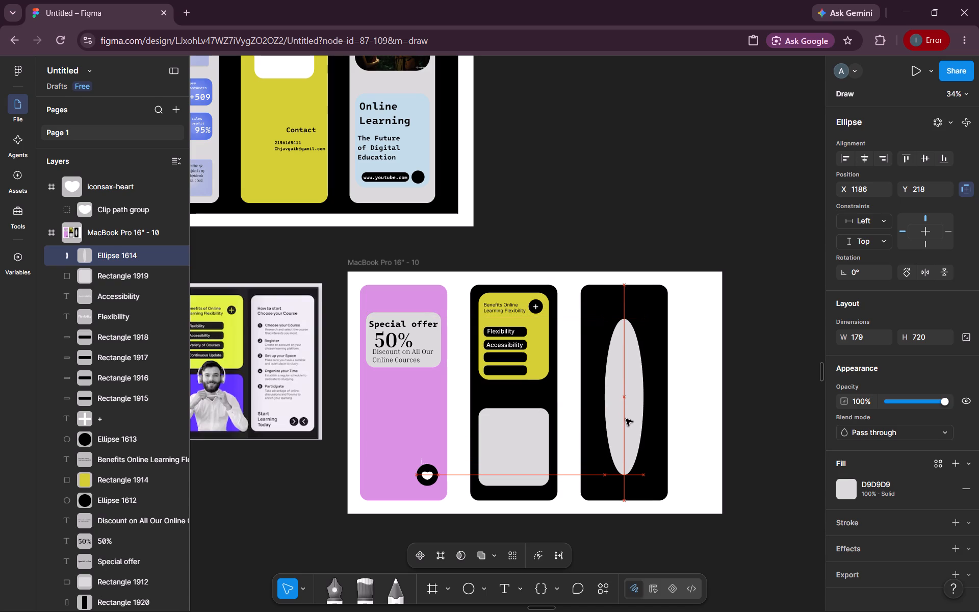
pyautogui.moveTo(626, 419); pyautogui.dragTo(626, 417)
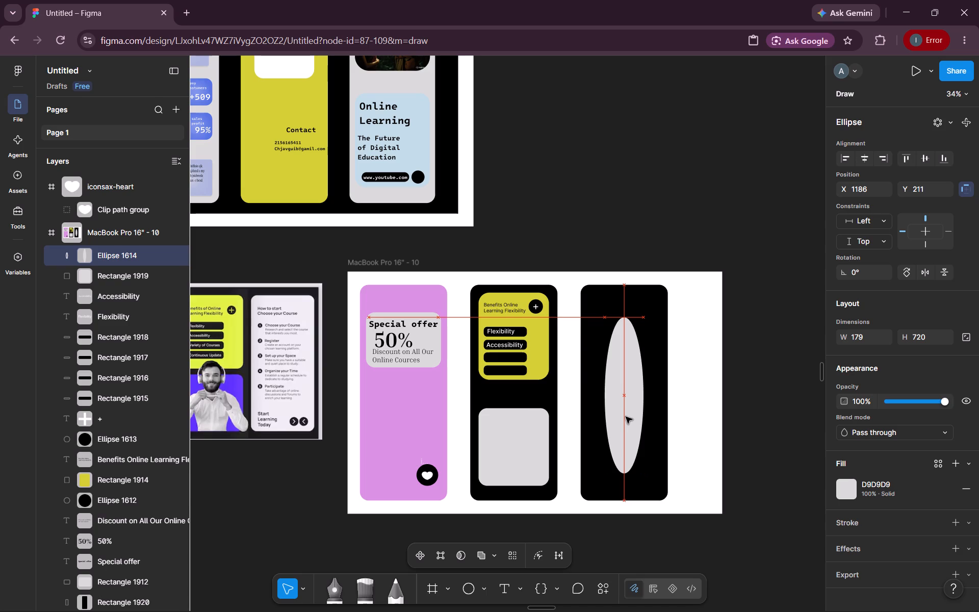
pyautogui.moveTo(626, 417); pyautogui.dragTo(626, 416)
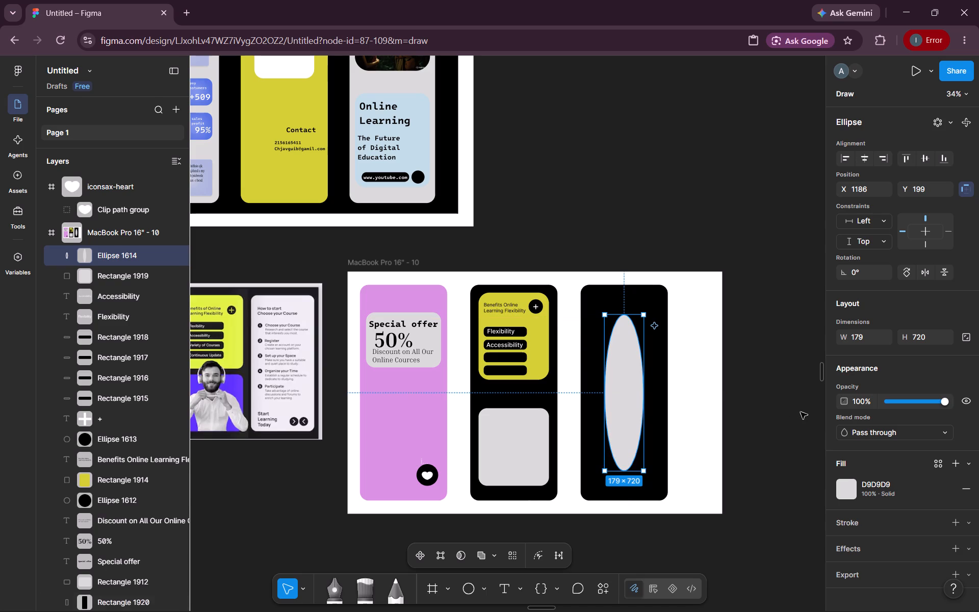
# Add a default drop shadow effect to the tall ellipse and change its fill to white (FFFFFF).
pyautogui.click(863, 552)
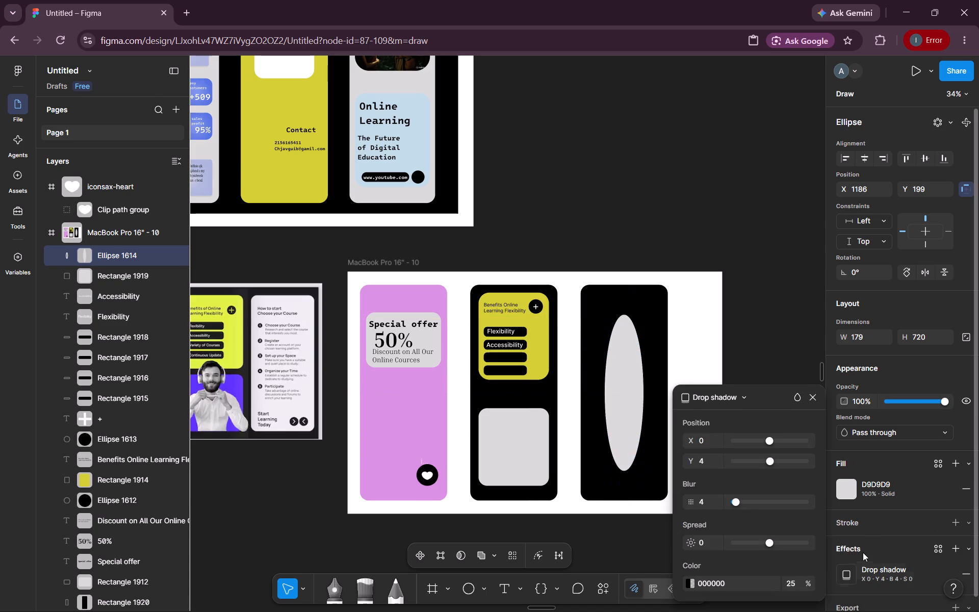
pyautogui.click(836, 491)
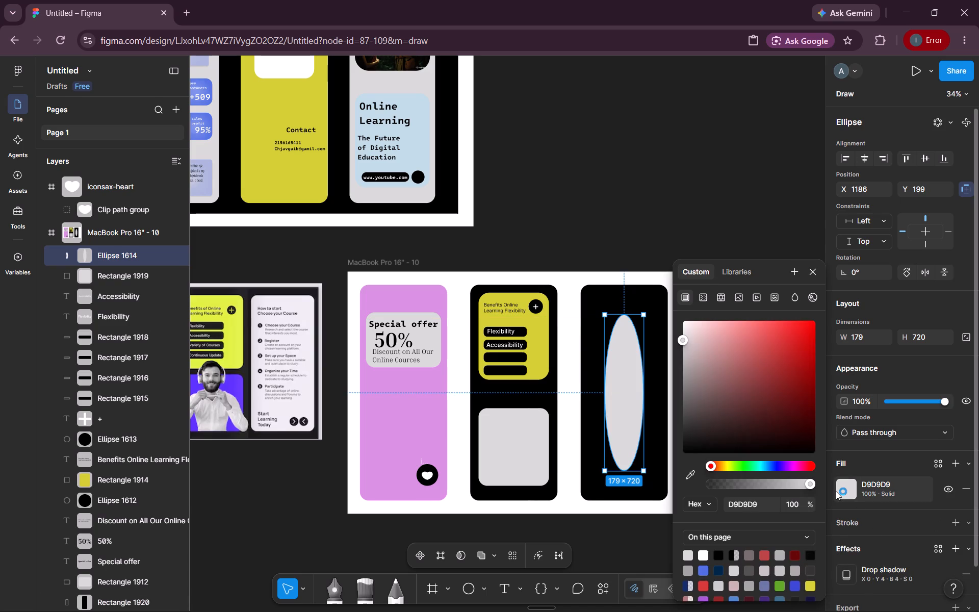
pyautogui.click(701, 552)
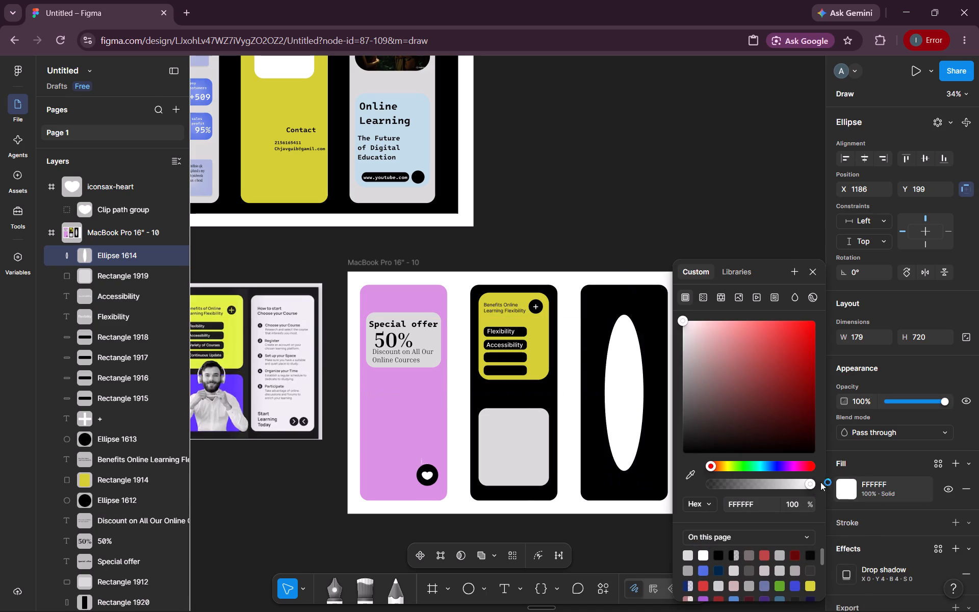
pyautogui.click(861, 462)
# Replace the tall ellipse's drop shadow with a uniform layer blur of about 270.
pyautogui.scroll(-2, 851, 534)
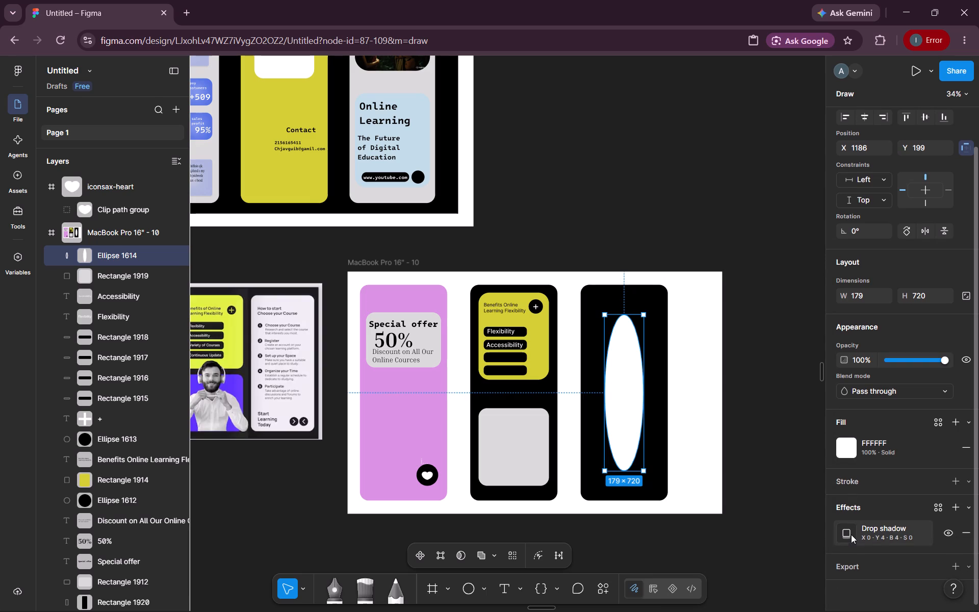
pyautogui.click(965, 534)
pyautogui.click(900, 514)
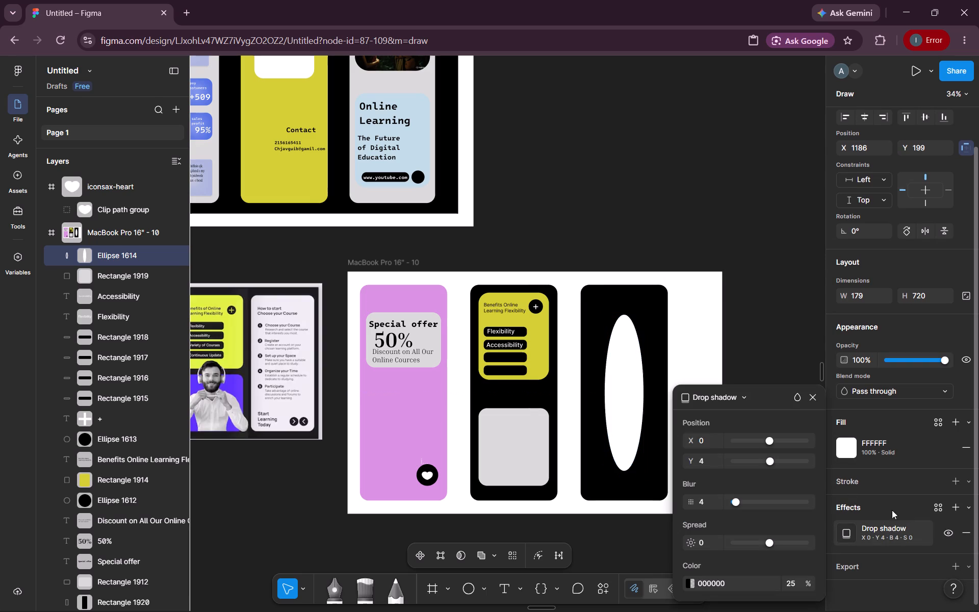
pyautogui.click(725, 399)
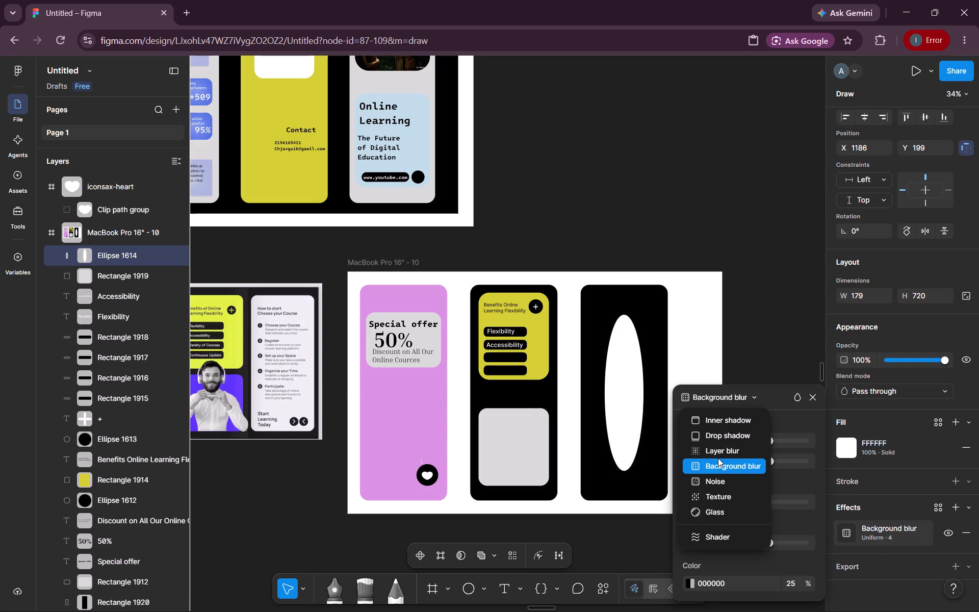
pyautogui.click(716, 455)
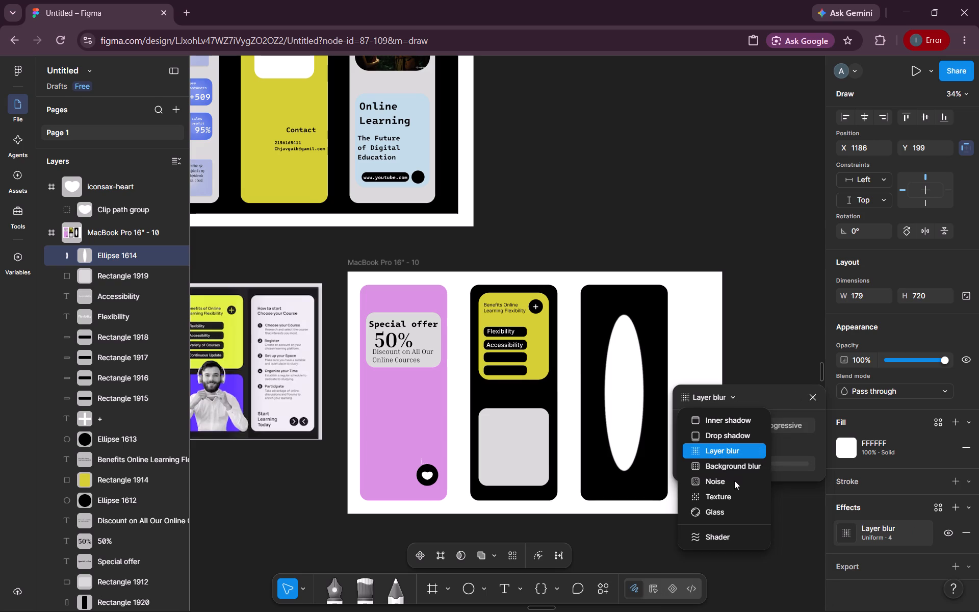
pyautogui.moveTo(734, 461); pyautogui.dragTo(748, 461)
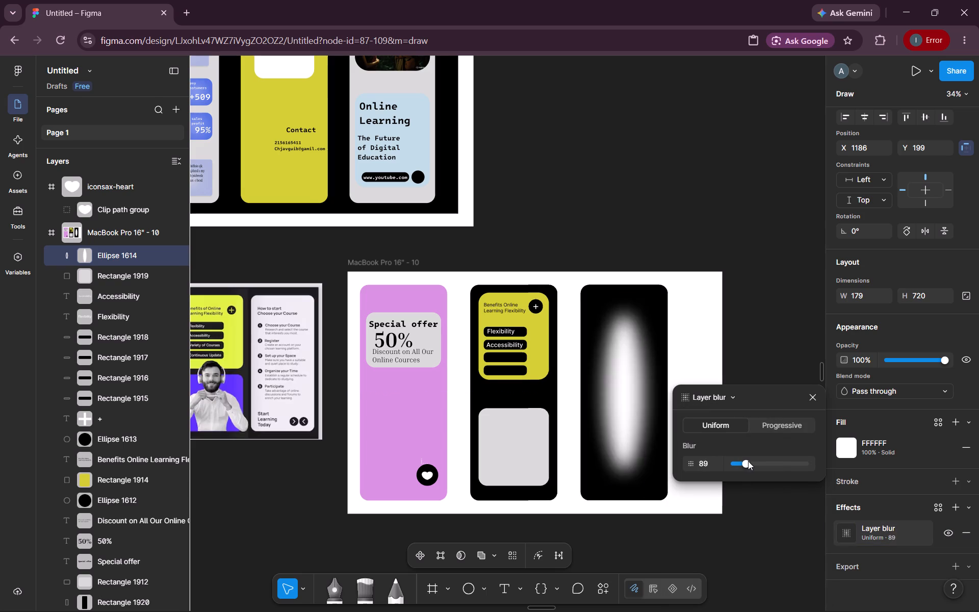
pyautogui.moveTo(748, 461); pyautogui.dragTo(772, 460)
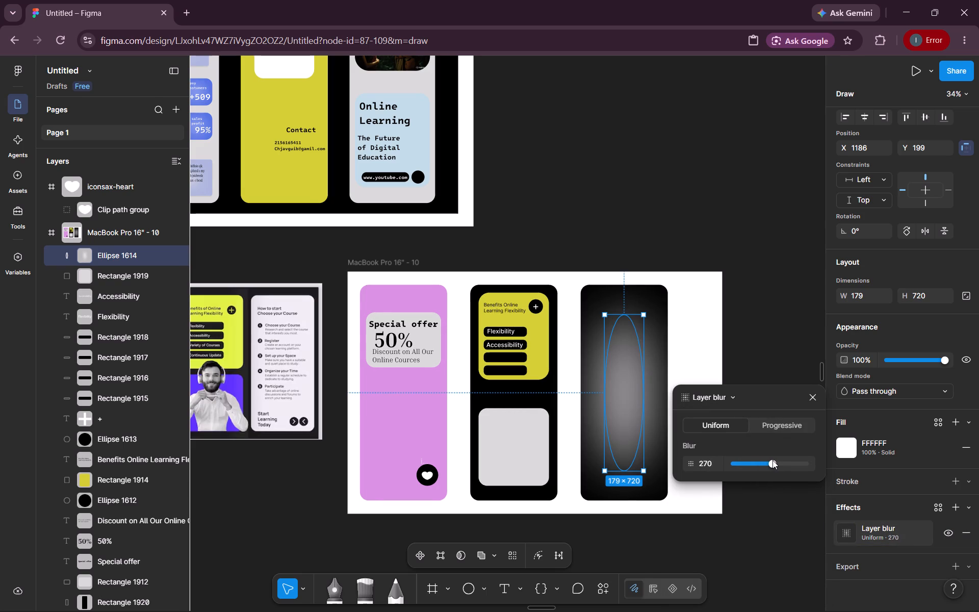
pyautogui.click(814, 394)
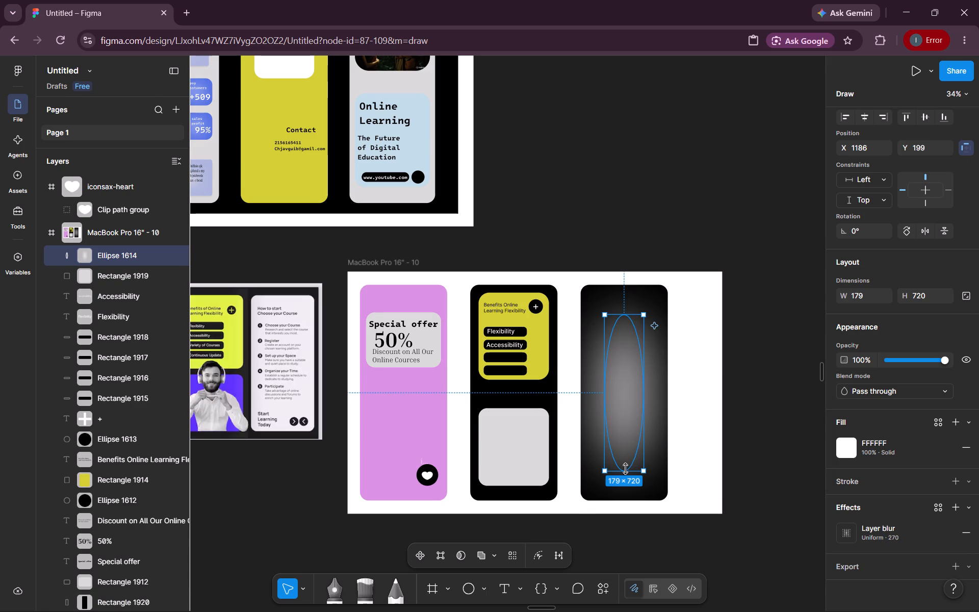
# Stretch the blurred ellipse at its bottom and top to about 179 × 858, with its top at about Y 130.
pyautogui.moveTo(623, 470); pyautogui.dragTo(622, 480)
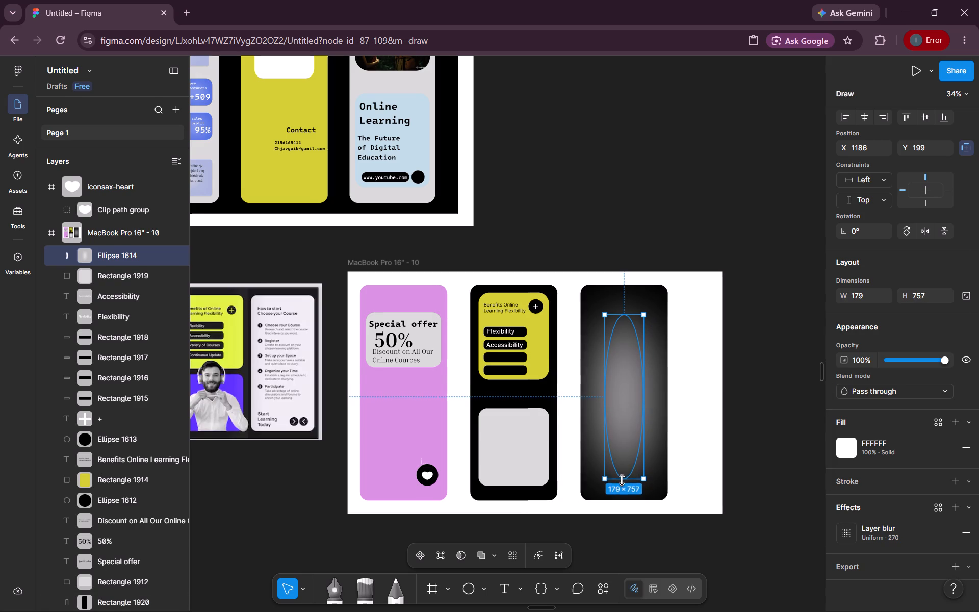
pyautogui.moveTo(622, 480); pyautogui.dragTo(622, 484)
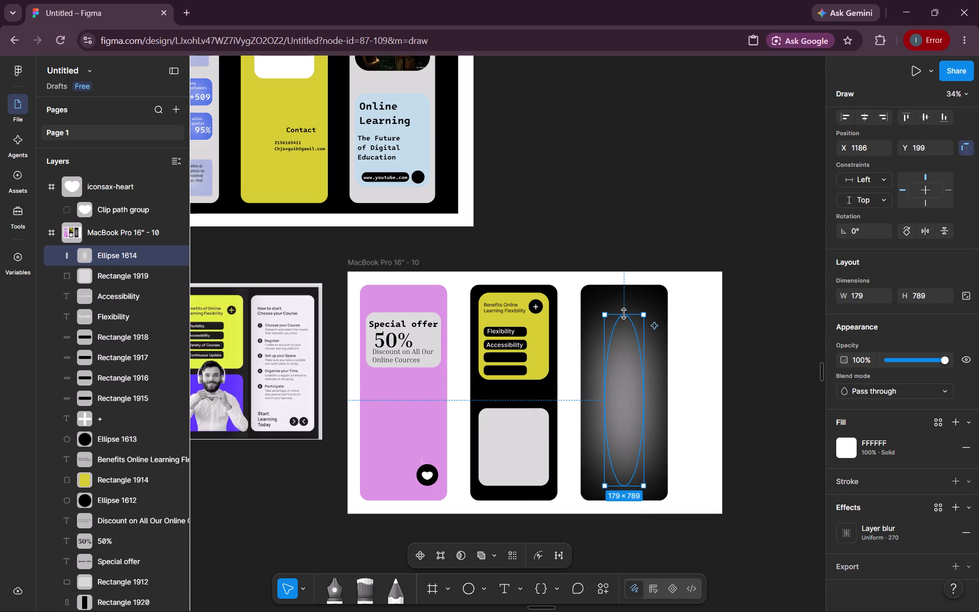
pyautogui.moveTo(624, 314); pyautogui.dragTo(624, 300)
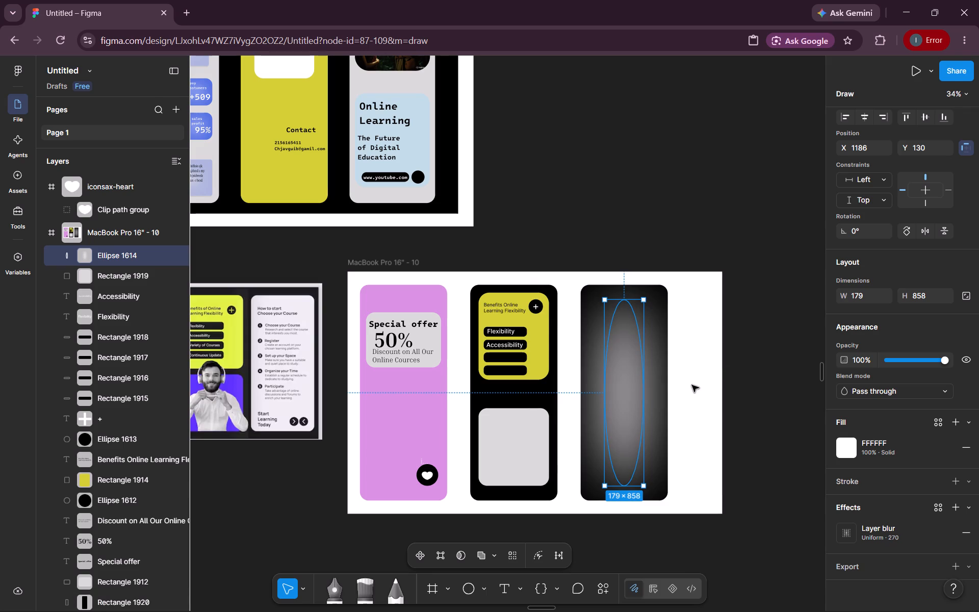
pyautogui.click(629, 391)
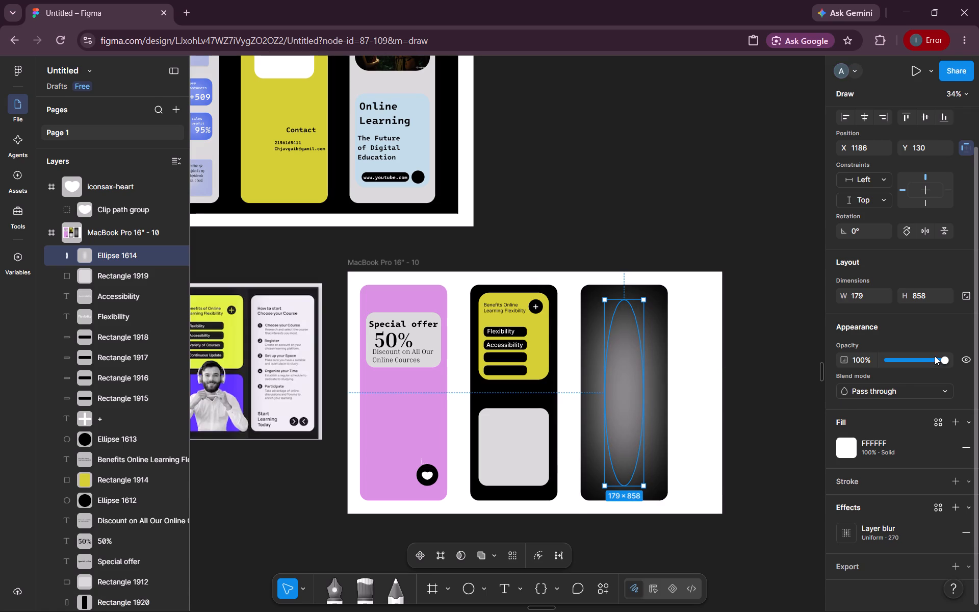
# Lower the blurred ellipse's opacity to about 61% and deselect it.
pyautogui.moveTo(935, 356); pyautogui.dragTo(922, 358)
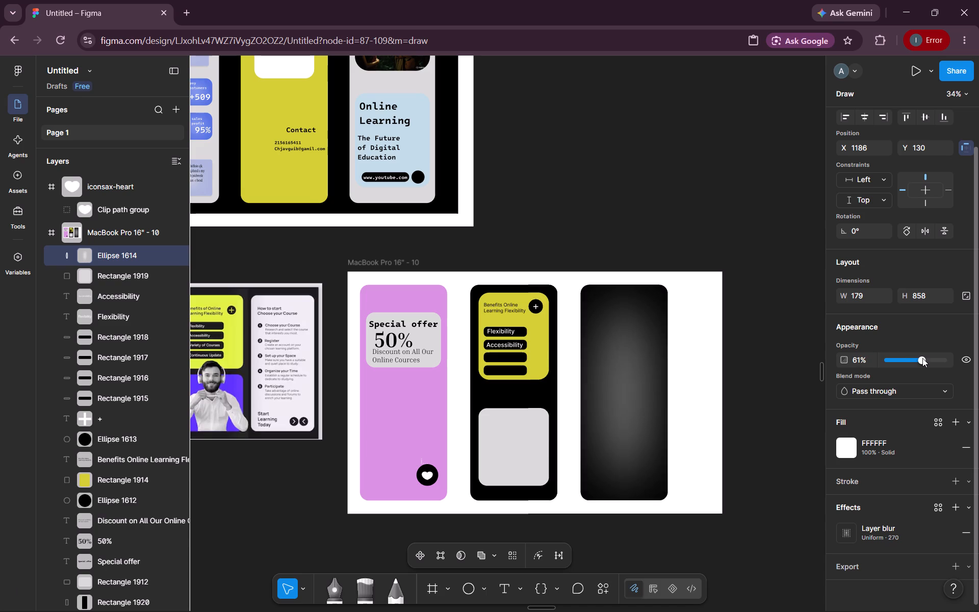
pyautogui.moveTo(922, 358); pyautogui.dragTo(923, 358)
pyautogui.click(768, 407)
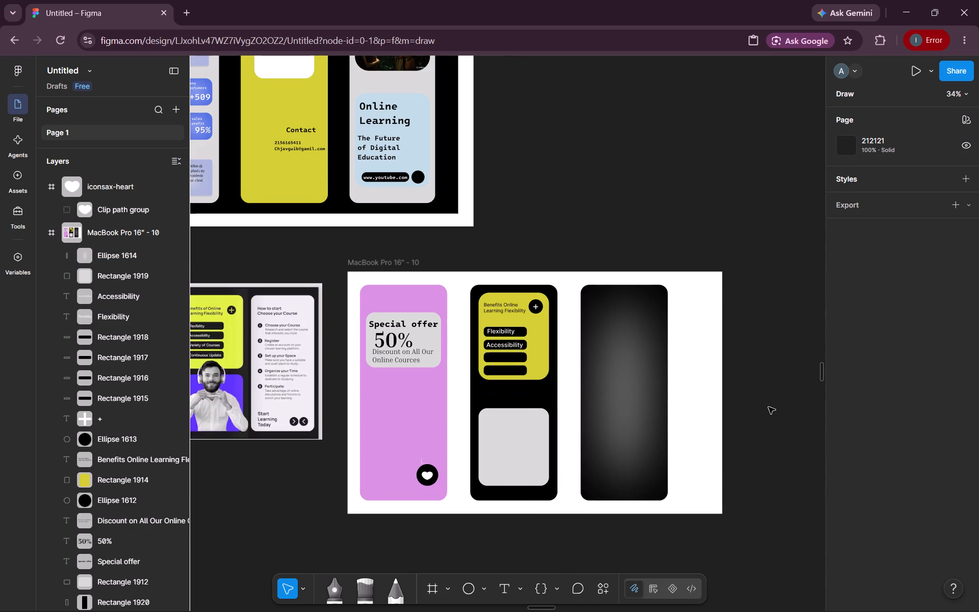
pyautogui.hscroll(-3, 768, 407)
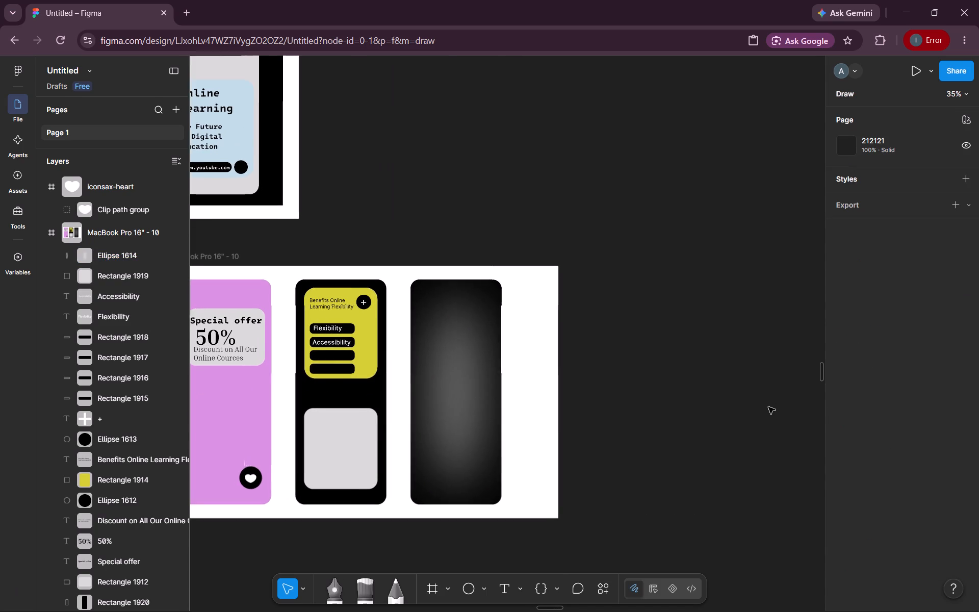
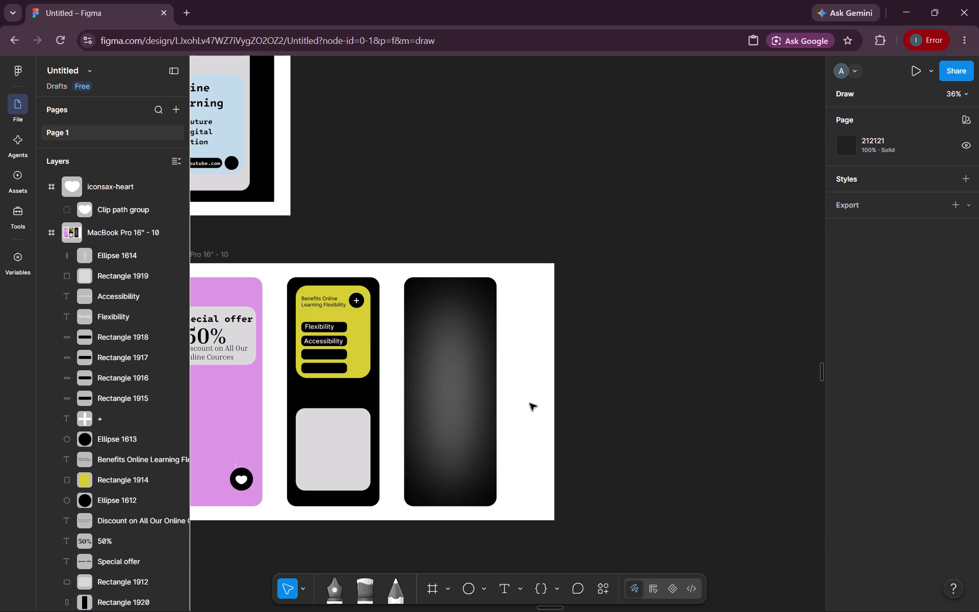
# Add a white text reading "How to start" in the upper part of the third black panel.
pyautogui.click(476, 286)
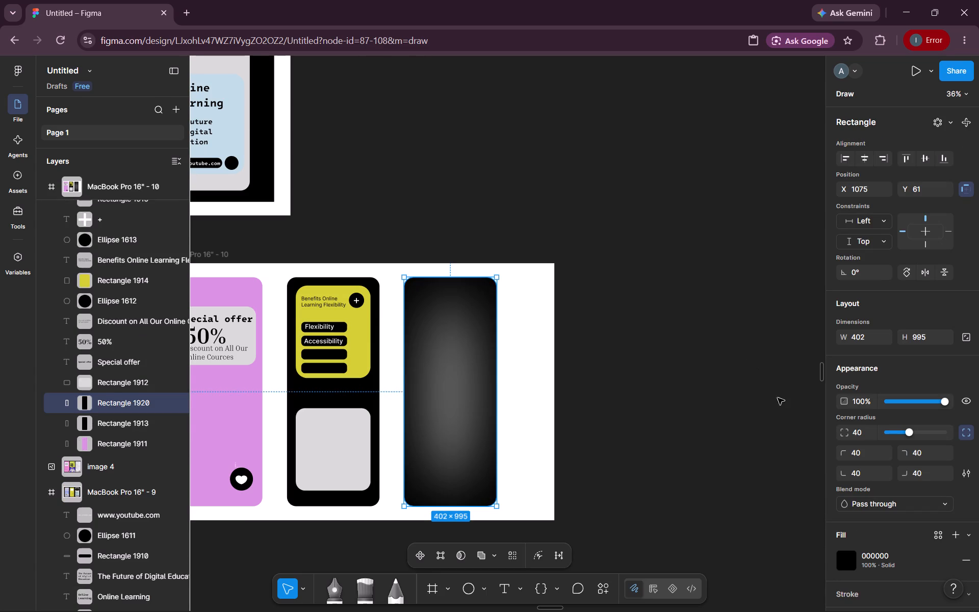
pyautogui.scroll(-1, 778, 401)
pyautogui.scroll(-3, 911, 382)
pyautogui.hscroll(4, 753, 385)
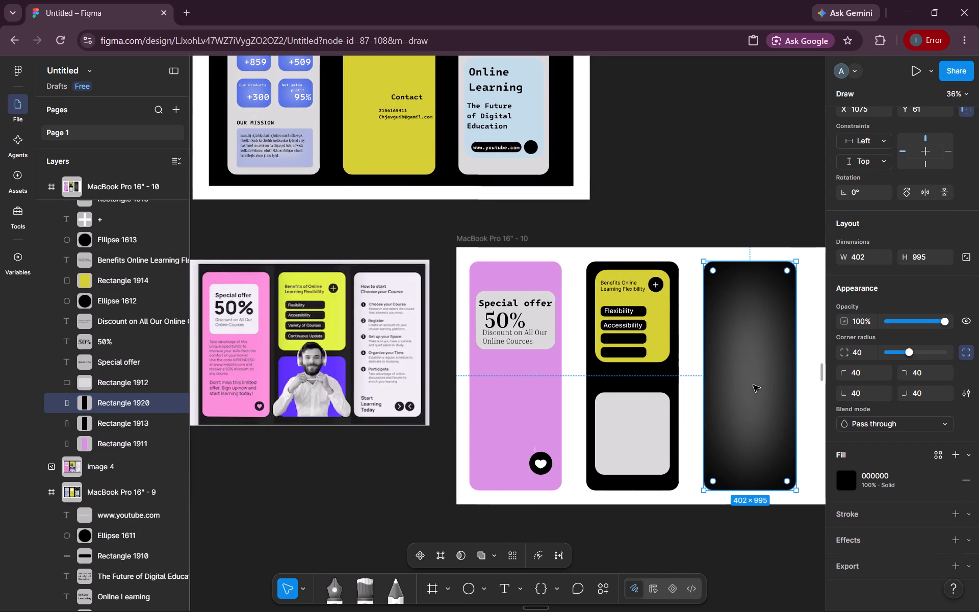
pyautogui.hscroll(-1, 753, 385)
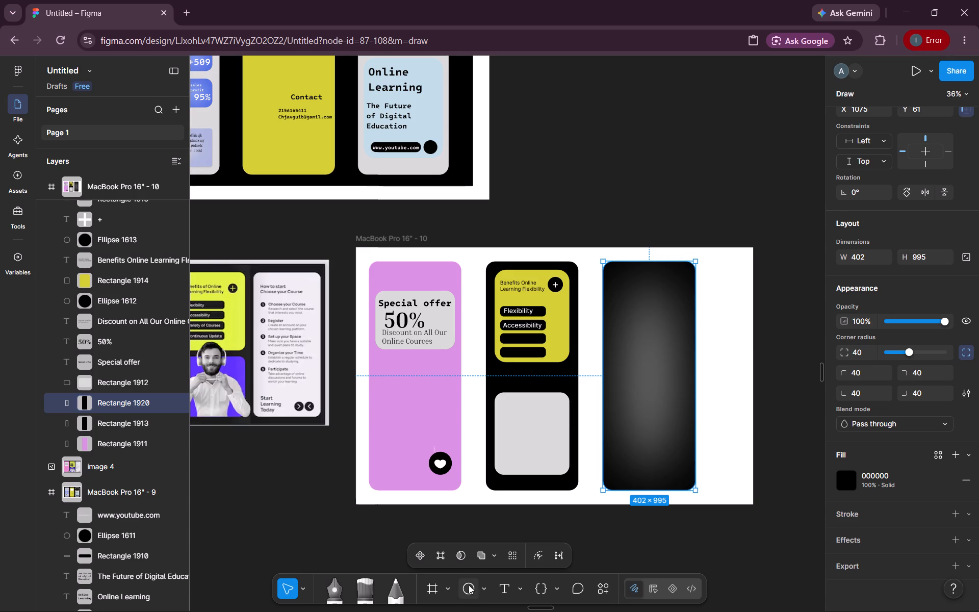
pyautogui.click(483, 585)
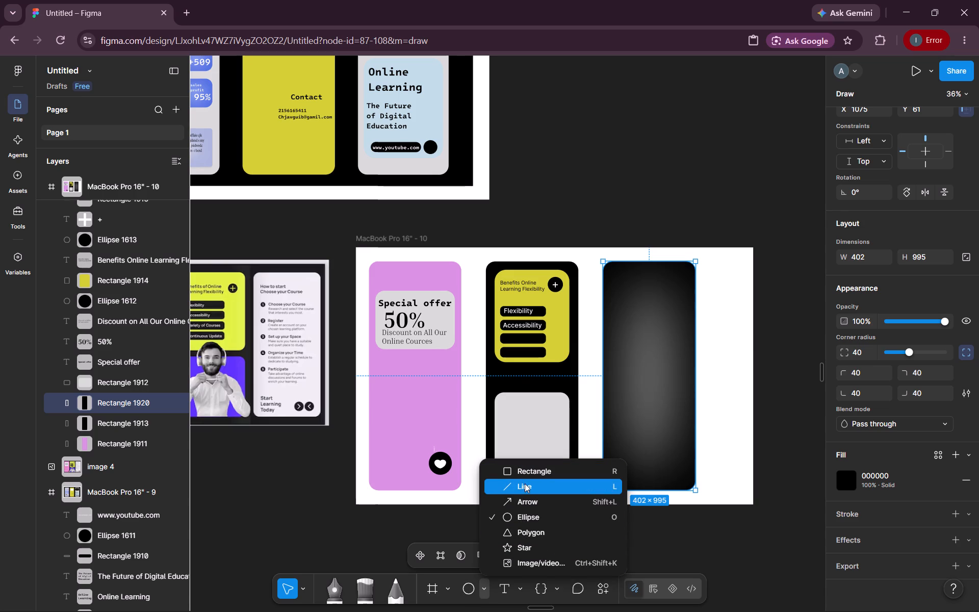
pyautogui.click(501, 595)
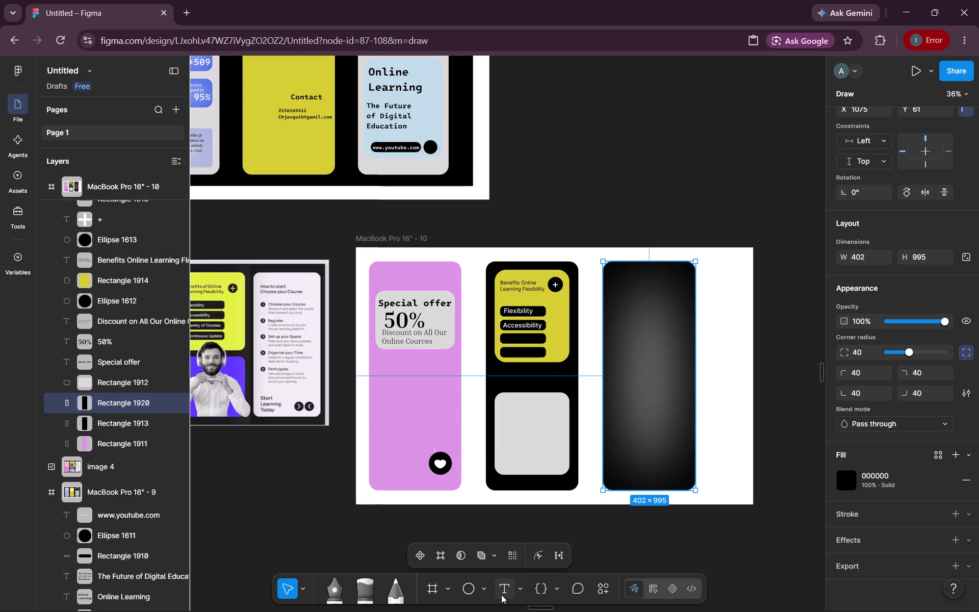
pyautogui.click(506, 575)
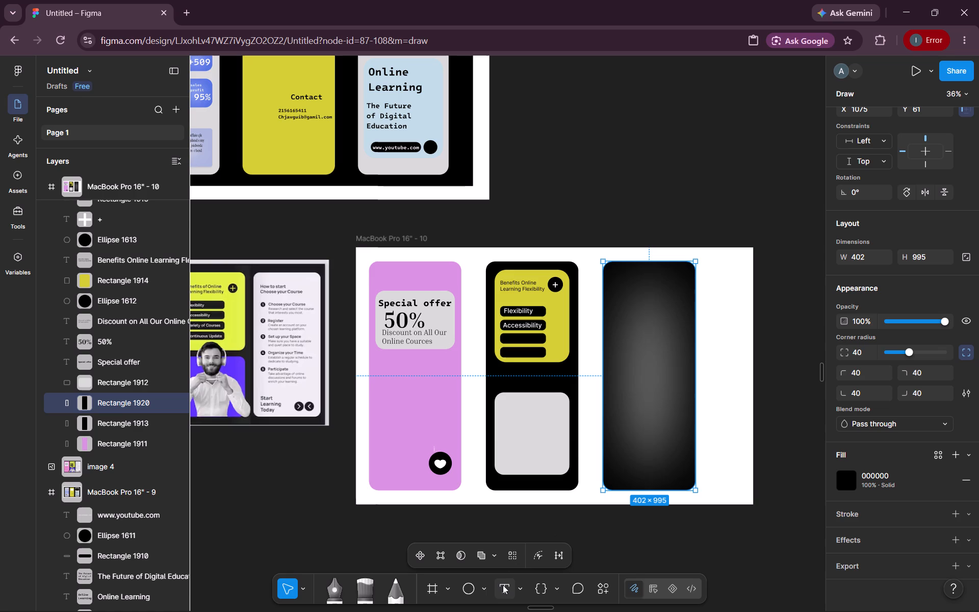
pyautogui.click(503, 585)
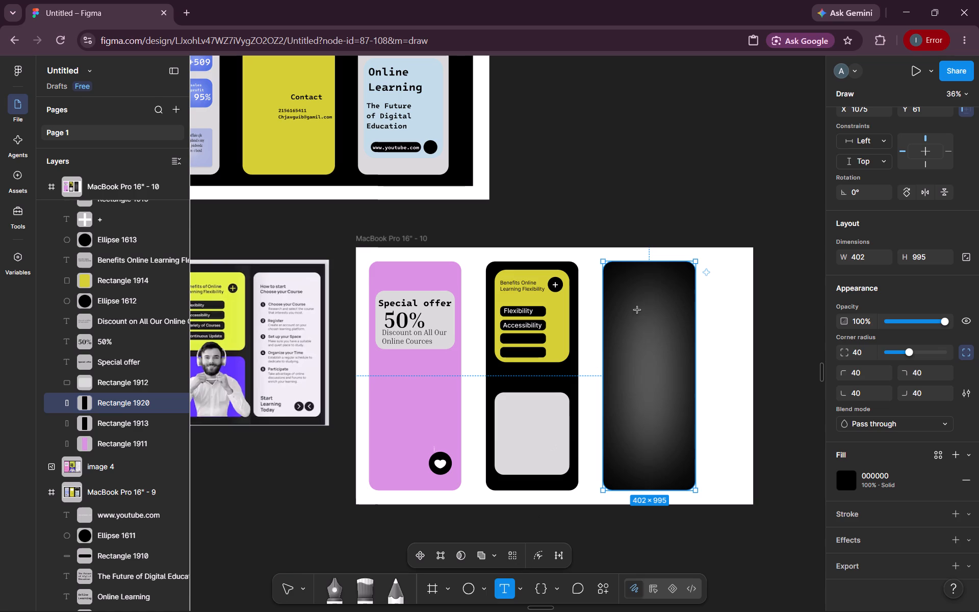
pyautogui.click(630, 295)
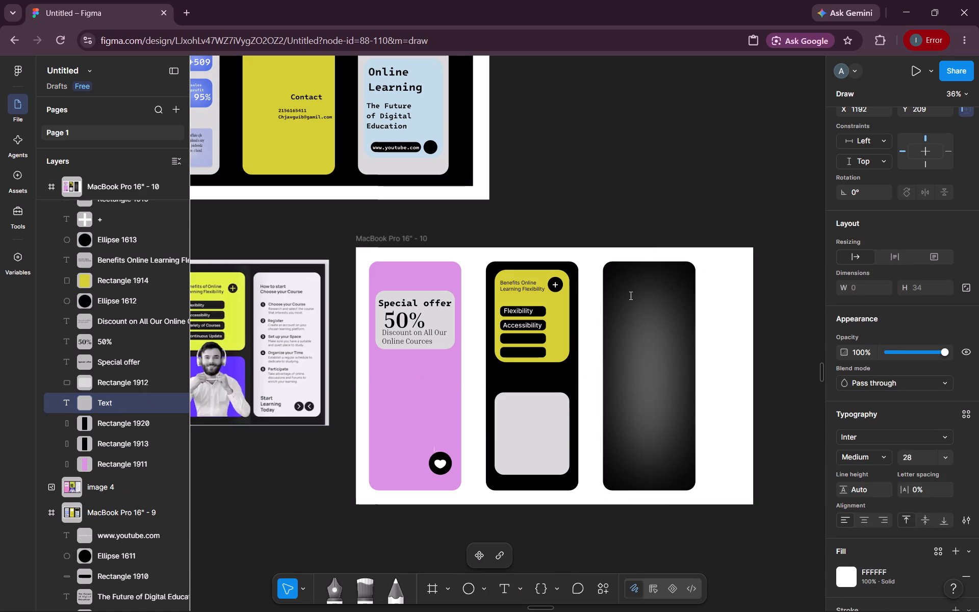
pyautogui.write('Ho')
pyautogui.write('w T')
pyautogui.press('BackSpace')
pyautogui.write('to')
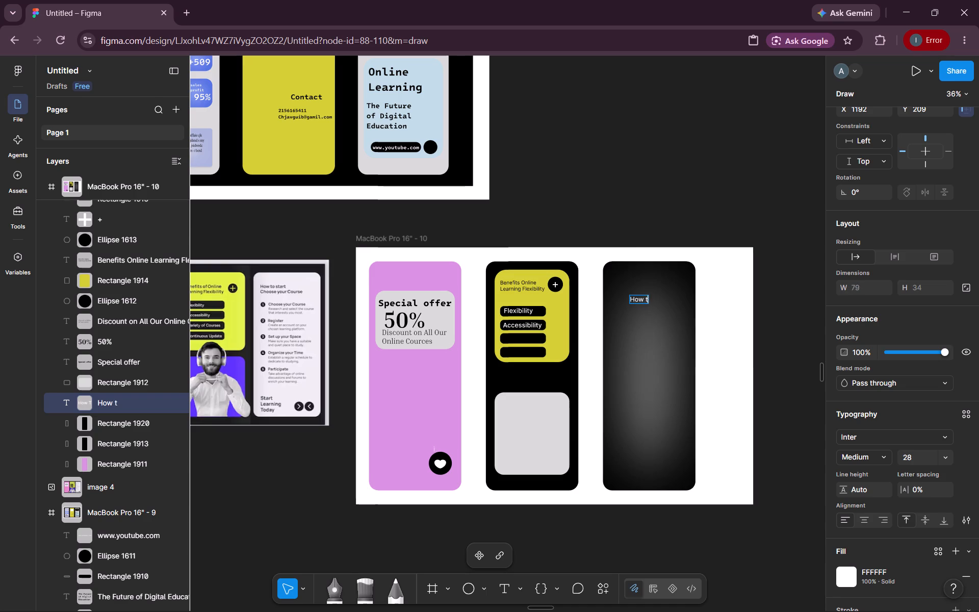
pyautogui.press('space')
pyautogui.hotkey('shift', 's')
pyautogui.press('BackSpace')
pyautogui.write('start')
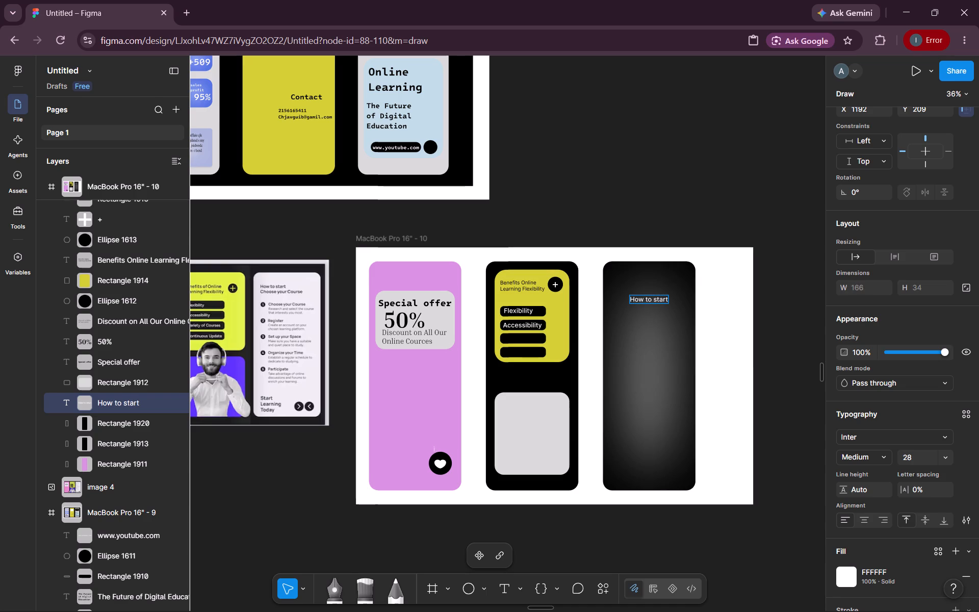
# Add "Choose your Course" as a second line of the third panel's heading.
pyautogui.press('Return')
pyautogui.write('Choose')
pyautogui.press('space')
pyautogui.write('your')
pyautogui.press('space')
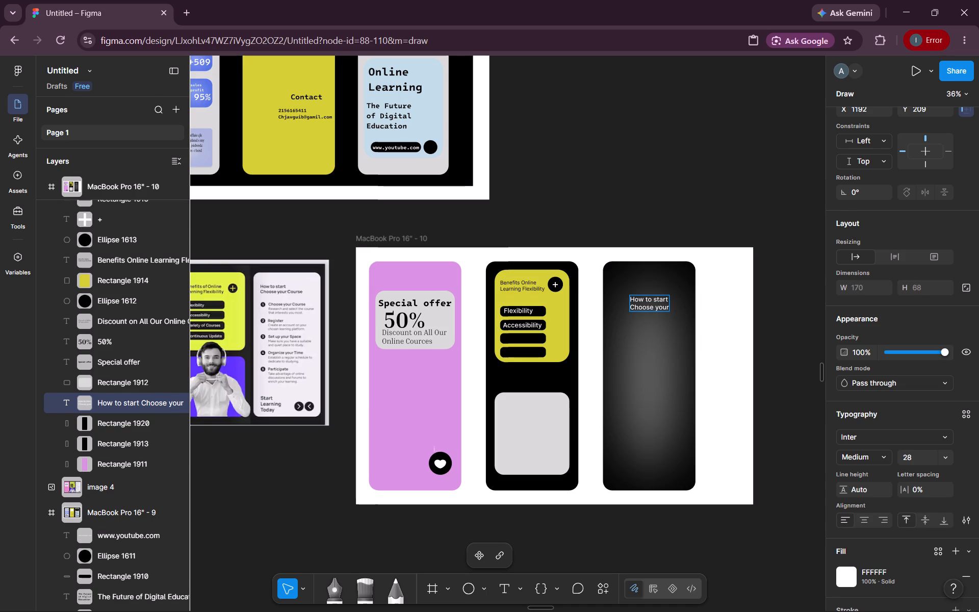
pyautogui.hotkey('shift', 'c')
pyautogui.write('ourse')
pyautogui.click(718, 311)
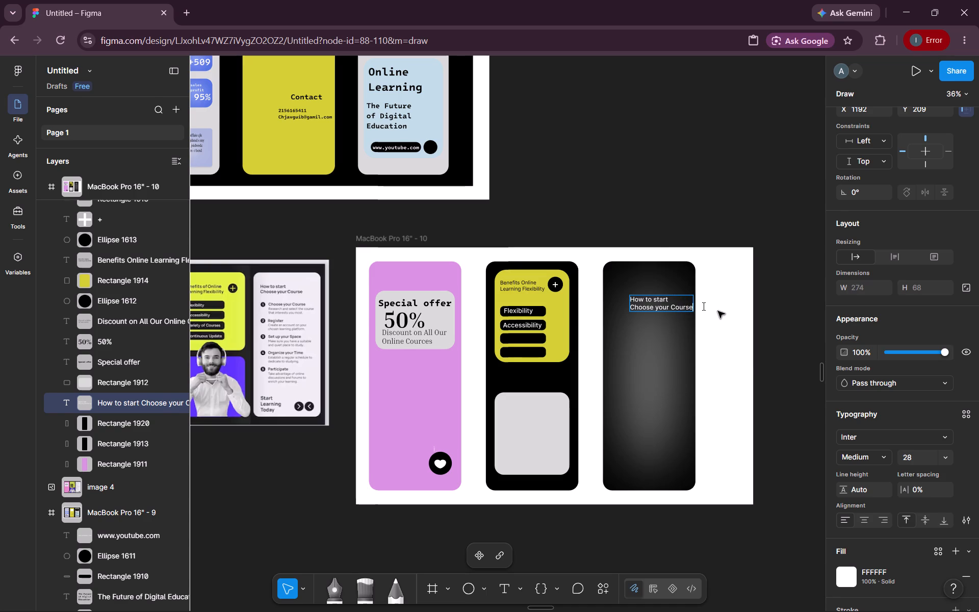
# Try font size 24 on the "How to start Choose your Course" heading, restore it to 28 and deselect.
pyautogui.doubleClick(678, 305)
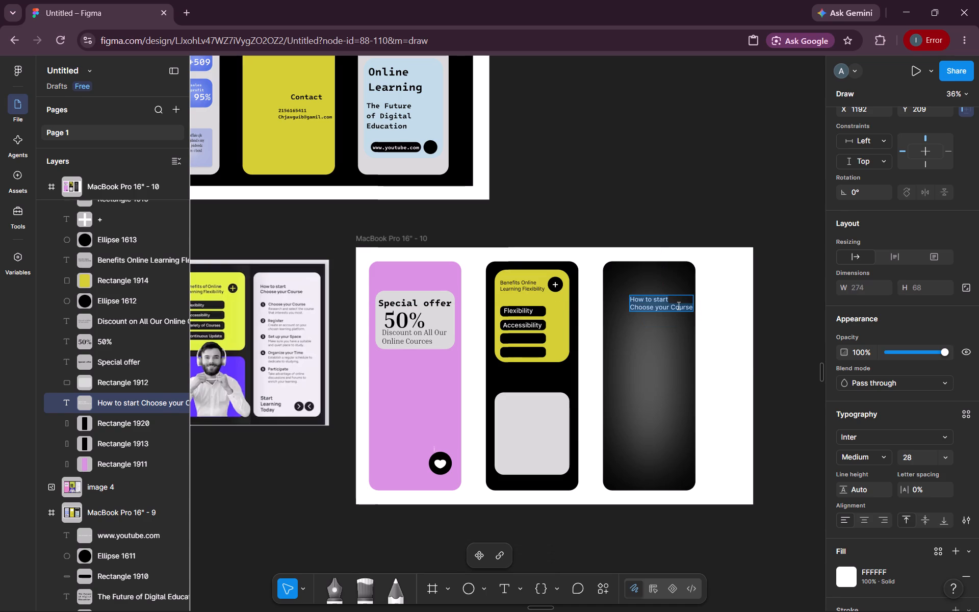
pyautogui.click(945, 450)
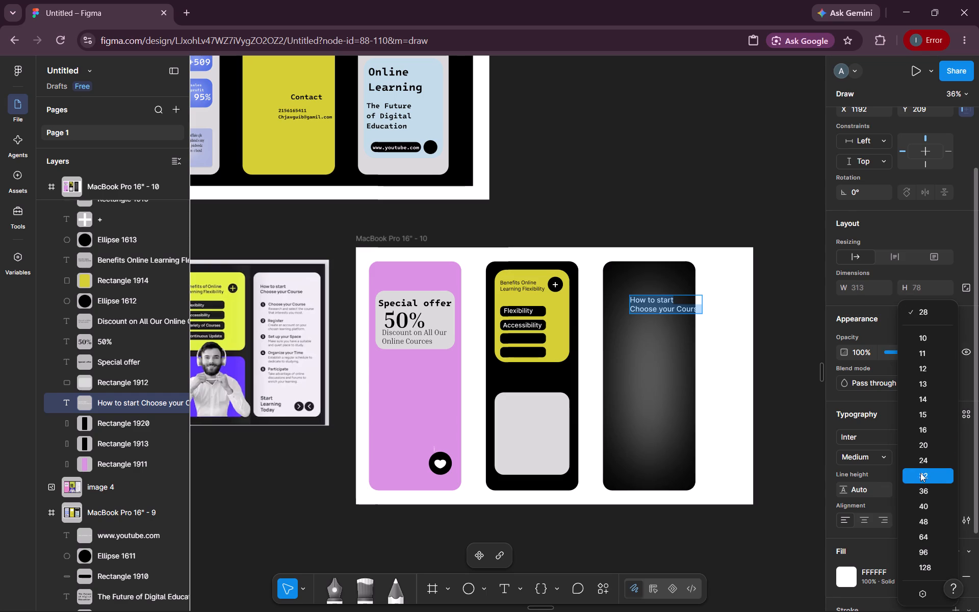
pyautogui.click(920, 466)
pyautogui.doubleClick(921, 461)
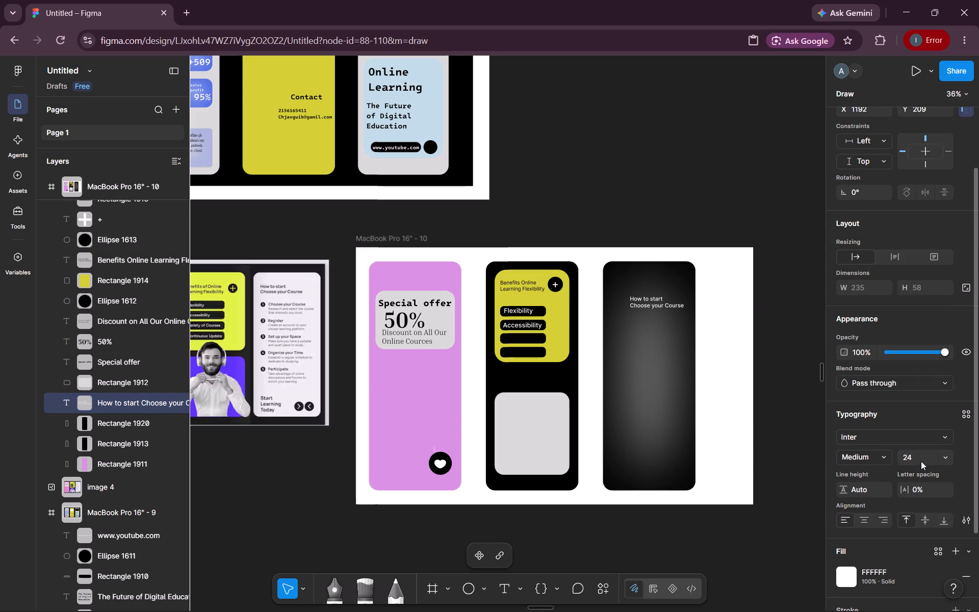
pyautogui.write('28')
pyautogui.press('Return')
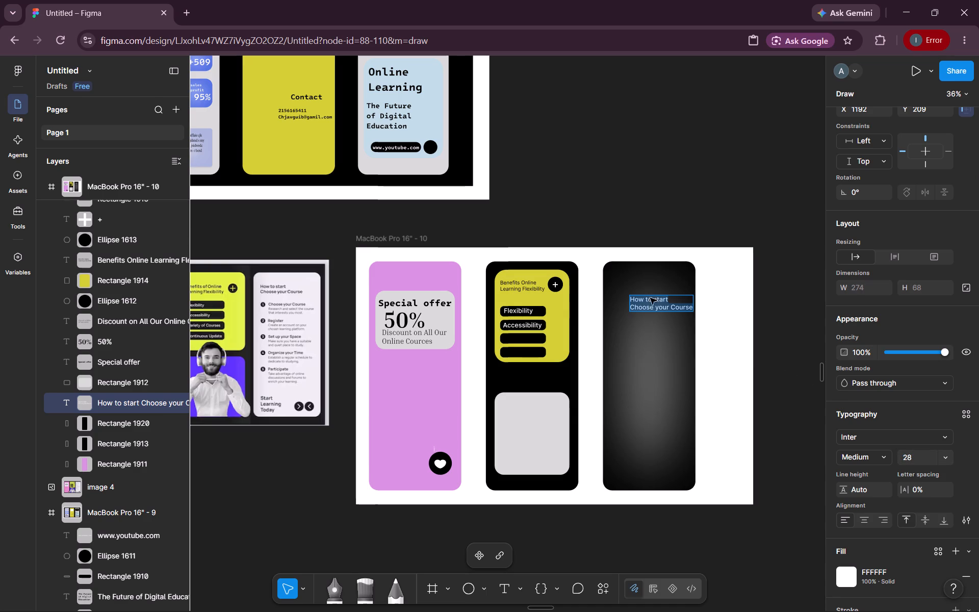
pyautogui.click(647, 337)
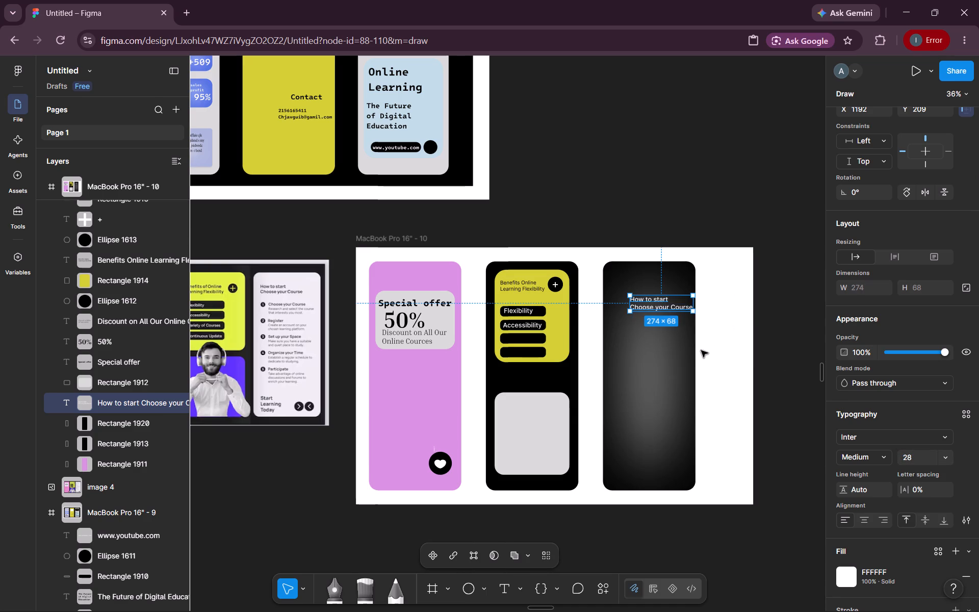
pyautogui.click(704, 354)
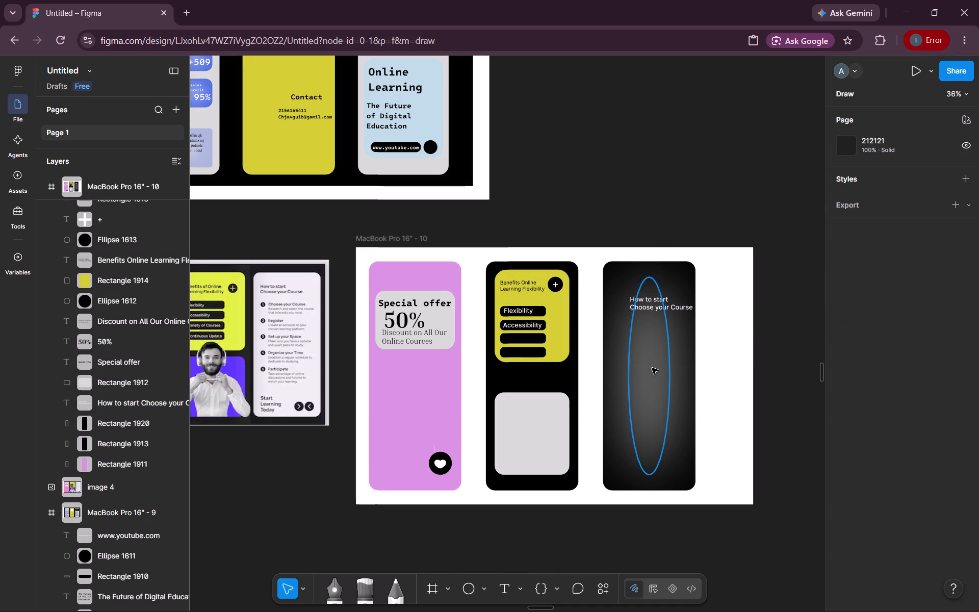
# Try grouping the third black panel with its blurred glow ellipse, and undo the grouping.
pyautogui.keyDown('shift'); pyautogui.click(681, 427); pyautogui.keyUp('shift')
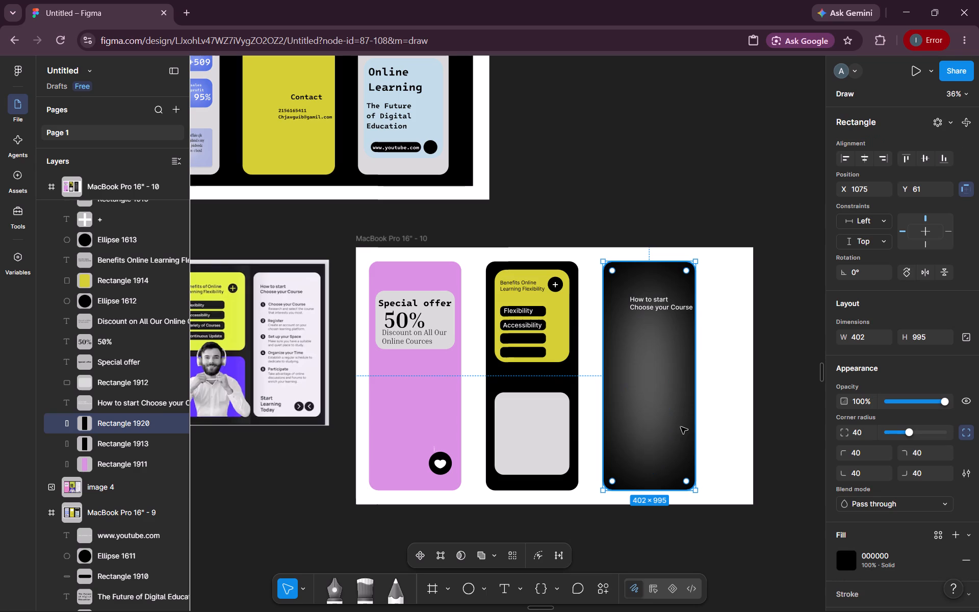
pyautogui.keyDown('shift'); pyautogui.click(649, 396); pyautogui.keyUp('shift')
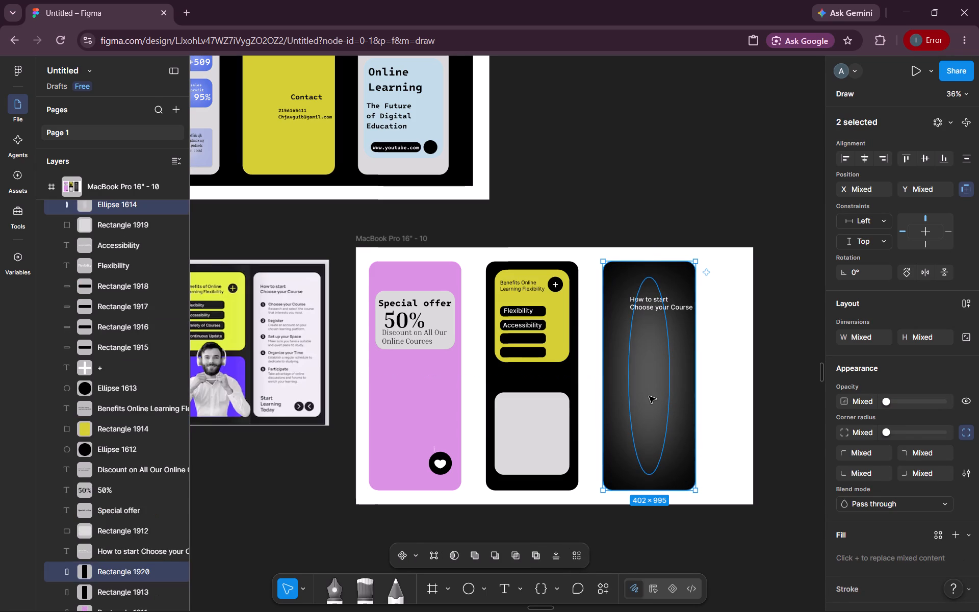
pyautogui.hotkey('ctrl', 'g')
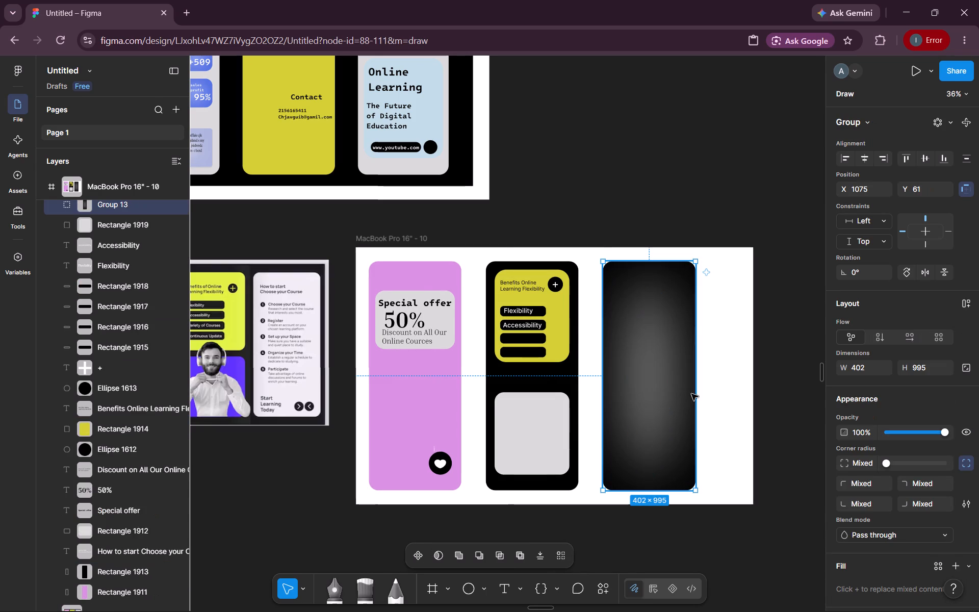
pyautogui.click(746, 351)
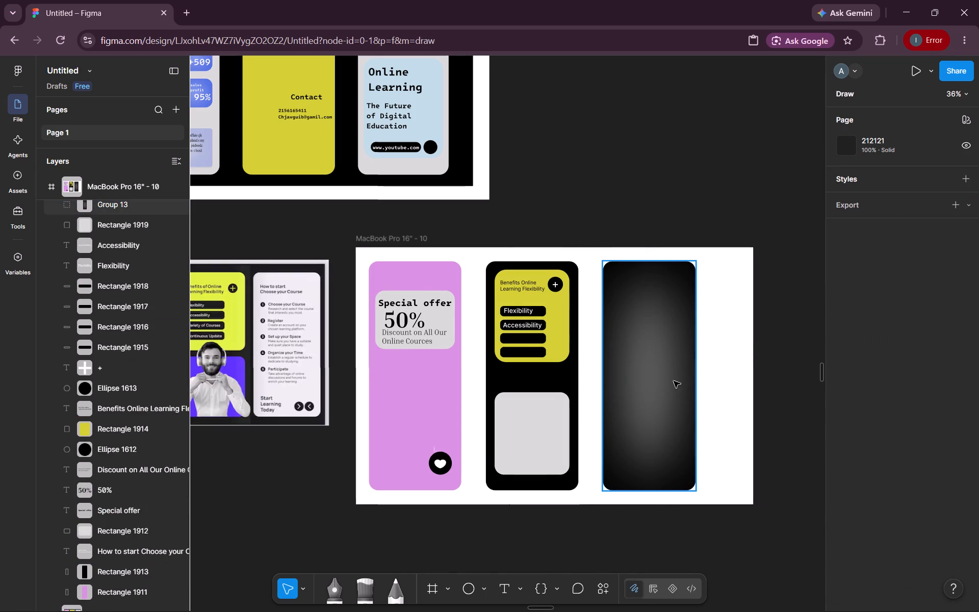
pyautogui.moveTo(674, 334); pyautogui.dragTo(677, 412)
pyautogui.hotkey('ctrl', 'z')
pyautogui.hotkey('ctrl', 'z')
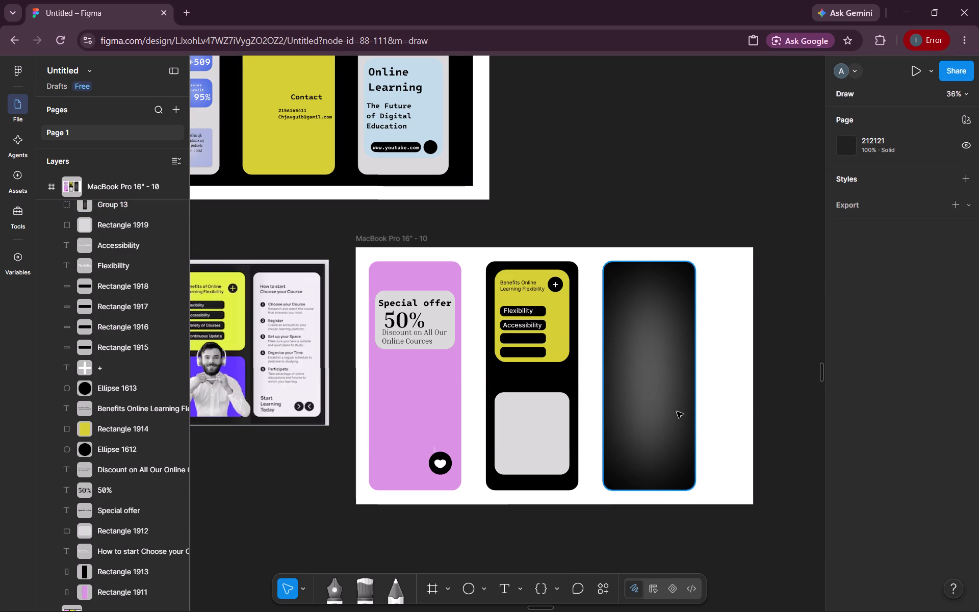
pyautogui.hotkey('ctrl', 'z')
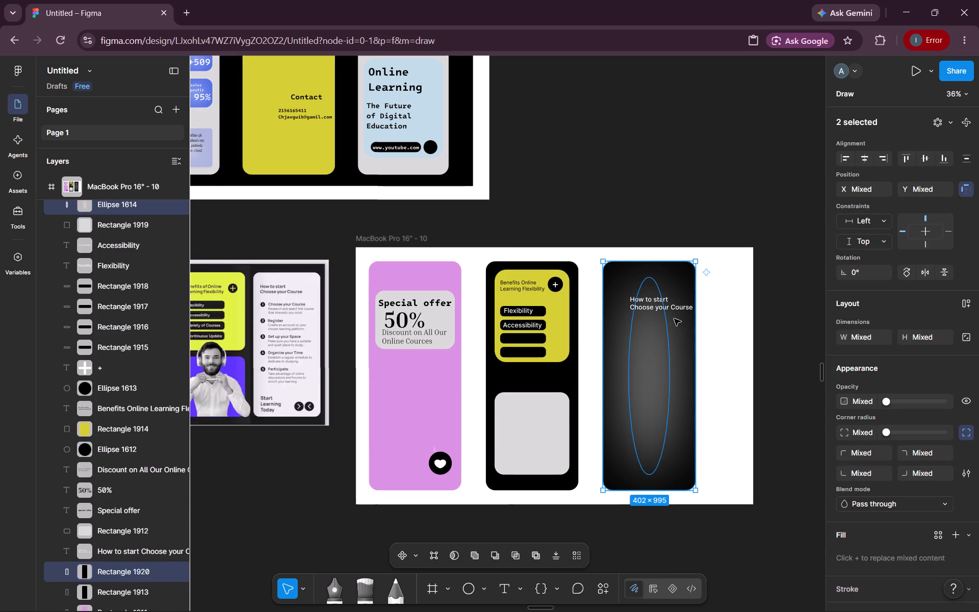
# Move the "How to start Choose your Course" heading out of the frame onto the empty canvas above the third panel.
pyautogui.click(678, 309)
pyautogui.moveTo(678, 309); pyautogui.dragTo(681, 275)
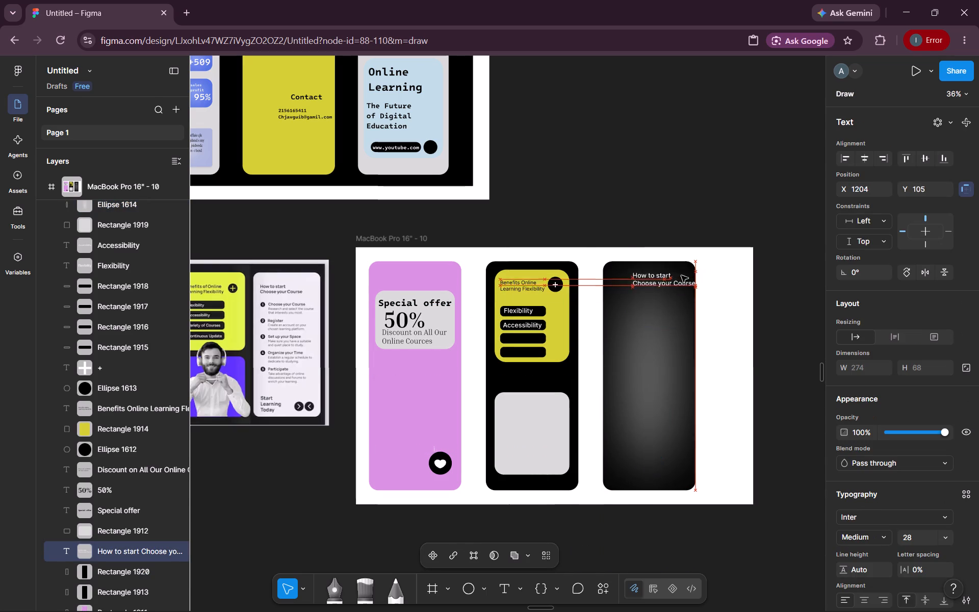
pyautogui.moveTo(681, 275); pyautogui.dragTo(634, 188)
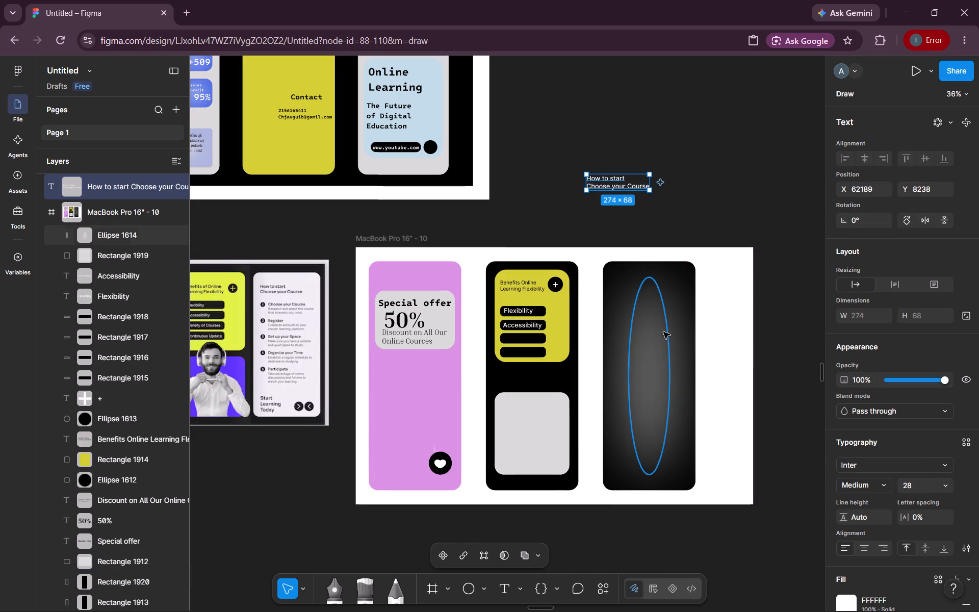
# Group the third black panel with its blurred glow ellipse.
pyautogui.click(658, 350)
pyautogui.click(690, 365)
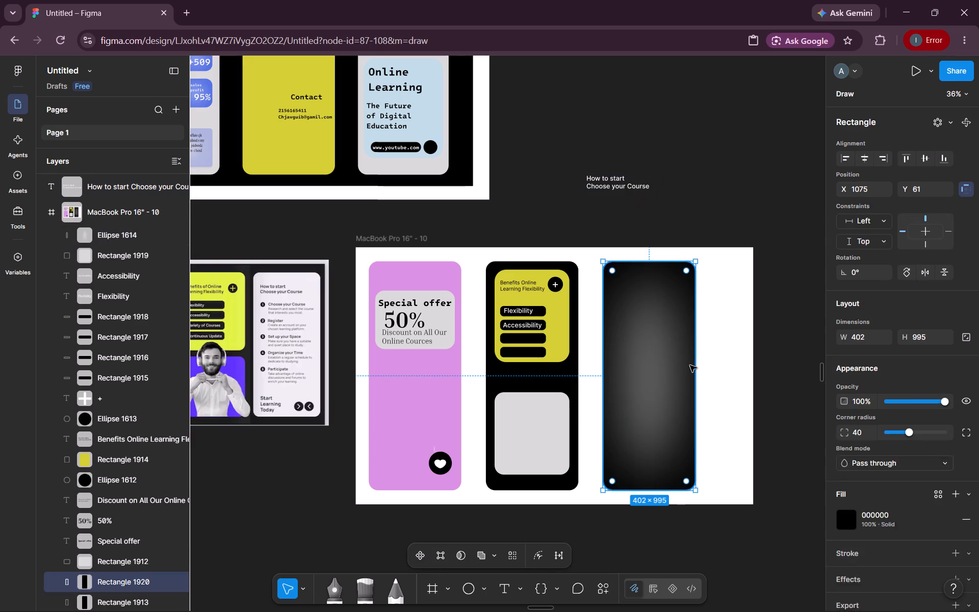
pyautogui.keyDown('shift'); pyautogui.click(657, 363); pyautogui.keyUp('shift')
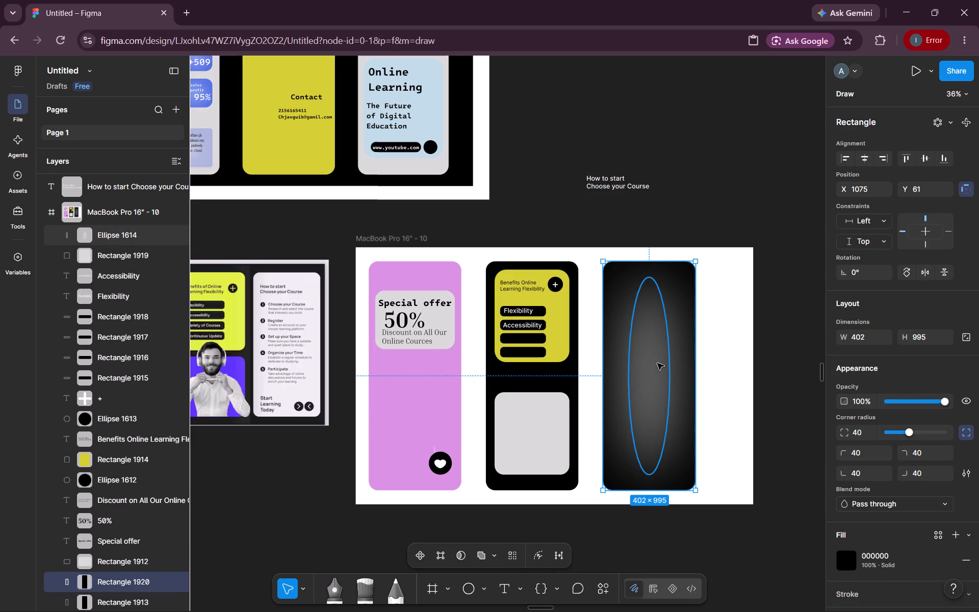
pyautogui.hotkey('ctrl', 'g')
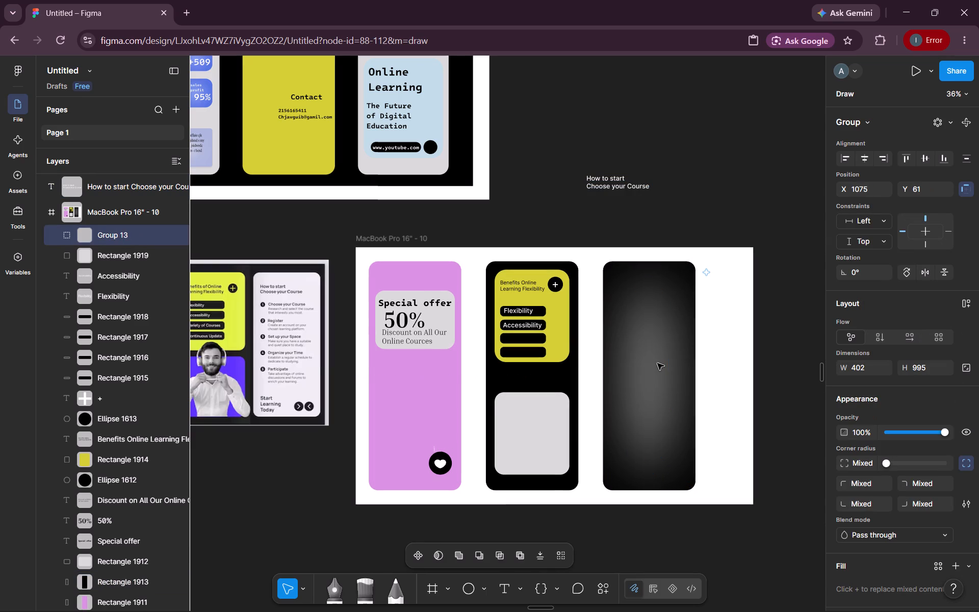
# Bring the "How to start Choose your Course" heading to the front and place it near the third panel's upper-left edge.
pyautogui.click(630, 180)
pyautogui.rightClick(630, 180)
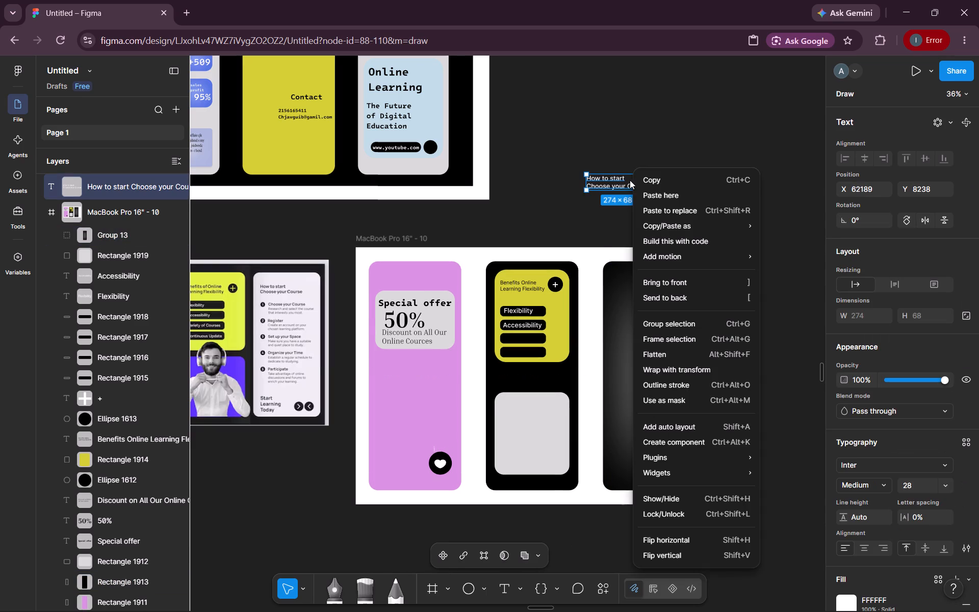
pyautogui.click(665, 278)
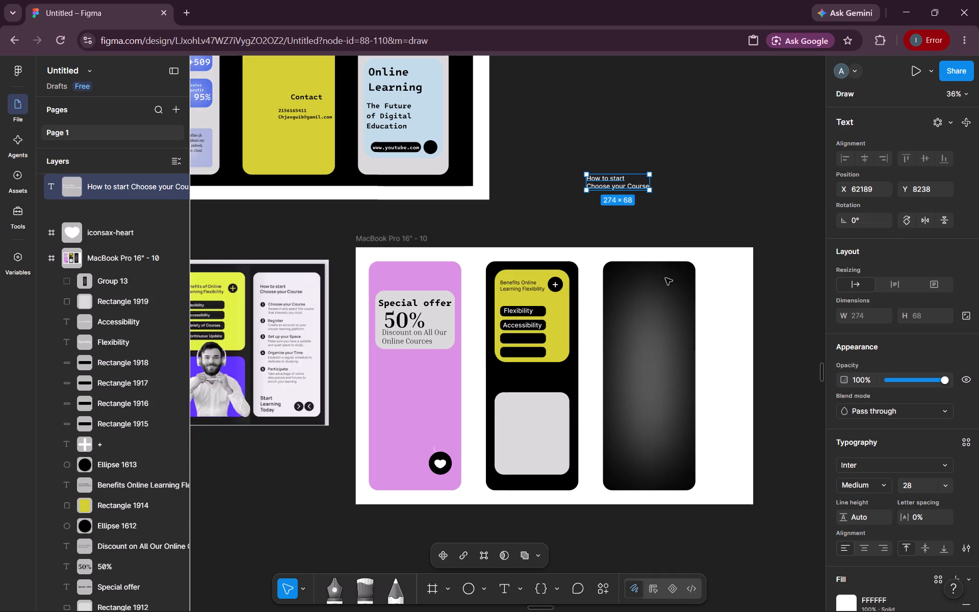
pyautogui.moveTo(621, 185); pyautogui.dragTo(642, 302)
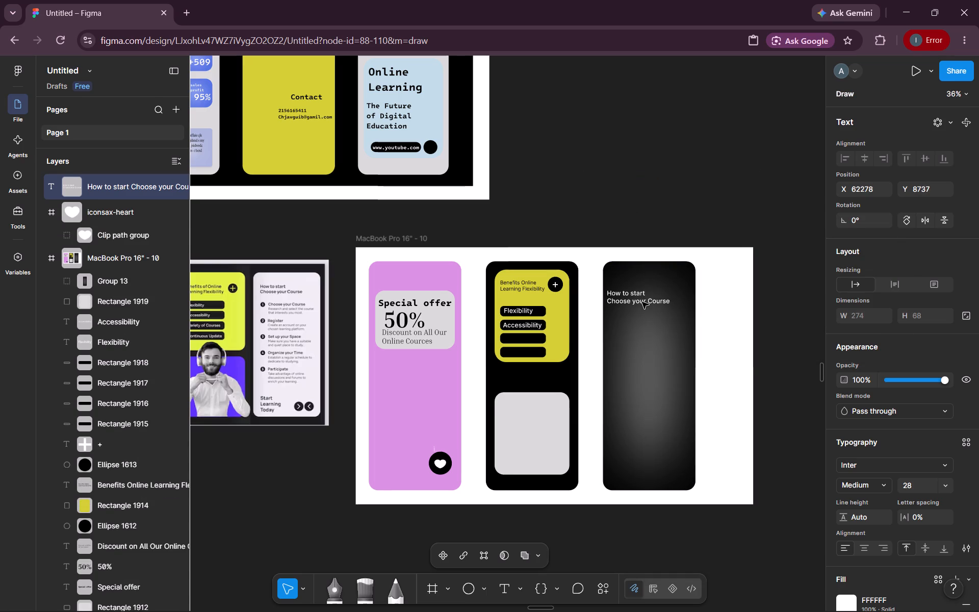
# Position the "How to start Choose your Course" heading inside the third panel's upper area at about X 1113, Y 143.
pyautogui.moveTo(642, 302); pyautogui.dragTo(643, 289)
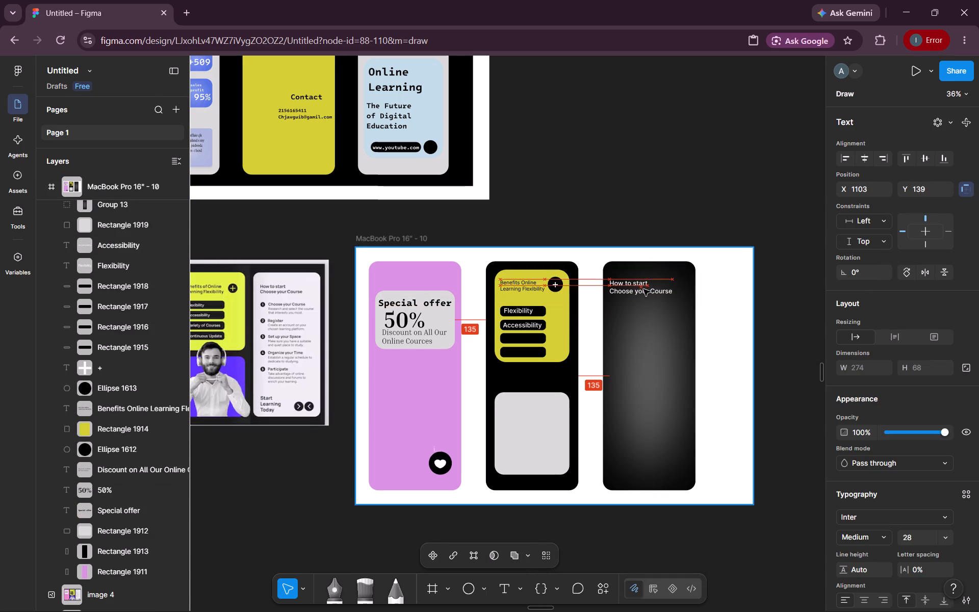
pyautogui.moveTo(643, 289); pyautogui.dragTo(643, 291)
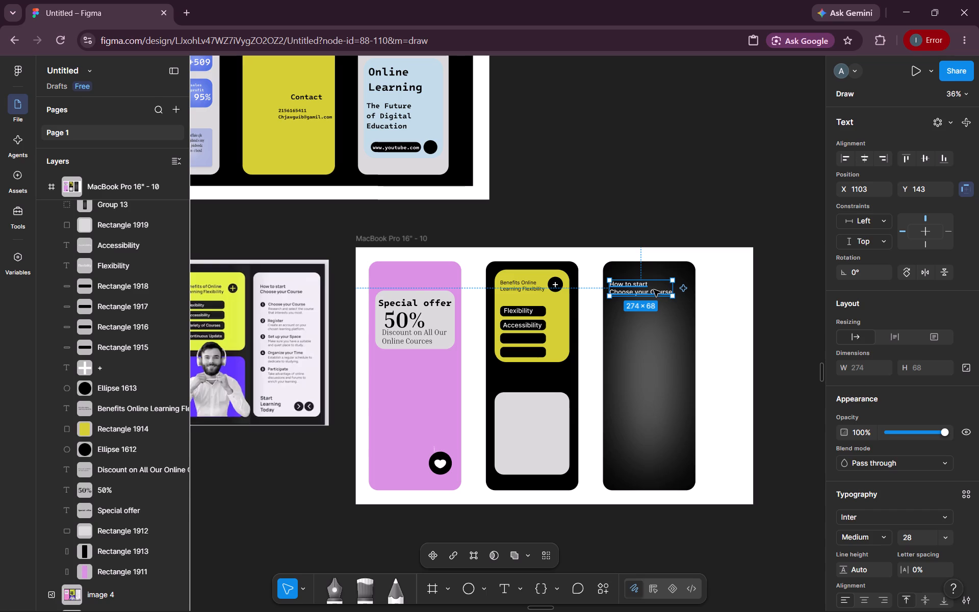
pyautogui.click(654, 290)
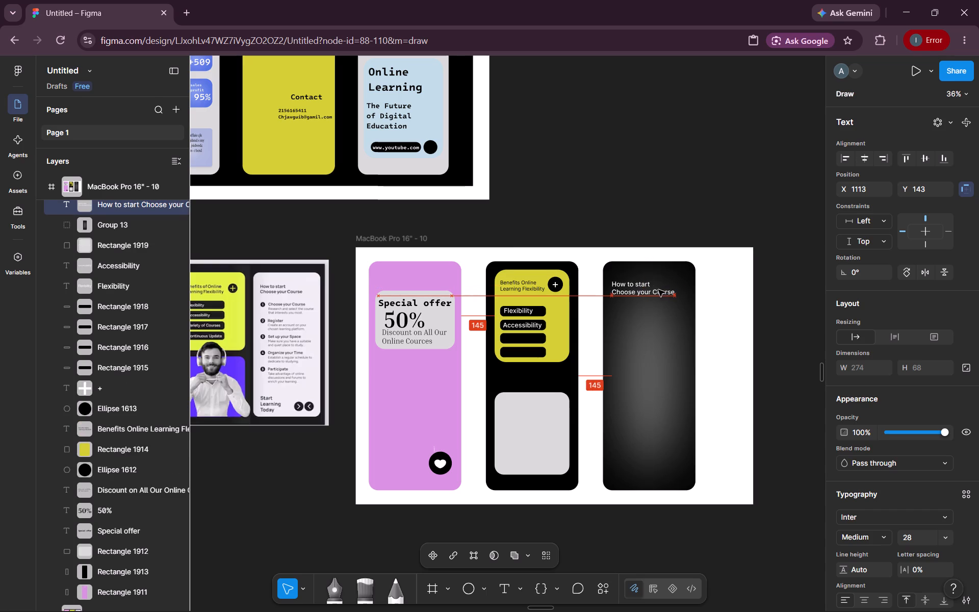
pyautogui.moveTo(656, 290); pyautogui.dragTo(664, 290)
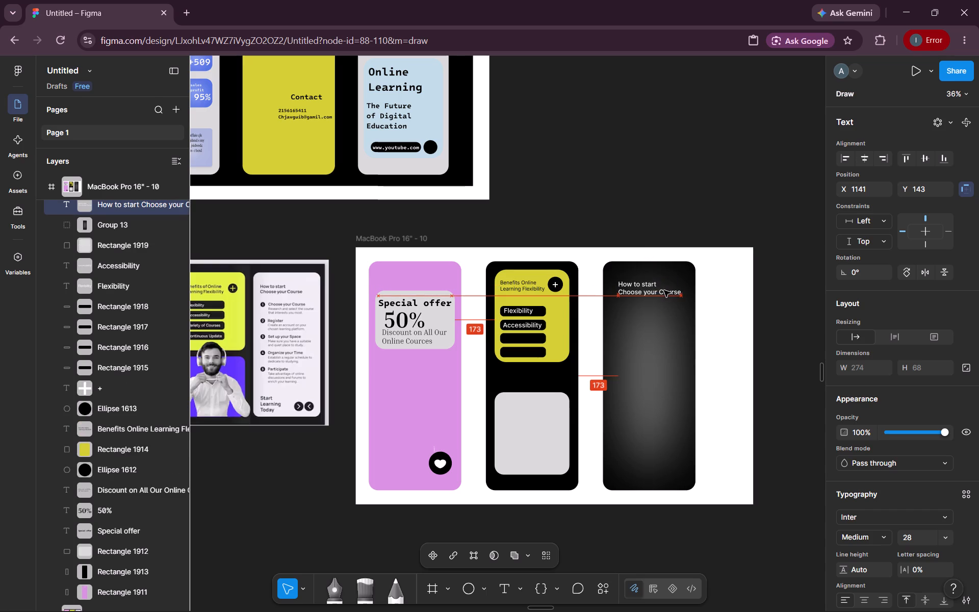
pyautogui.moveTo(664, 290); pyautogui.dragTo(662, 290)
pyautogui.moveTo(662, 290); pyautogui.dragTo(658, 290)
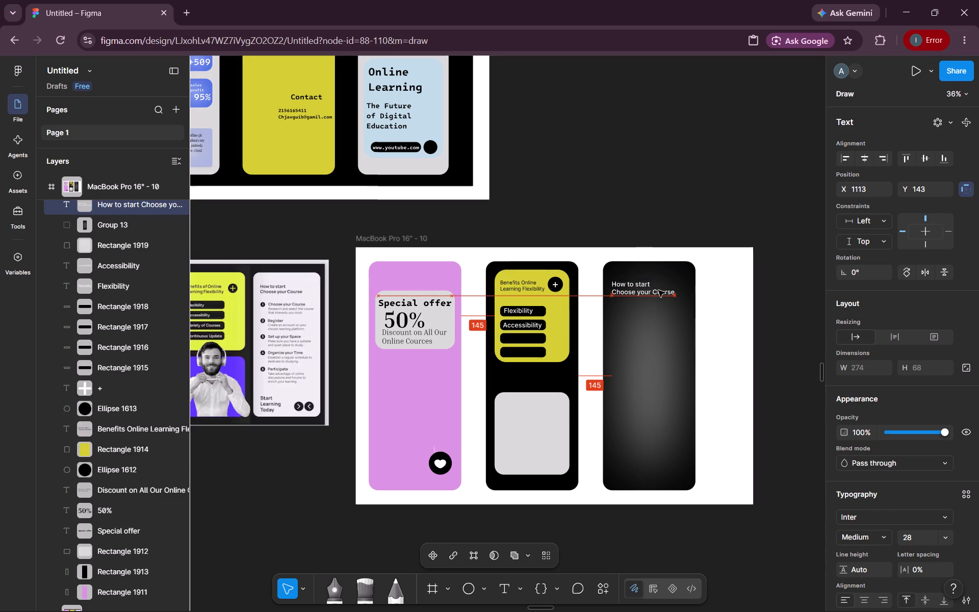
pyautogui.moveTo(658, 290); pyautogui.dragTo(656, 290)
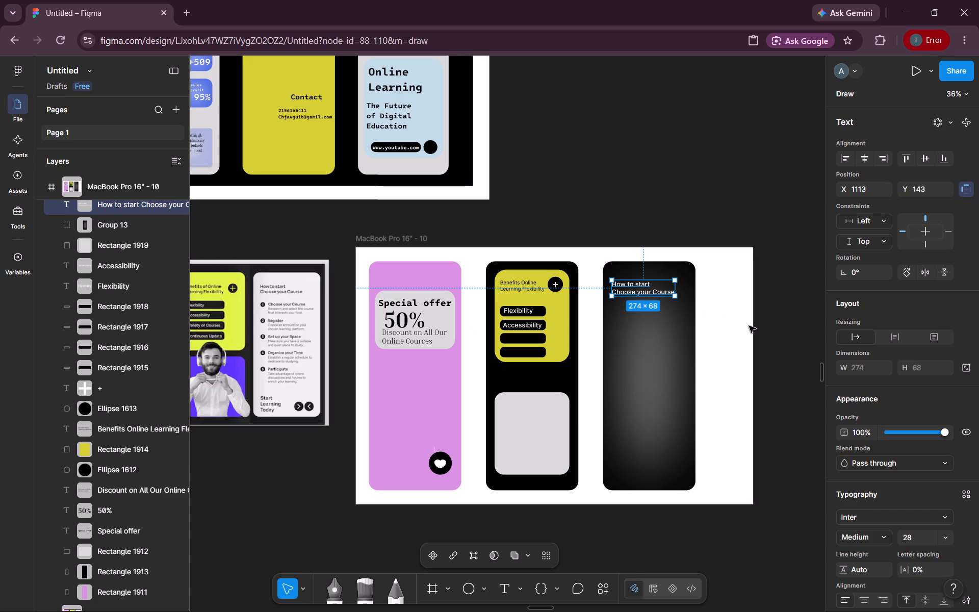
# Set the font weight of the "How to start Choose your Course" heading to Semi Bold.
pyautogui.doubleClick(661, 294)
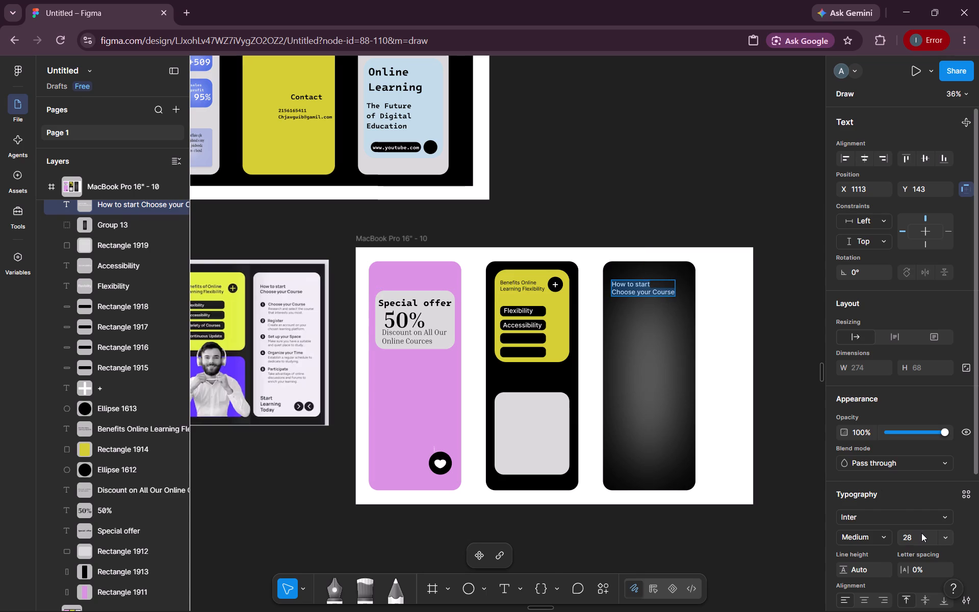
pyautogui.click(878, 537)
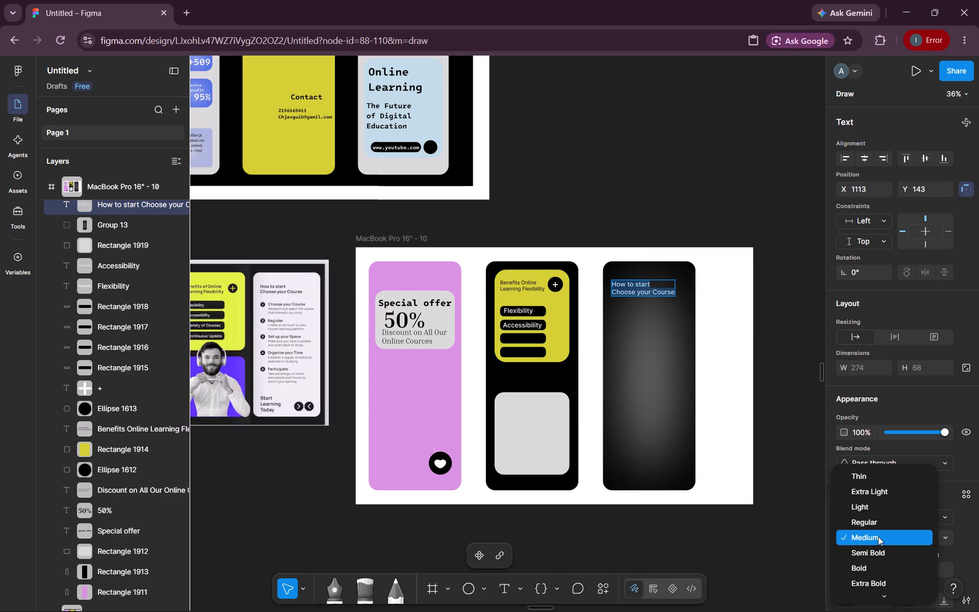
pyautogui.click(872, 552)
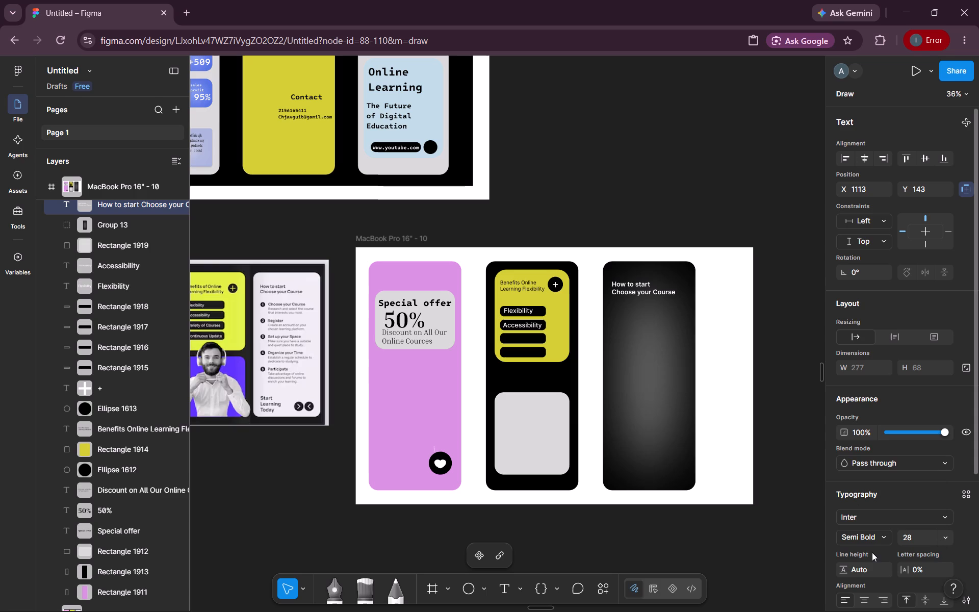
pyautogui.click(796, 495)
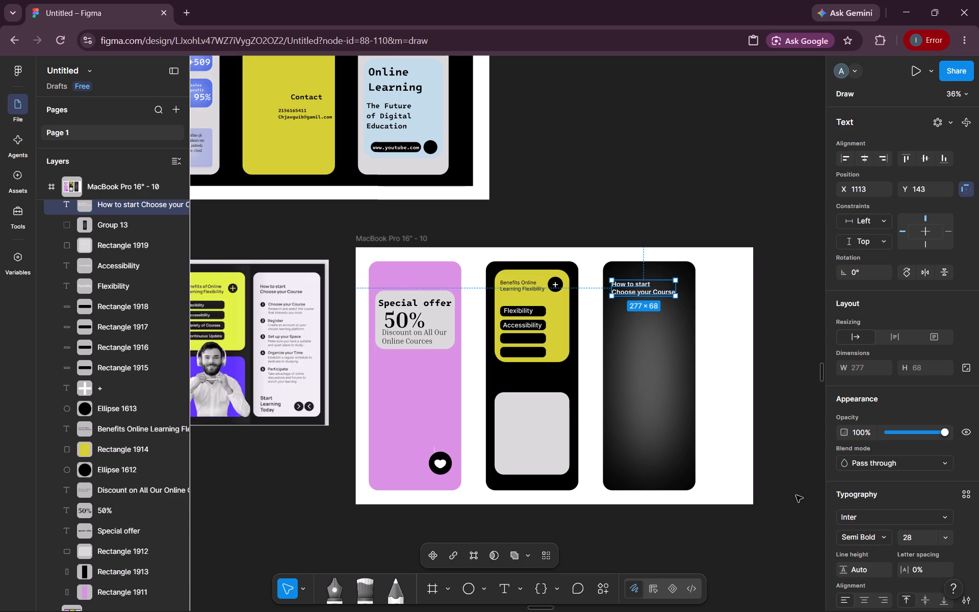
pyautogui.click(707, 370)
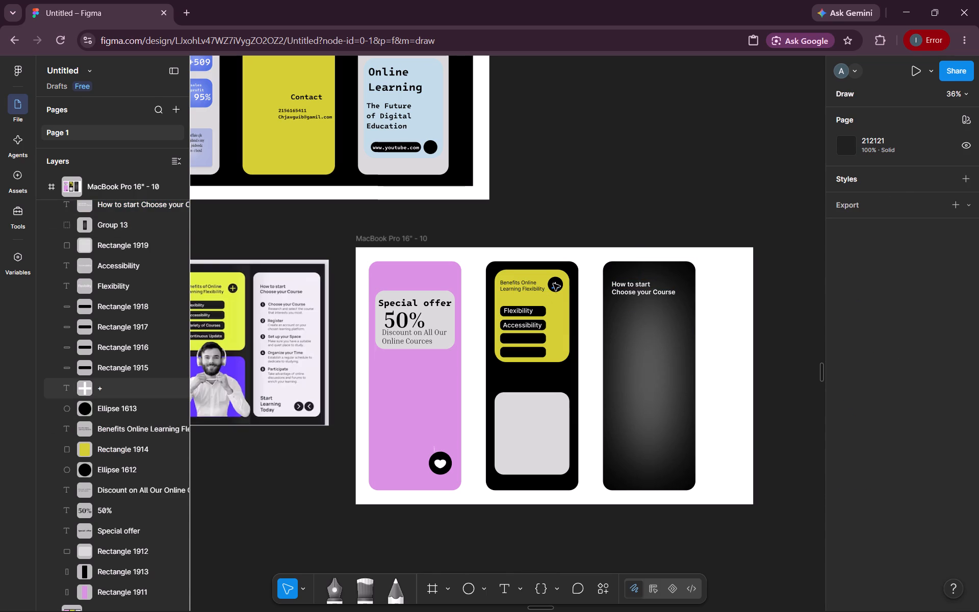
# Group the white plus sign with its black circle in the yellow card.
pyautogui.click(553, 284)
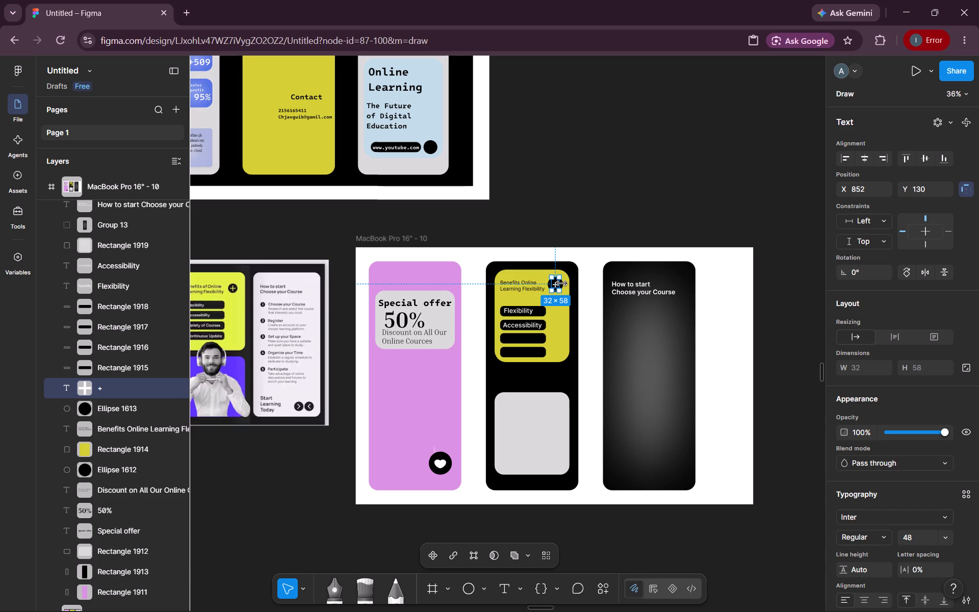
pyautogui.keyDown('shift'); pyautogui.click(562, 284); pyautogui.keyUp('shift')
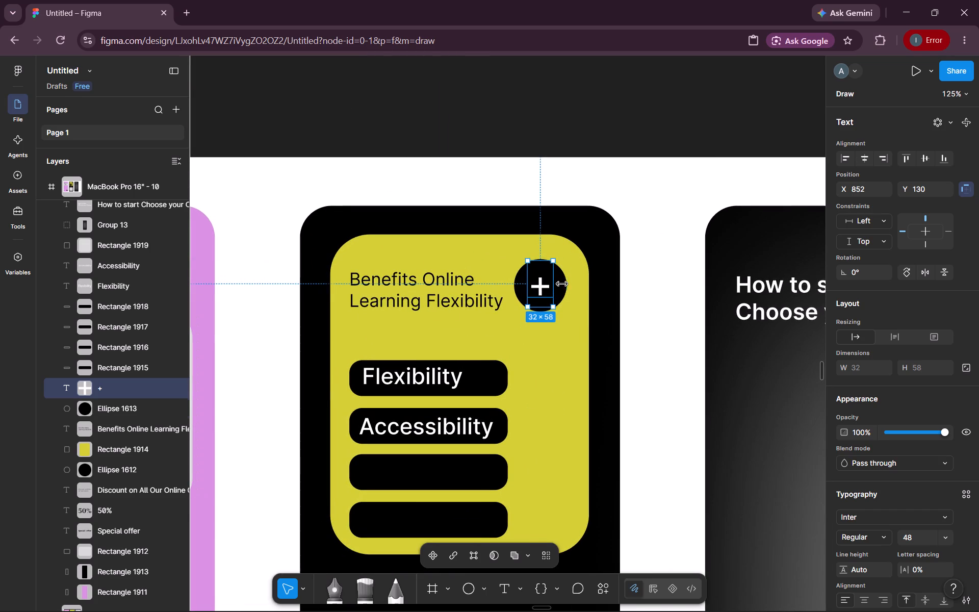
pyautogui.hotkey('ctrl', 'g')
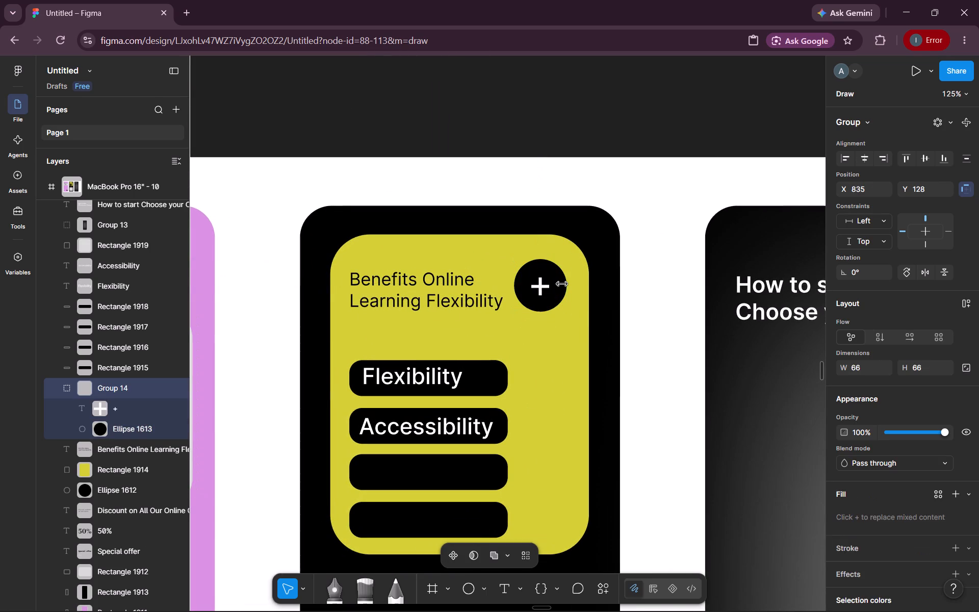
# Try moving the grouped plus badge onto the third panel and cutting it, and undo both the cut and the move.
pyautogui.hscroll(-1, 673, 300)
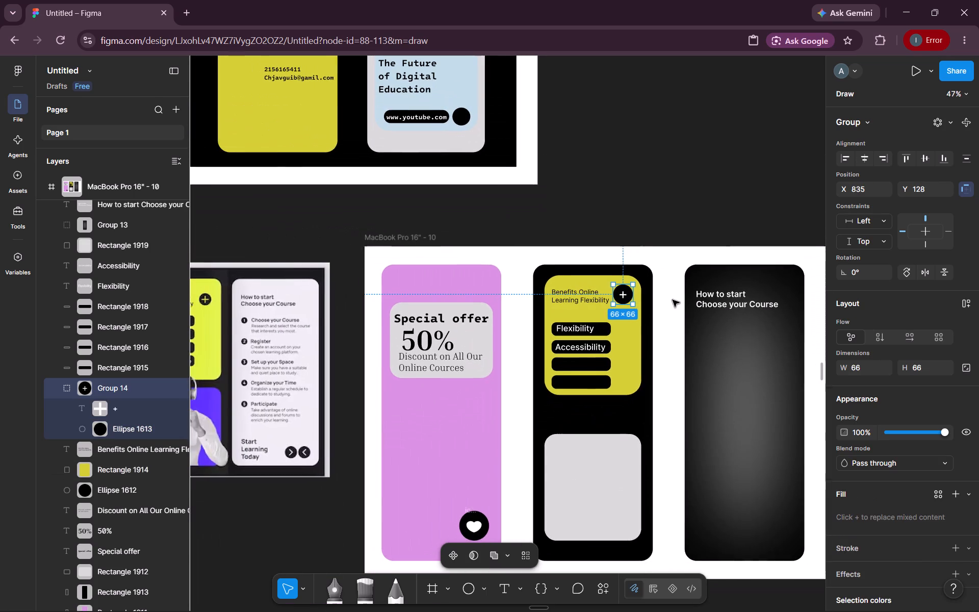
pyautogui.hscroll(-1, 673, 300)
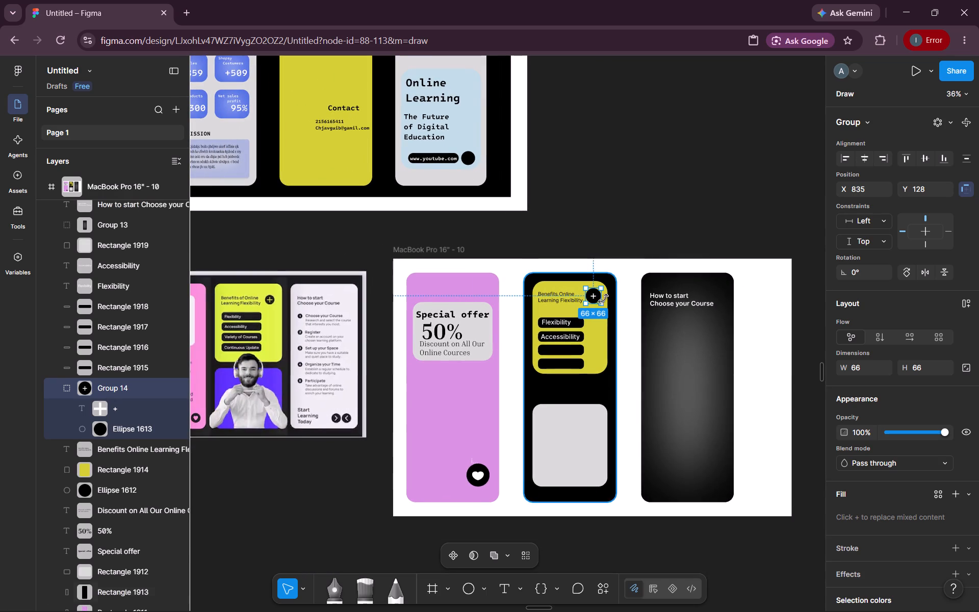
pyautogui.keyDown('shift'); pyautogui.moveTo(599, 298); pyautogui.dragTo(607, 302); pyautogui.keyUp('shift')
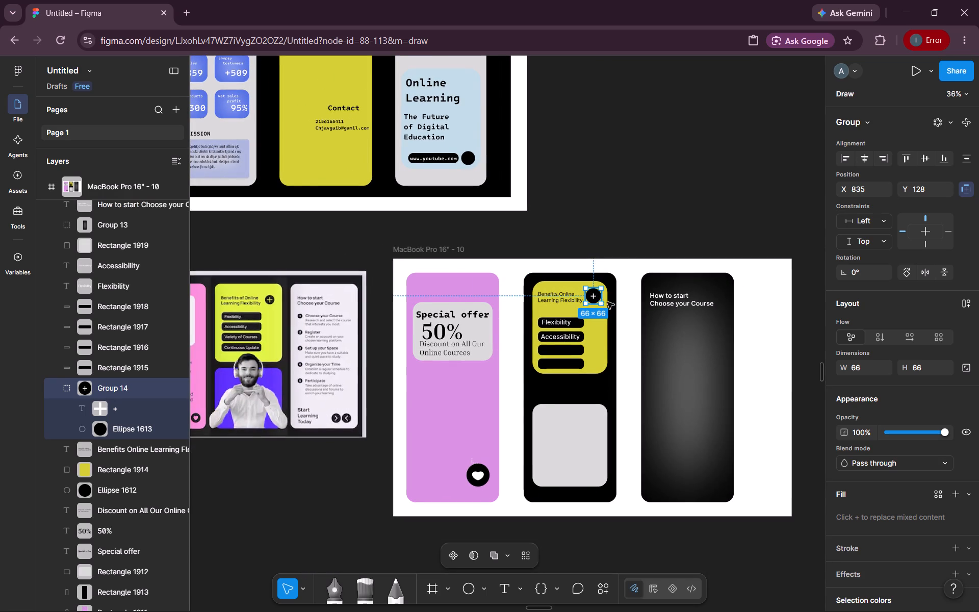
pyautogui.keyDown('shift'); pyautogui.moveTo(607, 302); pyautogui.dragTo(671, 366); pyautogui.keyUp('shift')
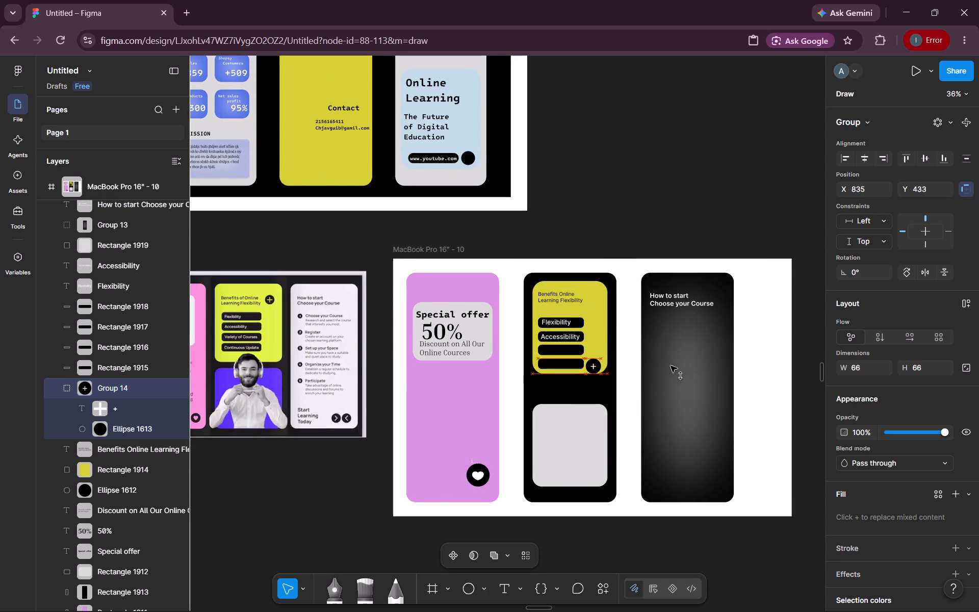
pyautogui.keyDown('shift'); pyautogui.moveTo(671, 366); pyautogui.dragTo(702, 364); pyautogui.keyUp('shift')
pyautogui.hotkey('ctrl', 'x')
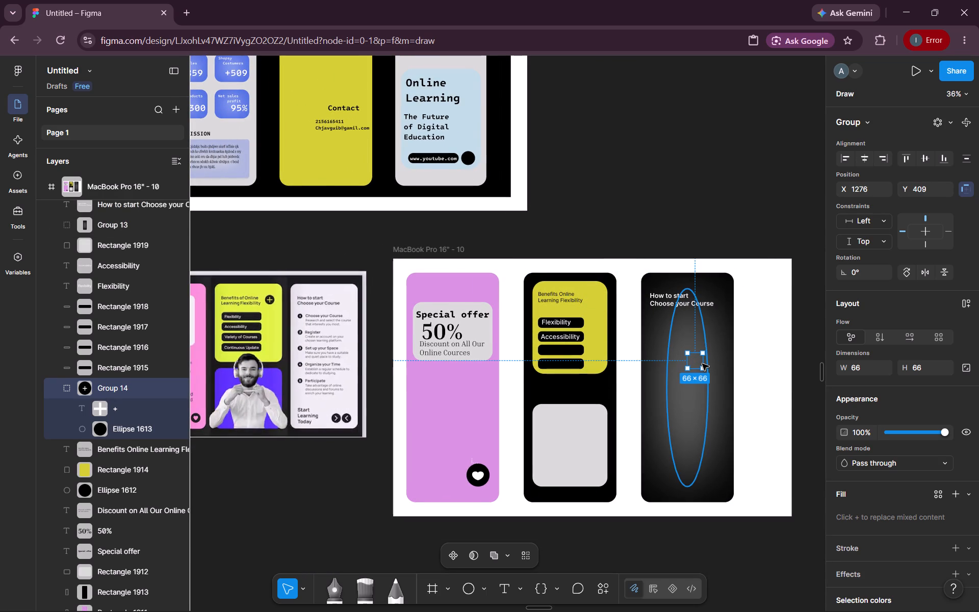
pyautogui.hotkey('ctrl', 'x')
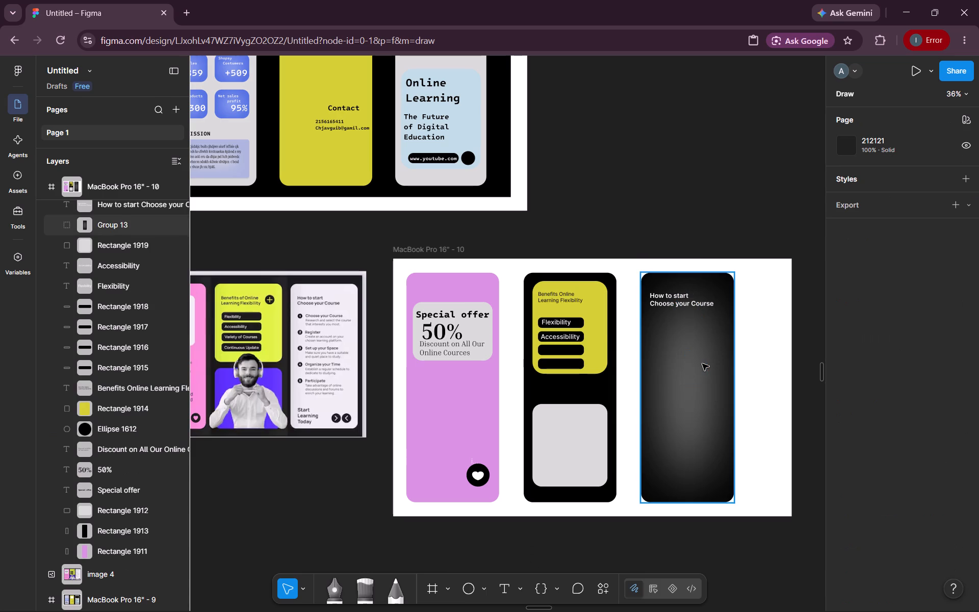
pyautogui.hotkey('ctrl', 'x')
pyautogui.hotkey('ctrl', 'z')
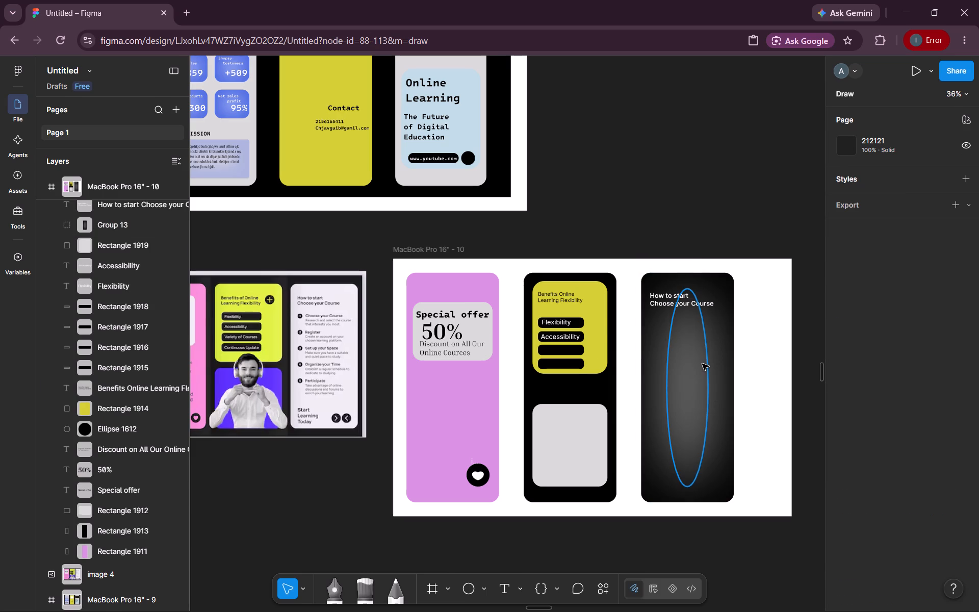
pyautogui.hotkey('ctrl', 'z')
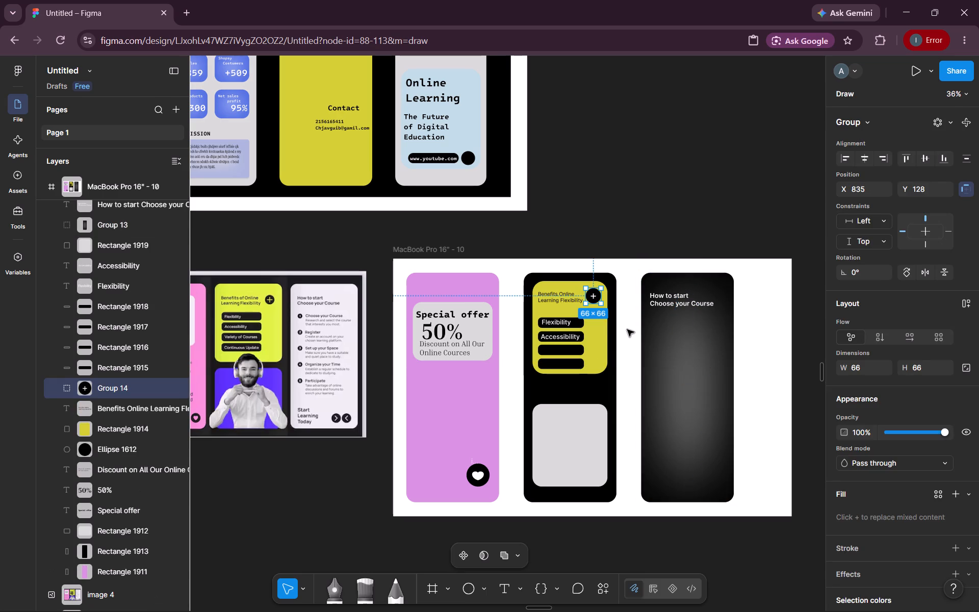
# Duplicate the yellow card's plus badge onto the third panel near its left edge and bring the copy to the front.
pyautogui.click(627, 329)
pyautogui.click(596, 301)
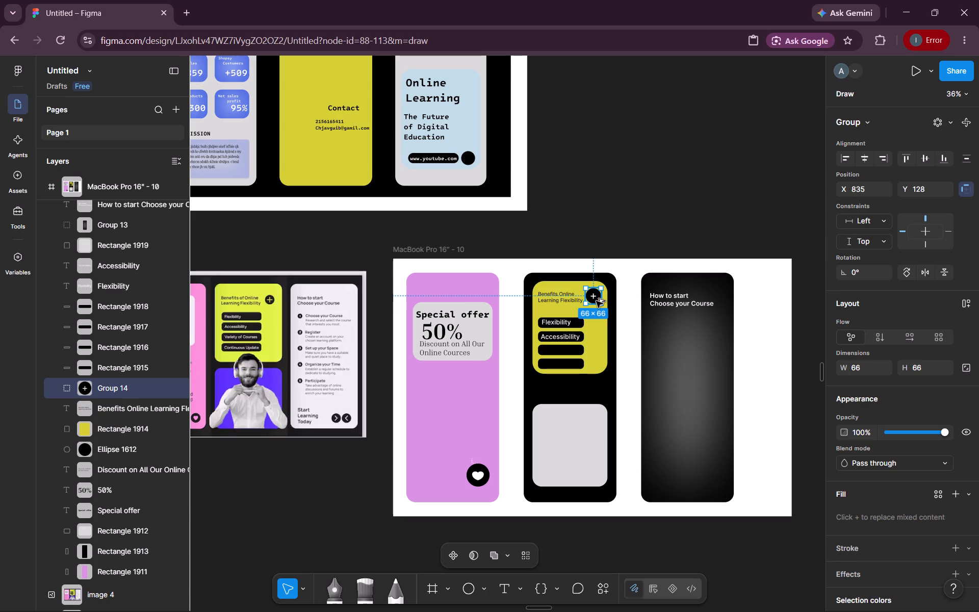
pyautogui.keyDown('alt'); pyautogui.moveTo(596, 301); pyautogui.dragTo(671, 390); pyautogui.keyUp('alt')
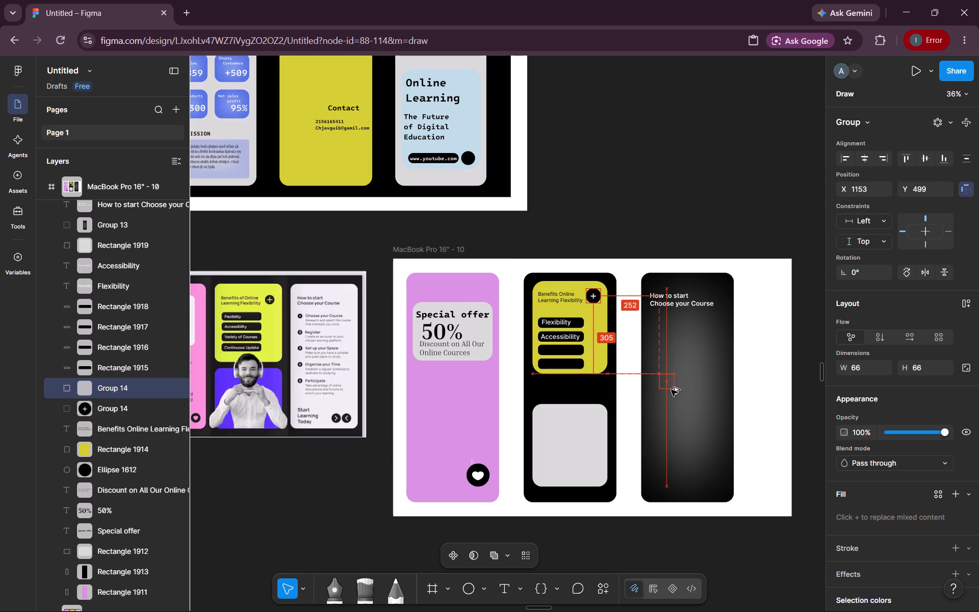
pyautogui.keyDown('alt'); pyautogui.moveTo(671, 390); pyautogui.dragTo(658, 370); pyautogui.keyUp('alt')
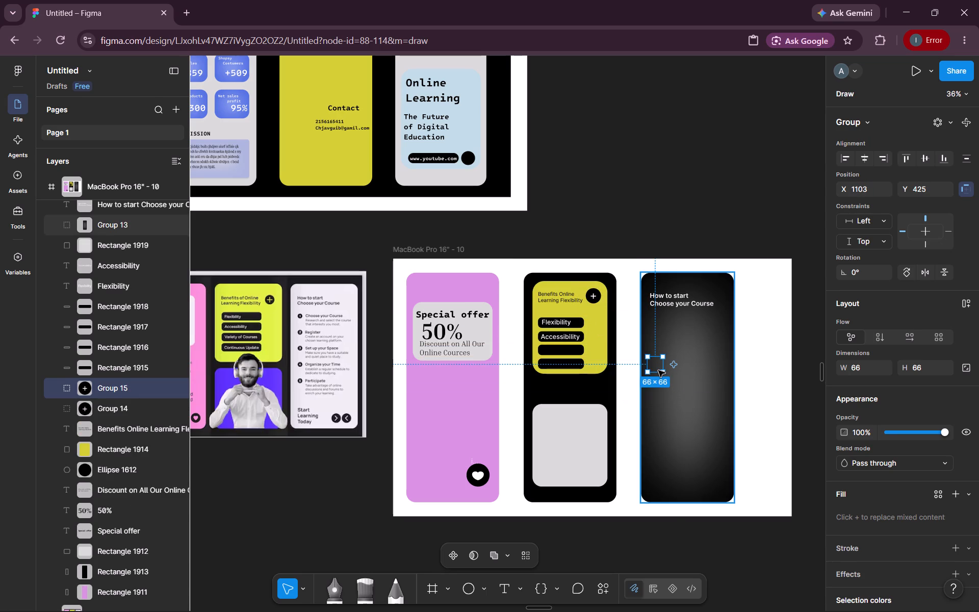
pyautogui.rightClick(658, 370)
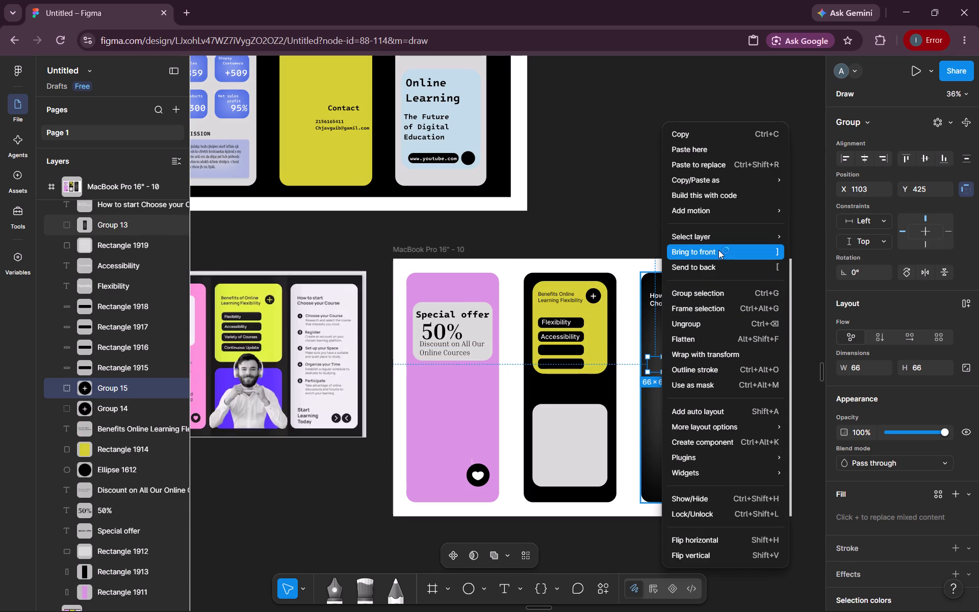
pyautogui.click(718, 250)
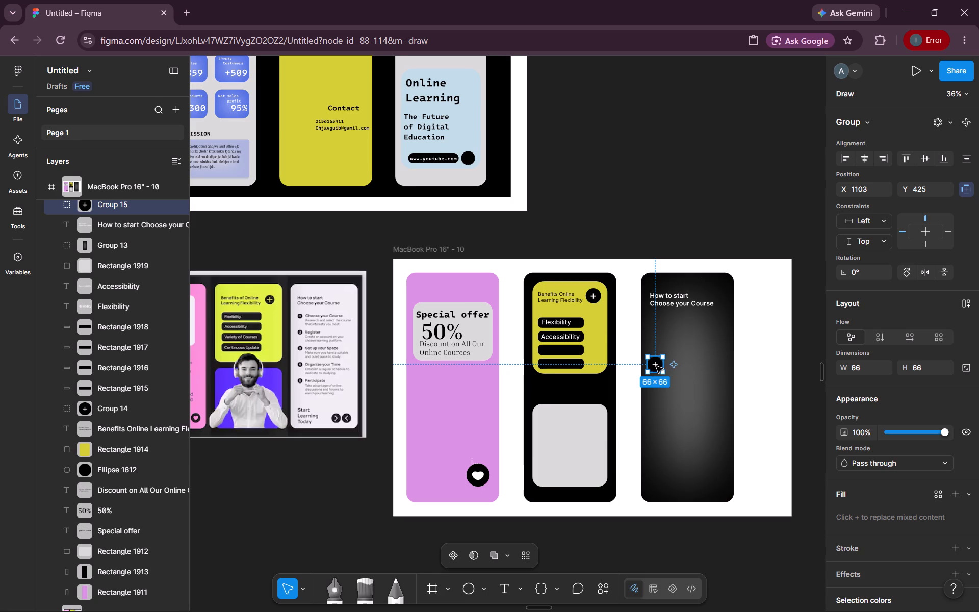
# Move the copied plus badge up to about X 1103, Y 349, below the third panel's heading.
pyautogui.moveTo(656, 366); pyautogui.dragTo(656, 349)
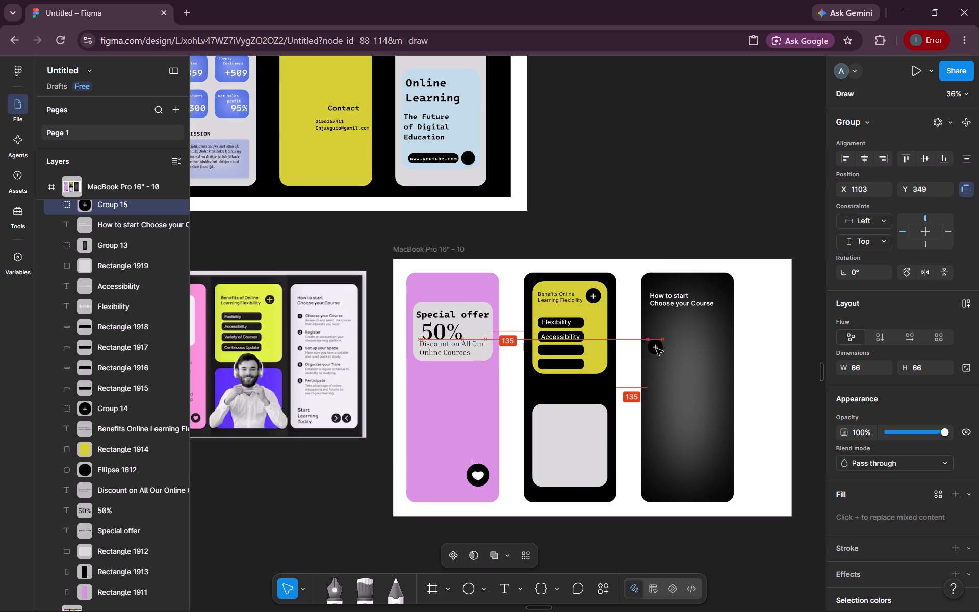
pyautogui.moveTo(656, 349); pyautogui.dragTo(656, 361)
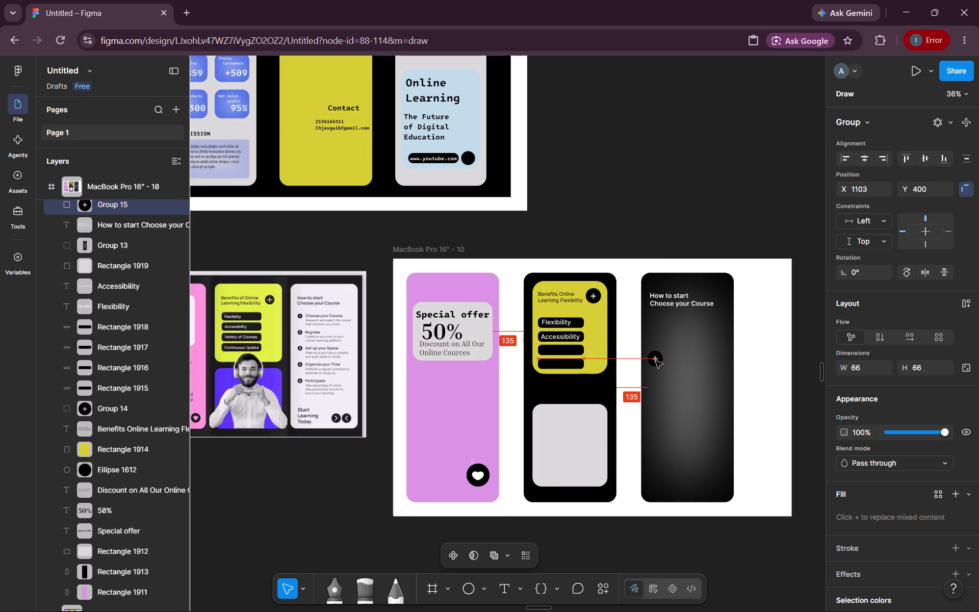
pyautogui.moveTo(656, 361); pyautogui.dragTo(653, 354)
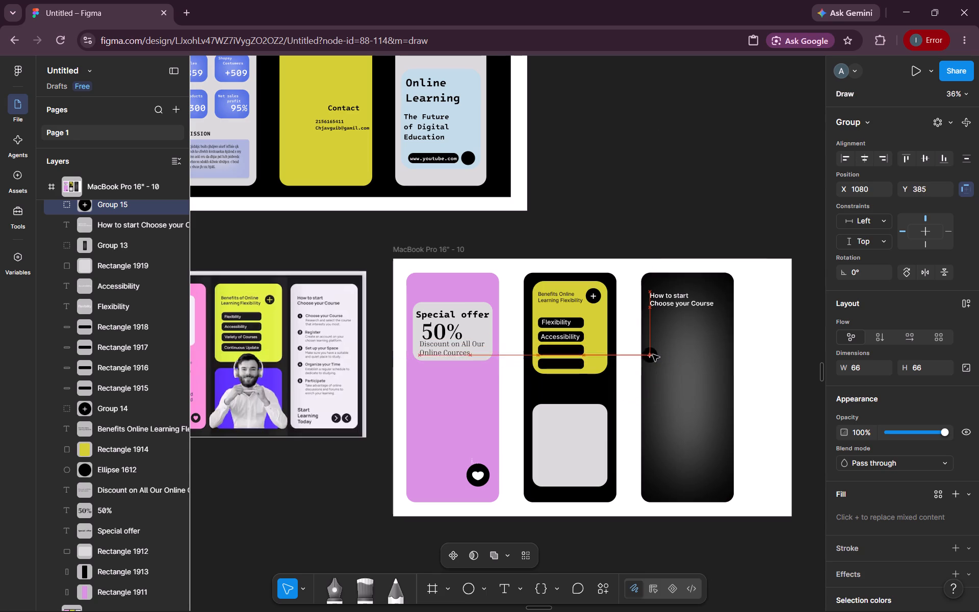
pyautogui.moveTo(653, 354); pyautogui.dragTo(654, 349)
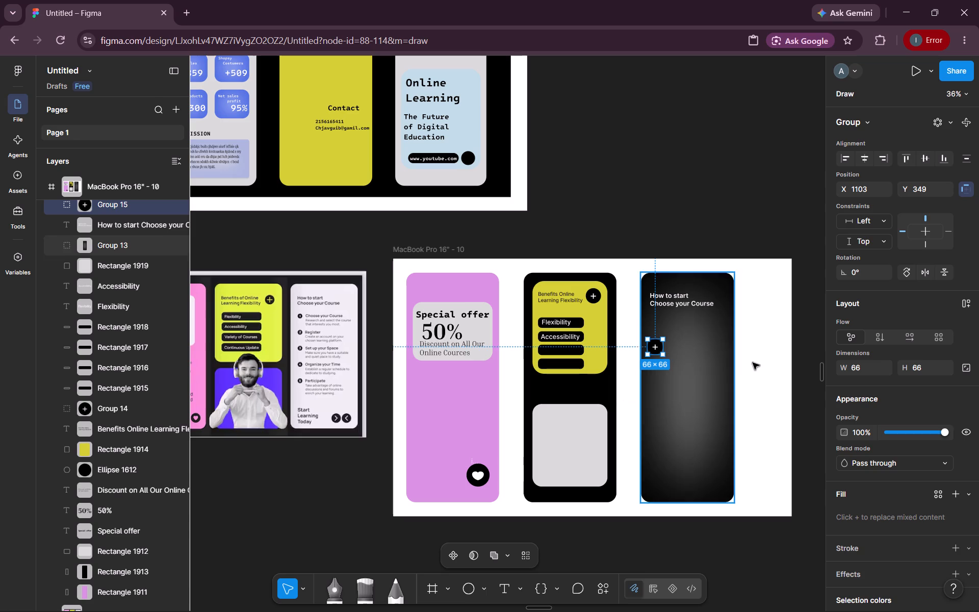
pyautogui.click(771, 358)
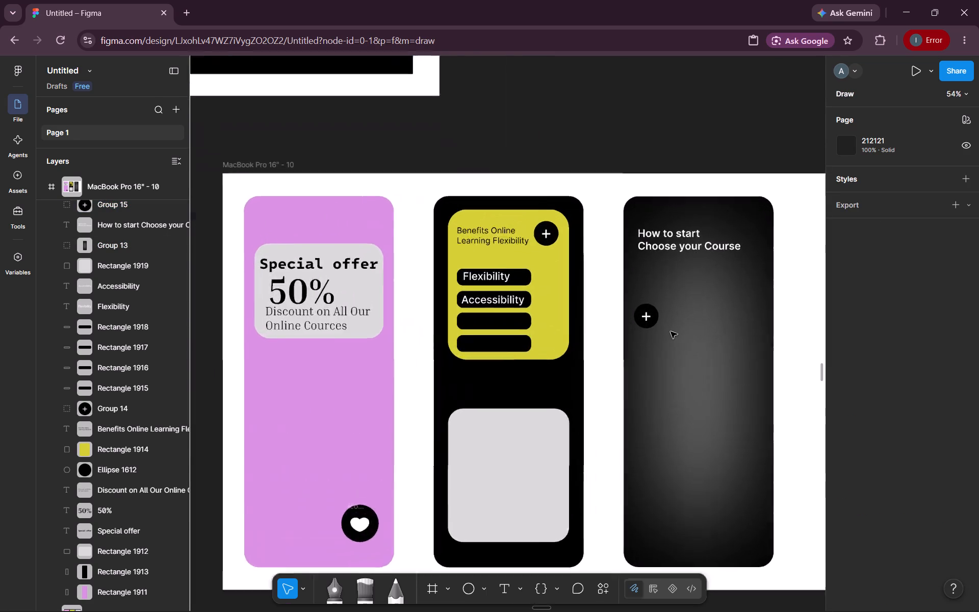
# Duplicate the third panel's plus badge four times straight down at X 1103, placing the first copy at Y 433 and the lowest at Y 712.
pyautogui.click(636, 315)
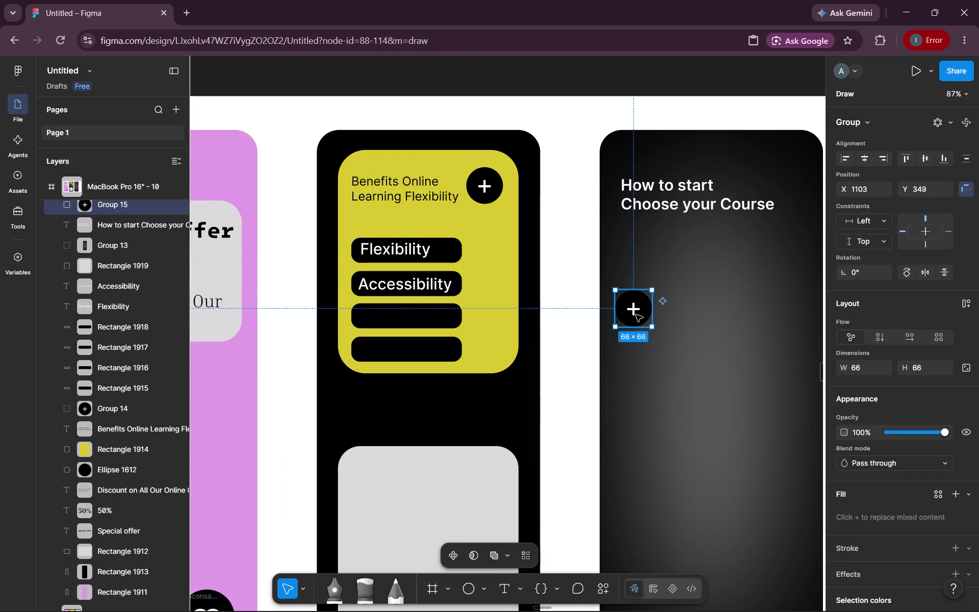
pyautogui.keyDown('alt'); pyautogui.moveTo(636, 315); pyautogui.dragTo(628, 380); pyautogui.keyUp('alt')
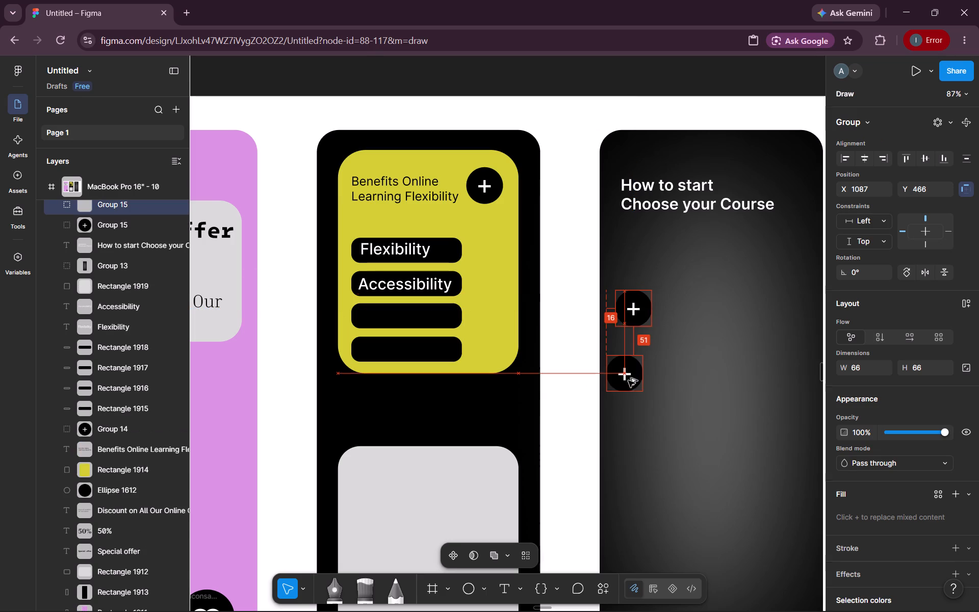
pyautogui.keyDown('alt'); pyautogui.moveTo(628, 380); pyautogui.dragTo(634, 362); pyautogui.keyUp('alt')
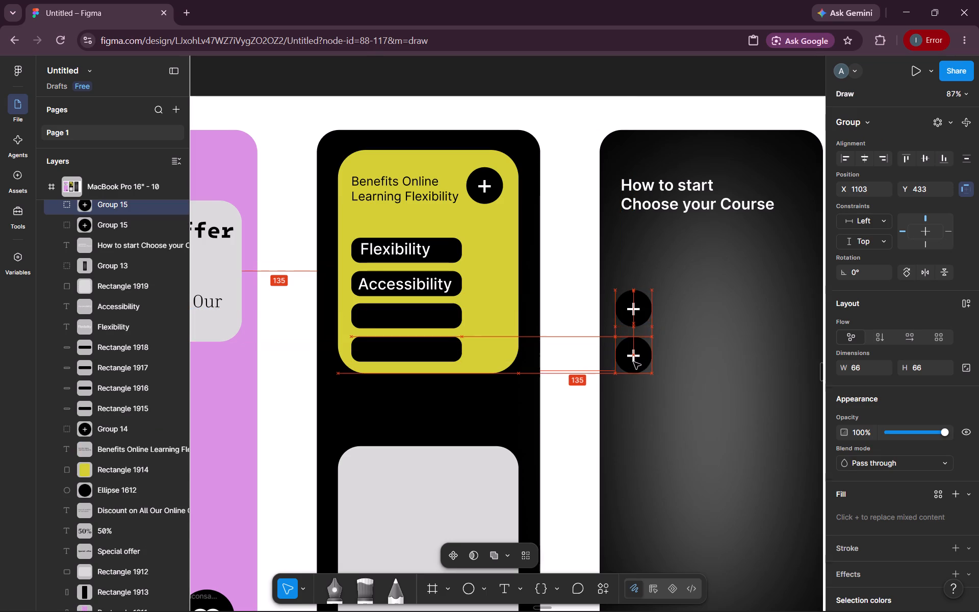
pyautogui.keyDown('alt'); pyautogui.moveTo(634, 362); pyautogui.dragTo(635, 414); pyautogui.keyUp('alt')
pyautogui.keyDown('alt'); pyautogui.moveTo(635, 414); pyautogui.dragTo(636, 454); pyautogui.keyUp('alt')
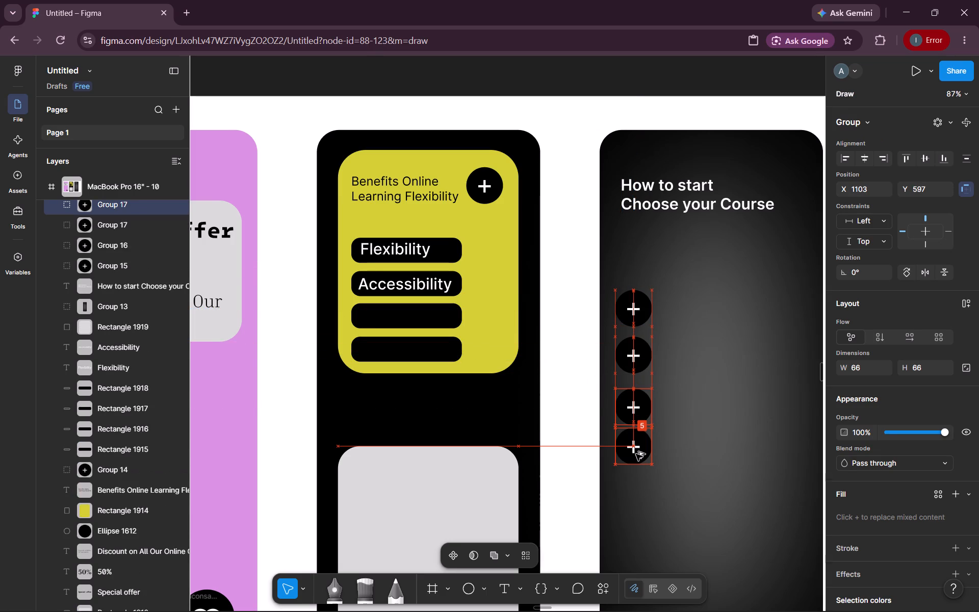
pyautogui.keyDown('alt'); pyautogui.moveTo(636, 454); pyautogui.dragTo(636, 467); pyautogui.keyUp('alt')
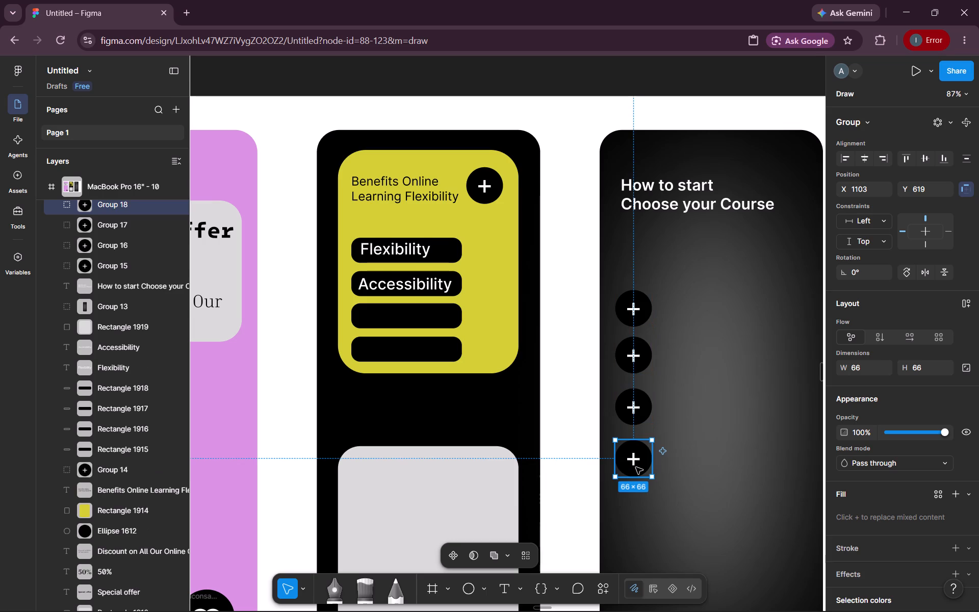
pyautogui.scroll(-3, 636, 467)
pyautogui.keyDown('alt'); pyautogui.moveTo(633, 317); pyautogui.dragTo(634, 373); pyautogui.keyUp('alt')
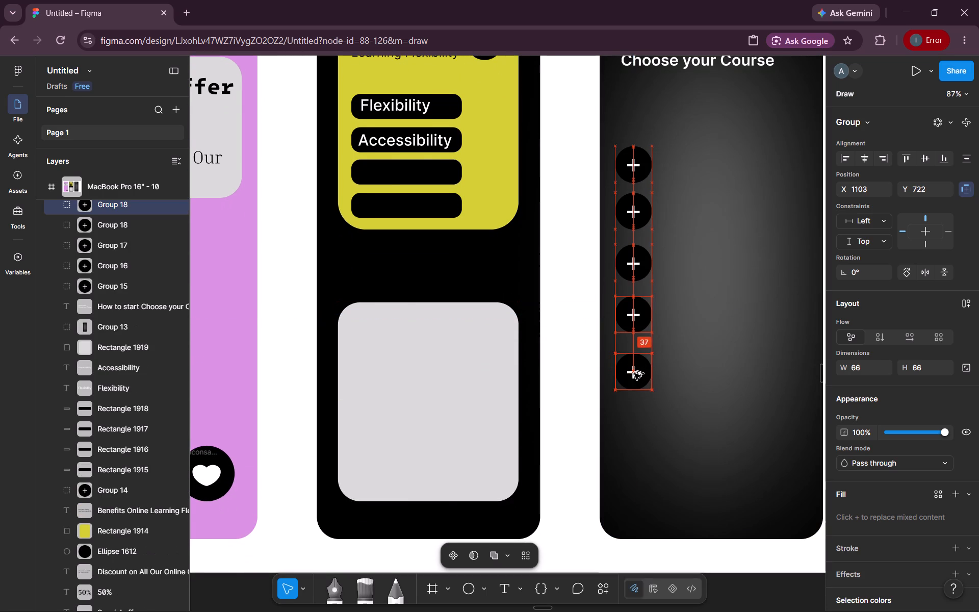
pyautogui.keyDown('alt'); pyautogui.moveTo(634, 373); pyautogui.dragTo(634, 369); pyautogui.keyUp('alt')
pyautogui.click(575, 446)
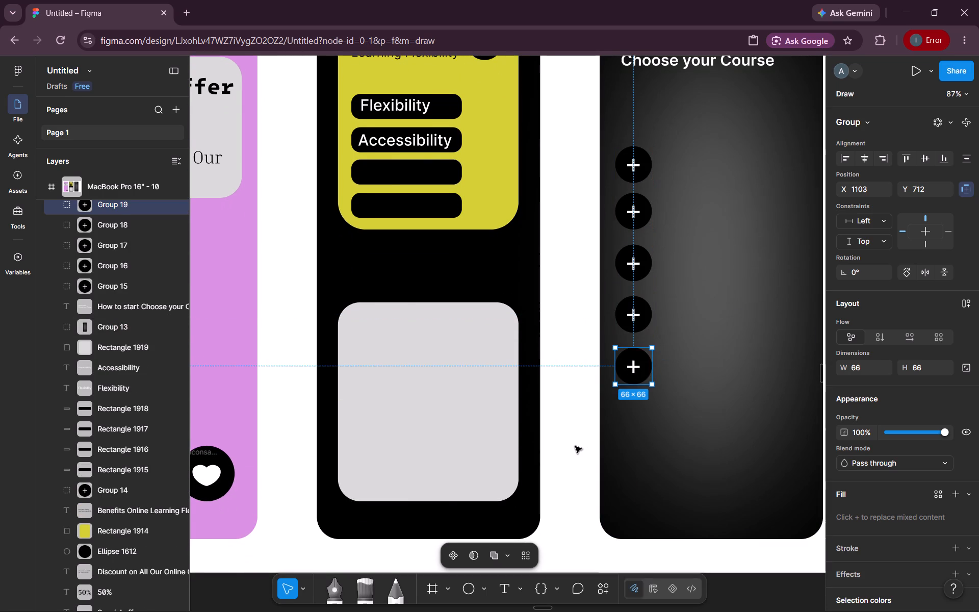
# Duplicate the third panel's heading to below the column of plus badges, at about X 1103, Y 870.
pyautogui.hscroll(2, 575, 446)
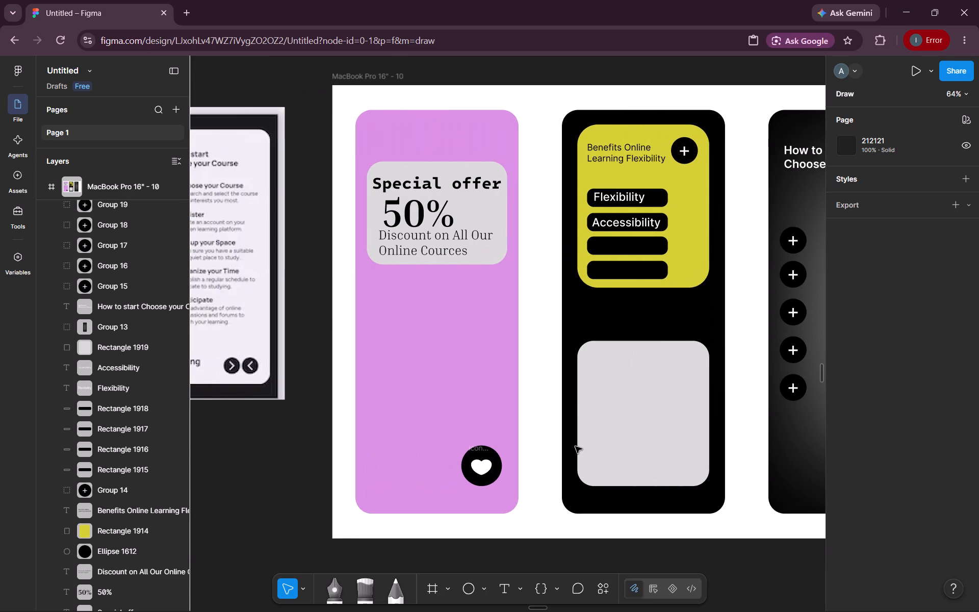
pyautogui.hscroll(-2, 575, 446)
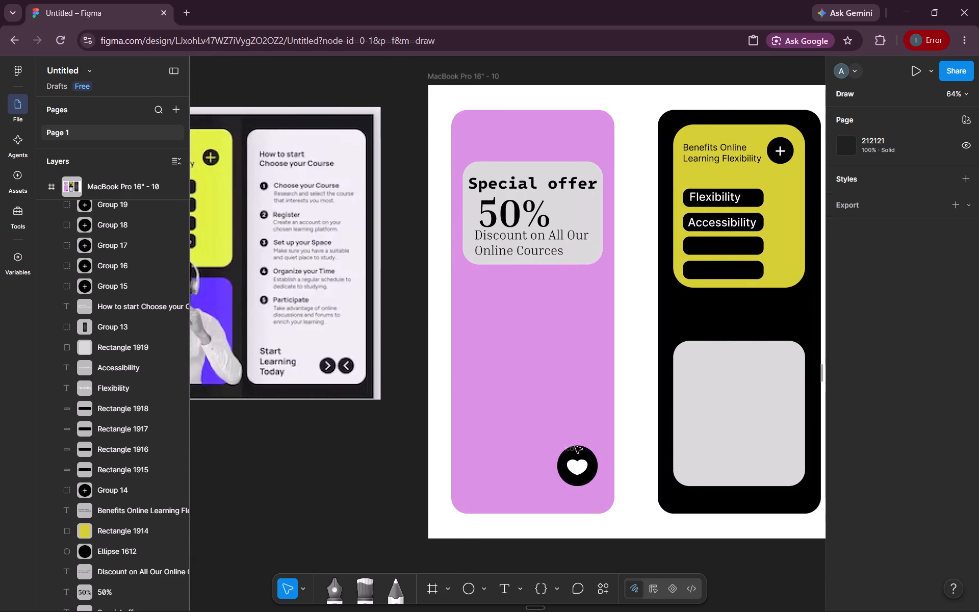
pyautogui.hscroll(-3, 575, 446)
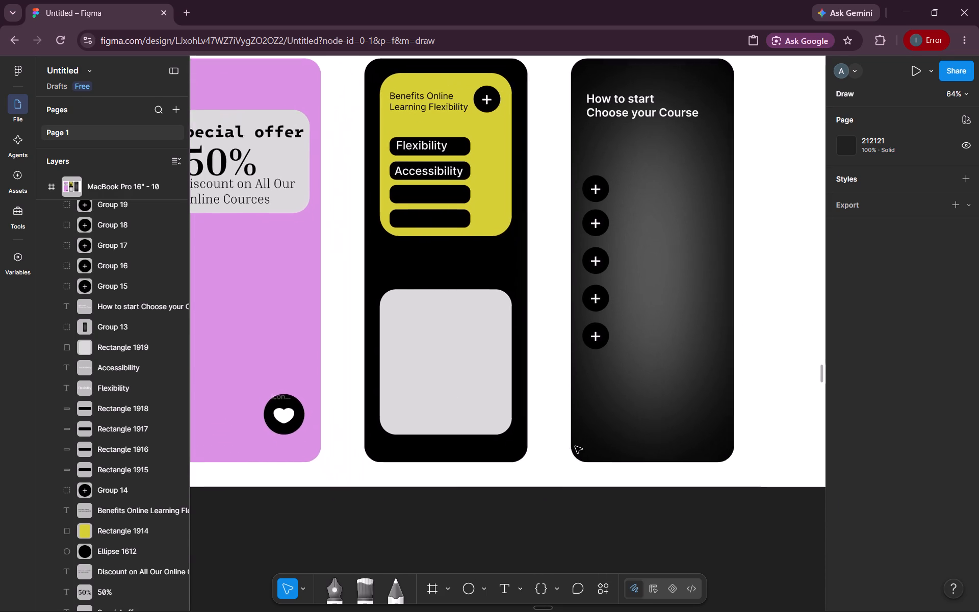
pyautogui.hscroll(-1, 575, 446)
pyautogui.click(584, 89)
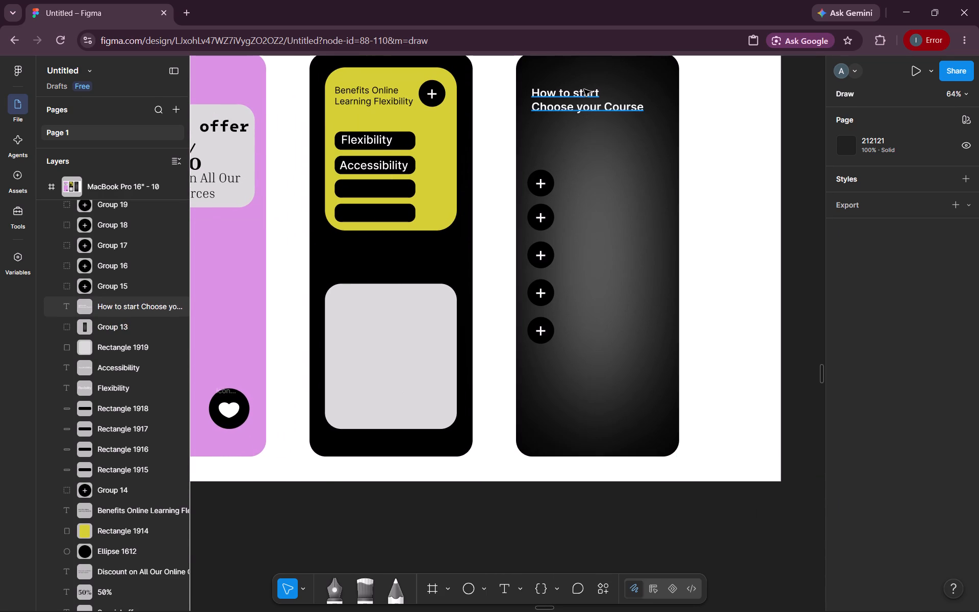
pyautogui.keyDown('alt'); pyautogui.moveTo(584, 89); pyautogui.dragTo(580, 382); pyautogui.keyUp('alt')
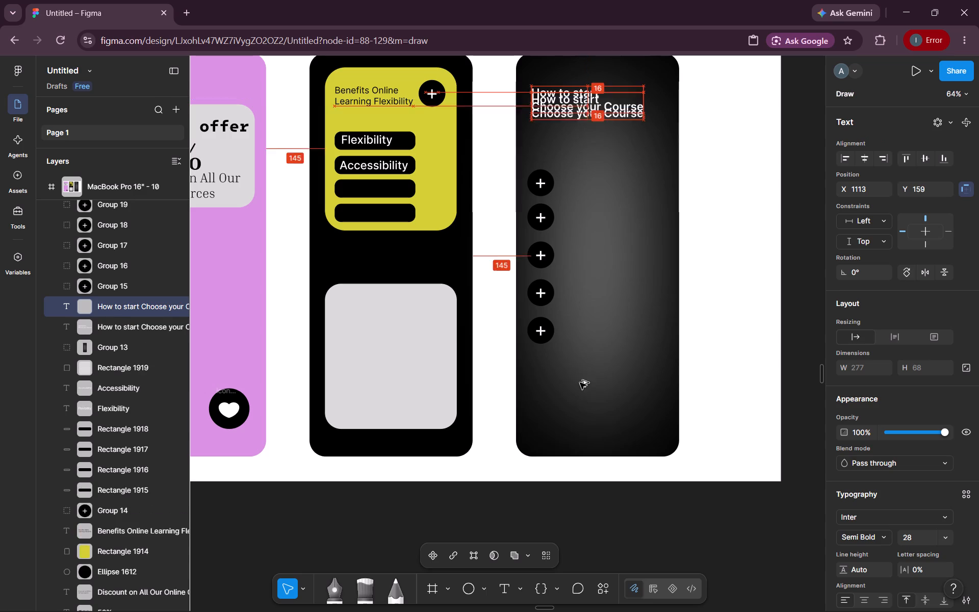
pyautogui.keyDown('alt'); pyautogui.moveTo(580, 382); pyautogui.dragTo(578, 384); pyautogui.keyUp('alt')
# Replace the copied heading's text with "Start learning Today".
pyautogui.tripleClick(569, 396)
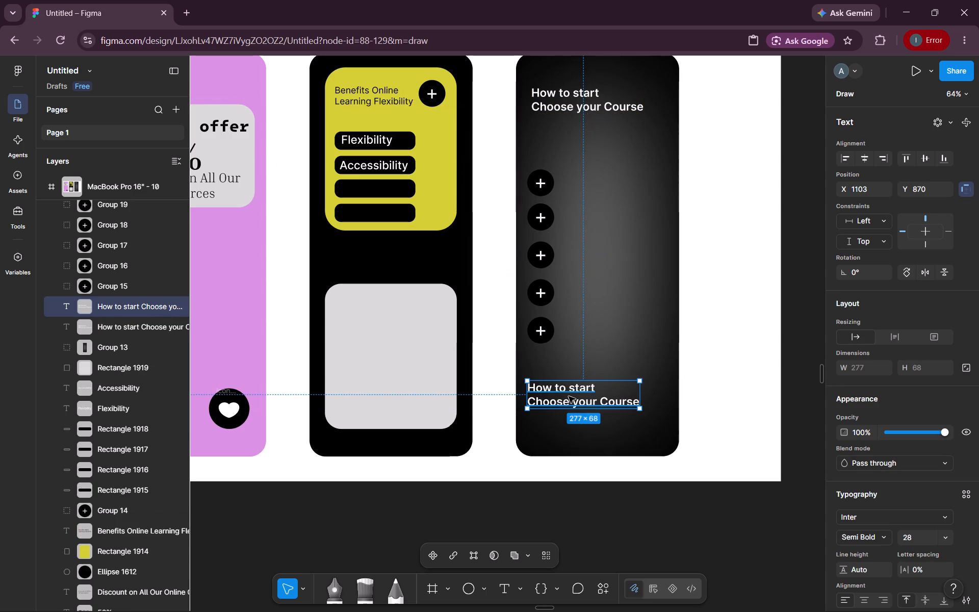
pyautogui.tripleClick(569, 396)
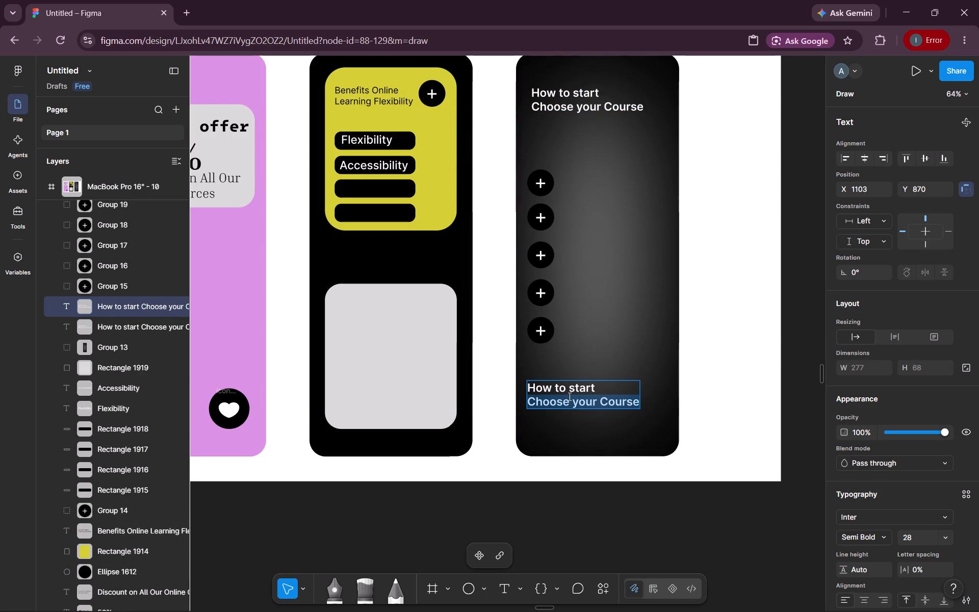
pyautogui.click(569, 396)
pyautogui.write('Start')
pyautogui.press('space')
pyautogui.write('learning')
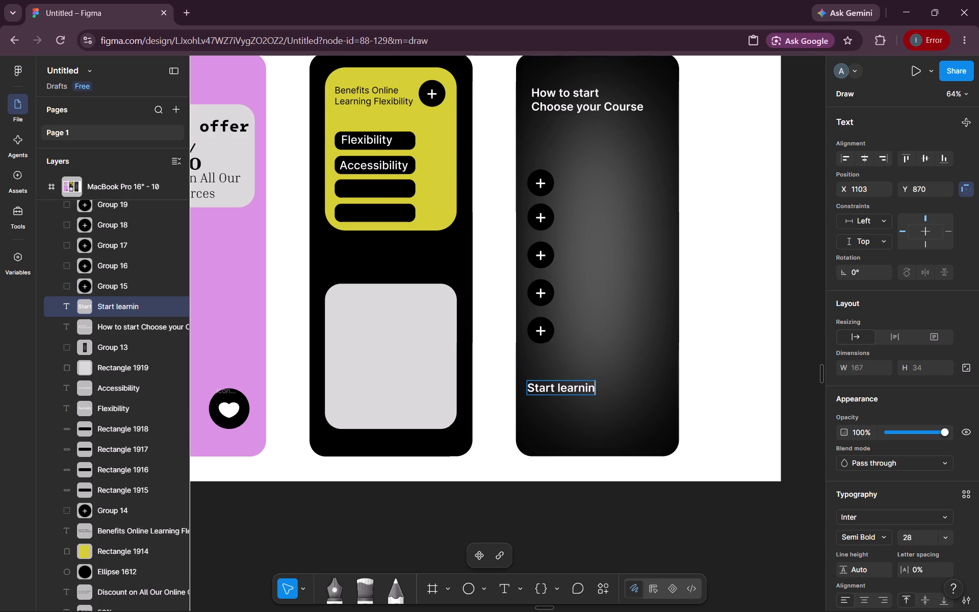
pyautogui.press('space')
pyautogui.hotkey('shift', 't')
pyautogui.write('oday')
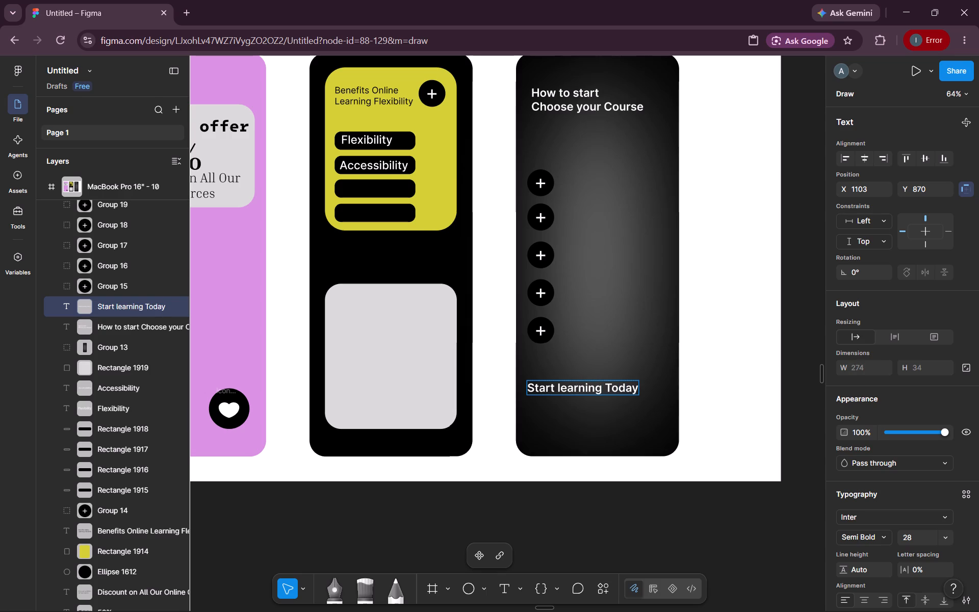
# Narrow the "Start learning Today" text box to about 129 wide so it wraps onto three lines like the reference.
pyautogui.hscroll(-2, 569, 396)
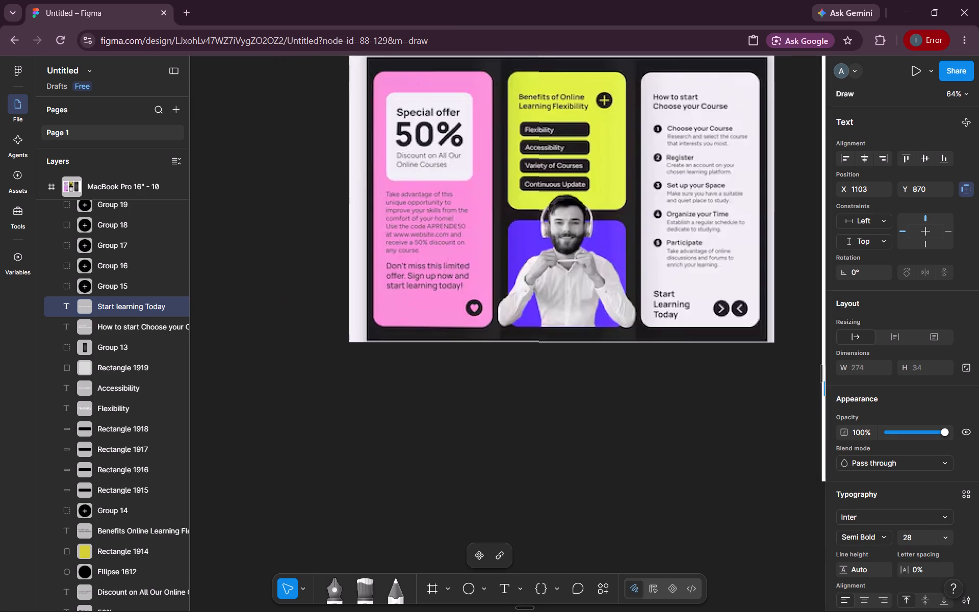
pyautogui.hscroll(-4, 569, 396)
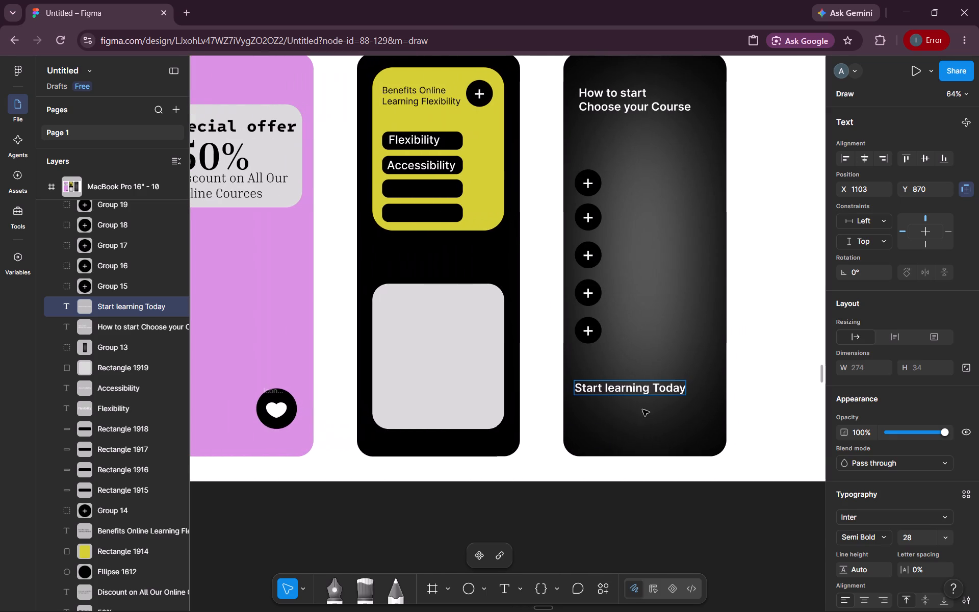
pyautogui.click(727, 397)
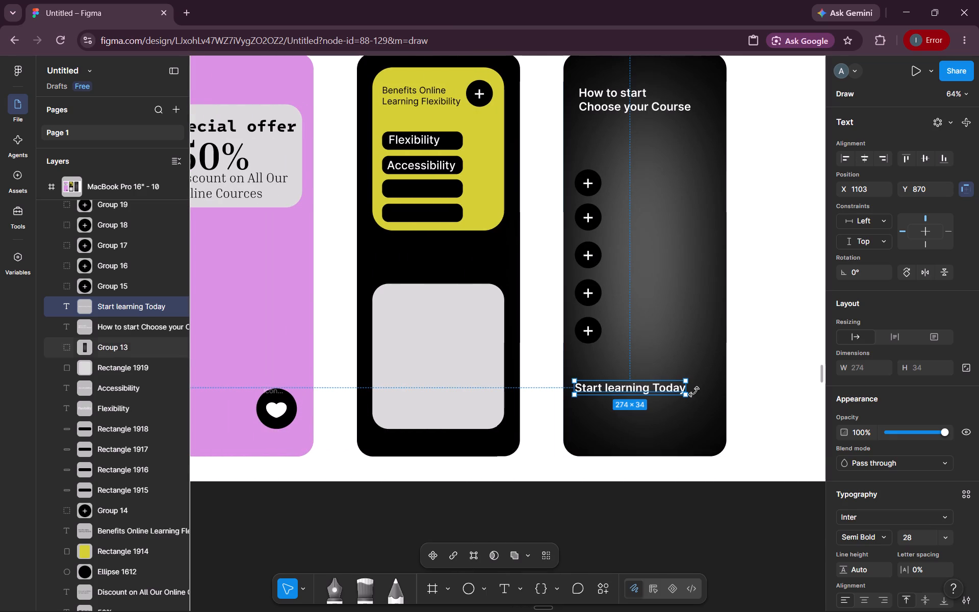
pyautogui.moveTo(687, 386); pyautogui.dragTo(657, 391)
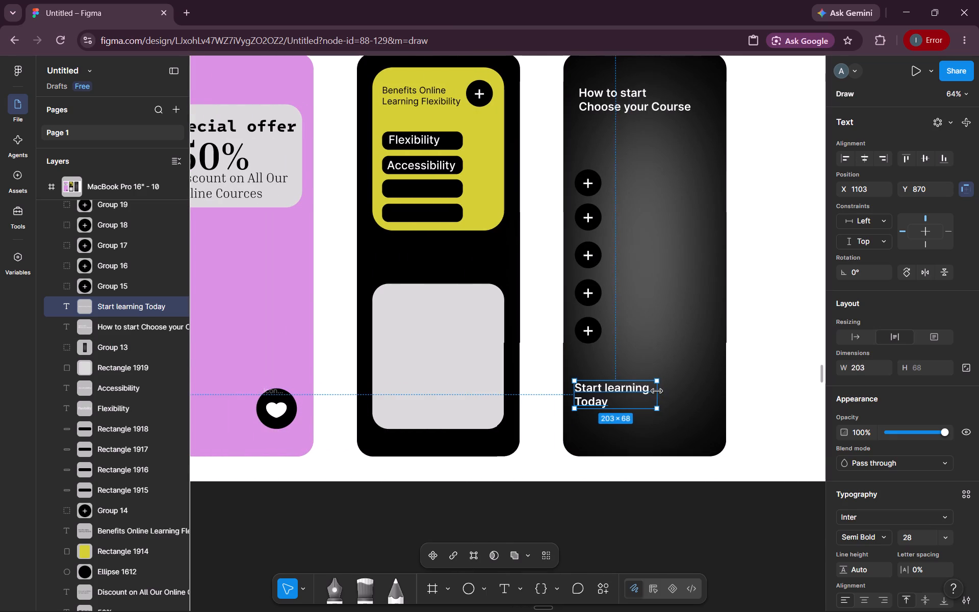
pyautogui.moveTo(657, 391); pyautogui.dragTo(627, 392)
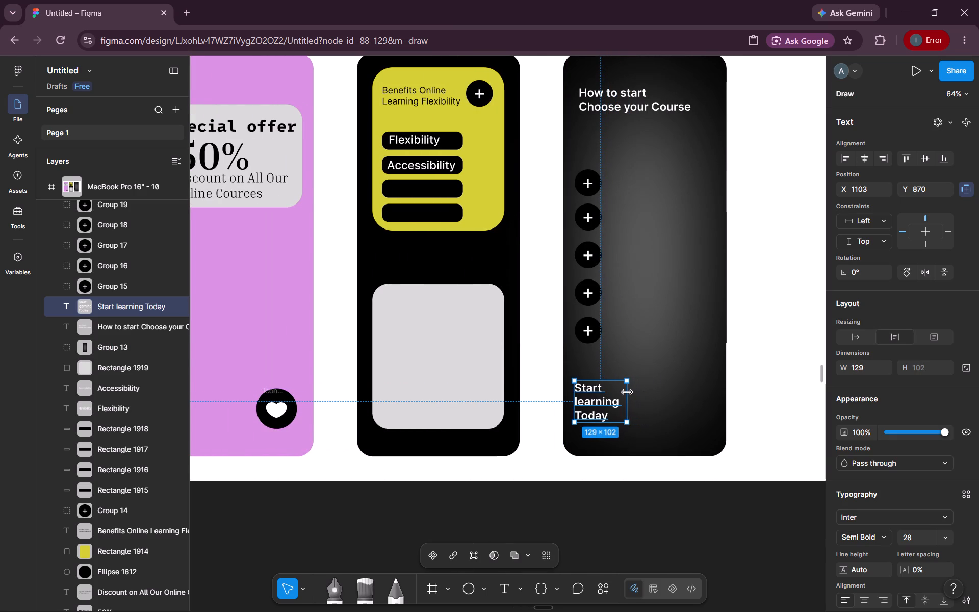
# Narrow the "Start learning Today" text box to about 124 wide and move it to about X 1128, Y 861.
pyautogui.moveTo(627, 392); pyautogui.dragTo(625, 392)
pyautogui.moveTo(585, 402); pyautogui.dragTo(596, 398)
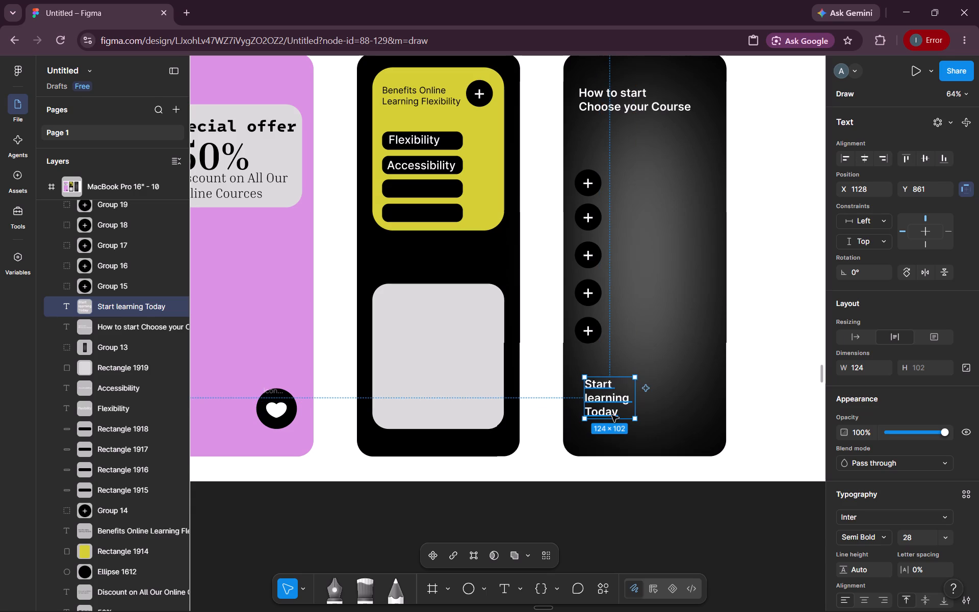
# Set the font size of the "Start learning Today" text to 32.
pyautogui.tripleClick(611, 414)
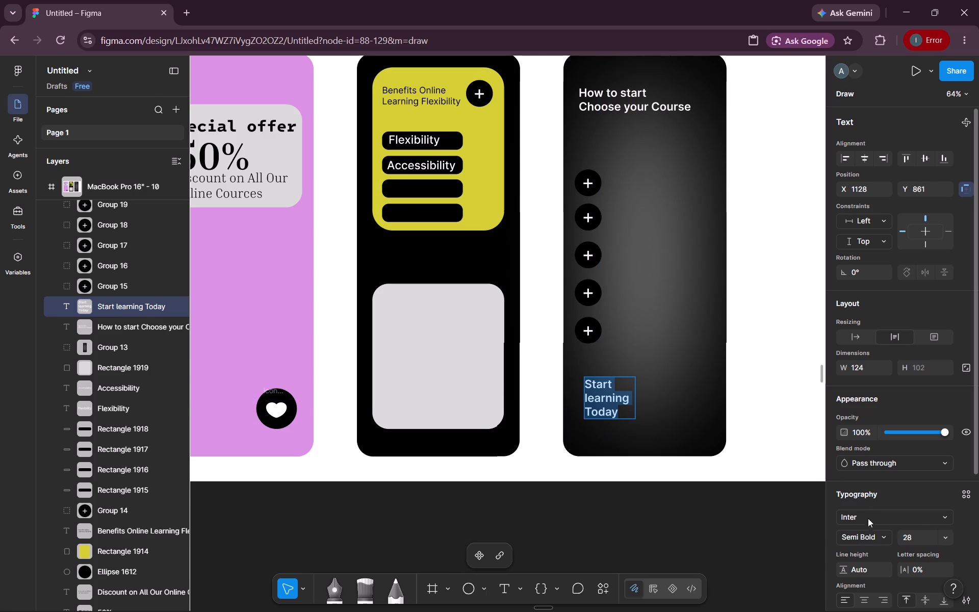
pyautogui.click(943, 534)
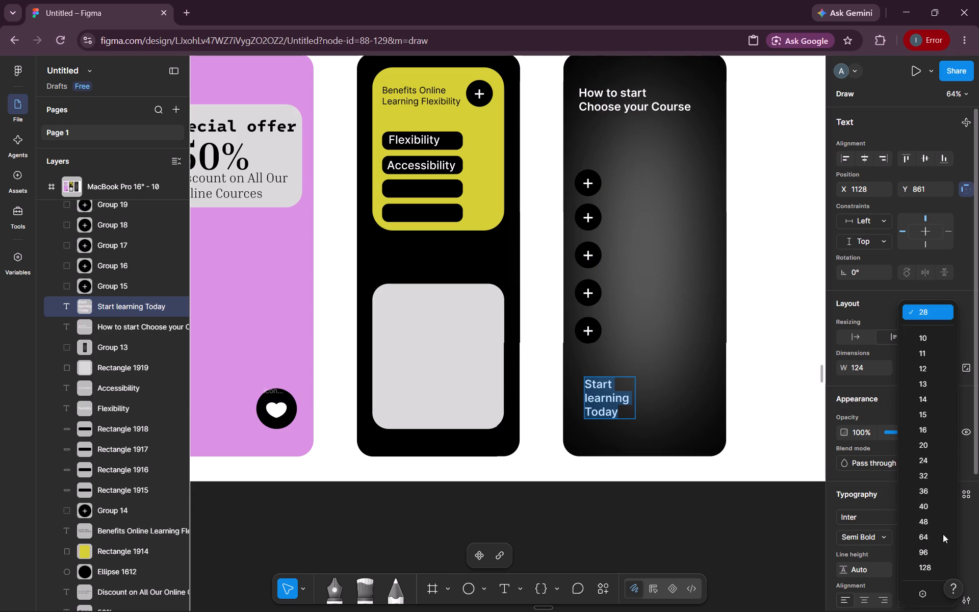
pyautogui.click(928, 472)
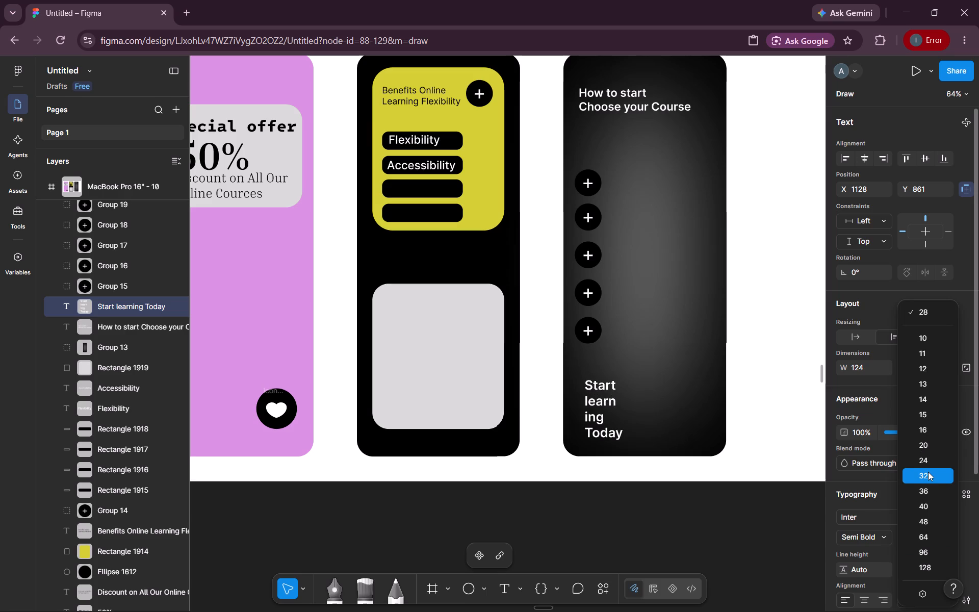
pyautogui.click(617, 407)
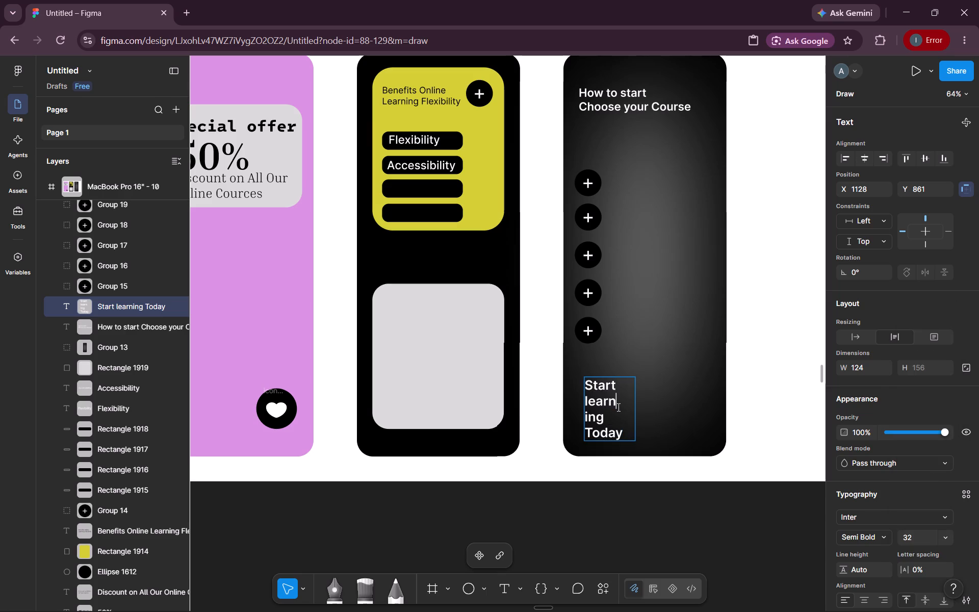
# Widen the "Start learning Today" text box to about 152 so the word "learning" fits on one line.
pyautogui.click(638, 408)
pyautogui.moveTo(638, 408); pyautogui.dragTo(646, 408)
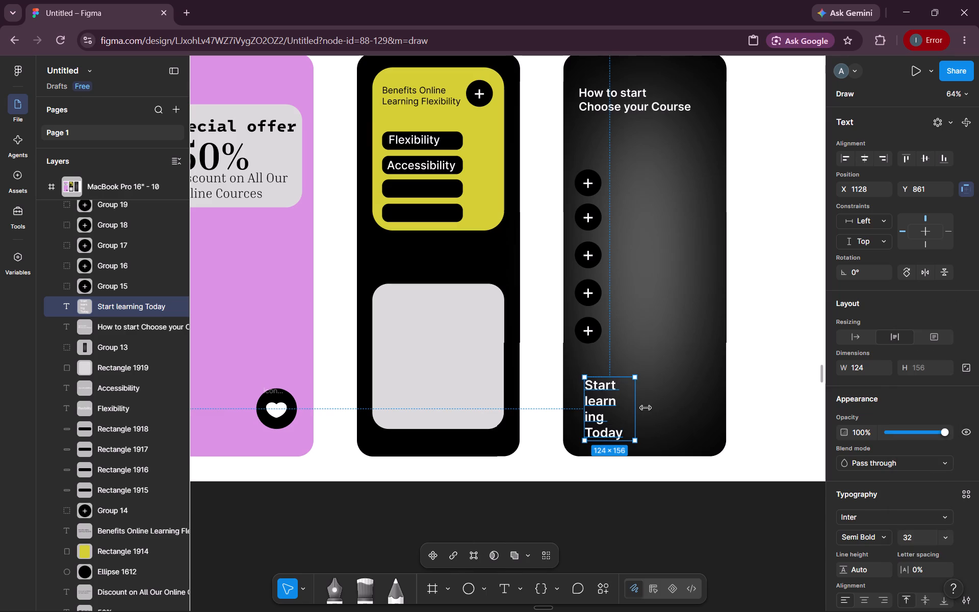
pyautogui.moveTo(646, 408); pyautogui.dragTo(647, 408)
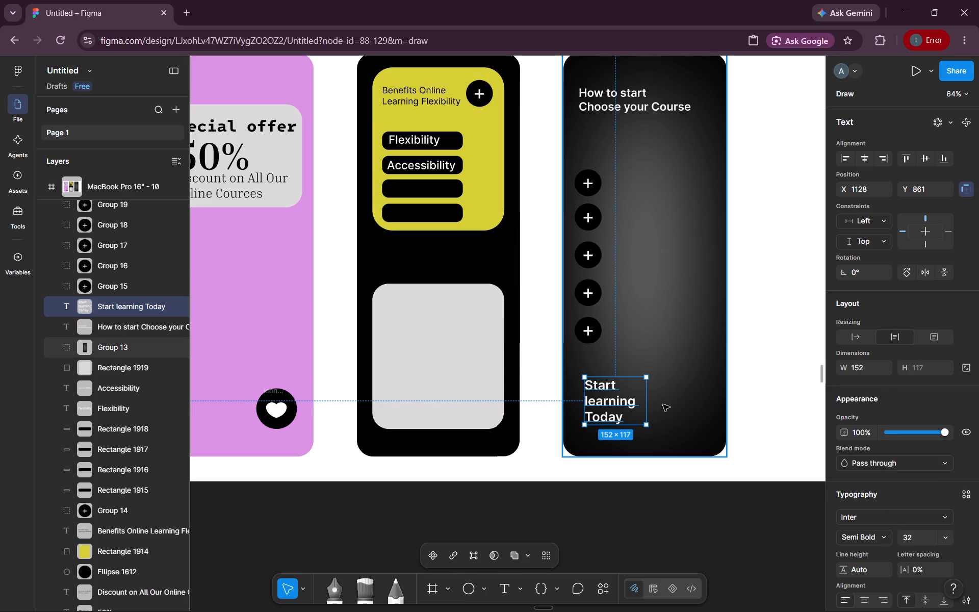
pyautogui.click(663, 404)
pyautogui.click(622, 402)
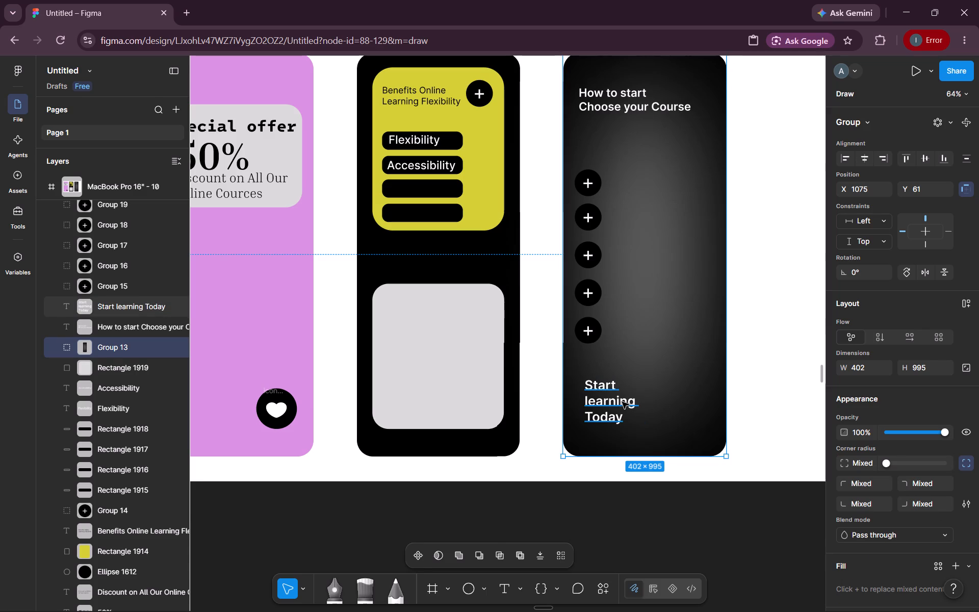
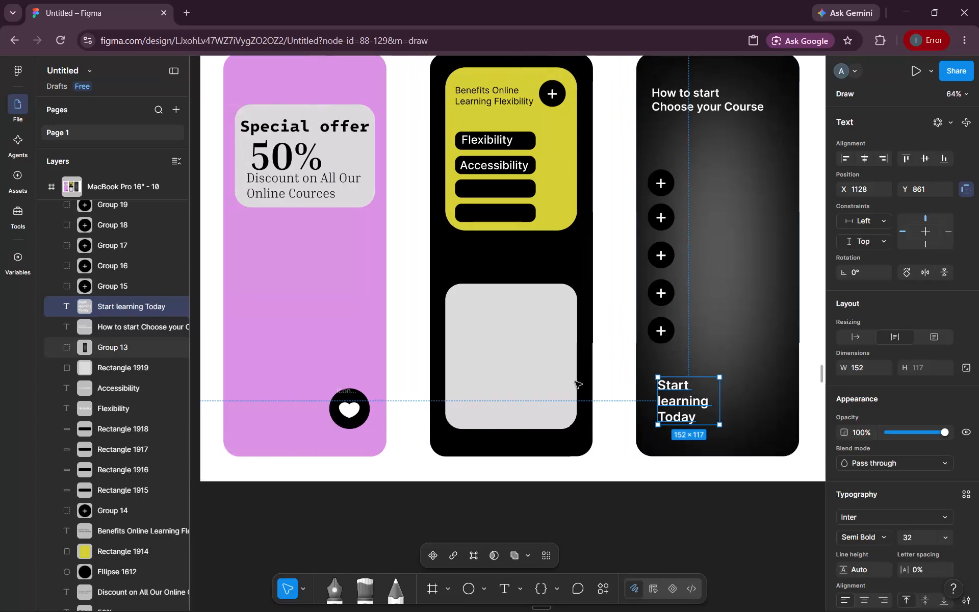
# Move the "Start learning Today" text slightly up and toward the dark panel's left edge, to about X 1116, Y 857.
pyautogui.hscroll(-1, 575, 381)
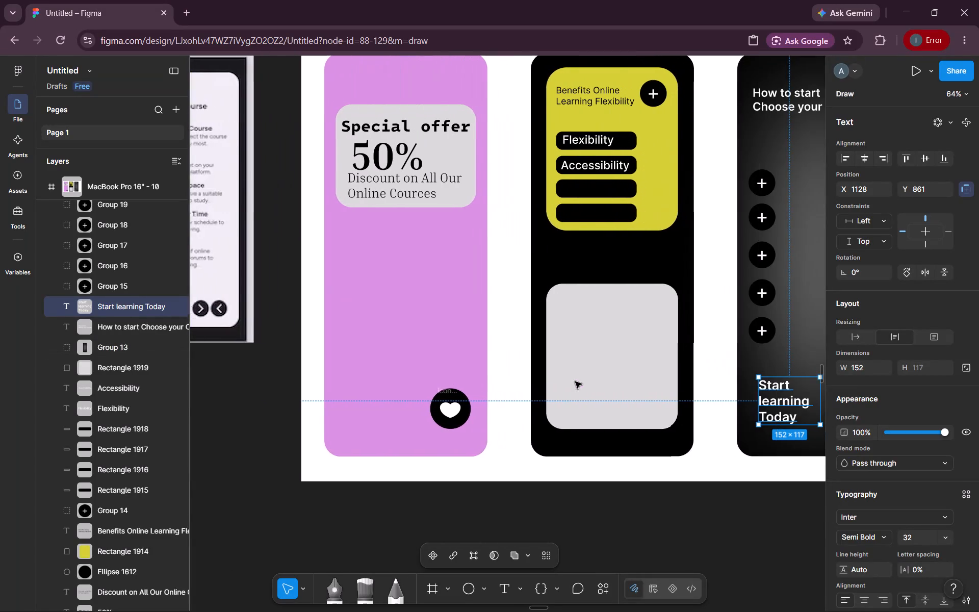
pyautogui.hscroll(-1, 575, 381)
pyautogui.click(792, 405)
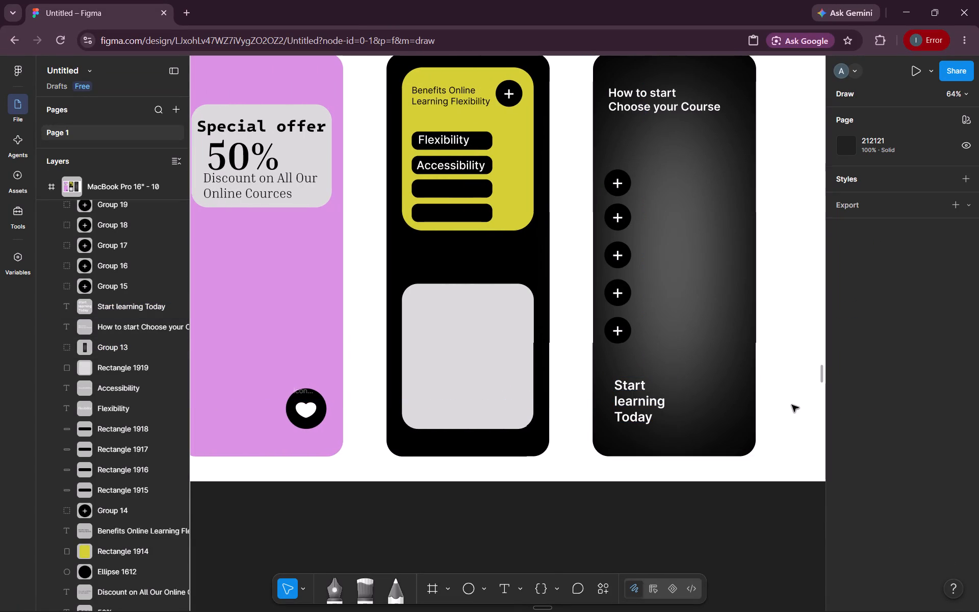
pyautogui.moveTo(641, 384); pyautogui.dragTo(633, 377)
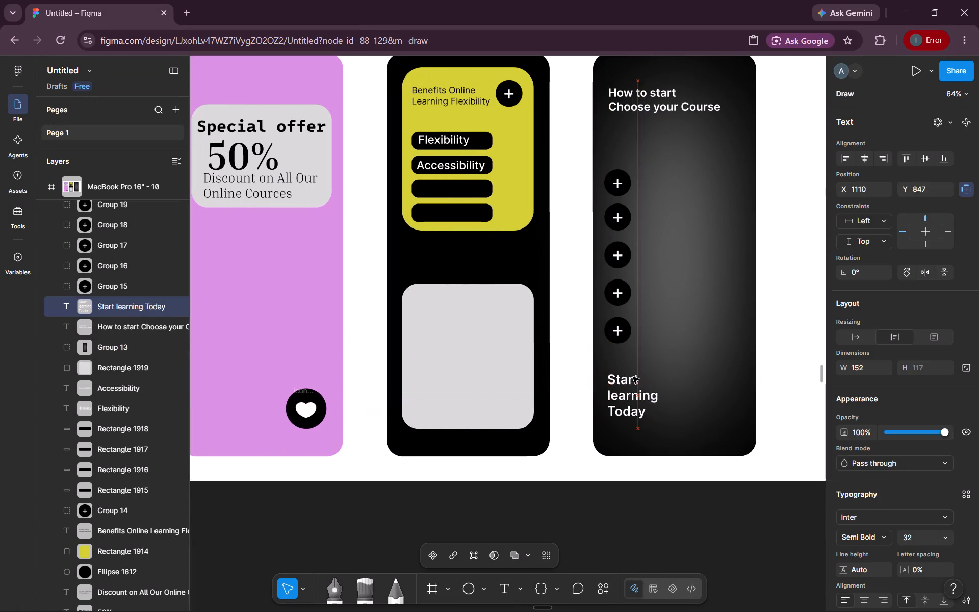
pyautogui.moveTo(633, 377); pyautogui.dragTo(636, 383)
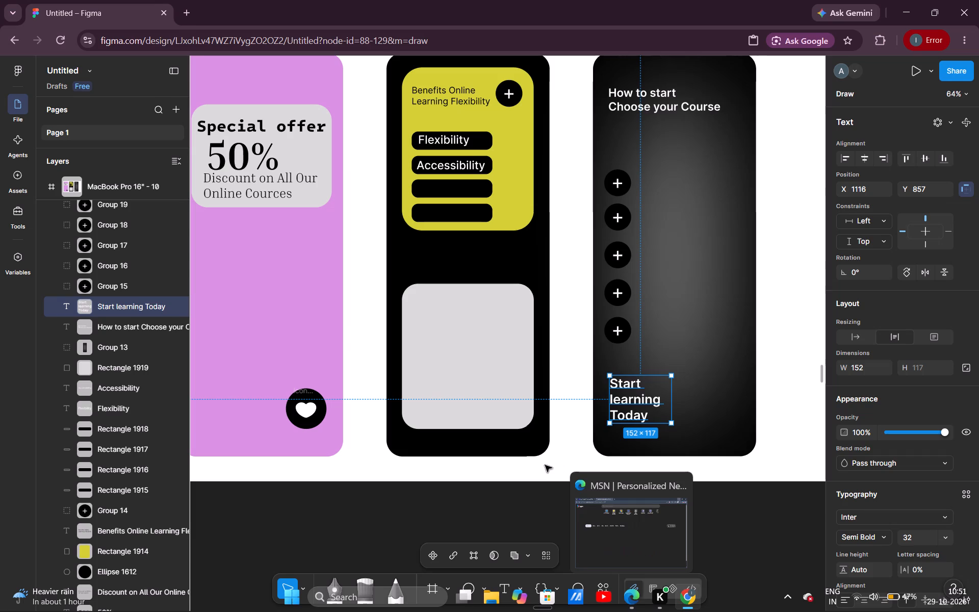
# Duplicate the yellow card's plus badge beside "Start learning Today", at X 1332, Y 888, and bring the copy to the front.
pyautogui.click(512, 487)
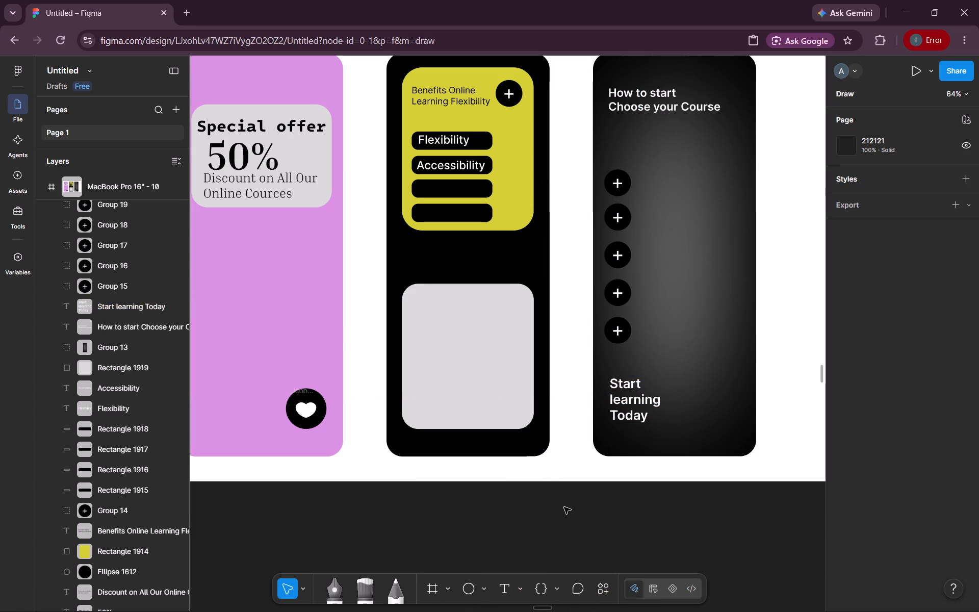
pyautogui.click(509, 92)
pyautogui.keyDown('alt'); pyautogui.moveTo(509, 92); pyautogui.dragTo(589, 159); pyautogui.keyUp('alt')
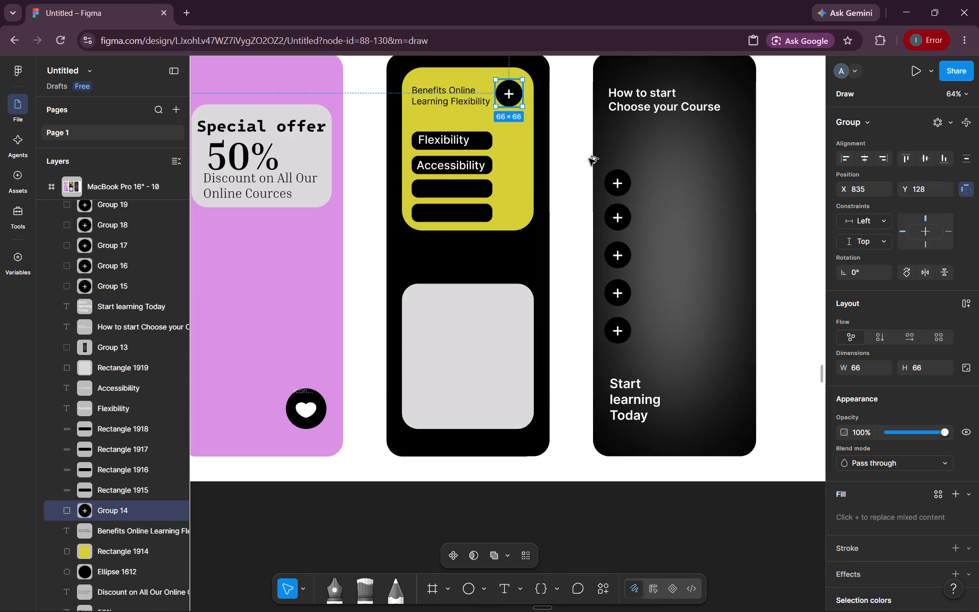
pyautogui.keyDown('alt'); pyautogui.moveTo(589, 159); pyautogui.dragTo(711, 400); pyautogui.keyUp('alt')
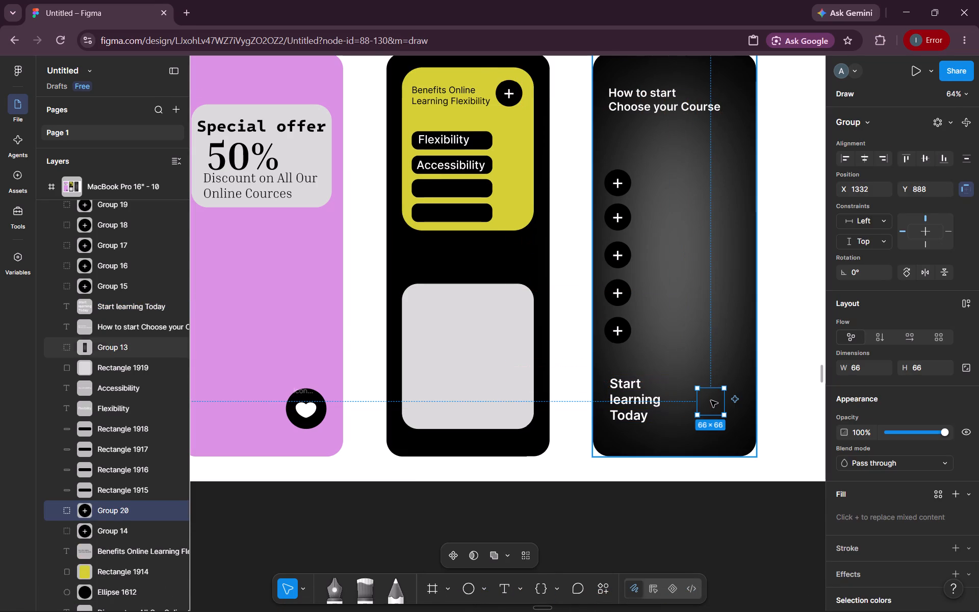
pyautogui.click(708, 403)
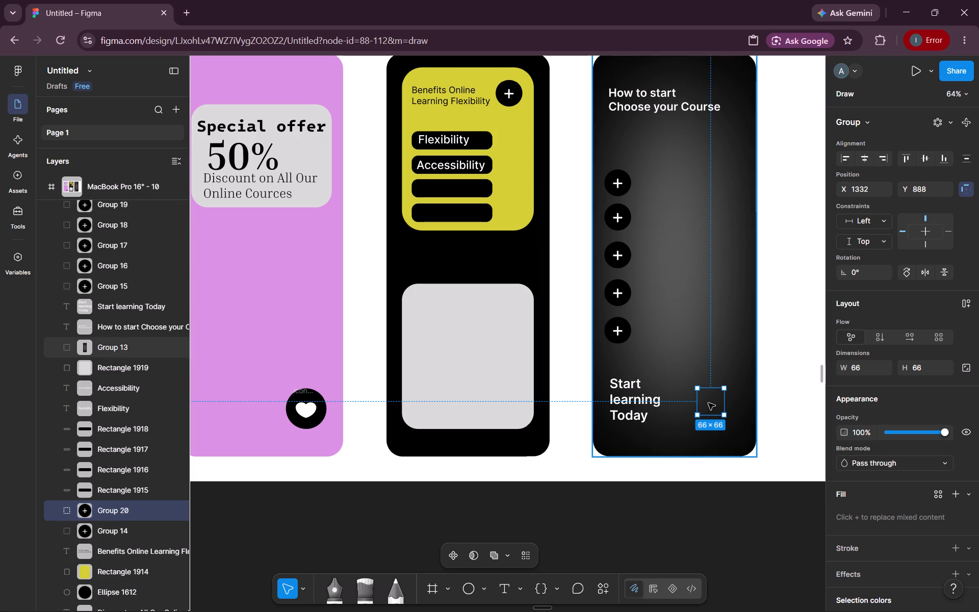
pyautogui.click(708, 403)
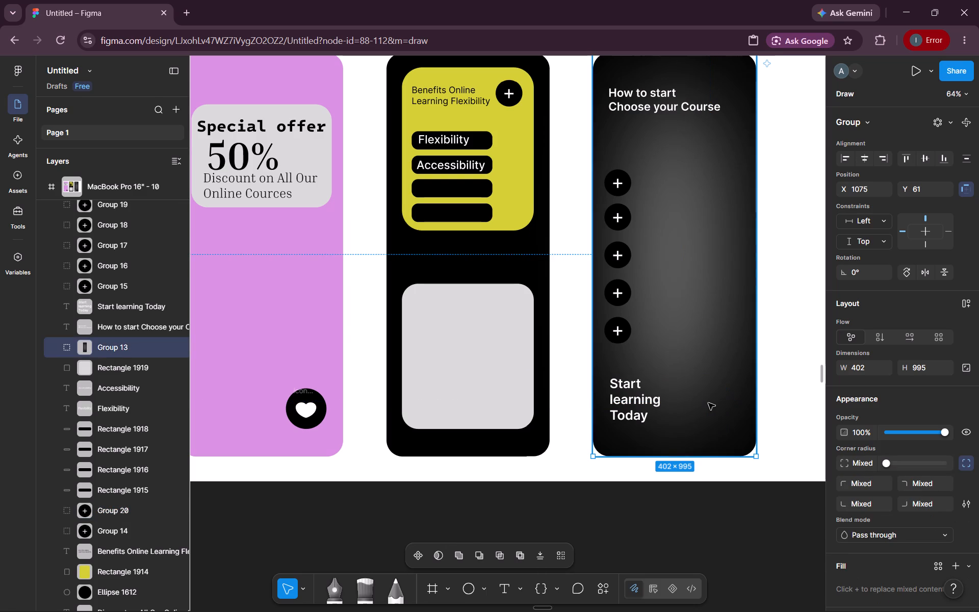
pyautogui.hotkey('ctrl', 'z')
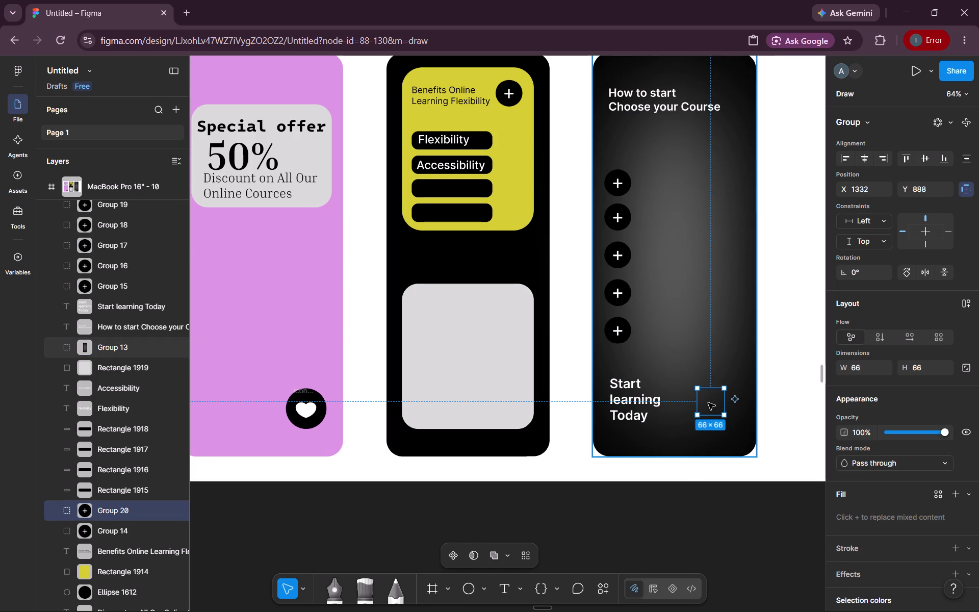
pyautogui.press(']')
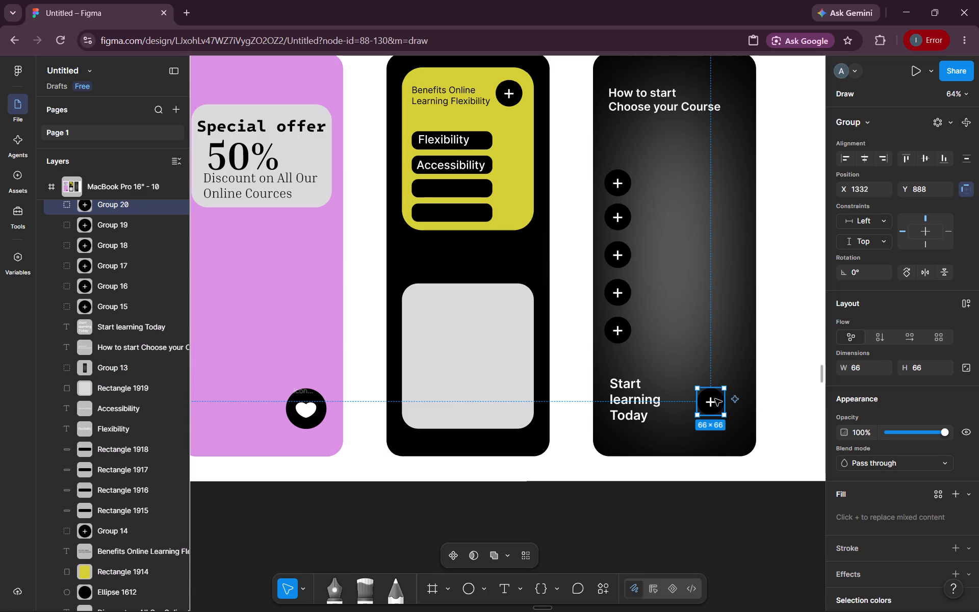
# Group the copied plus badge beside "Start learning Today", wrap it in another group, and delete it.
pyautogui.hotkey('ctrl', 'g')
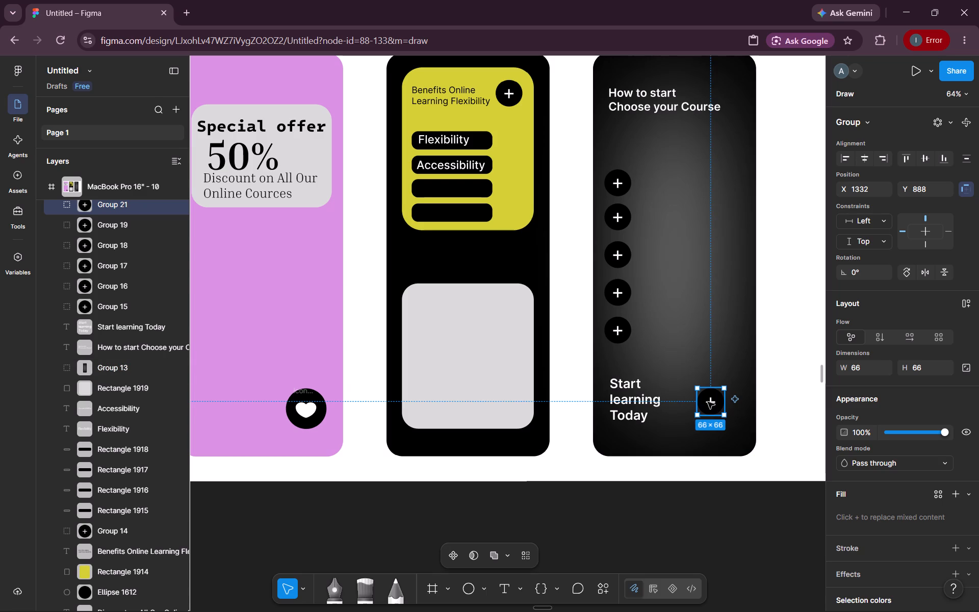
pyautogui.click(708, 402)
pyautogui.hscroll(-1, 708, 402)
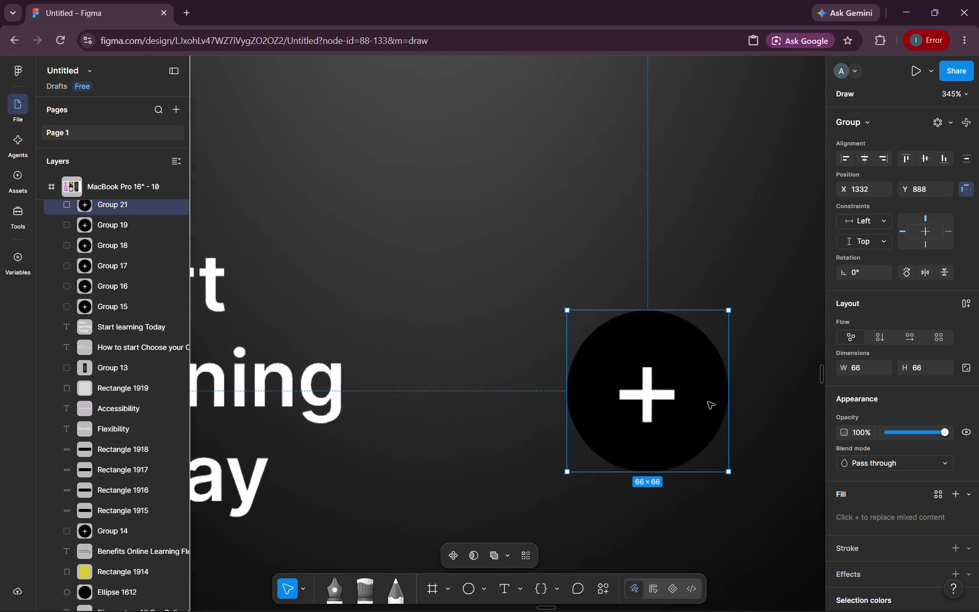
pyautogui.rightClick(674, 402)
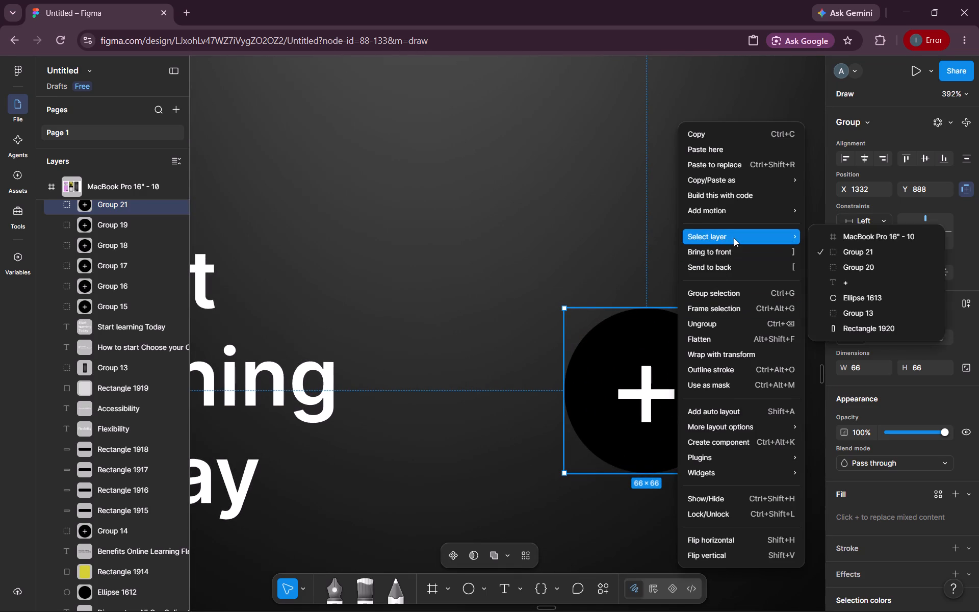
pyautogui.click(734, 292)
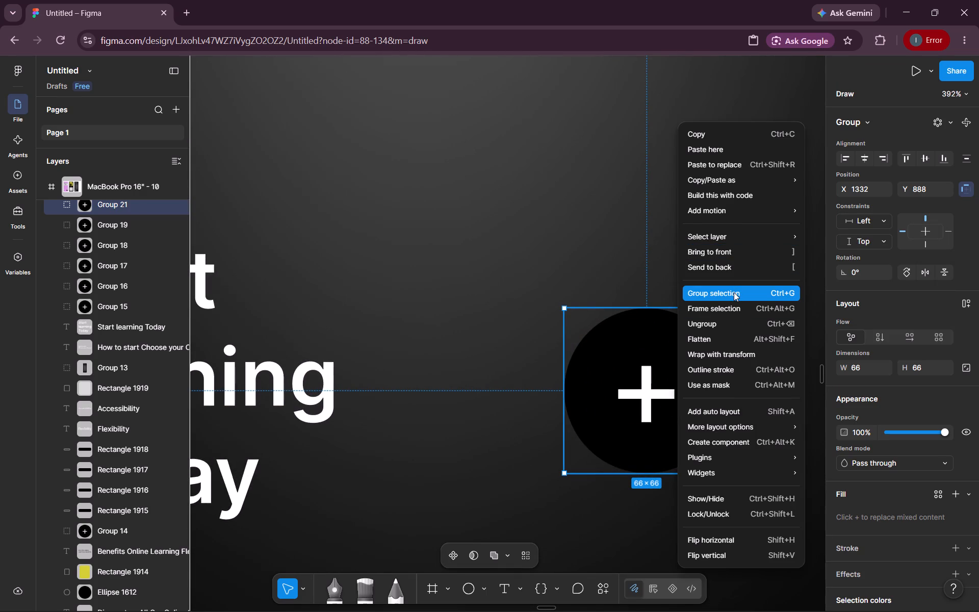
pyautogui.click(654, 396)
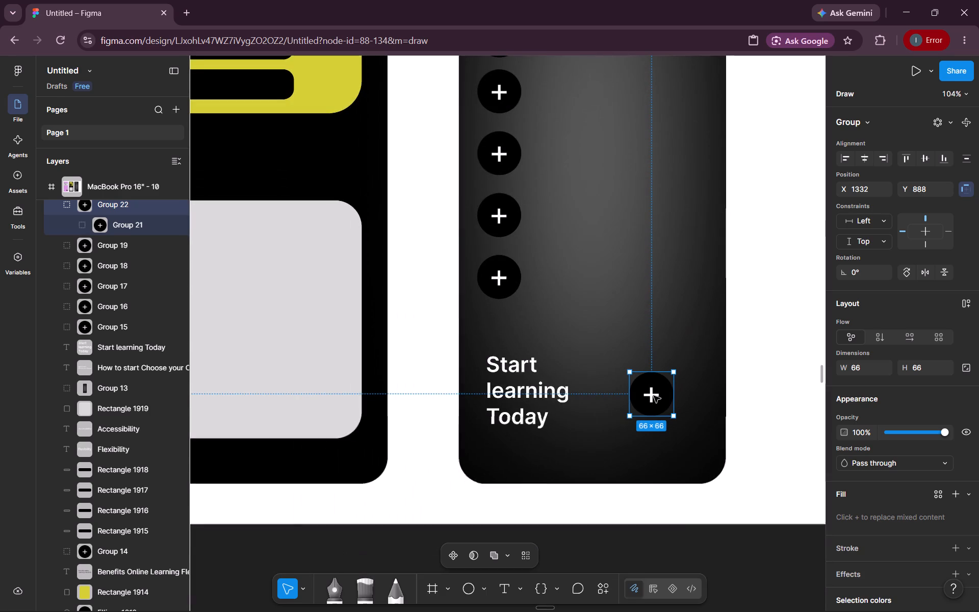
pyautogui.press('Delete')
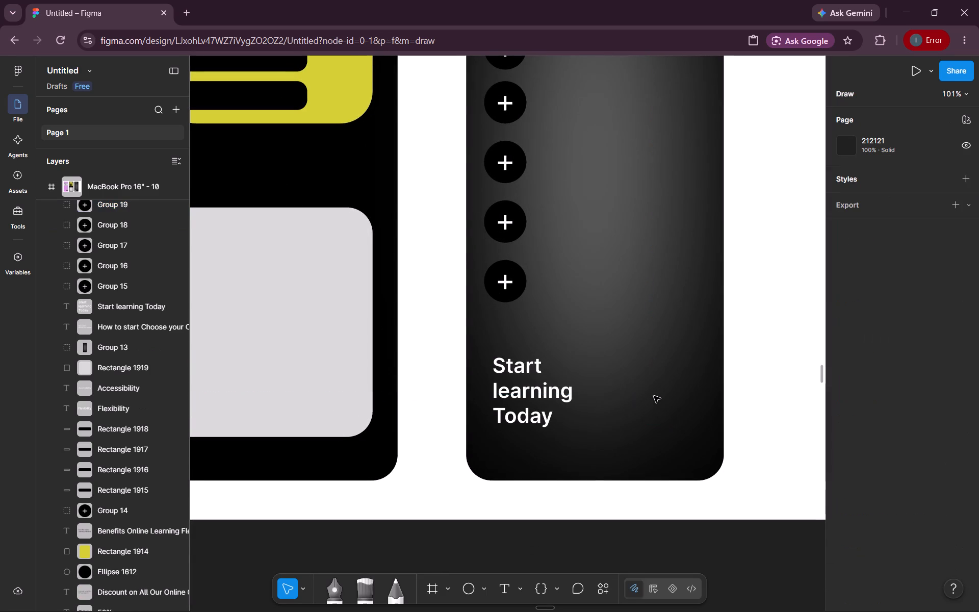
# Group the plus badge in the yellow card, keeping it at X 835, Y 128.
pyautogui.scroll(3, 654, 396)
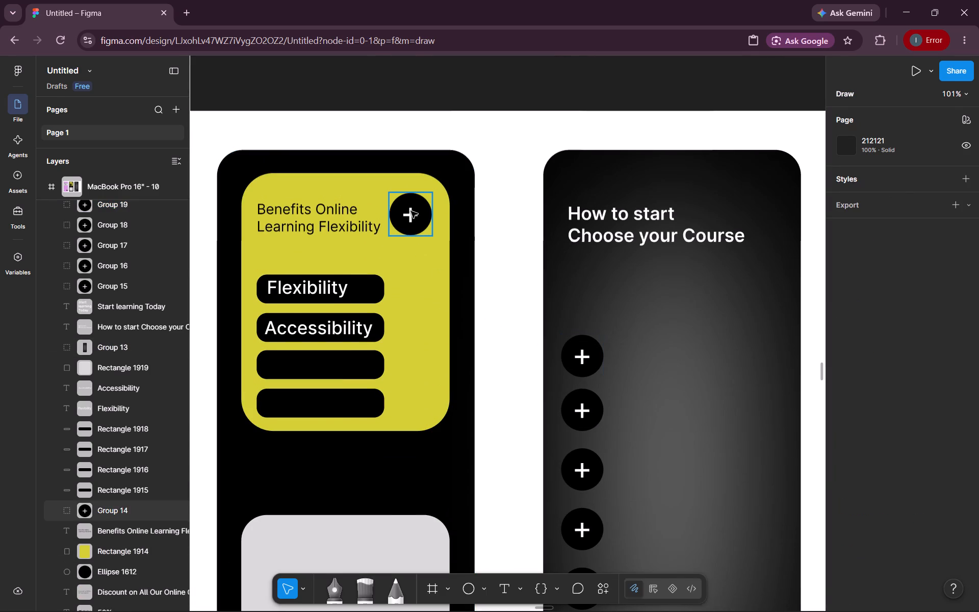
pyautogui.click(411, 211)
pyautogui.hotkey('ctrl', 'g')
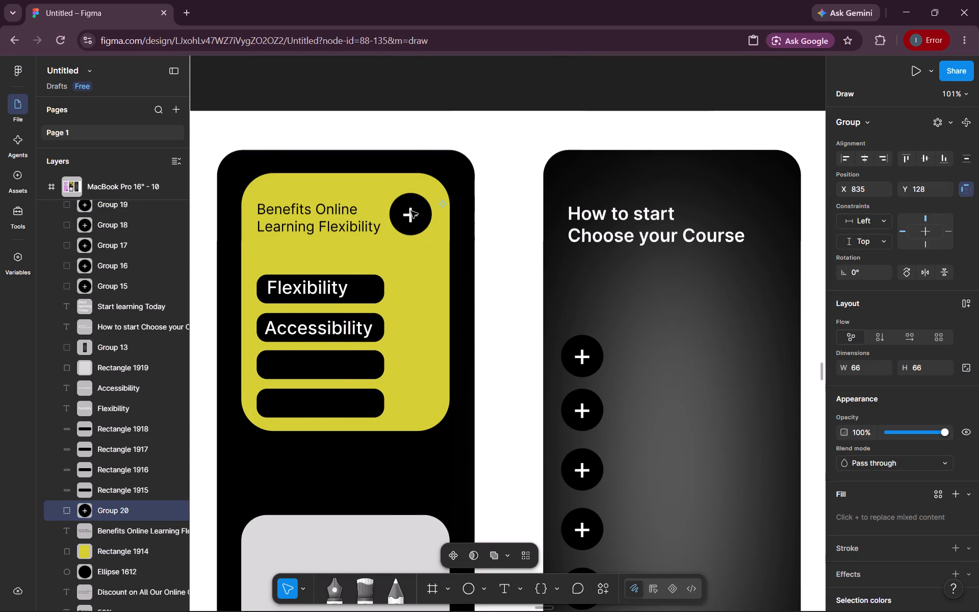
pyautogui.moveTo(406, 216); pyautogui.dragTo(436, 216)
pyautogui.hotkey('ctrl', 'z')
pyautogui.click(495, 222)
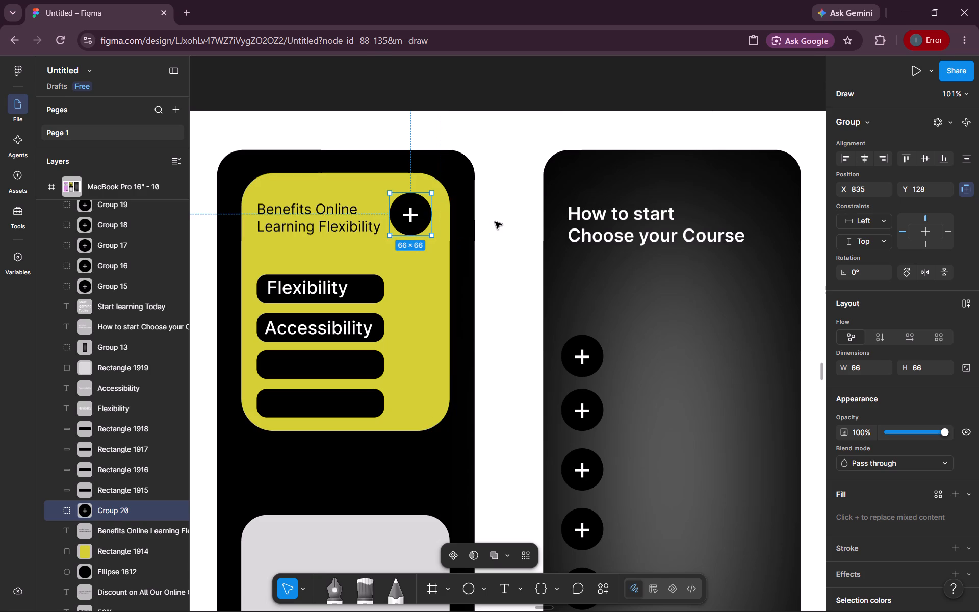
# Draw a light grey ellipse about 78 × 80 beside "Start learning Today" in the dark course panel.
pyautogui.scroll(-2, 495, 222)
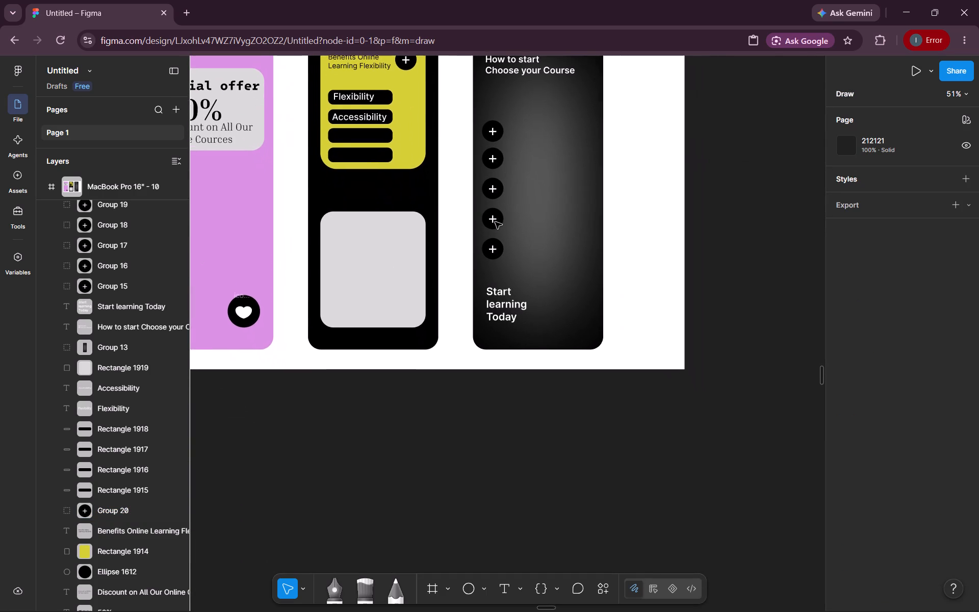
pyautogui.hscroll(-1, 495, 222)
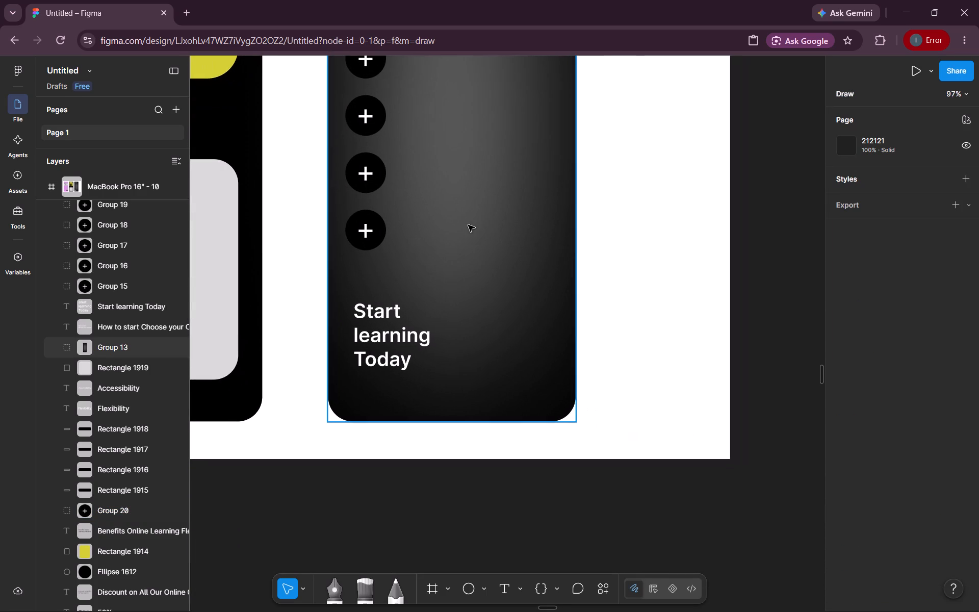
pyautogui.click(461, 595)
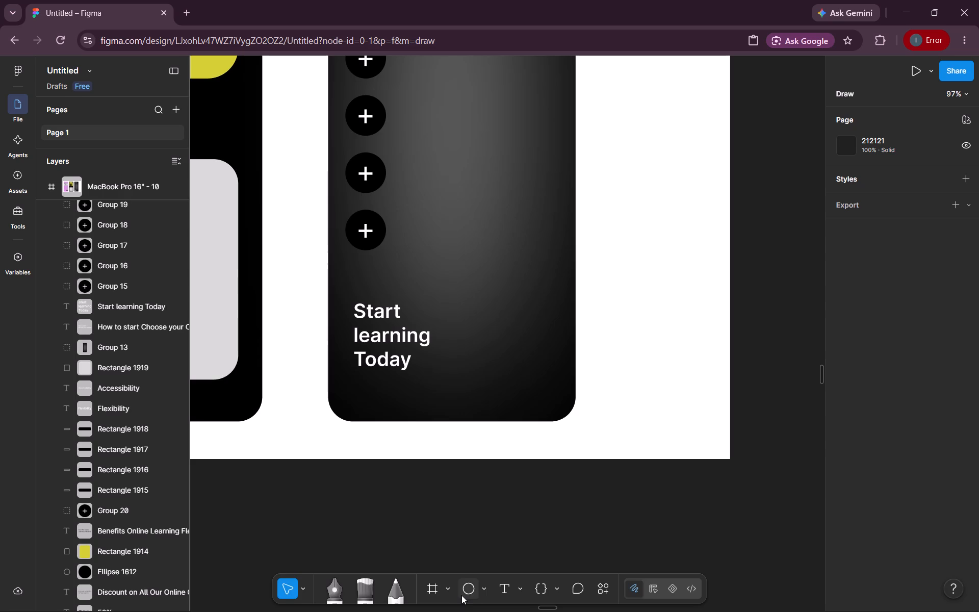
pyautogui.moveTo(486, 313); pyautogui.dragTo(504, 338)
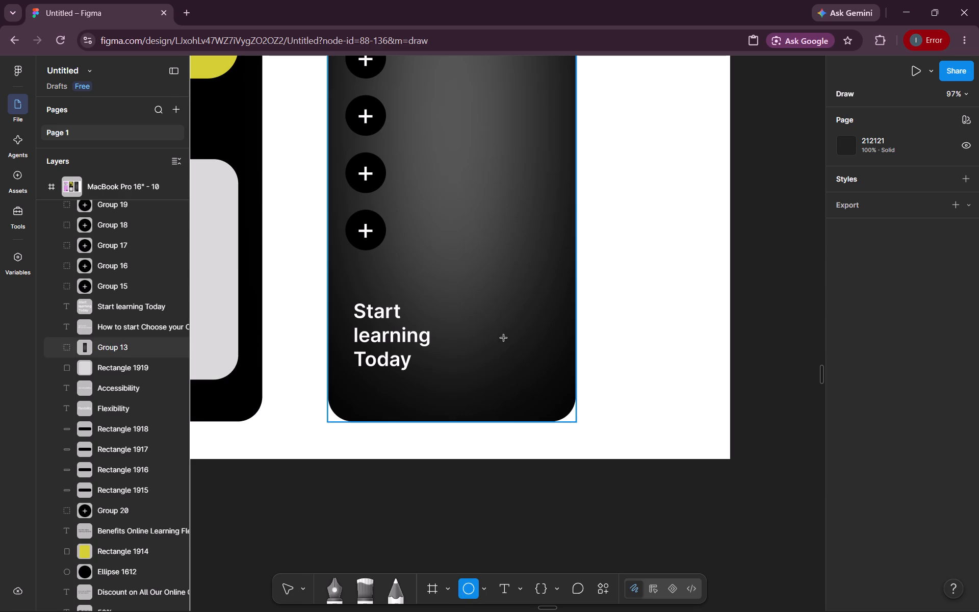
pyautogui.moveTo(504, 338); pyautogui.dragTo(534, 362)
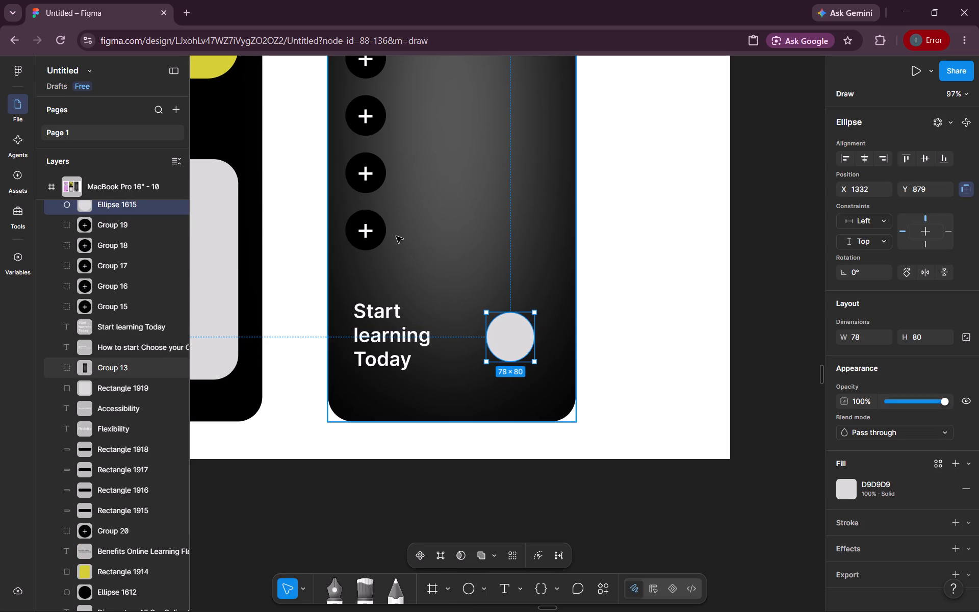
# Resize the new grey ellipse to 66 × 66 to match the plus badges.
pyautogui.click(368, 235)
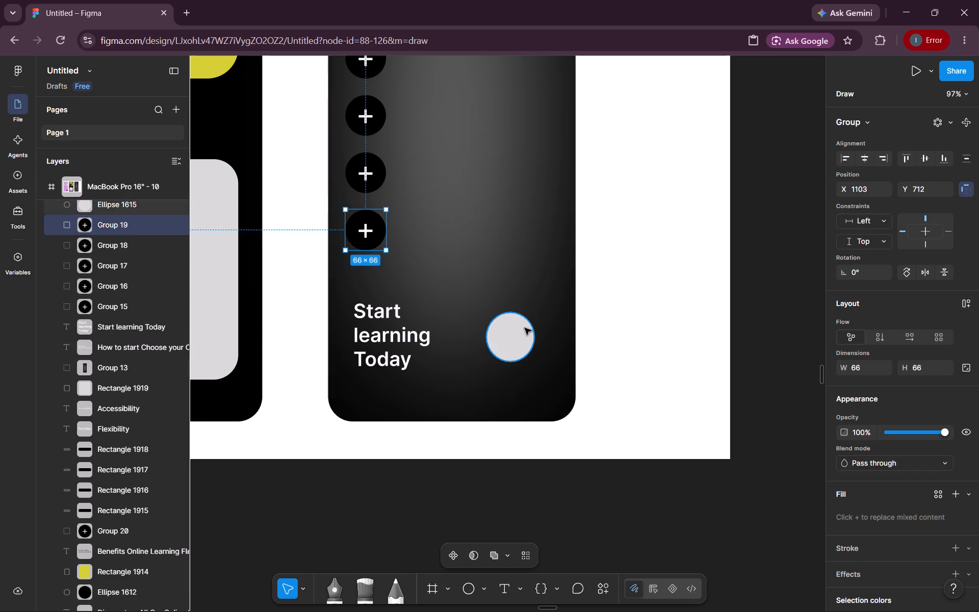
pyautogui.click(525, 343)
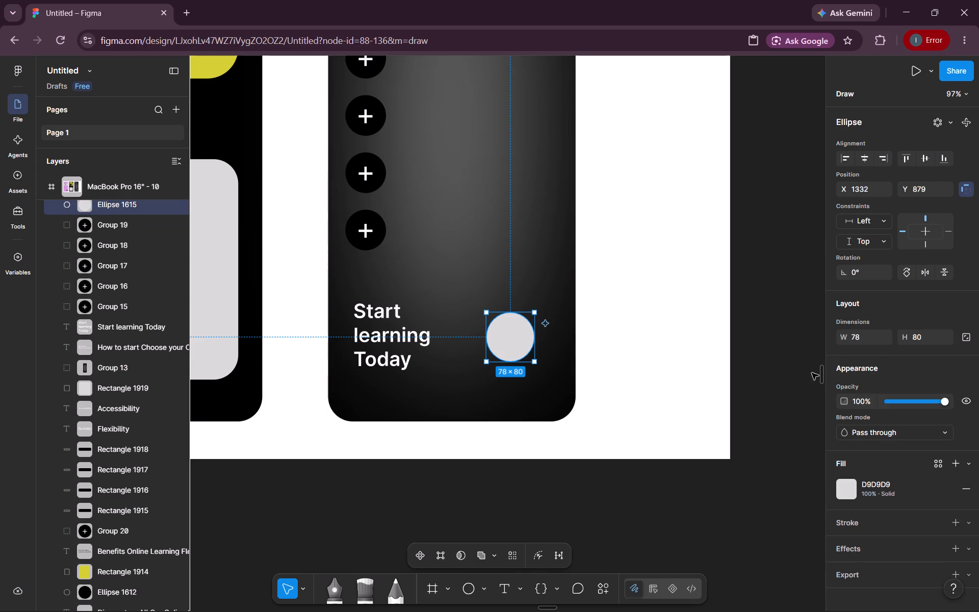
pyautogui.doubleClick(870, 343)
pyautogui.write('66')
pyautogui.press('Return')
pyautogui.doubleClick(917, 334)
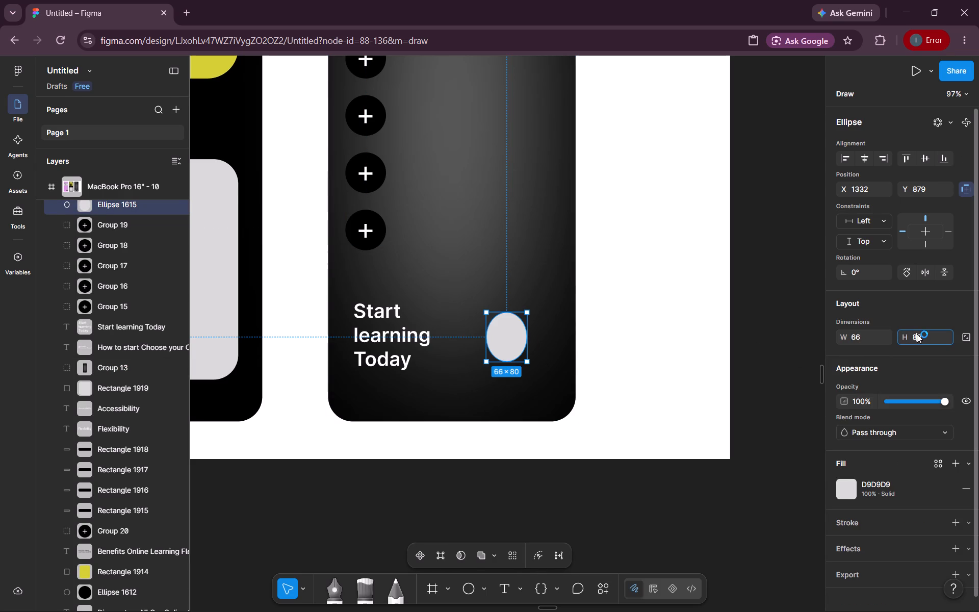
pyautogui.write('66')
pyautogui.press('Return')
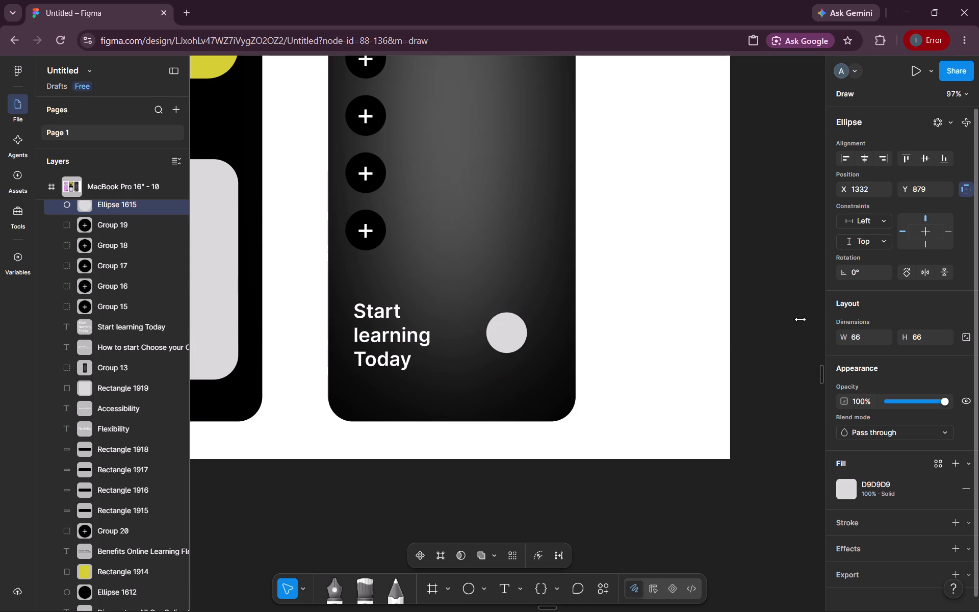
# Move the grey circle closer to "Start learning Today", level with the text's middle, at X 1305, Y 883.
pyautogui.moveTo(505, 336); pyautogui.dragTo(488, 337)
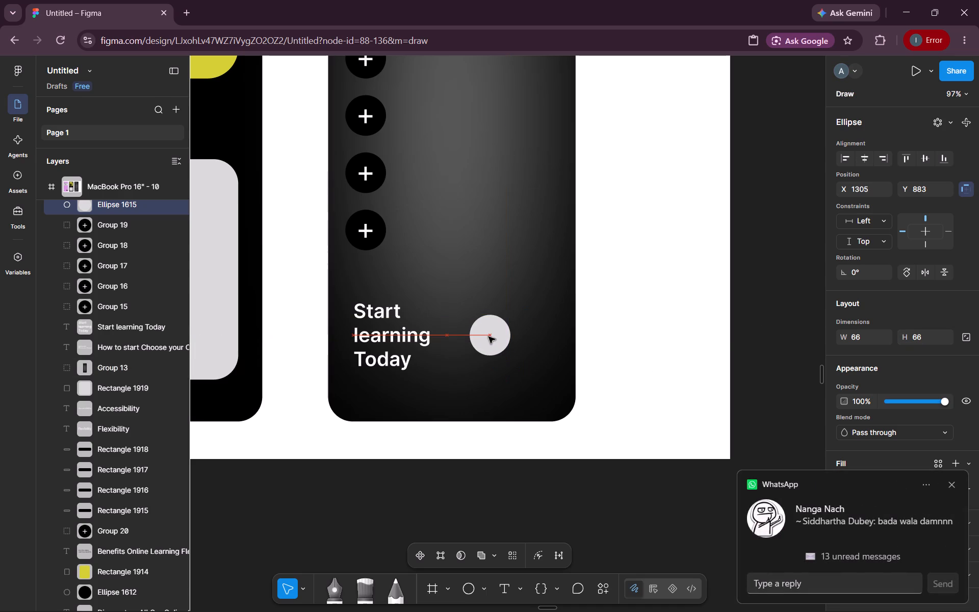
pyautogui.moveTo(488, 337); pyautogui.dragTo(488, 335)
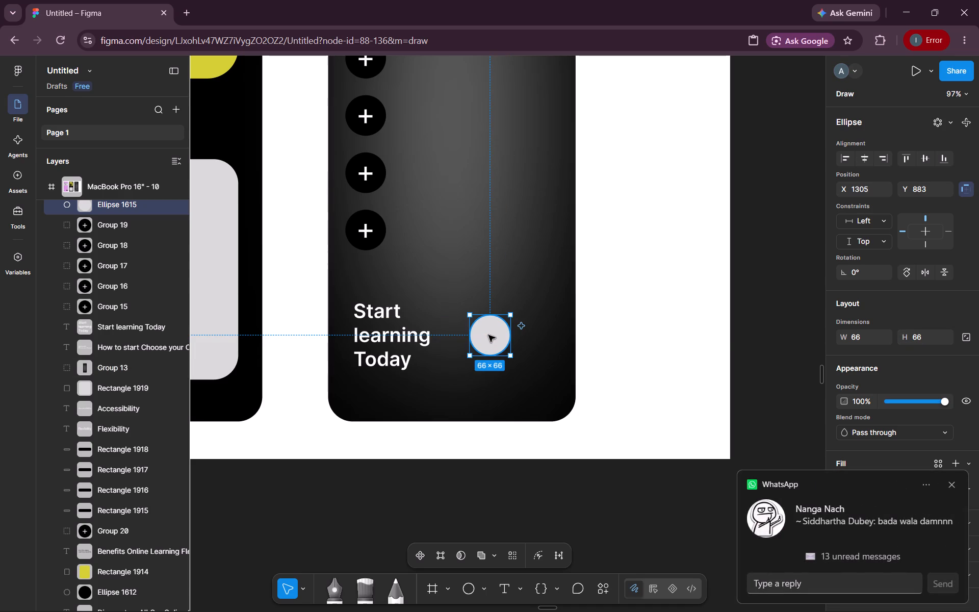
# Duplicate the grey circle and place the copy level with the original, nearer the panel's right edge, at X 1388, Y 883.
pyautogui.keyDown('alt'); pyautogui.moveTo(488, 335); pyautogui.dragTo(517, 335); pyautogui.keyUp('alt')
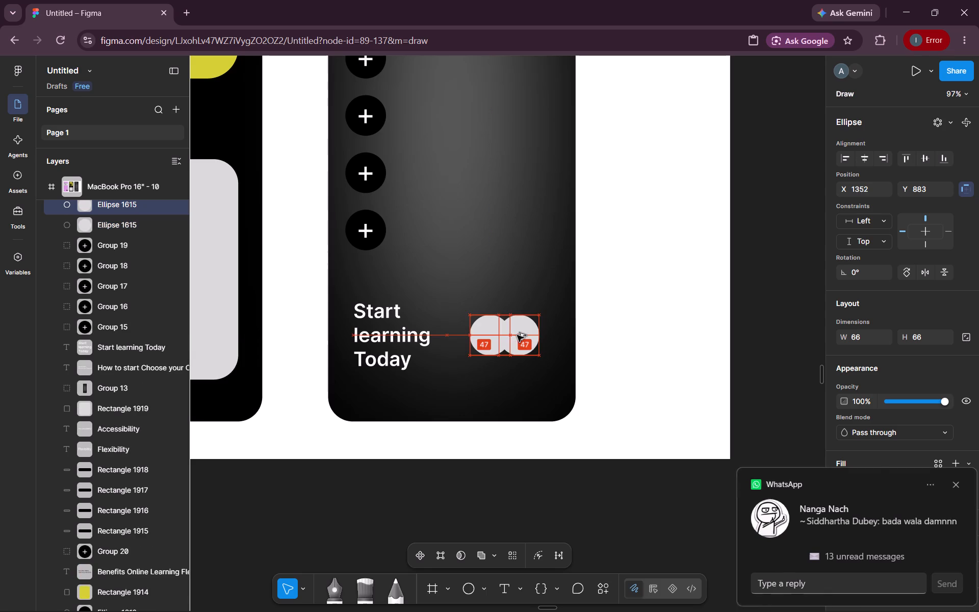
pyautogui.keyDown('alt'); pyautogui.moveTo(517, 335); pyautogui.dragTo(537, 339); pyautogui.keyUp('alt')
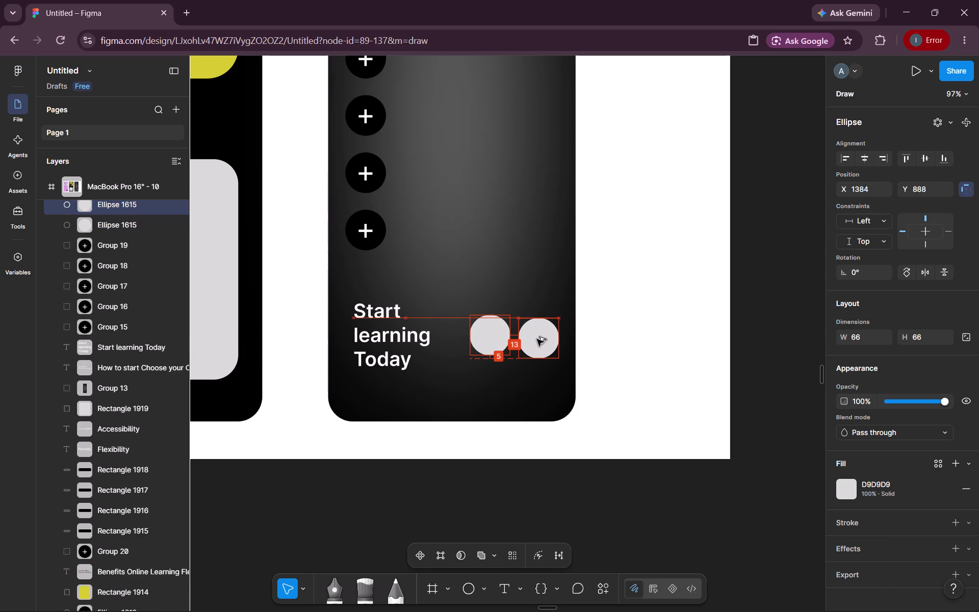
pyautogui.keyDown('alt'); pyautogui.moveTo(537, 339); pyautogui.dragTo(536, 331); pyautogui.keyUp('alt')
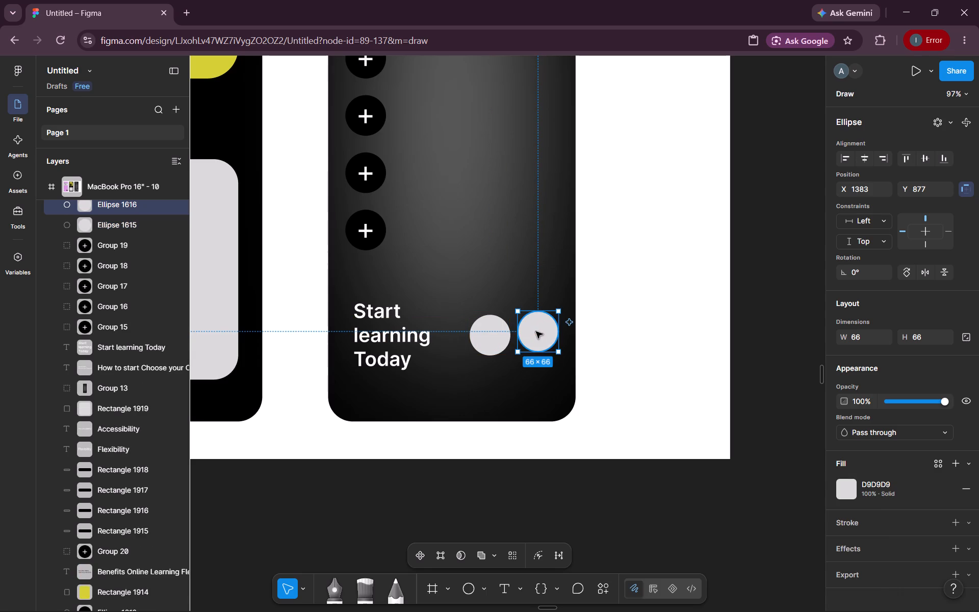
pyautogui.doubleClick(536, 331)
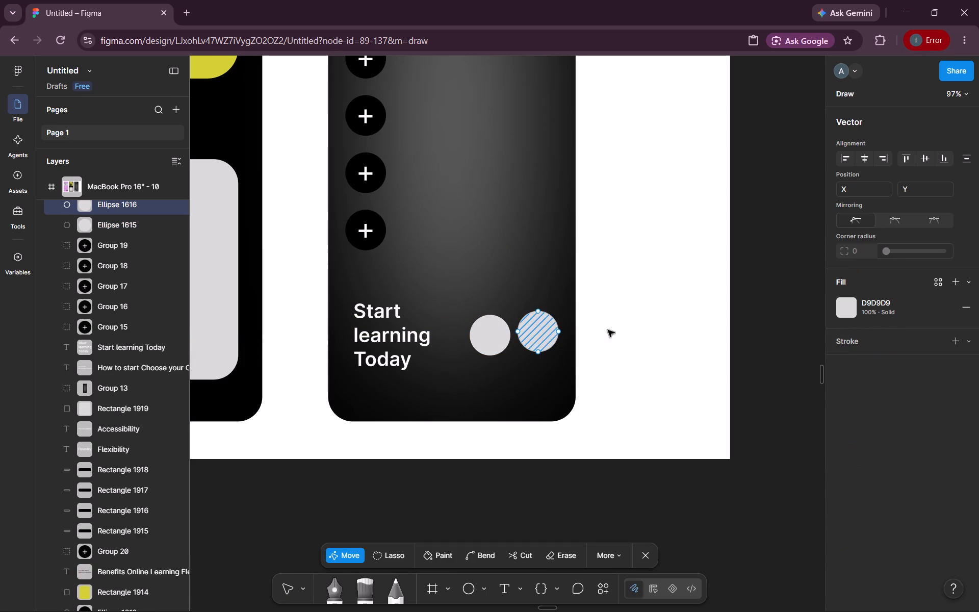
pyautogui.click(624, 328)
pyautogui.click(609, 324)
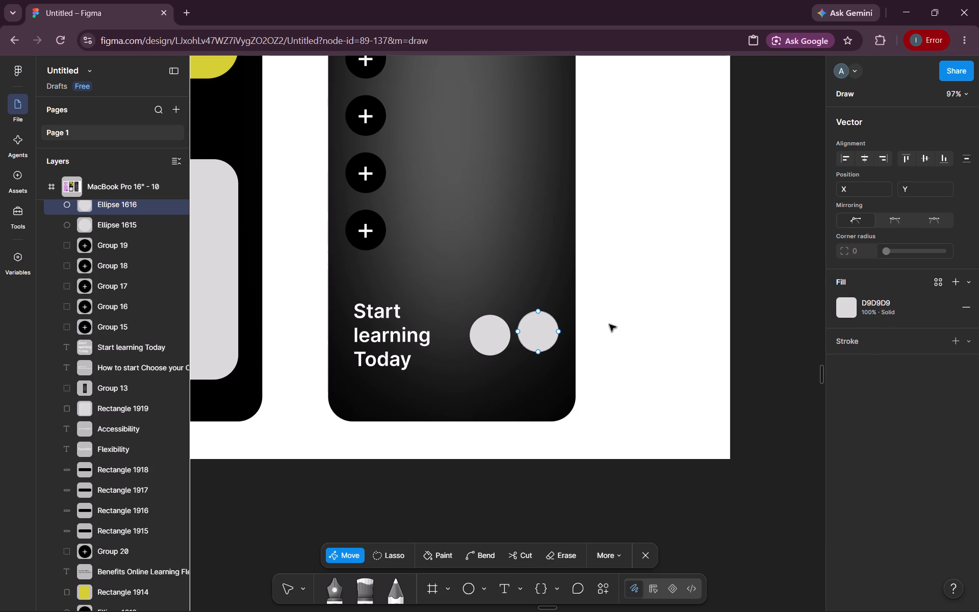
pyautogui.doubleClick(609, 324)
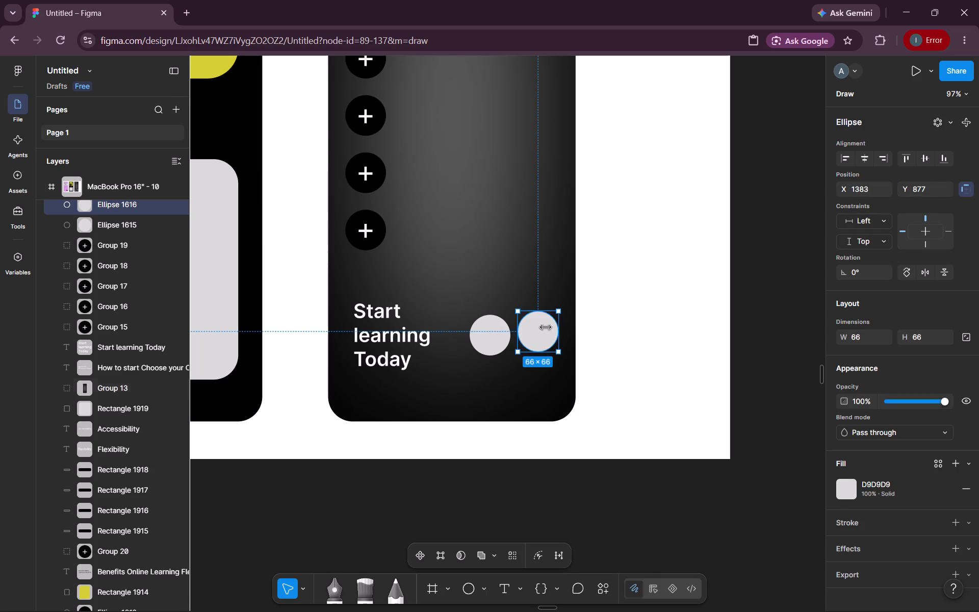
pyautogui.click(533, 329)
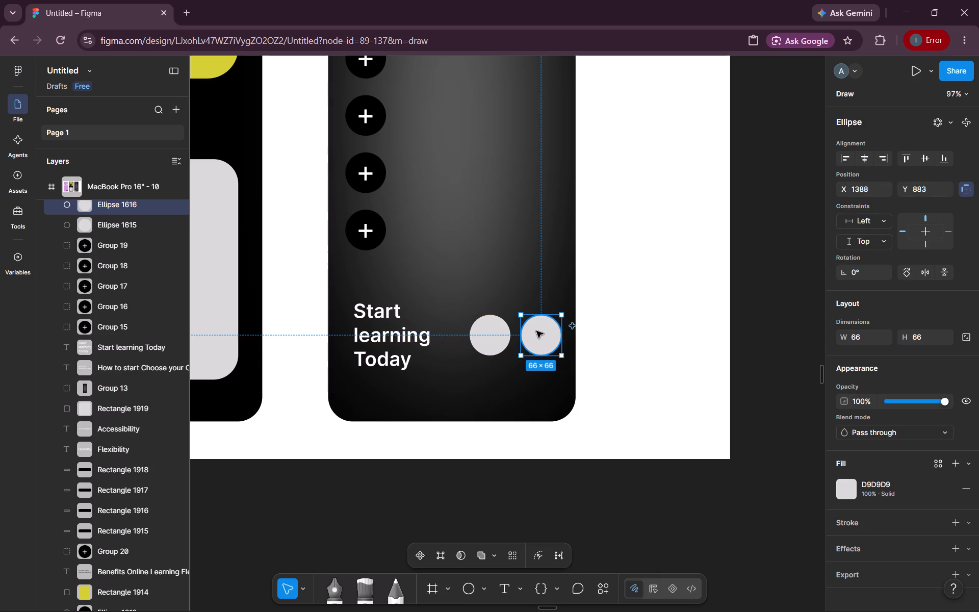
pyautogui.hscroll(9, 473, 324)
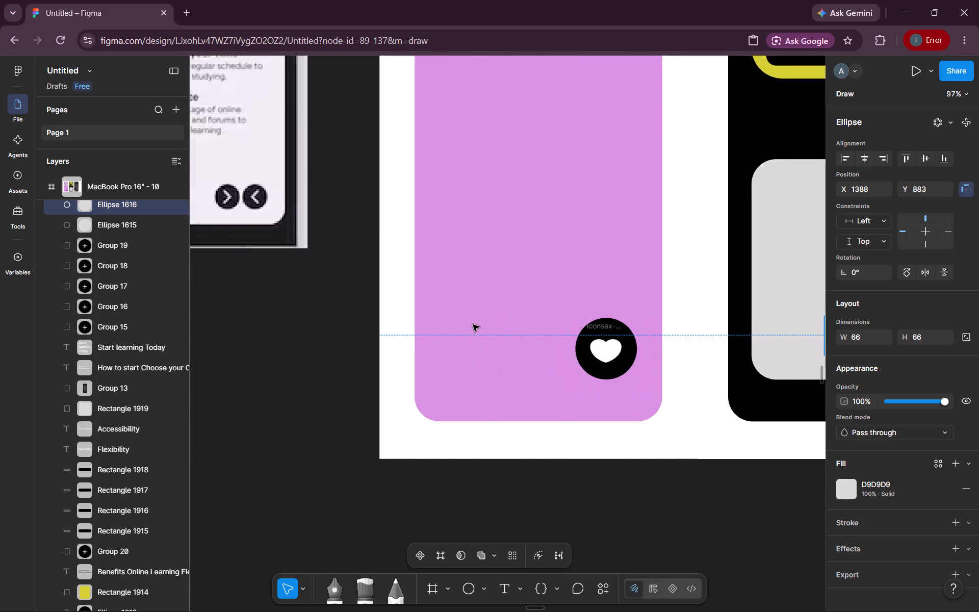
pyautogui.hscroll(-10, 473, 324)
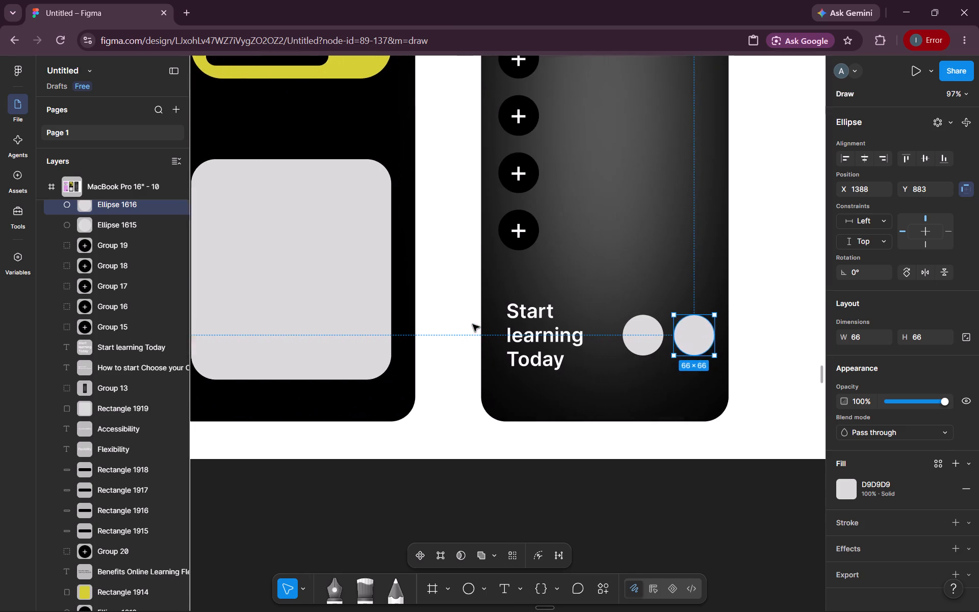
# Add a ">" text character in the dark panel above the two circles, at X 1407, Y 739.
pyautogui.hscroll(-1, 473, 324)
pyautogui.click(603, 365)
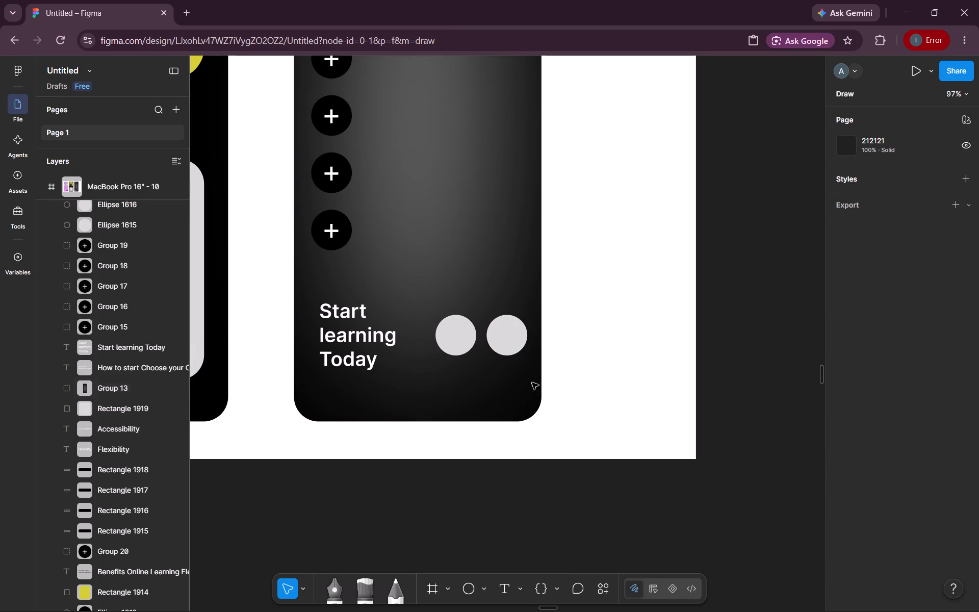
pyautogui.click(510, 584)
pyautogui.click(498, 226)
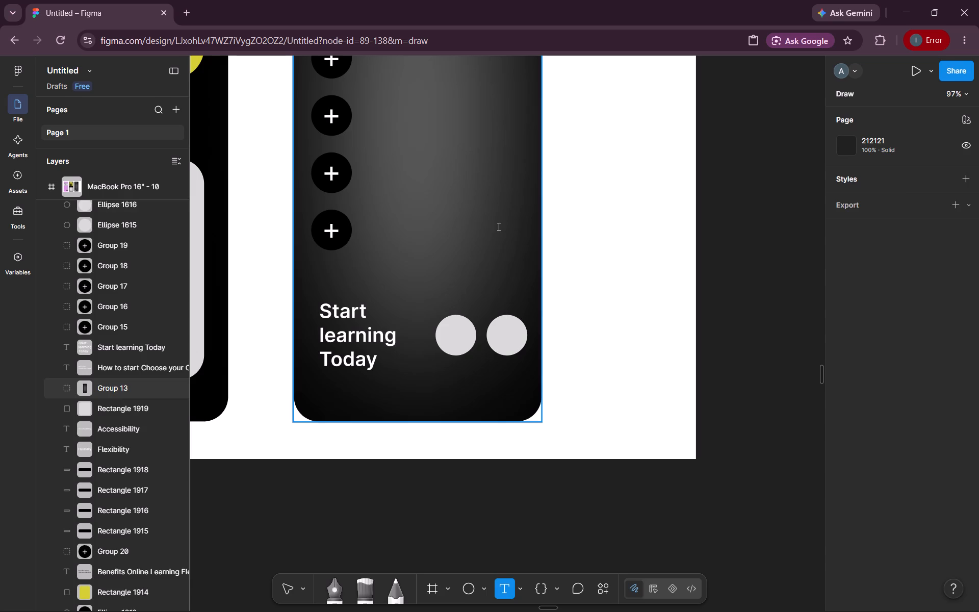
pyautogui.hotkey('shift', '>')
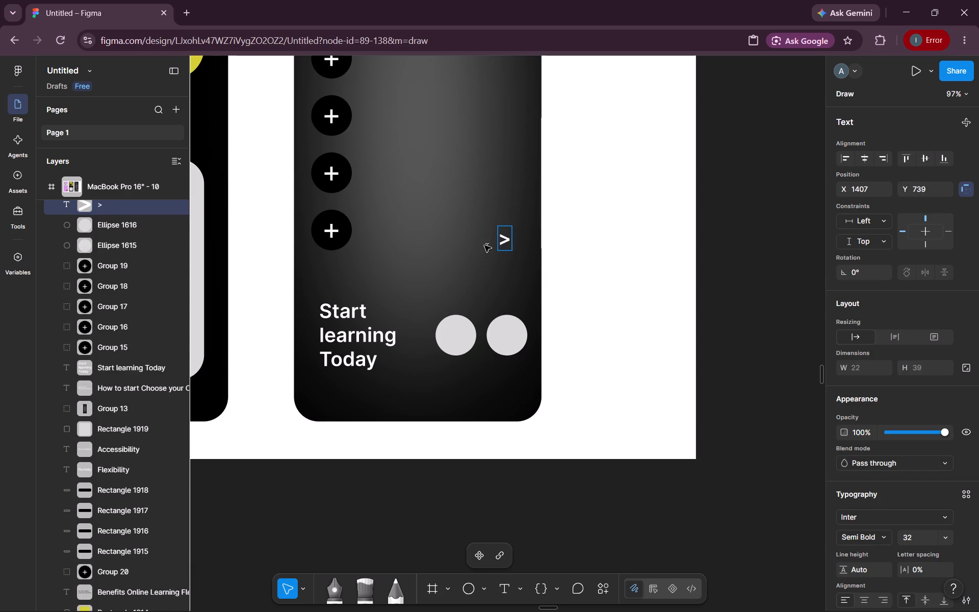
# Change the ">" text's fill to black, 000000.
pyautogui.doubleClick(507, 239)
pyautogui.scroll(-4, 860, 508)
pyautogui.click(846, 472)
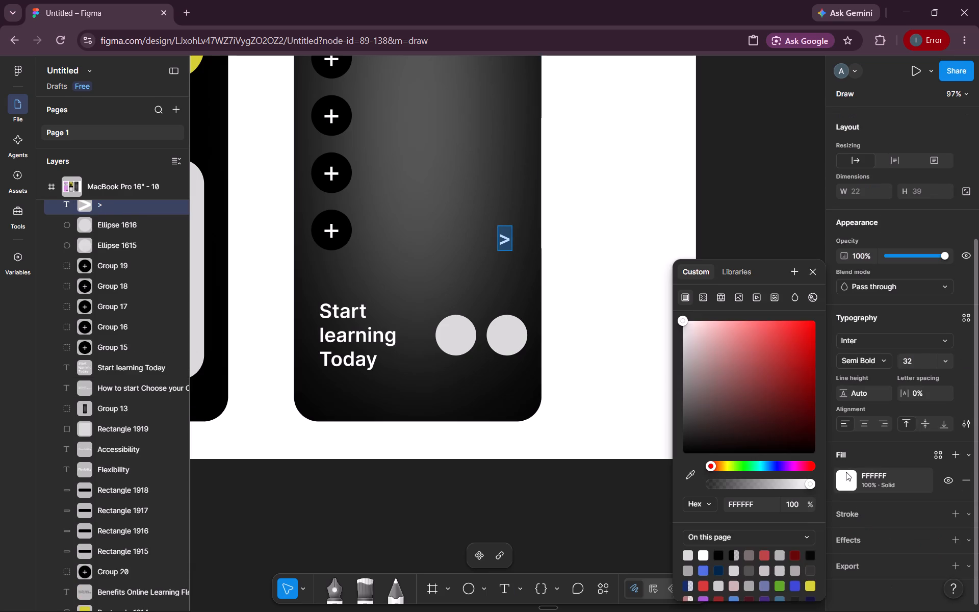
pyautogui.click(722, 556)
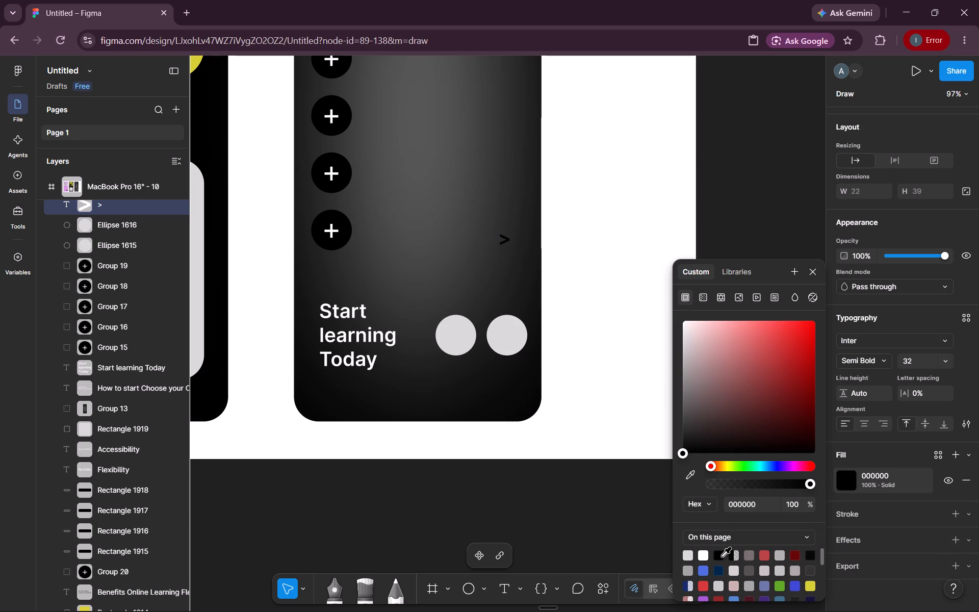
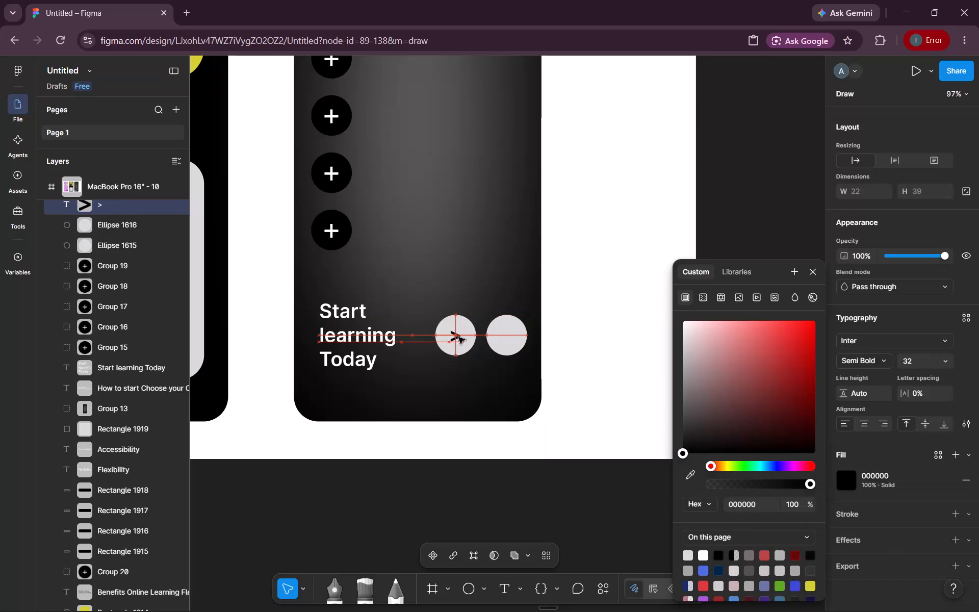
# Add a drop shadow with X 0, Y 4, blur 4 and 25% black to the ">" arrow in the first circle.
pyautogui.doubleClick(457, 337)
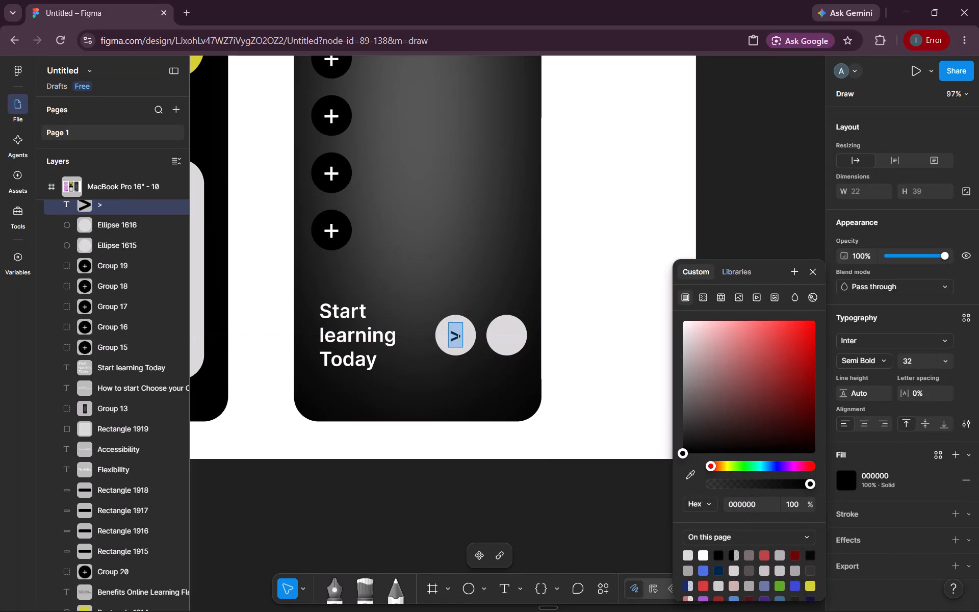
pyautogui.click(907, 445)
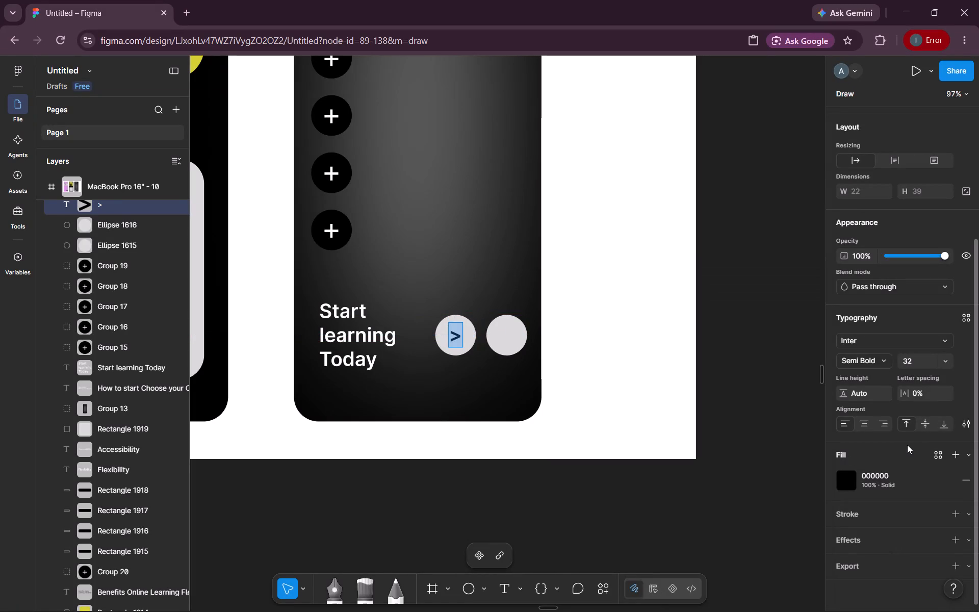
pyautogui.scroll(-2, 907, 445)
pyautogui.click(869, 531)
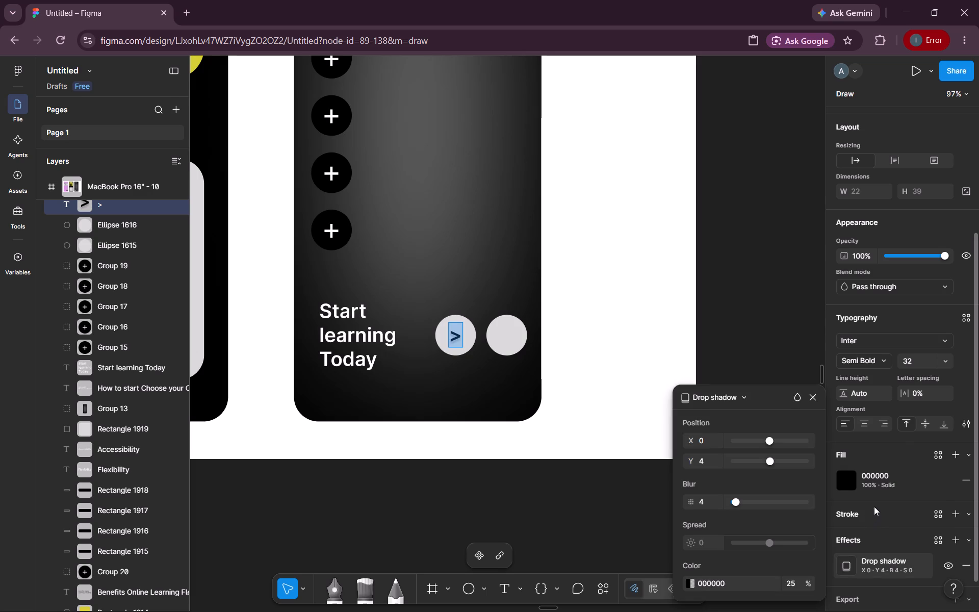
# Set the ">" arrow's font size to 36 and centre it on the first circle beside "Start learning Today".
pyautogui.click(943, 367)
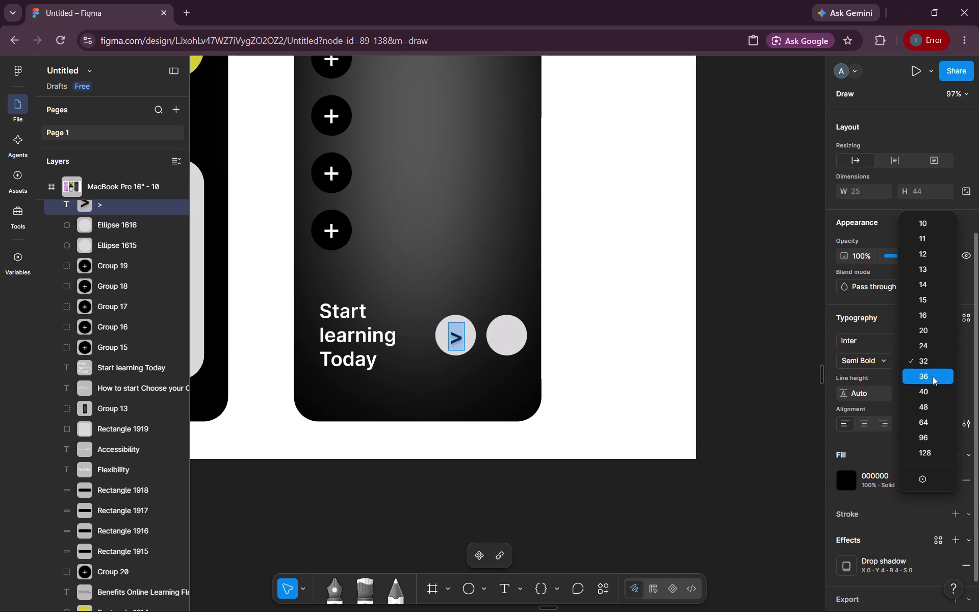
pyautogui.click(933, 376)
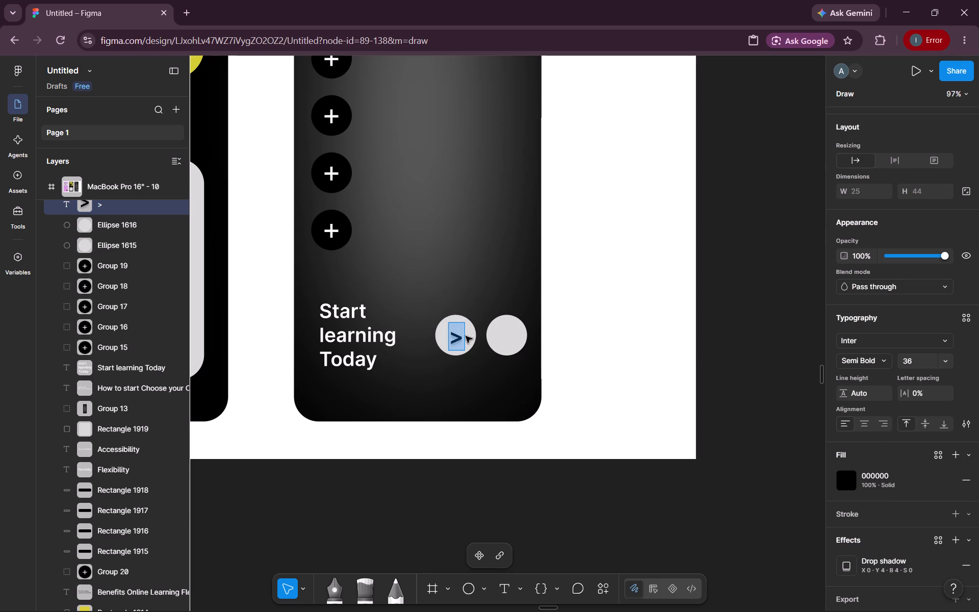
pyautogui.click(460, 338)
pyautogui.click(591, 338)
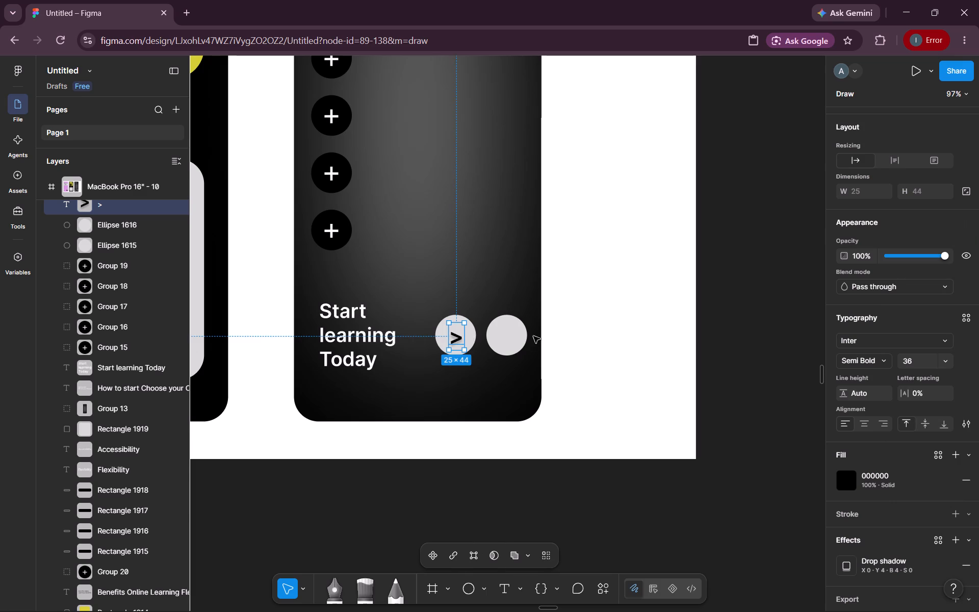
pyautogui.click(455, 338)
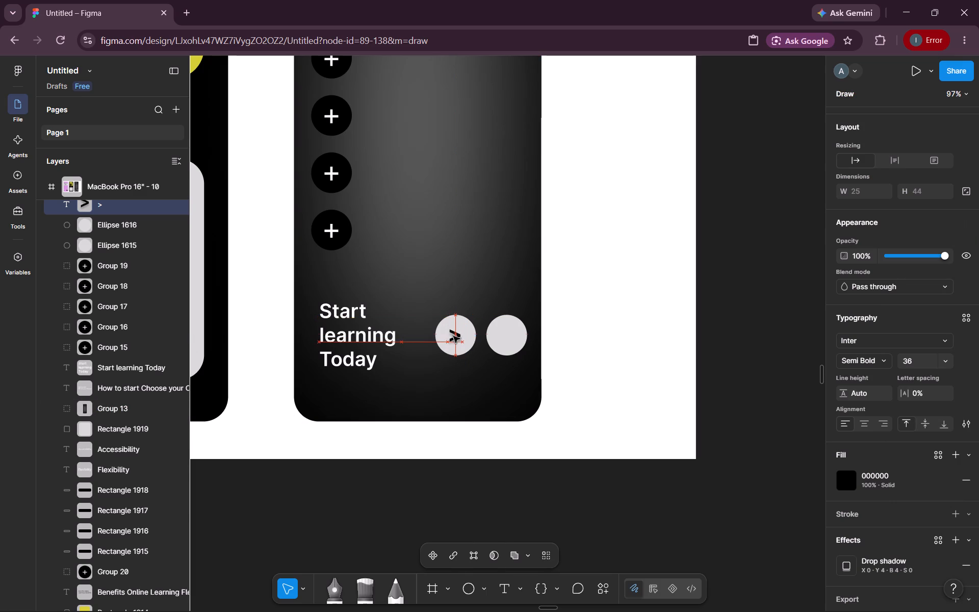
# Duplicate the > arrow from the first round button onto the second circle, at X 1408, Y 894.
pyautogui.click(612, 359)
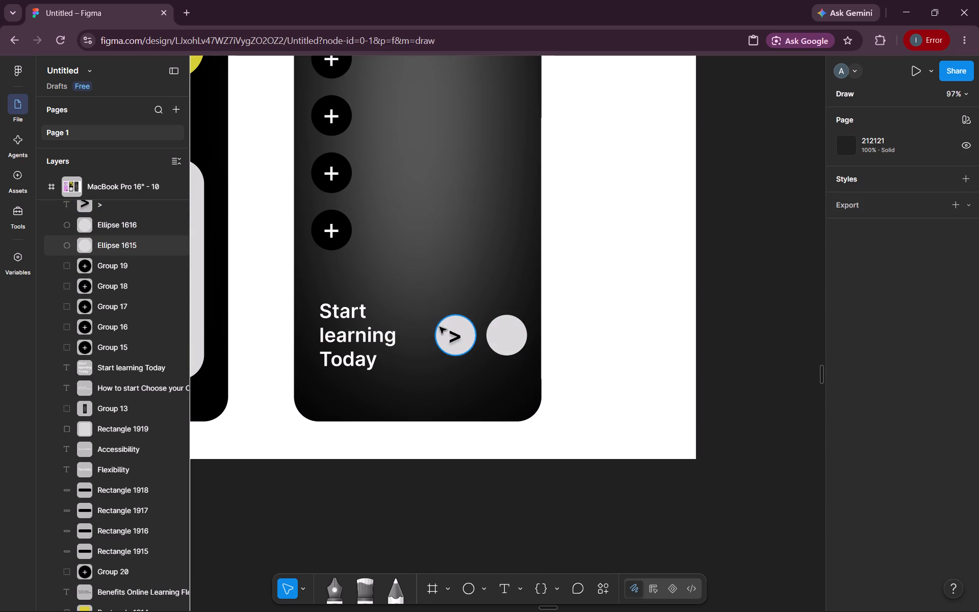
pyautogui.click(455, 334)
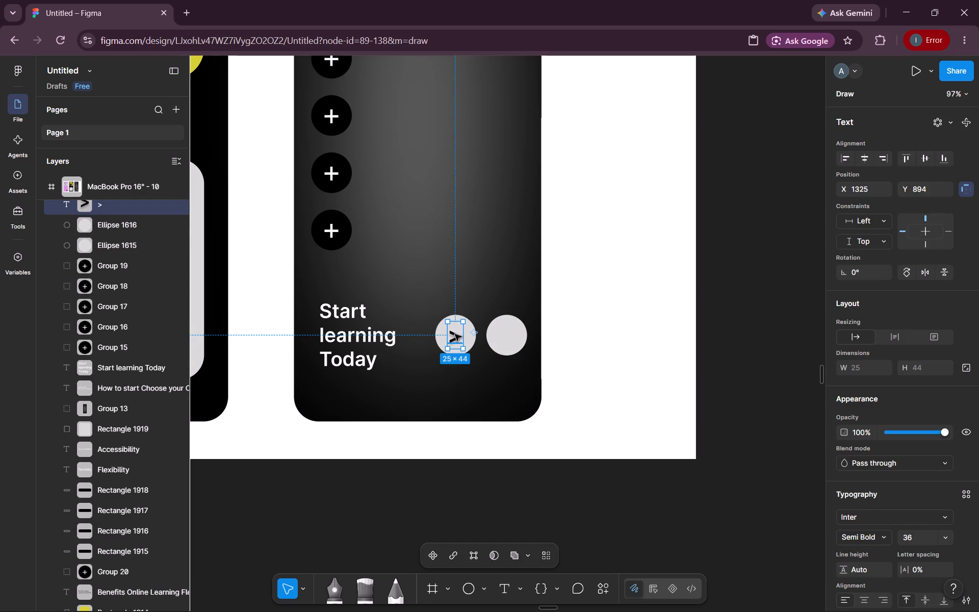
pyautogui.keyDown('alt'); pyautogui.moveTo(455, 334); pyautogui.dragTo(489, 334); pyautogui.keyUp('alt')
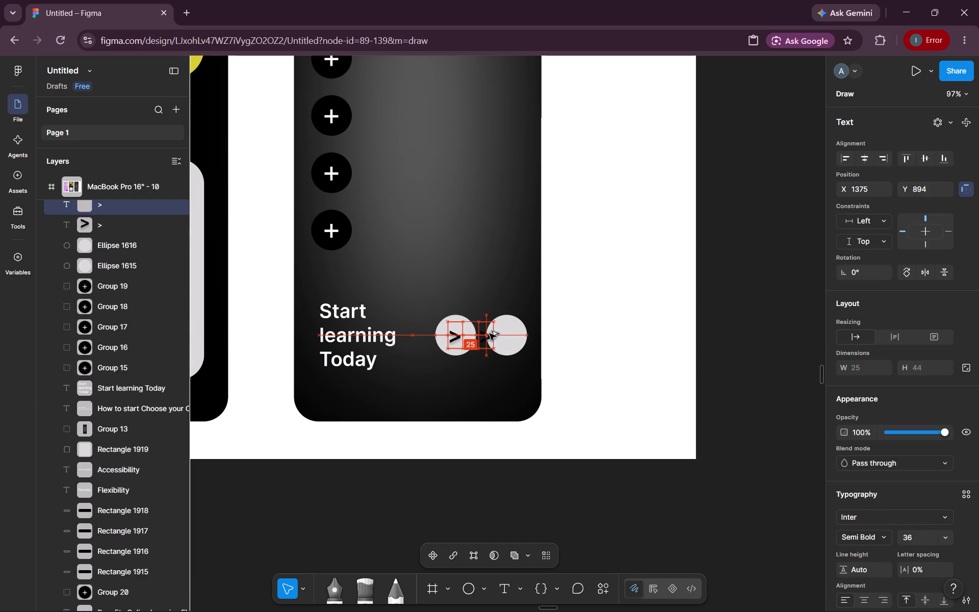
pyautogui.keyDown('alt'); pyautogui.moveTo(489, 334); pyautogui.dragTo(508, 334); pyautogui.keyUp('alt')
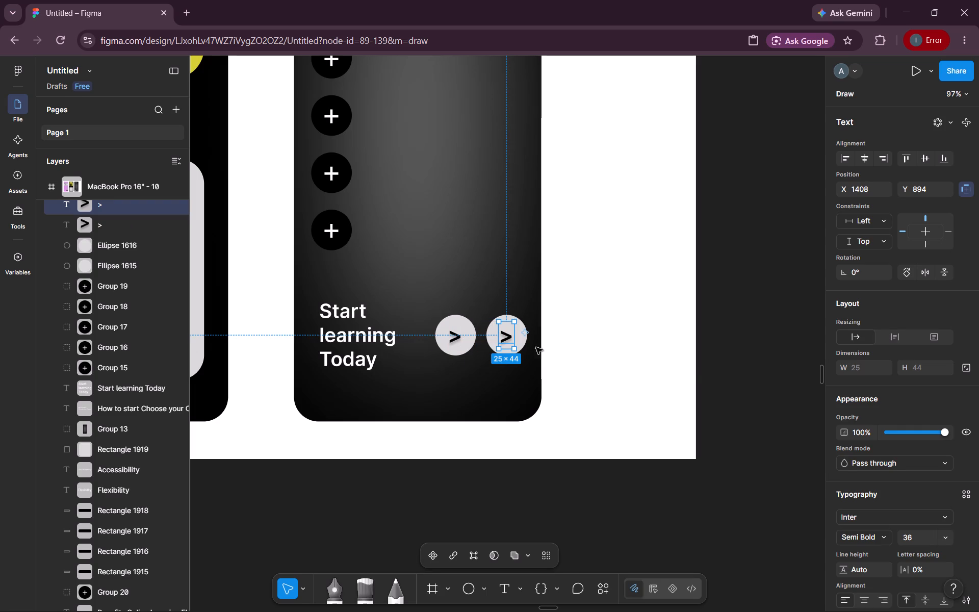
# Change the copied arrow in the second round button to < and nudge it up to Y 892.
pyautogui.doubleClick(511, 336)
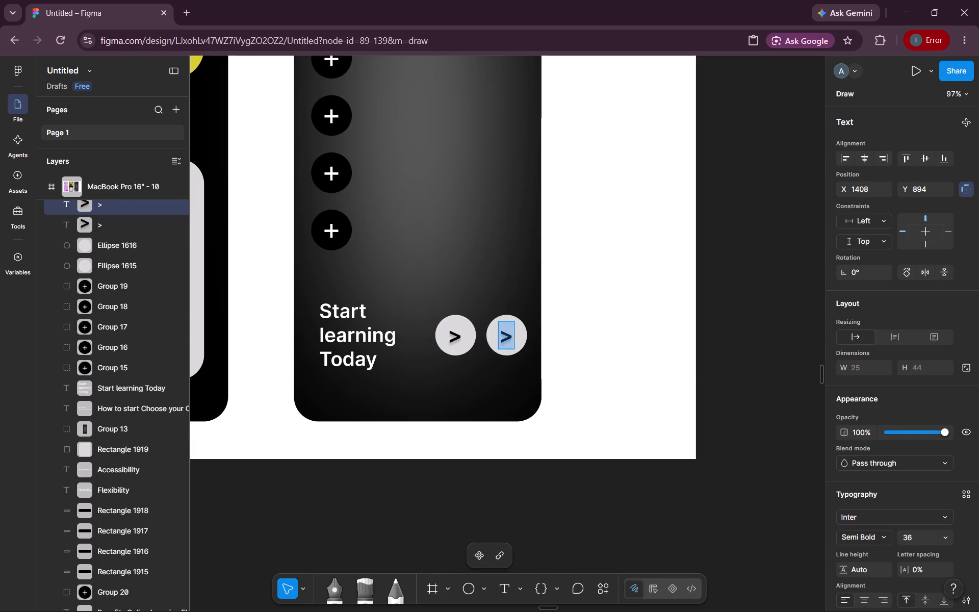
pyautogui.press('shift+less')
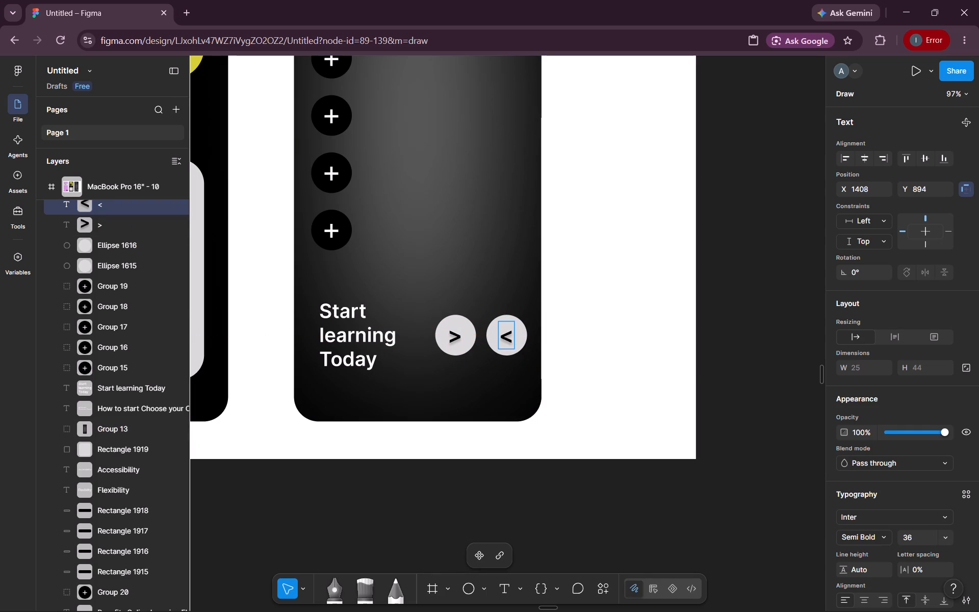
pyautogui.click(569, 331)
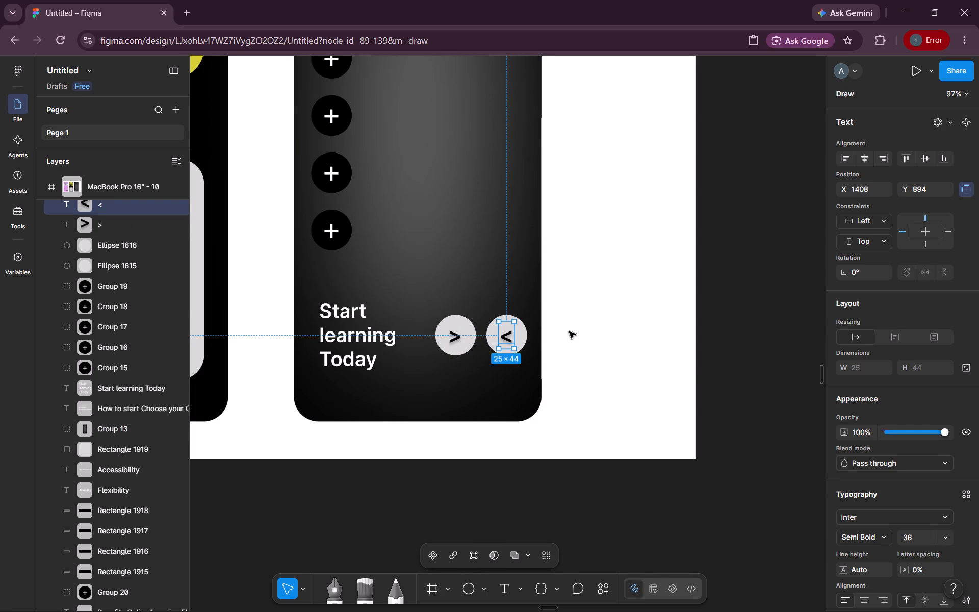
pyautogui.click(508, 336)
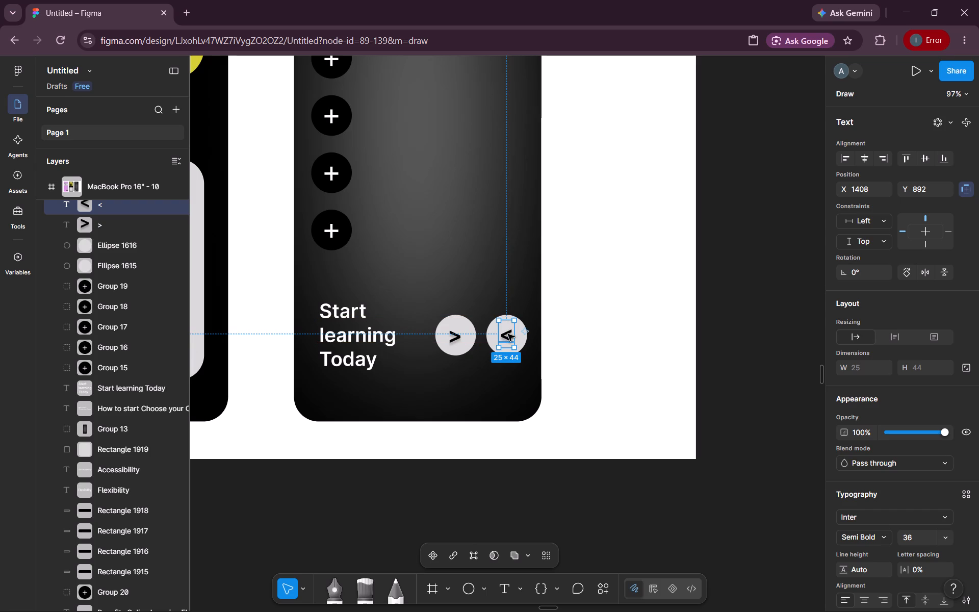
pyautogui.click(635, 311)
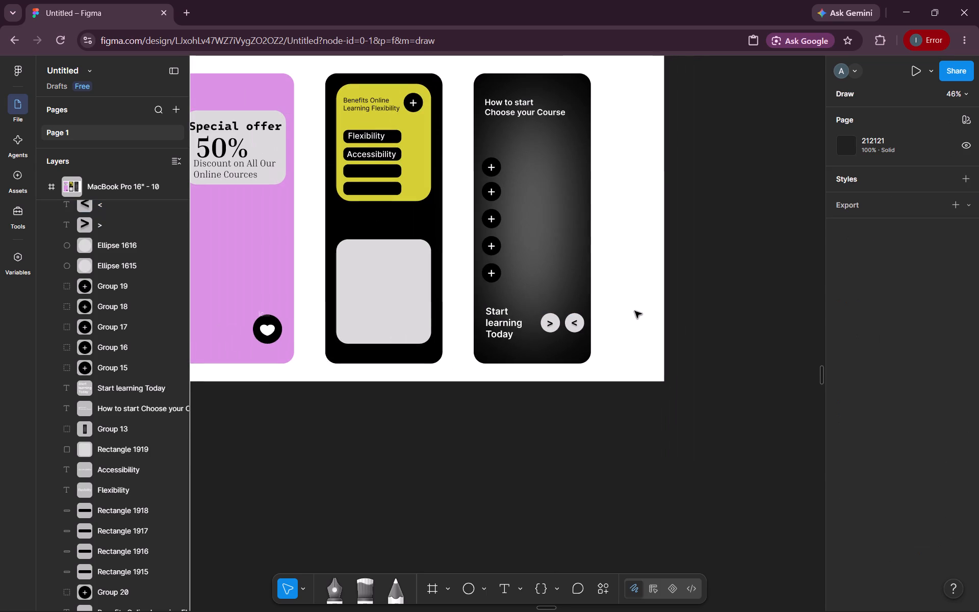
# Look over the other designs across the canvas and return to the MacBook Pro 16" - 10 frame.
pyautogui.scroll(-5, 635, 311)
pyautogui.hscroll(-2, 635, 311)
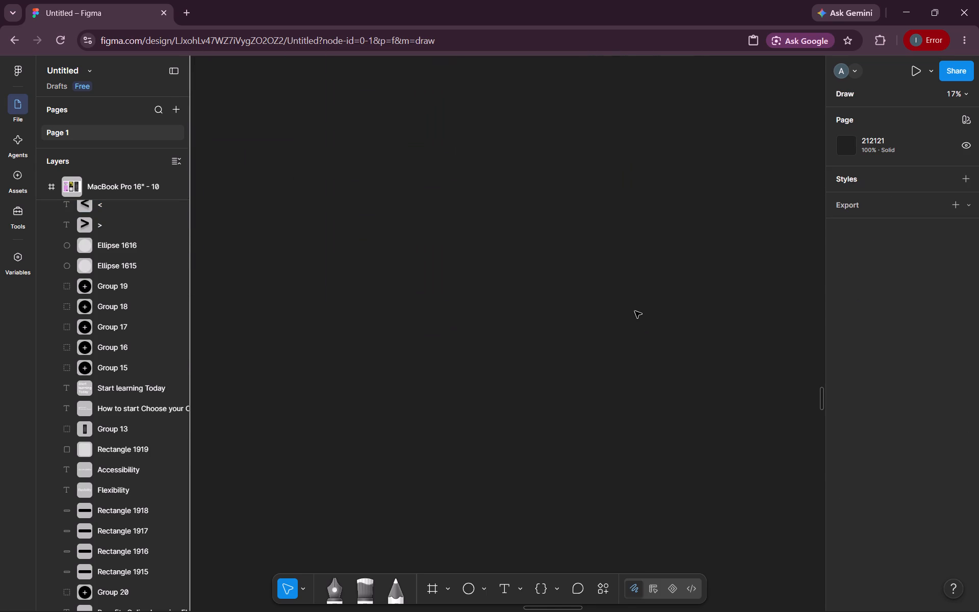
pyautogui.scroll(-3, 635, 311)
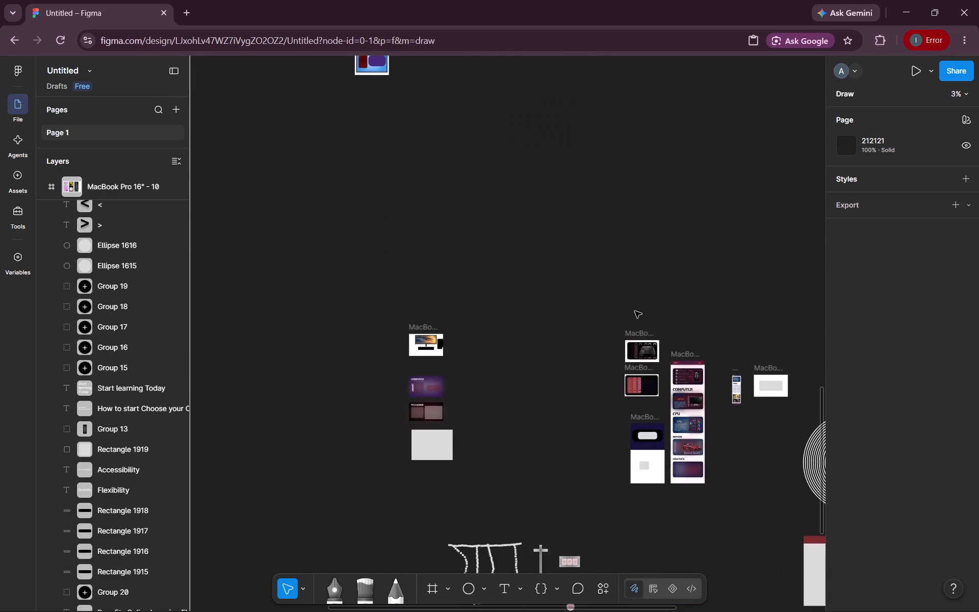
pyautogui.scroll(-2, 635, 311)
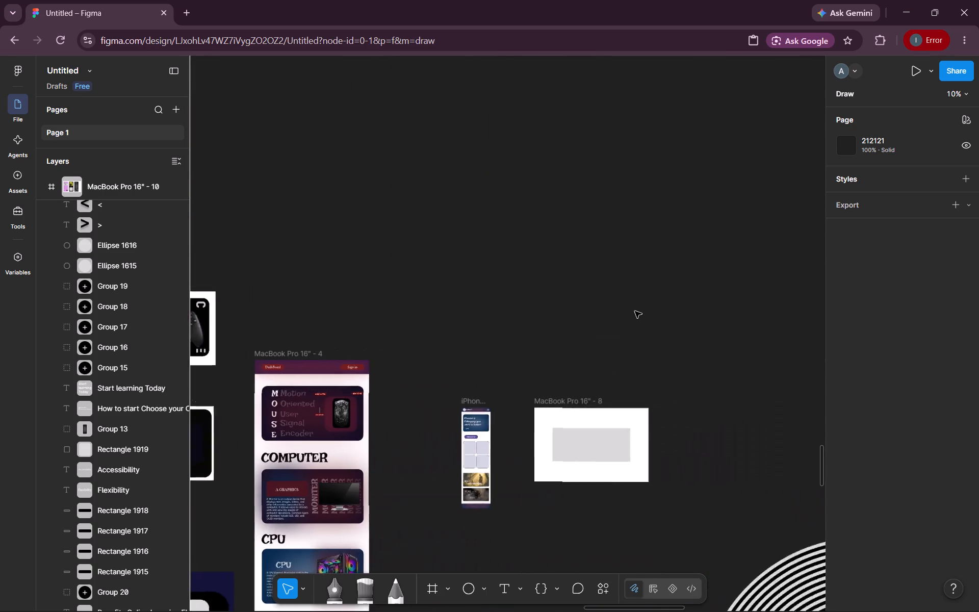
pyautogui.scroll(-5, 635, 311)
pyautogui.scroll(1, 635, 311)
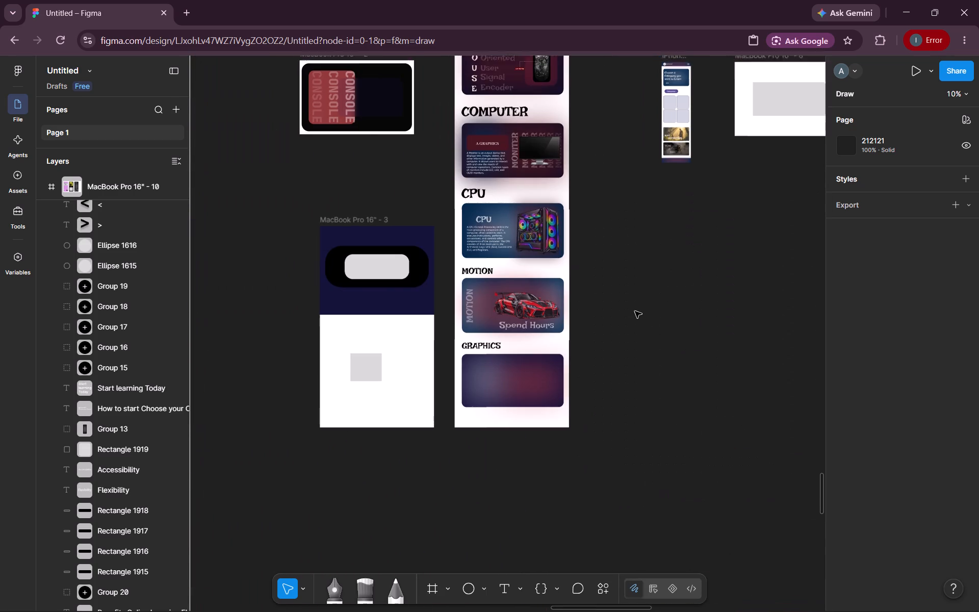
pyautogui.scroll(1, 635, 311)
pyautogui.scroll(-3, 635, 311)
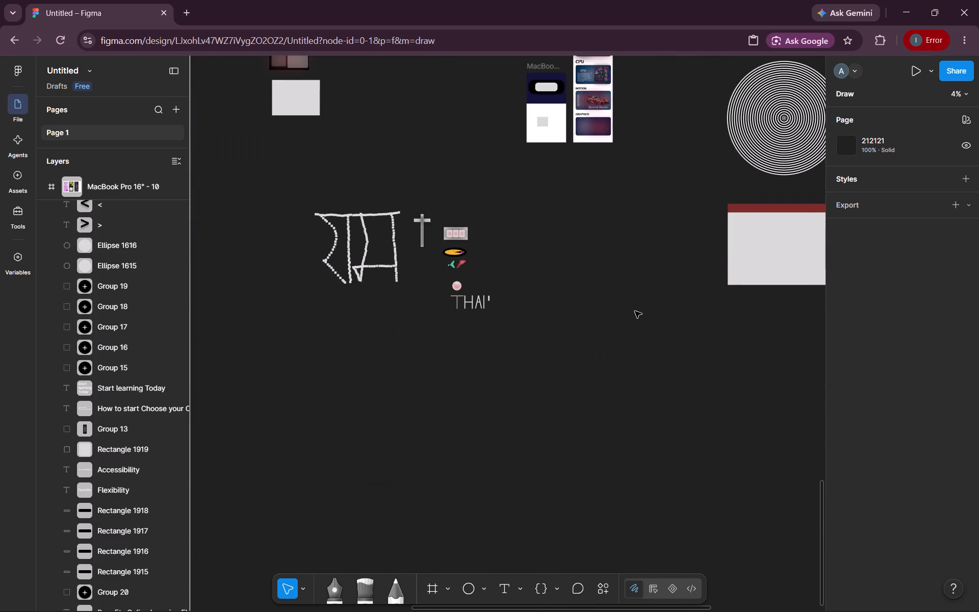
pyautogui.scroll(-3, 635, 311)
pyautogui.hscroll(-2, 635, 311)
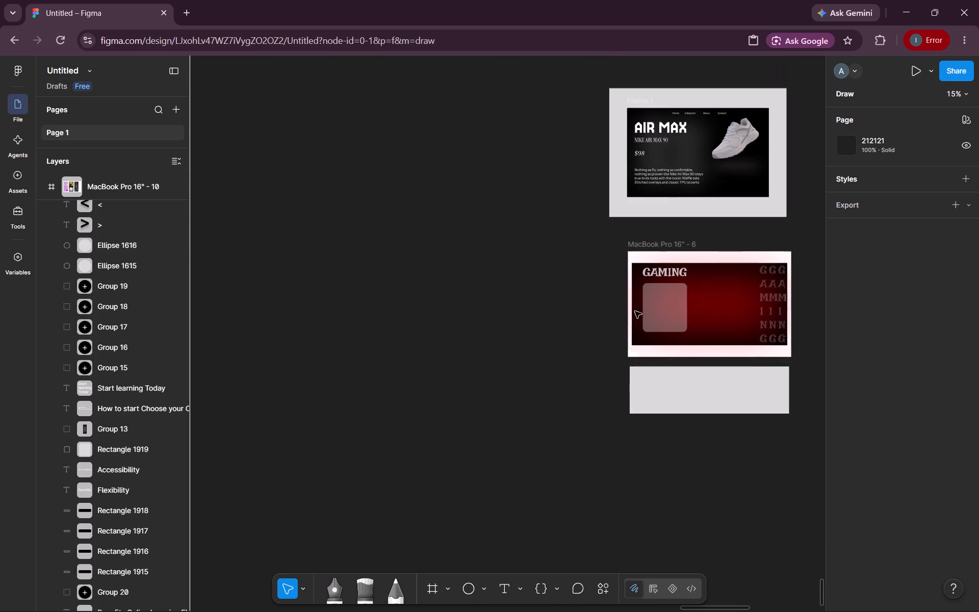
pyautogui.hscroll(-2, 635, 311)
pyautogui.scroll(2, 635, 311)
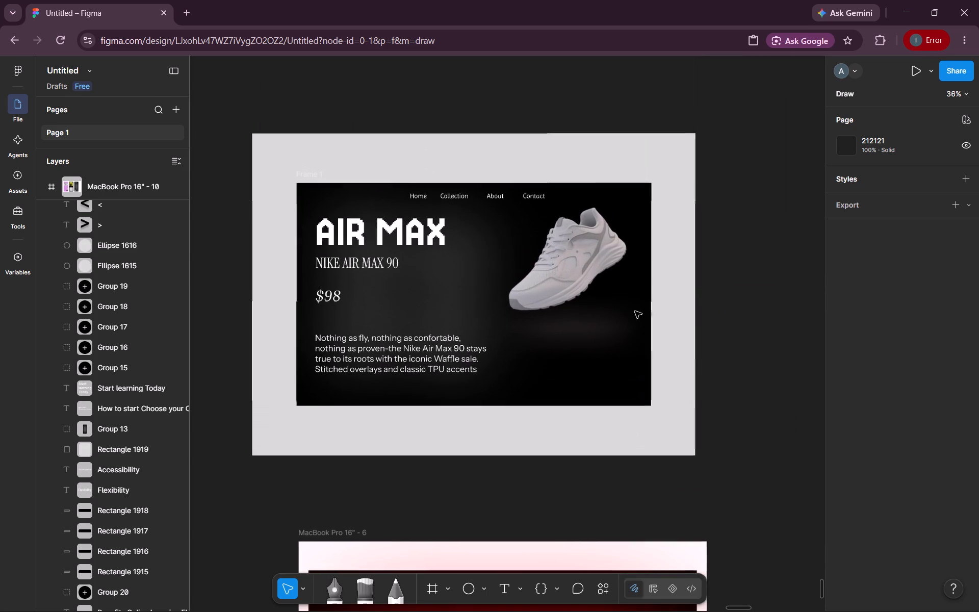
pyautogui.hscroll(1, 635, 311)
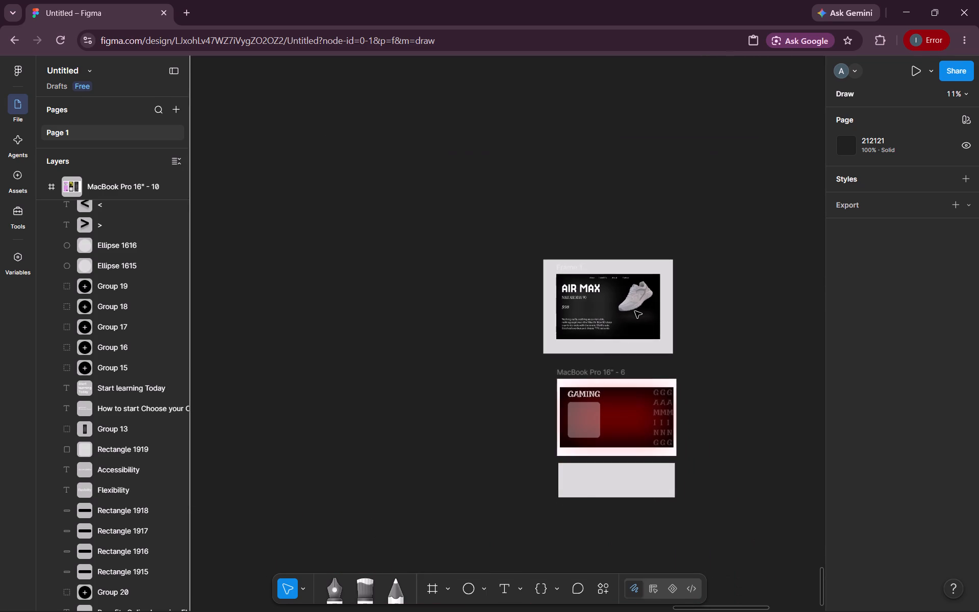
pyautogui.scroll(10, 635, 311)
pyautogui.hscroll(-1, 635, 311)
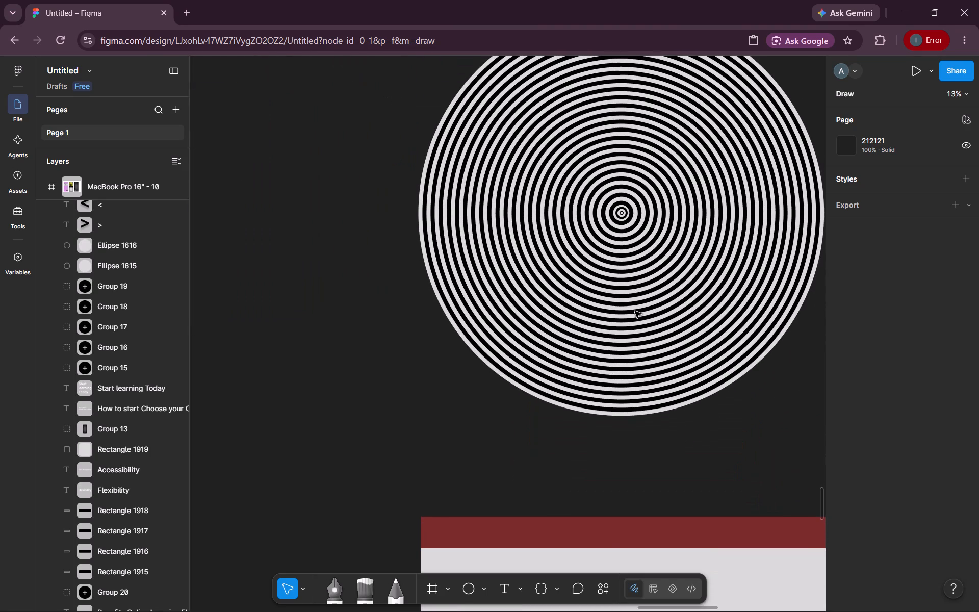
pyautogui.hscroll(-2, 635, 311)
pyautogui.scroll(1, 635, 311)
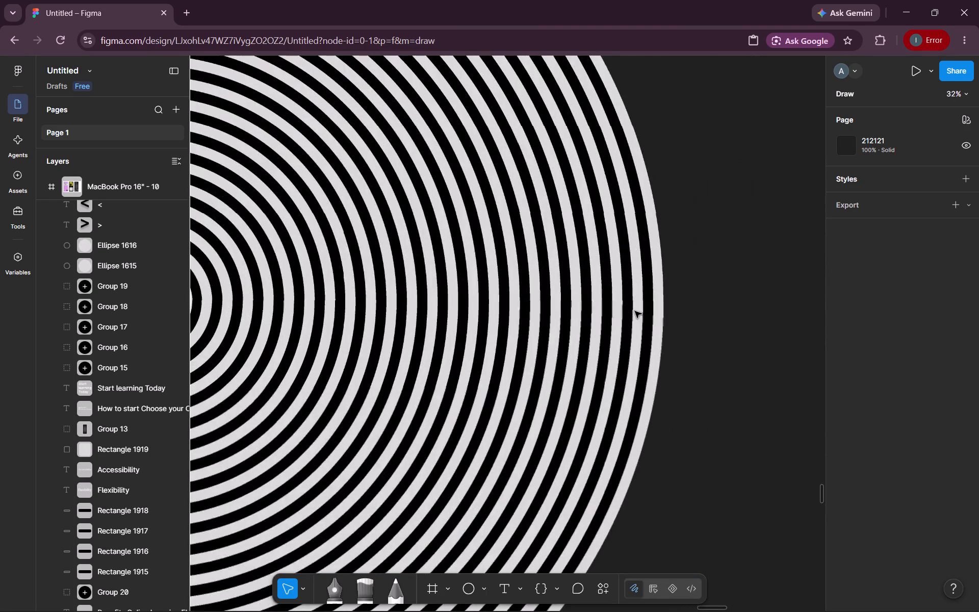
pyautogui.hscroll(4, 635, 311)
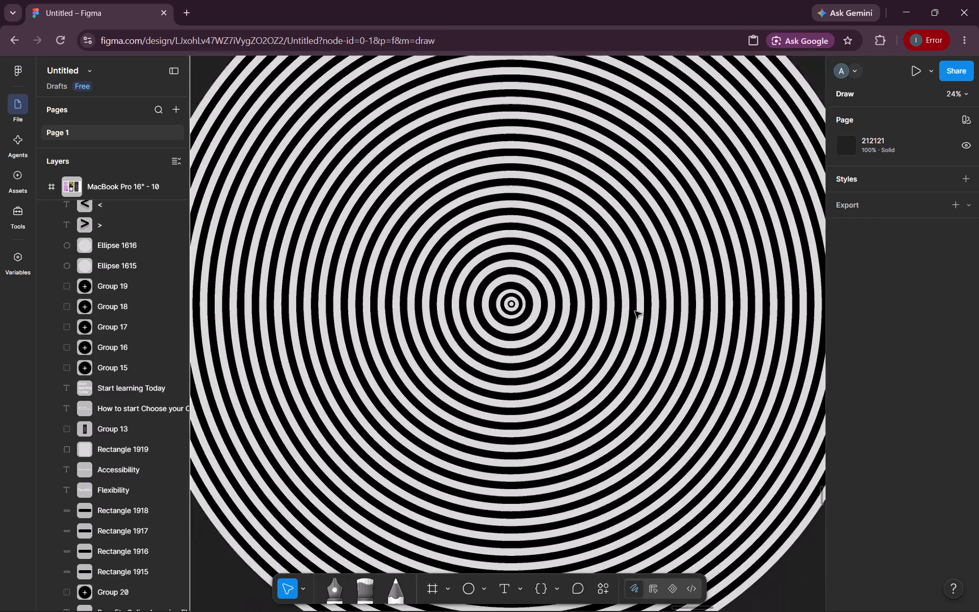
pyautogui.hscroll(3, 635, 311)
pyautogui.scroll(2, 635, 311)
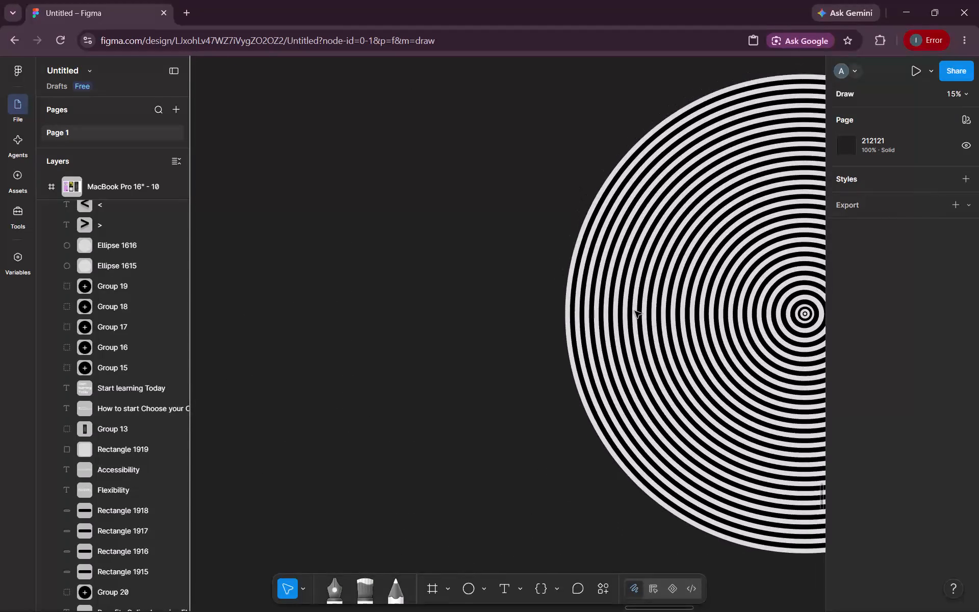
pyautogui.scroll(2, 635, 311)
pyautogui.hscroll(4, 635, 311)
pyautogui.scroll(3, 635, 311)
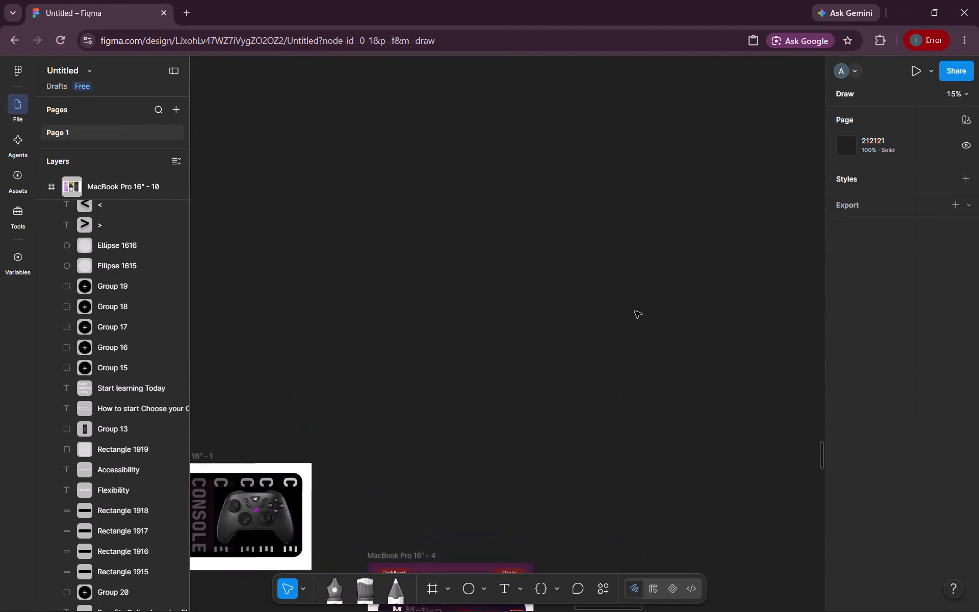
pyautogui.scroll(2, 635, 311)
pyautogui.hscroll(5, 635, 311)
pyautogui.scroll(1, 635, 311)
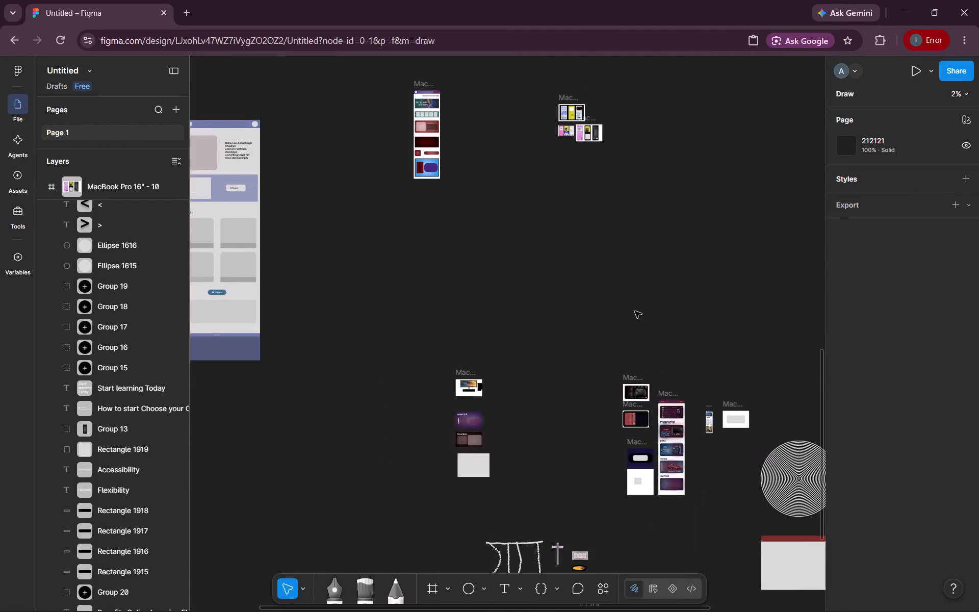
pyautogui.scroll(4, 635, 311)
pyautogui.hscroll(3, 635, 311)
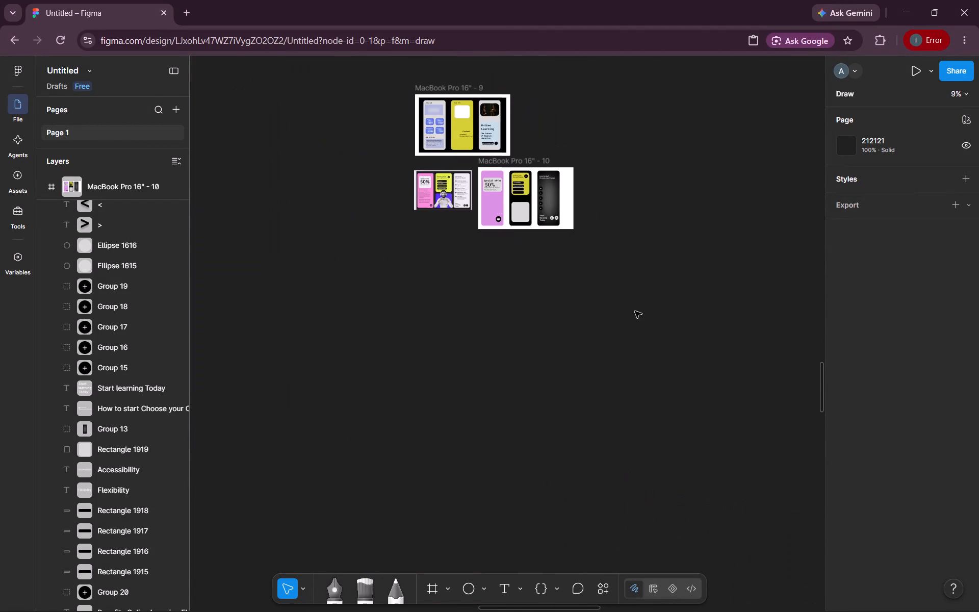
pyautogui.hscroll(2, 635, 311)
pyautogui.hscroll(-5, 635, 311)
pyautogui.scroll(1, 635, 311)
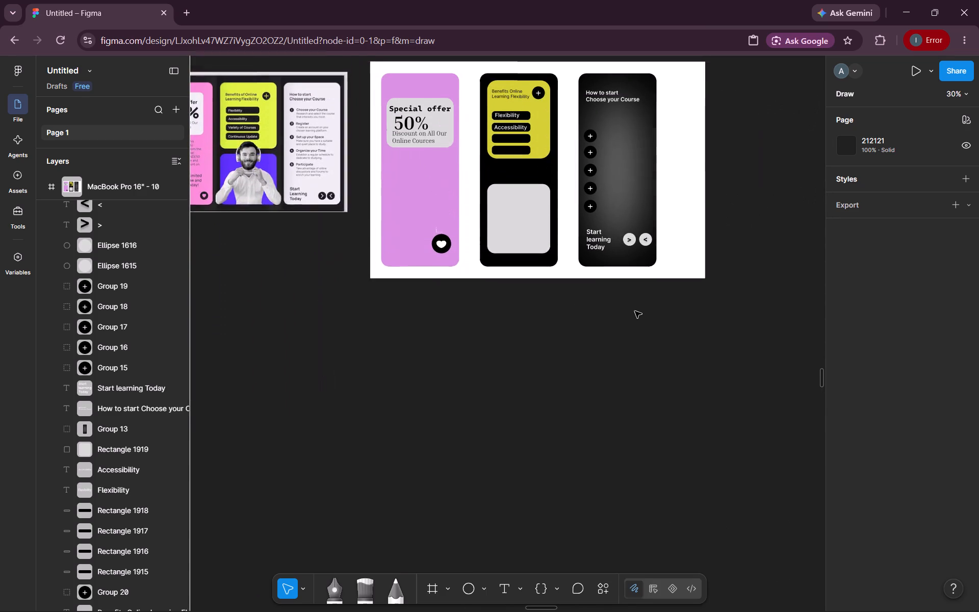
# Delete the reference brochure image beside the MacBook Pro 16" - 10 frame.
pyautogui.scroll(1, 635, 311)
pyautogui.hscroll(1, 635, 311)
pyautogui.scroll(1, 635, 311)
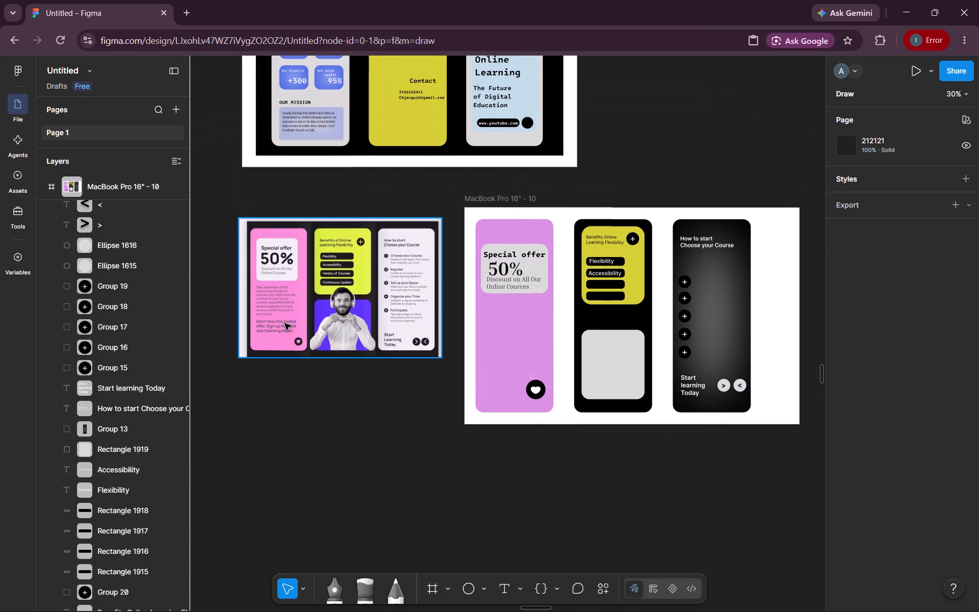
pyautogui.click(285, 323)
pyautogui.press('Delete')
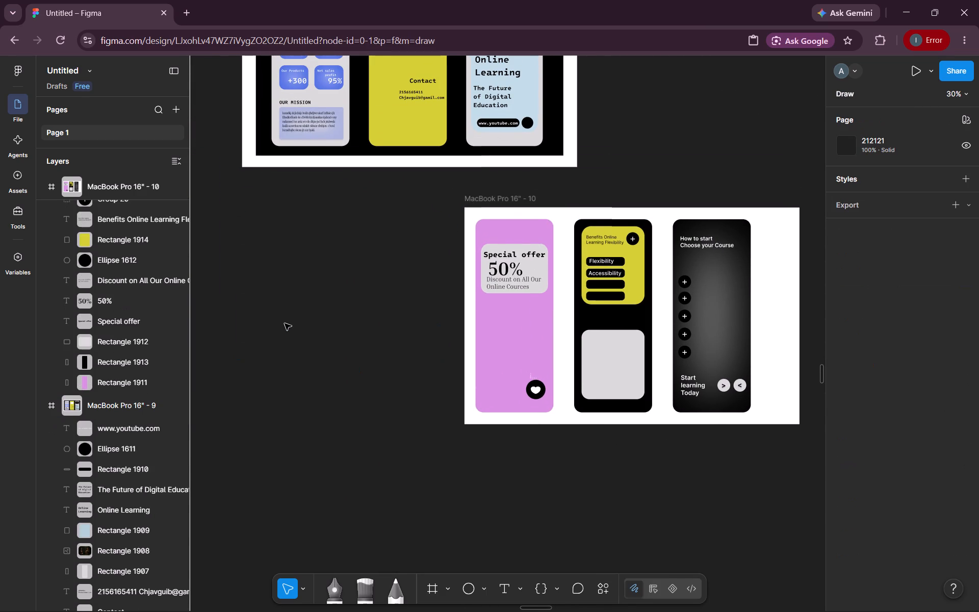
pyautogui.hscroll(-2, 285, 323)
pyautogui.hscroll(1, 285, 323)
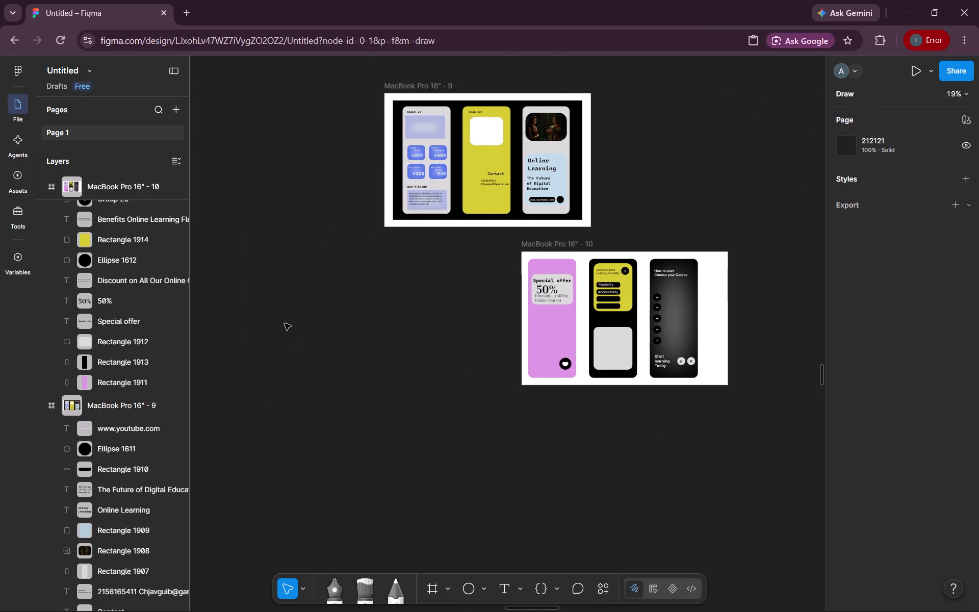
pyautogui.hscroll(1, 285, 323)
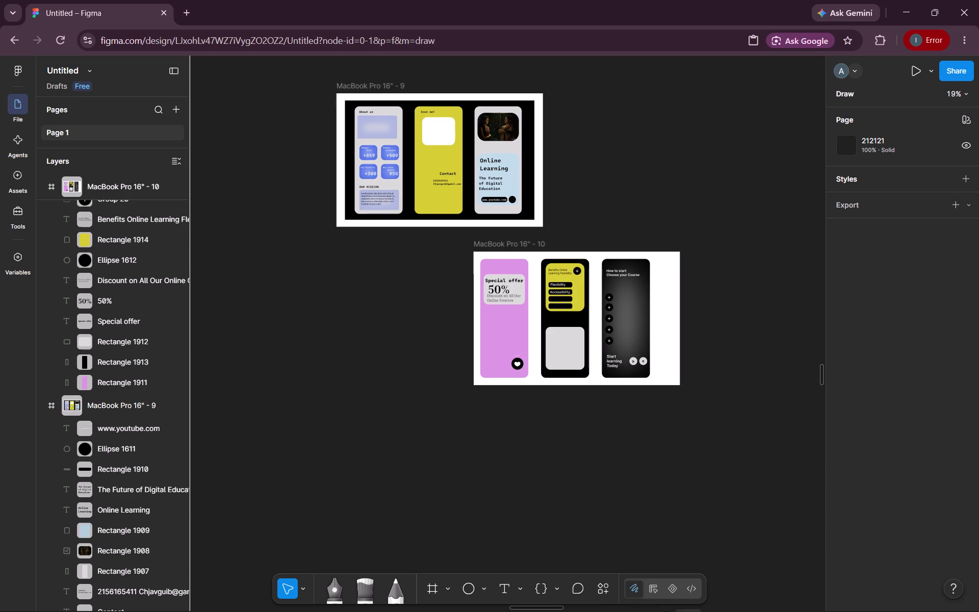